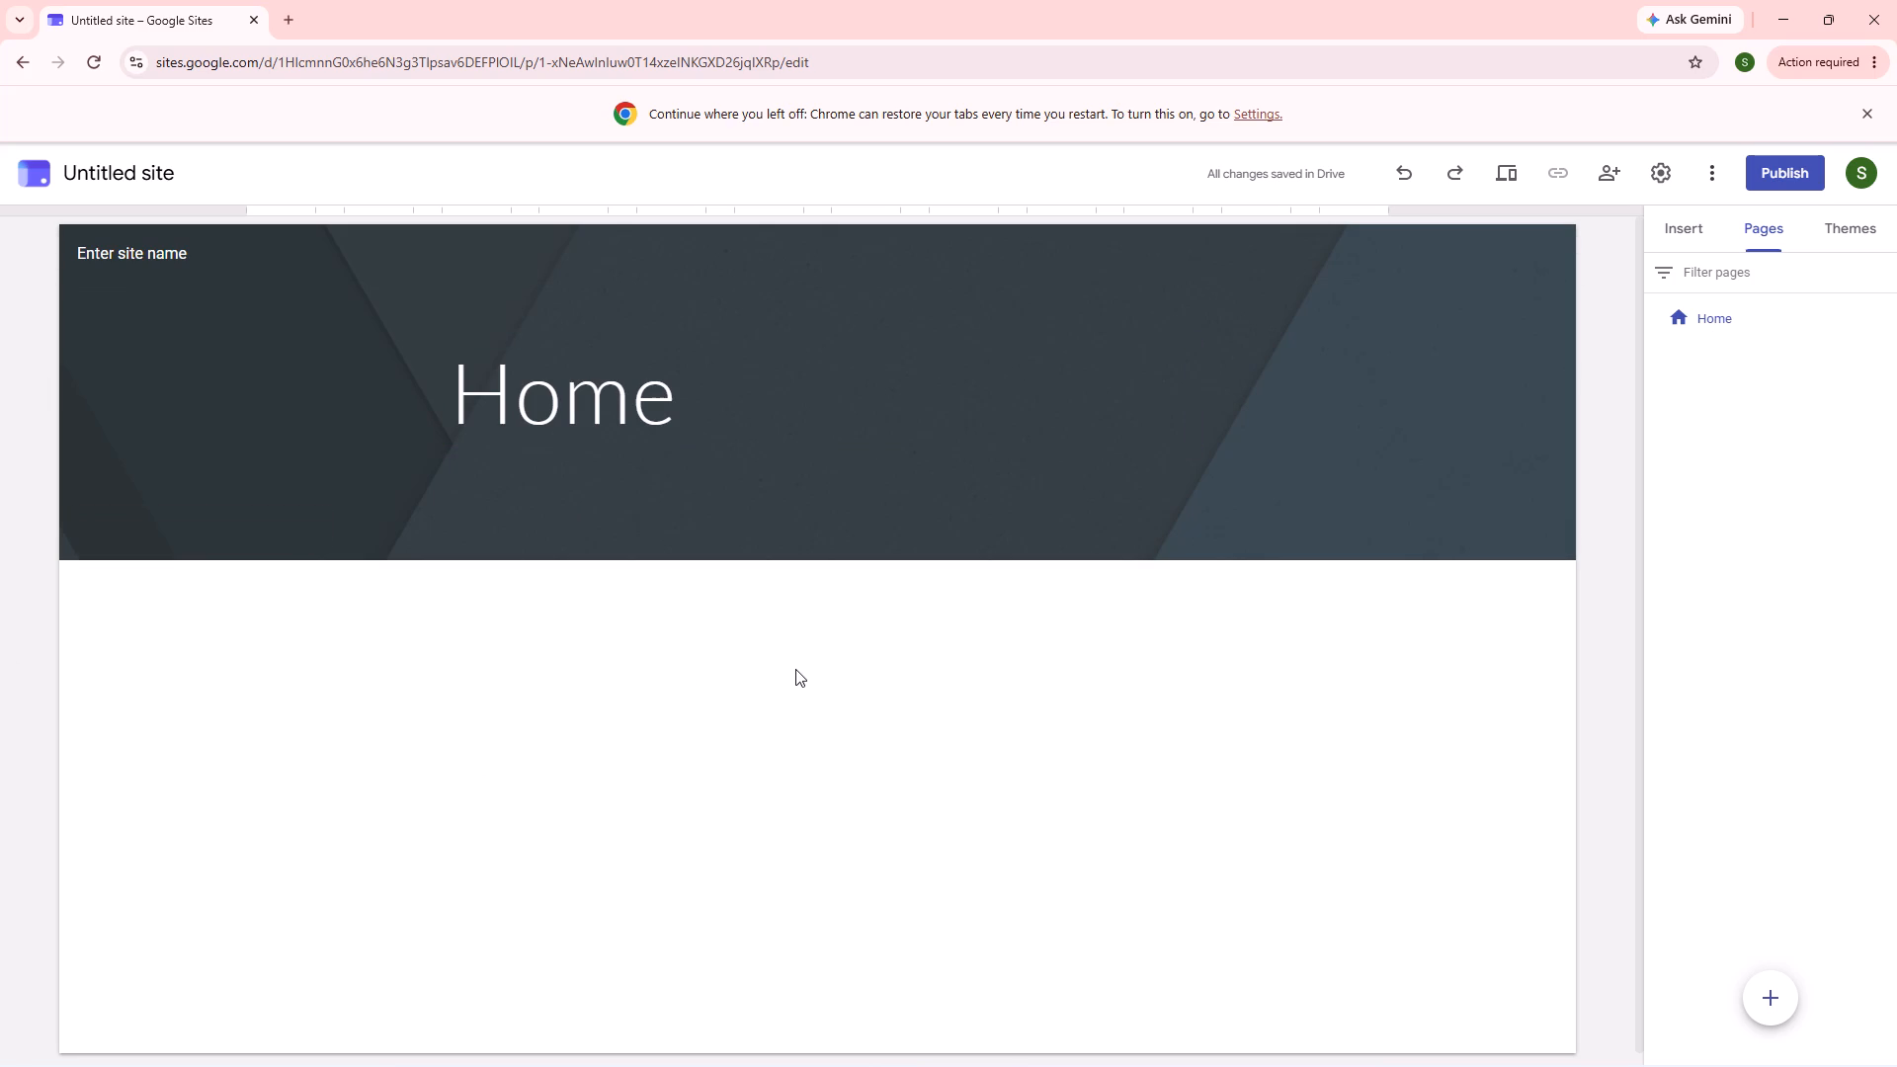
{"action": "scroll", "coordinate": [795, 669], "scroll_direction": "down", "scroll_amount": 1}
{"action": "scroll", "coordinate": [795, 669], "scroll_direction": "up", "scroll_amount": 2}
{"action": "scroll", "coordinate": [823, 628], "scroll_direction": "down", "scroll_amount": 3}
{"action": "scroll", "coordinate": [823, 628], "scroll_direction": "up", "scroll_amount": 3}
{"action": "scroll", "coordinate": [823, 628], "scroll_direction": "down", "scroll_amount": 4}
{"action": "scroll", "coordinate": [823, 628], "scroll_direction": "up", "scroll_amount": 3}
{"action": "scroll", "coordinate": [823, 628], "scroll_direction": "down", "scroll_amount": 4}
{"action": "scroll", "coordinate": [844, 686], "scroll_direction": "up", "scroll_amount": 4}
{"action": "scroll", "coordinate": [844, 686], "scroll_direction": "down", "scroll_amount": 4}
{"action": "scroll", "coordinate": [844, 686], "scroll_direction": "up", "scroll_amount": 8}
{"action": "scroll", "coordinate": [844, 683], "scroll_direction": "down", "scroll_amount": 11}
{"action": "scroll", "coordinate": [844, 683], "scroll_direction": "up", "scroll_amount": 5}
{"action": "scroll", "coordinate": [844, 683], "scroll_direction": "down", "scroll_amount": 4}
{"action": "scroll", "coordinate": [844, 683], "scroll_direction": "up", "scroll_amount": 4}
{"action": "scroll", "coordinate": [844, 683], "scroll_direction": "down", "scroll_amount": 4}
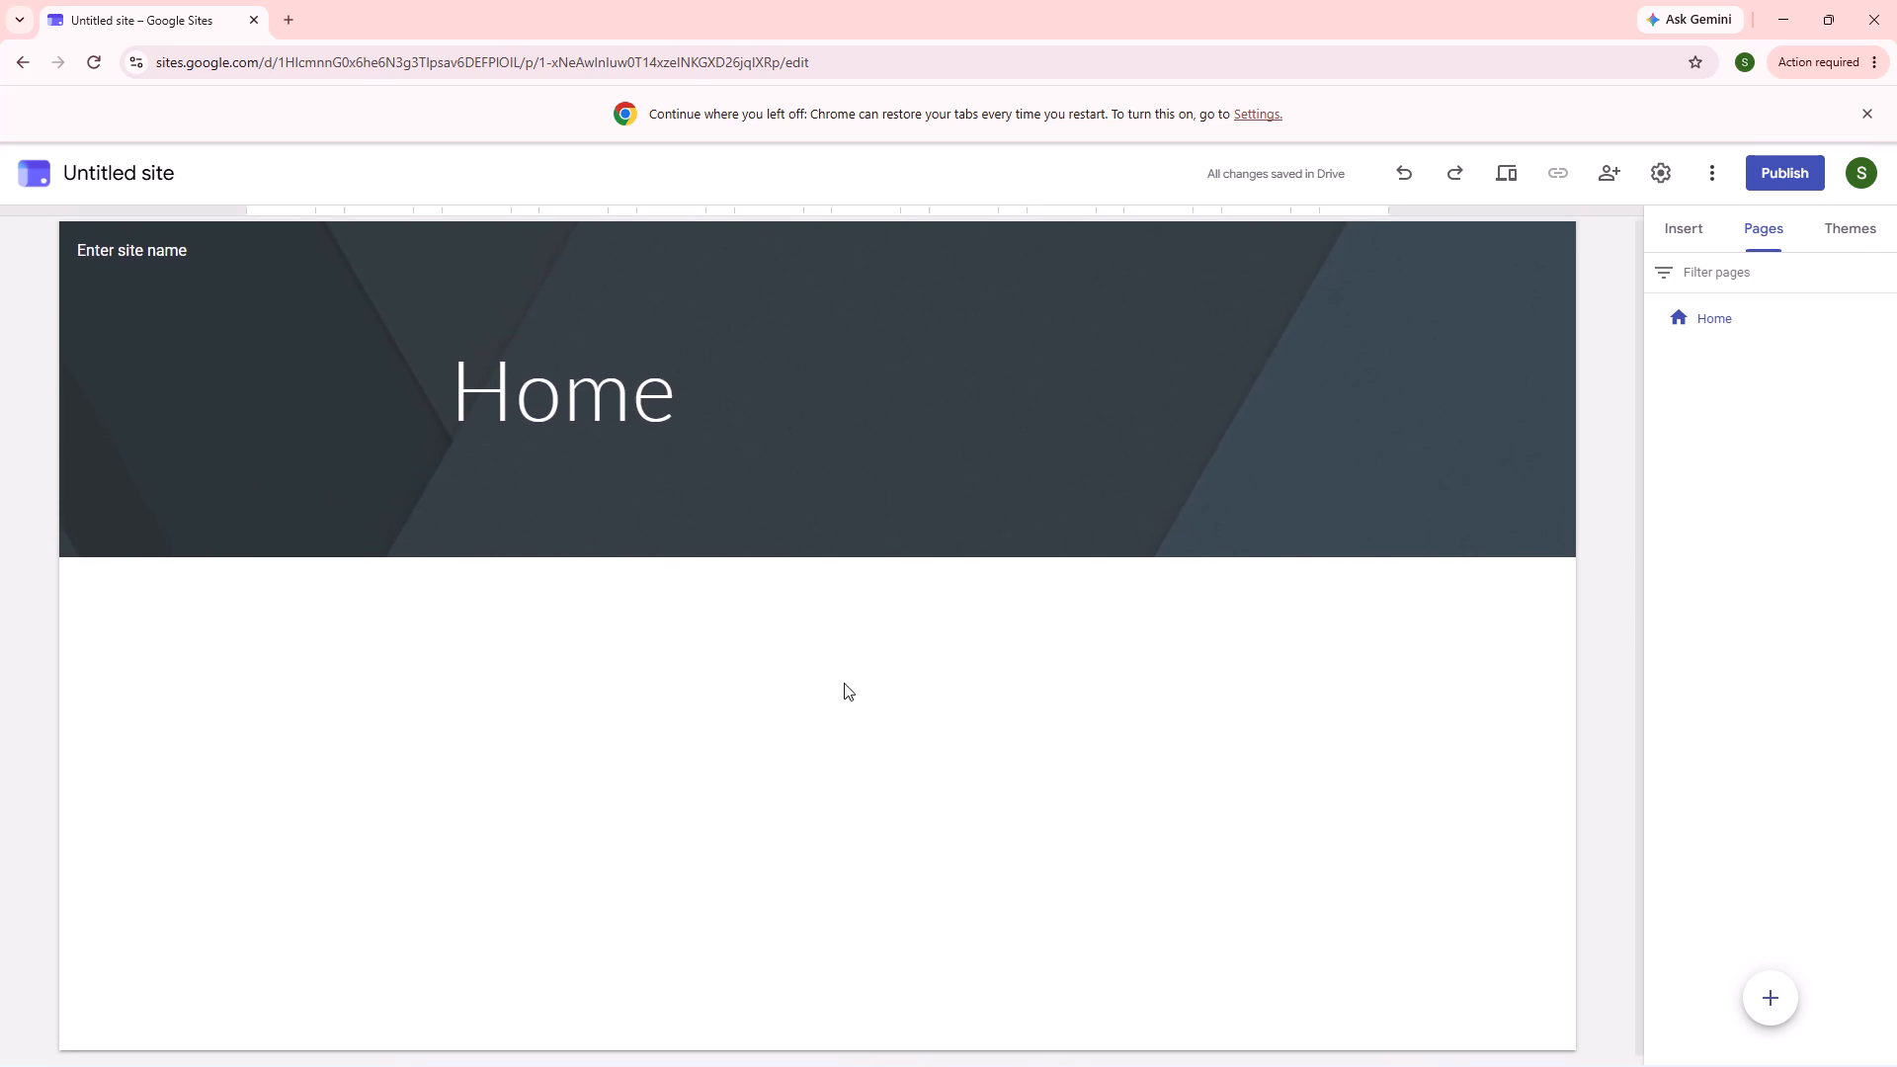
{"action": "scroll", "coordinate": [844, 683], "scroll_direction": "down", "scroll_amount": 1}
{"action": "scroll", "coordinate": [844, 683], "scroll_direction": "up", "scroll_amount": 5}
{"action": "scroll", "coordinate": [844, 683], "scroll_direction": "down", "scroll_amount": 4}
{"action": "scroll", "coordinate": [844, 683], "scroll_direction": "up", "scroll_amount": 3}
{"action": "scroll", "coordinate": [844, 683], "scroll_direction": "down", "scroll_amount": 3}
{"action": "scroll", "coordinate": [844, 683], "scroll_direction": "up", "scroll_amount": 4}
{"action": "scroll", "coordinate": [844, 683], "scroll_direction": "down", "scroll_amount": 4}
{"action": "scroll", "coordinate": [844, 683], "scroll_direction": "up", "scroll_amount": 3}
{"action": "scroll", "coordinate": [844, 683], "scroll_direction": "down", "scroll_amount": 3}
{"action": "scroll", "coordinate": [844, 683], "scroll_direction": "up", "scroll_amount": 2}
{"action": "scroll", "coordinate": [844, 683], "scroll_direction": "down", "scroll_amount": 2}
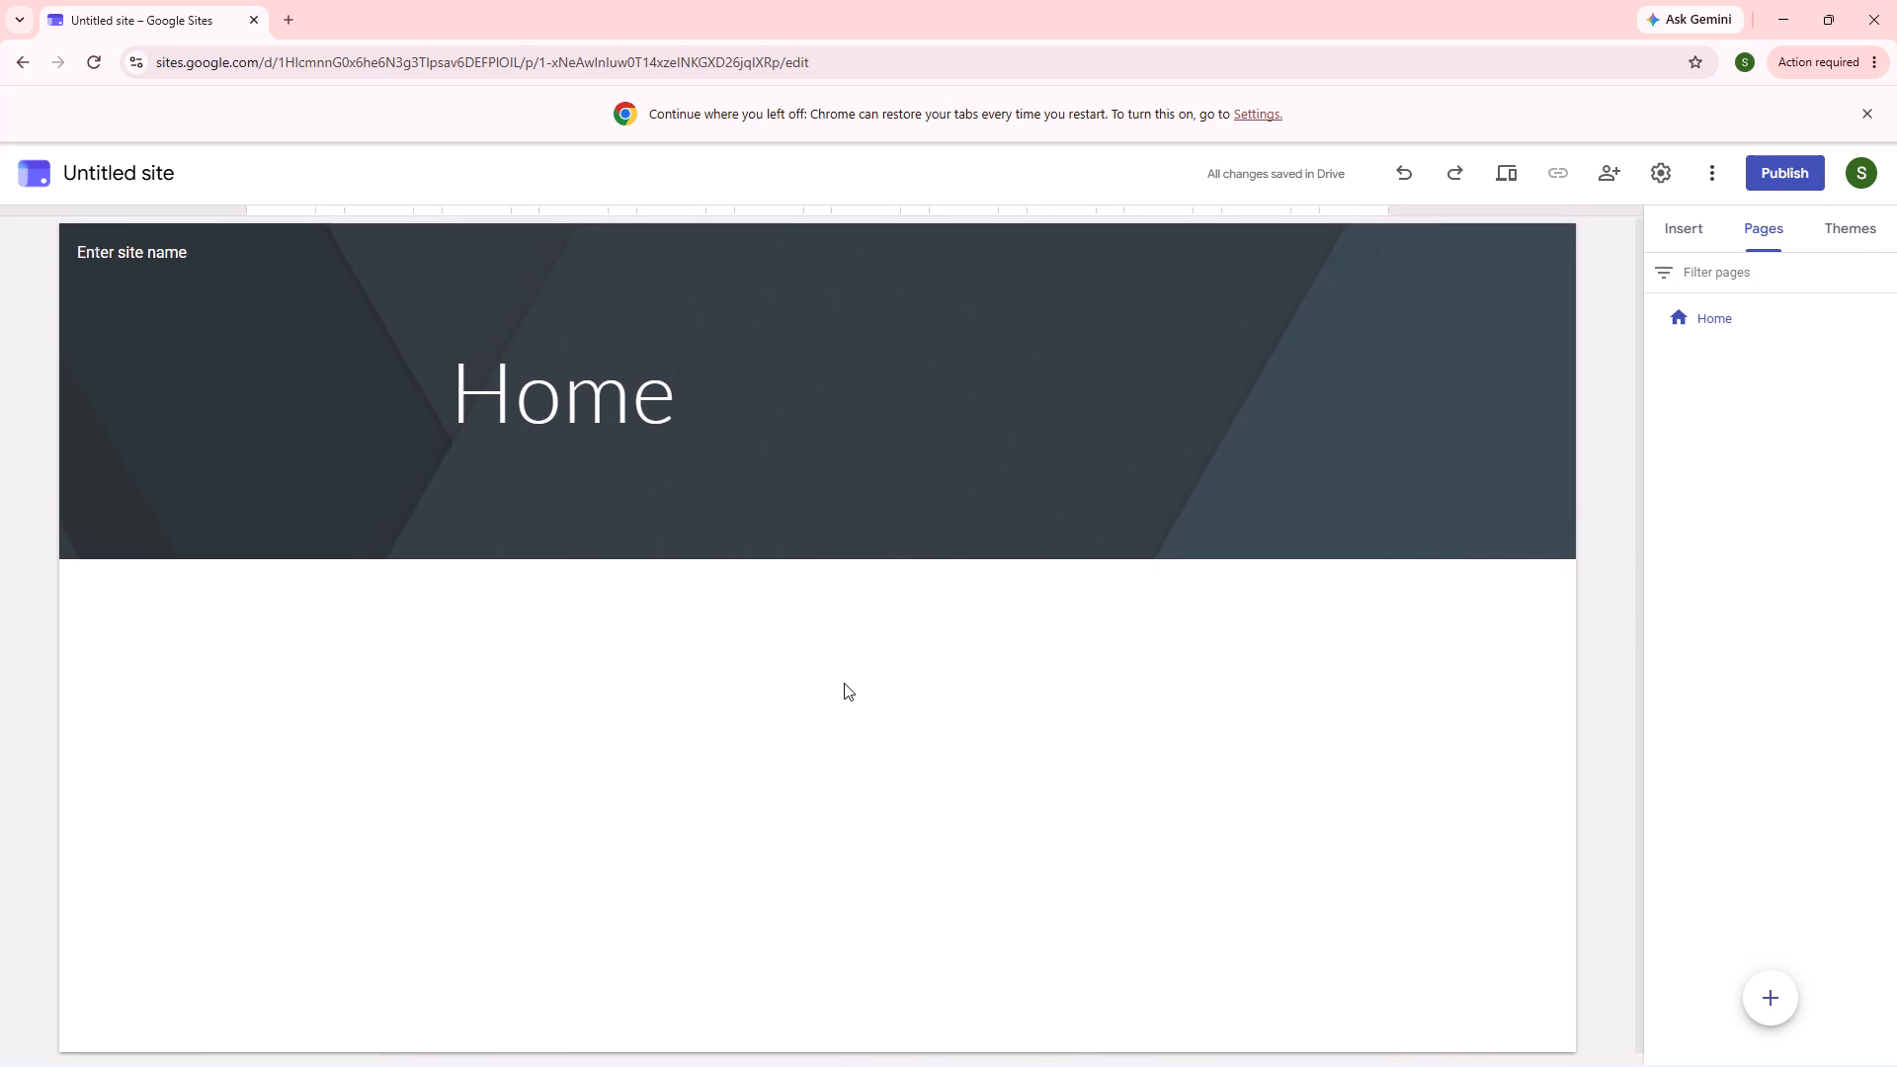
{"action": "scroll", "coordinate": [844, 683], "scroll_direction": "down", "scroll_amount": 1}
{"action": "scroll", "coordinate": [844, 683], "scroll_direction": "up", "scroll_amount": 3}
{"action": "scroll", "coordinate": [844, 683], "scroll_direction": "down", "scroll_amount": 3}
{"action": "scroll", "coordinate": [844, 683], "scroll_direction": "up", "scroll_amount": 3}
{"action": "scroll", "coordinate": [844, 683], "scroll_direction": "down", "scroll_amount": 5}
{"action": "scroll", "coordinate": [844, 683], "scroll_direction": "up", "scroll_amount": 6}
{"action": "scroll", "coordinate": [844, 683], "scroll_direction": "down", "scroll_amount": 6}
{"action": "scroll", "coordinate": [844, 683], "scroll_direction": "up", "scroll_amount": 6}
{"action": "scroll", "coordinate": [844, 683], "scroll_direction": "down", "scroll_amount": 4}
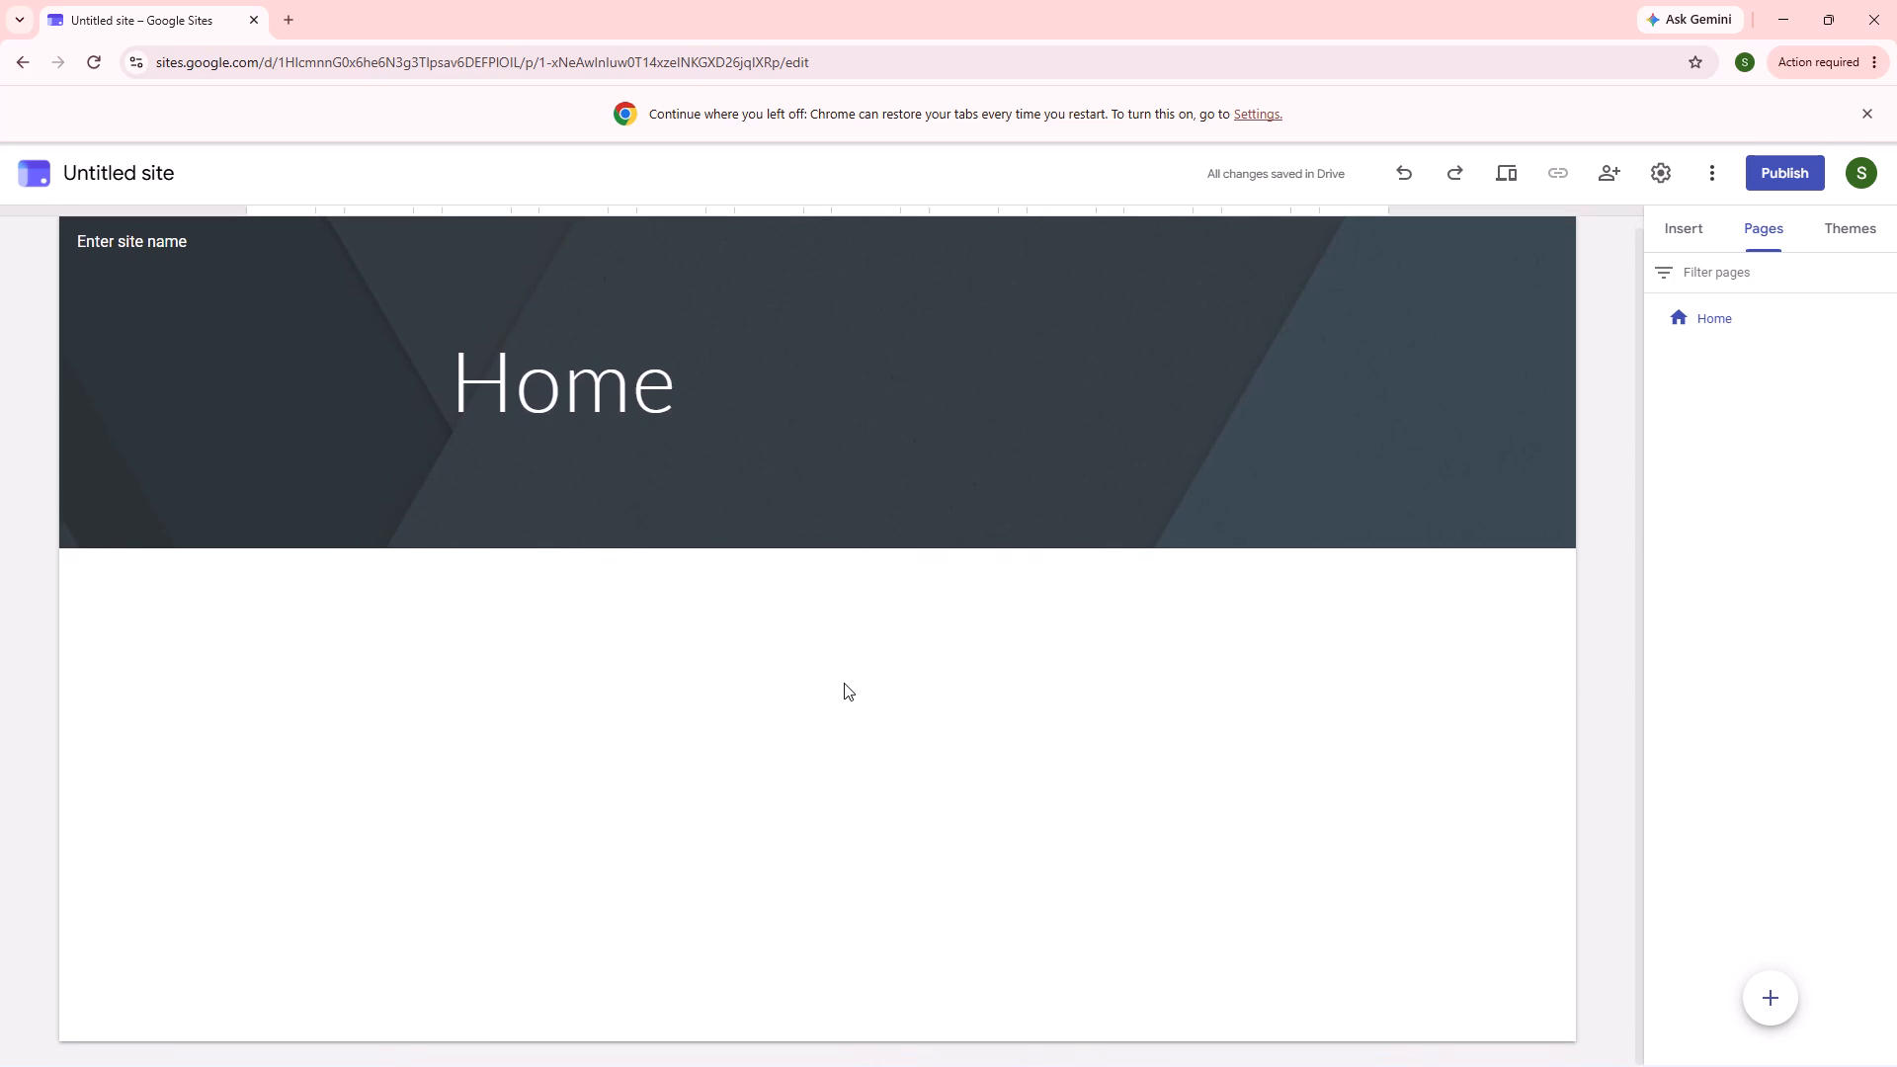
Add a subpage named ASSESSMENT under the Home page.
{"action": "left_click", "coordinate": [1733, 293]}
{"action": "left_click", "coordinate": [1731, 325]}
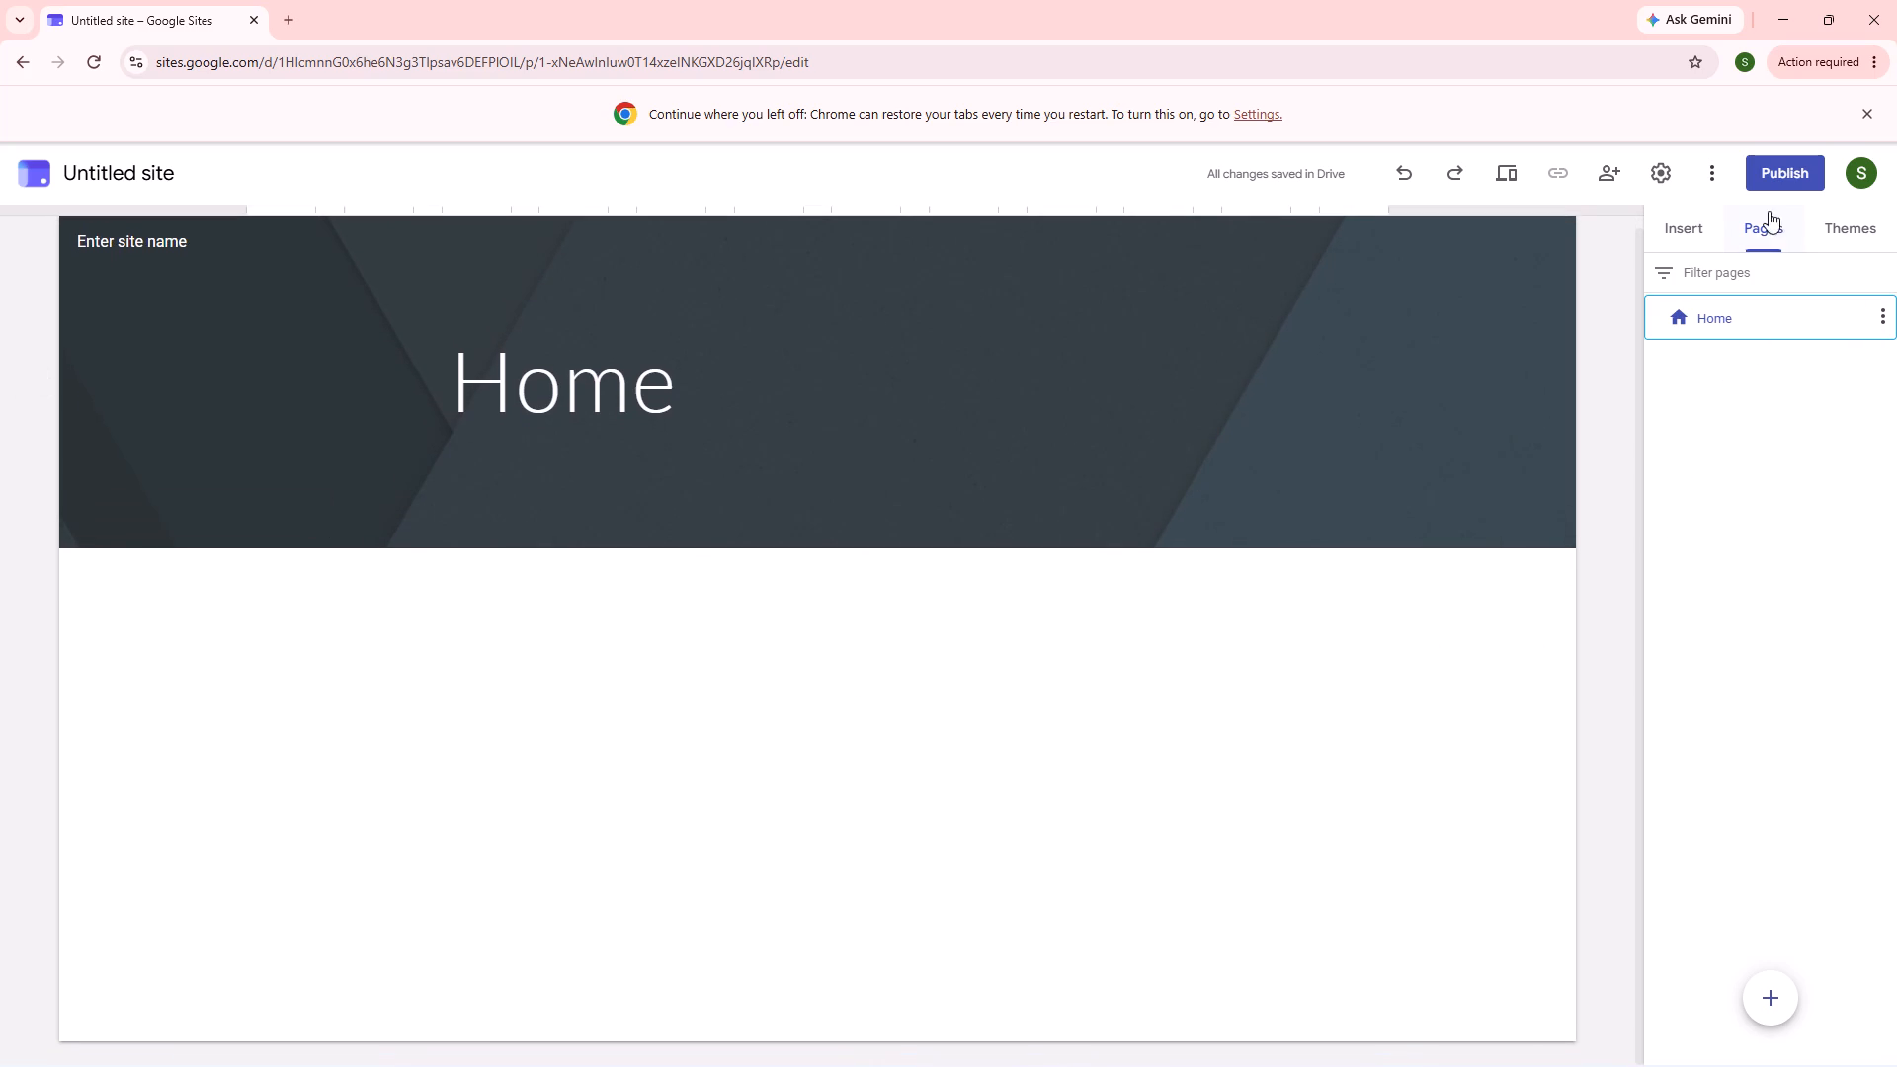
{"action": "left_click", "coordinate": [1885, 317]}
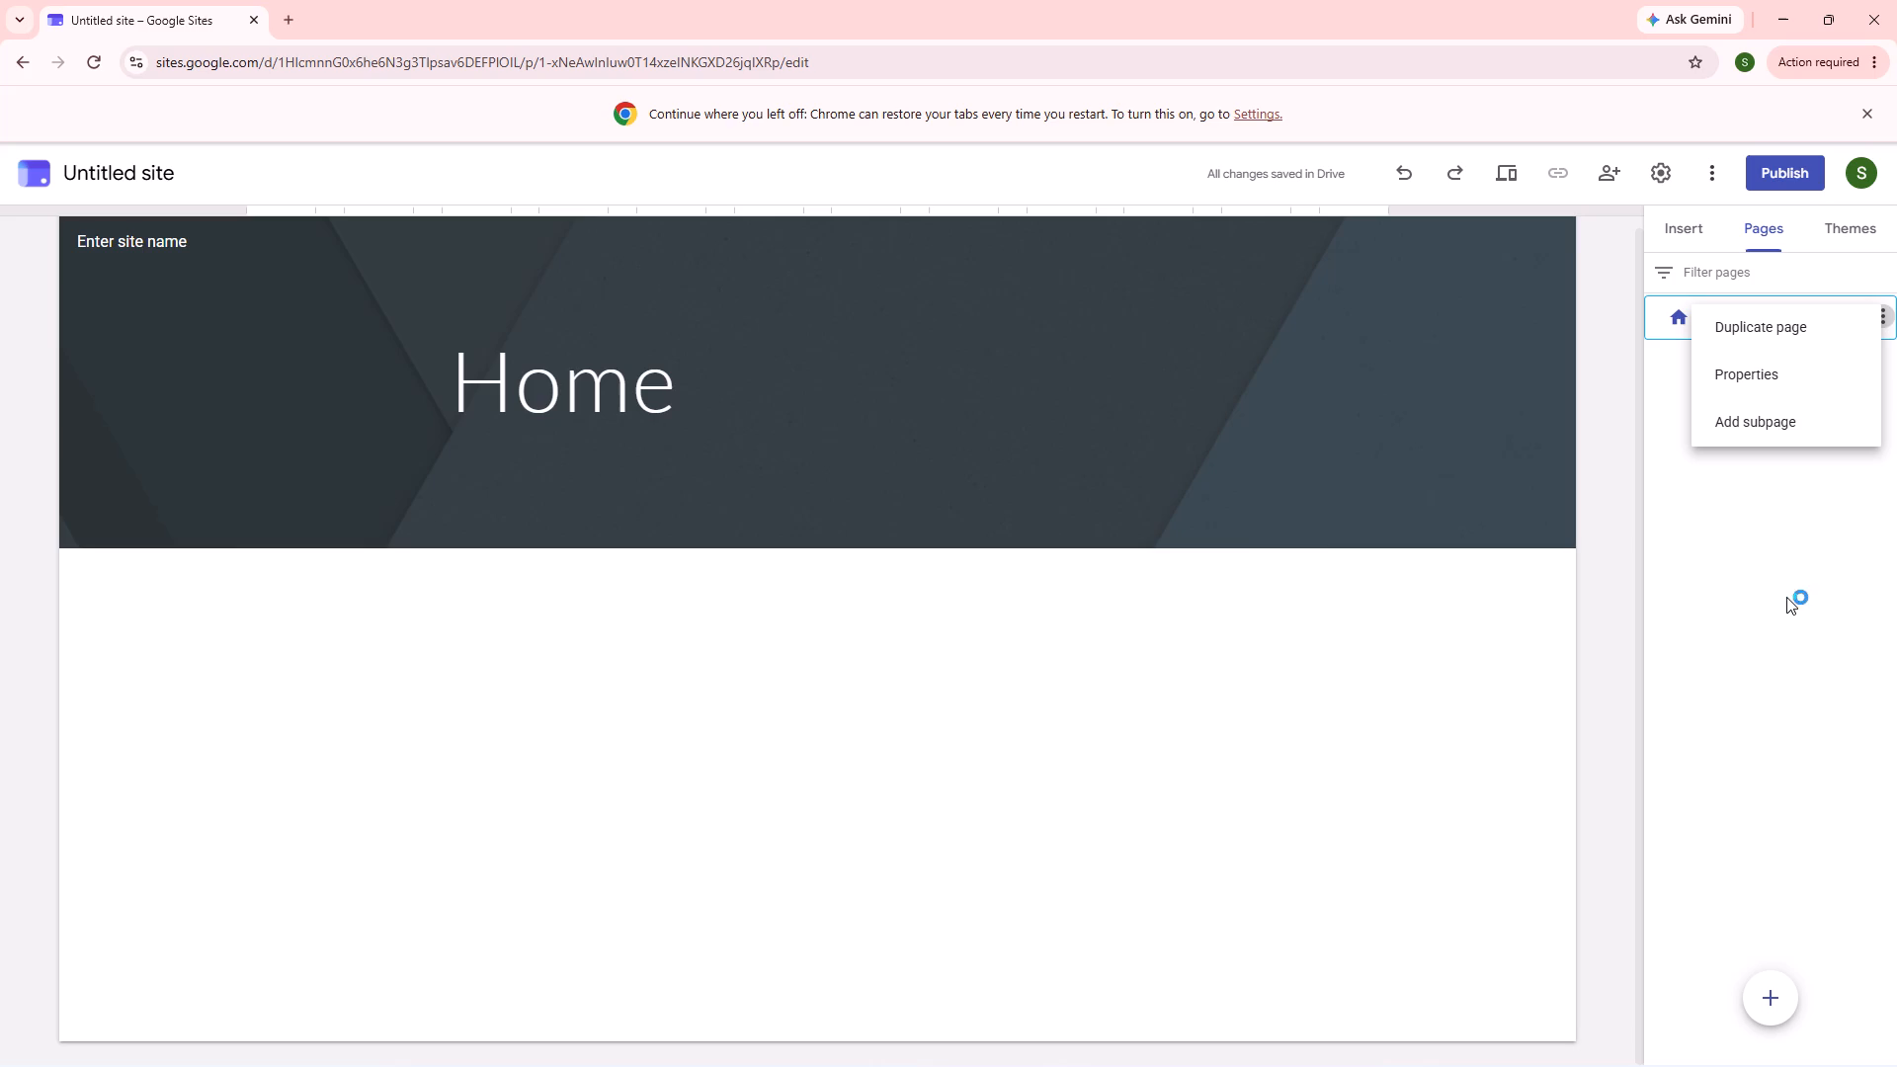
{"action": "left_click", "coordinate": [1768, 419]}
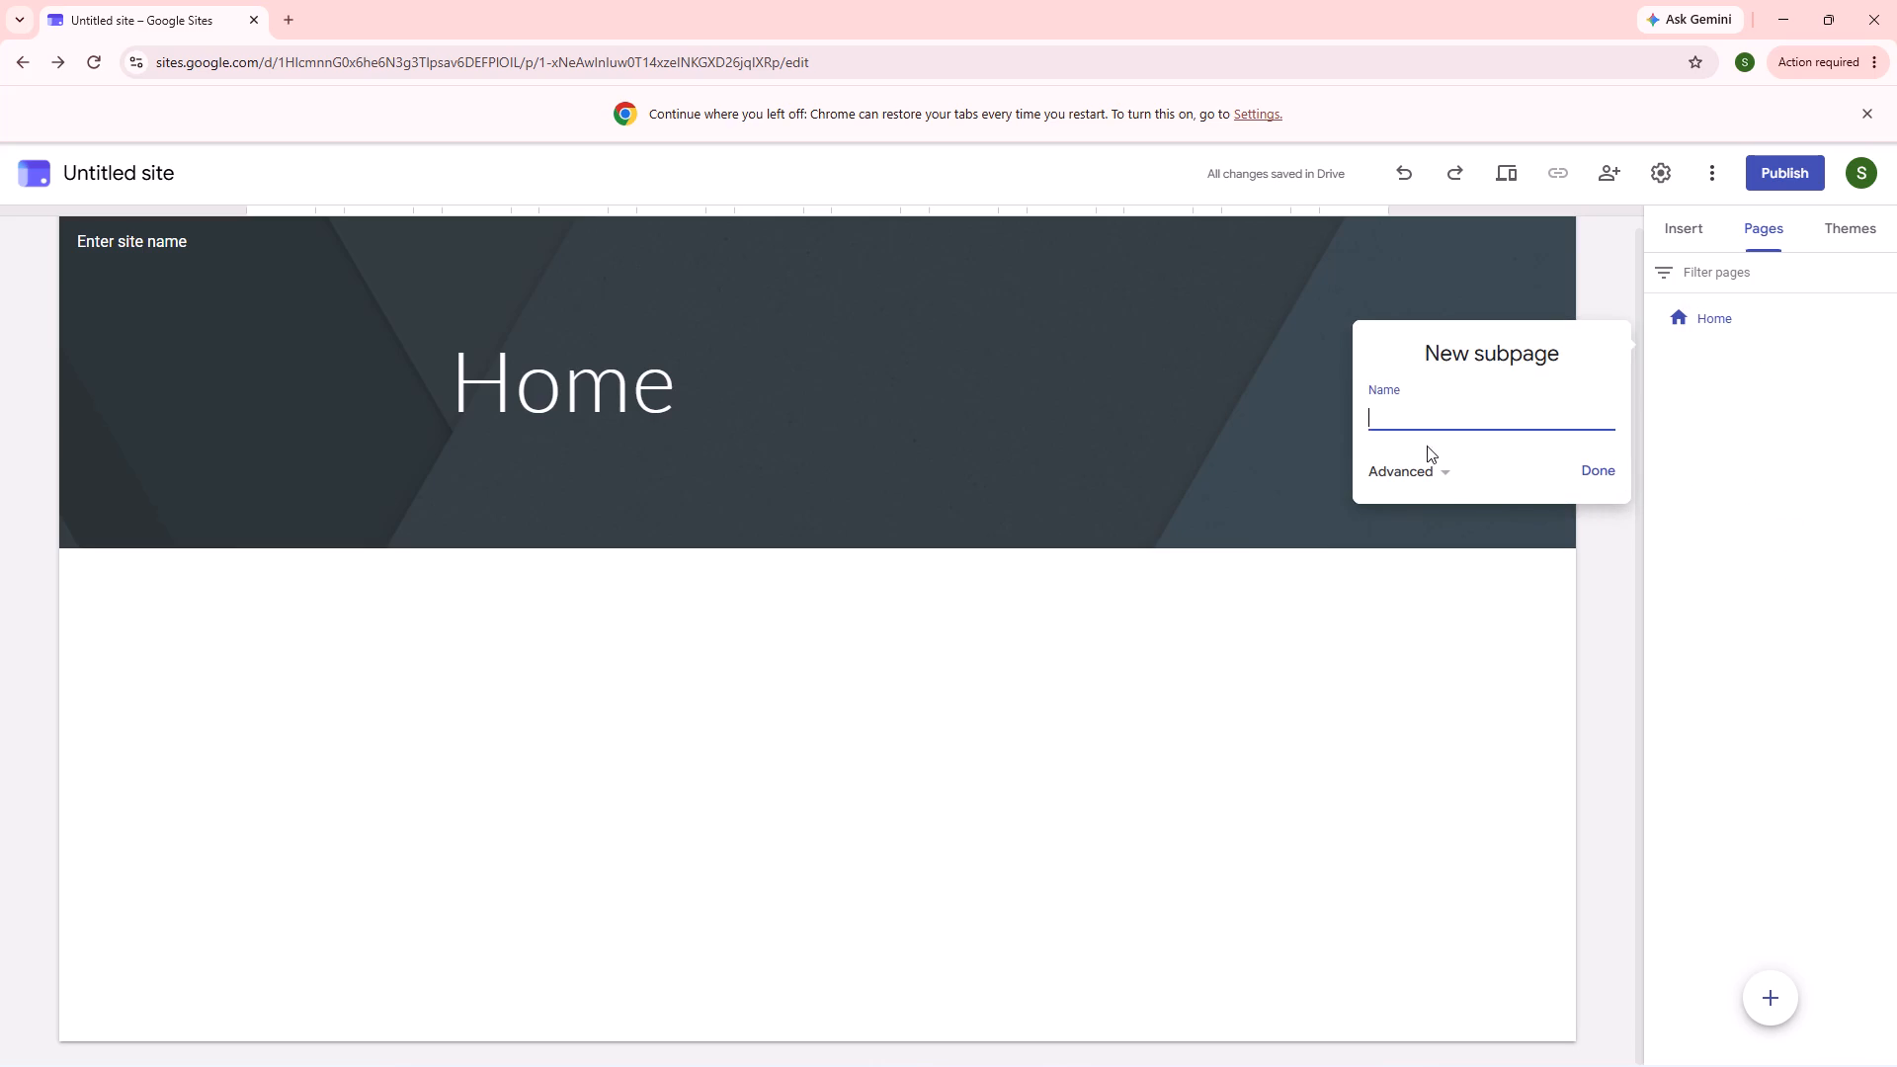
{"action": "left_click", "coordinate": [1394, 417]}
{"action": "key", "text": "a"}
{"action": "key", "text": "BackSpace"}
{"action": "type", "text": "ASS"}
{"action": "type", "text": "ESS"}
{"action": "type", "text": "MENT"}
{"action": "key", "text": "Return"}
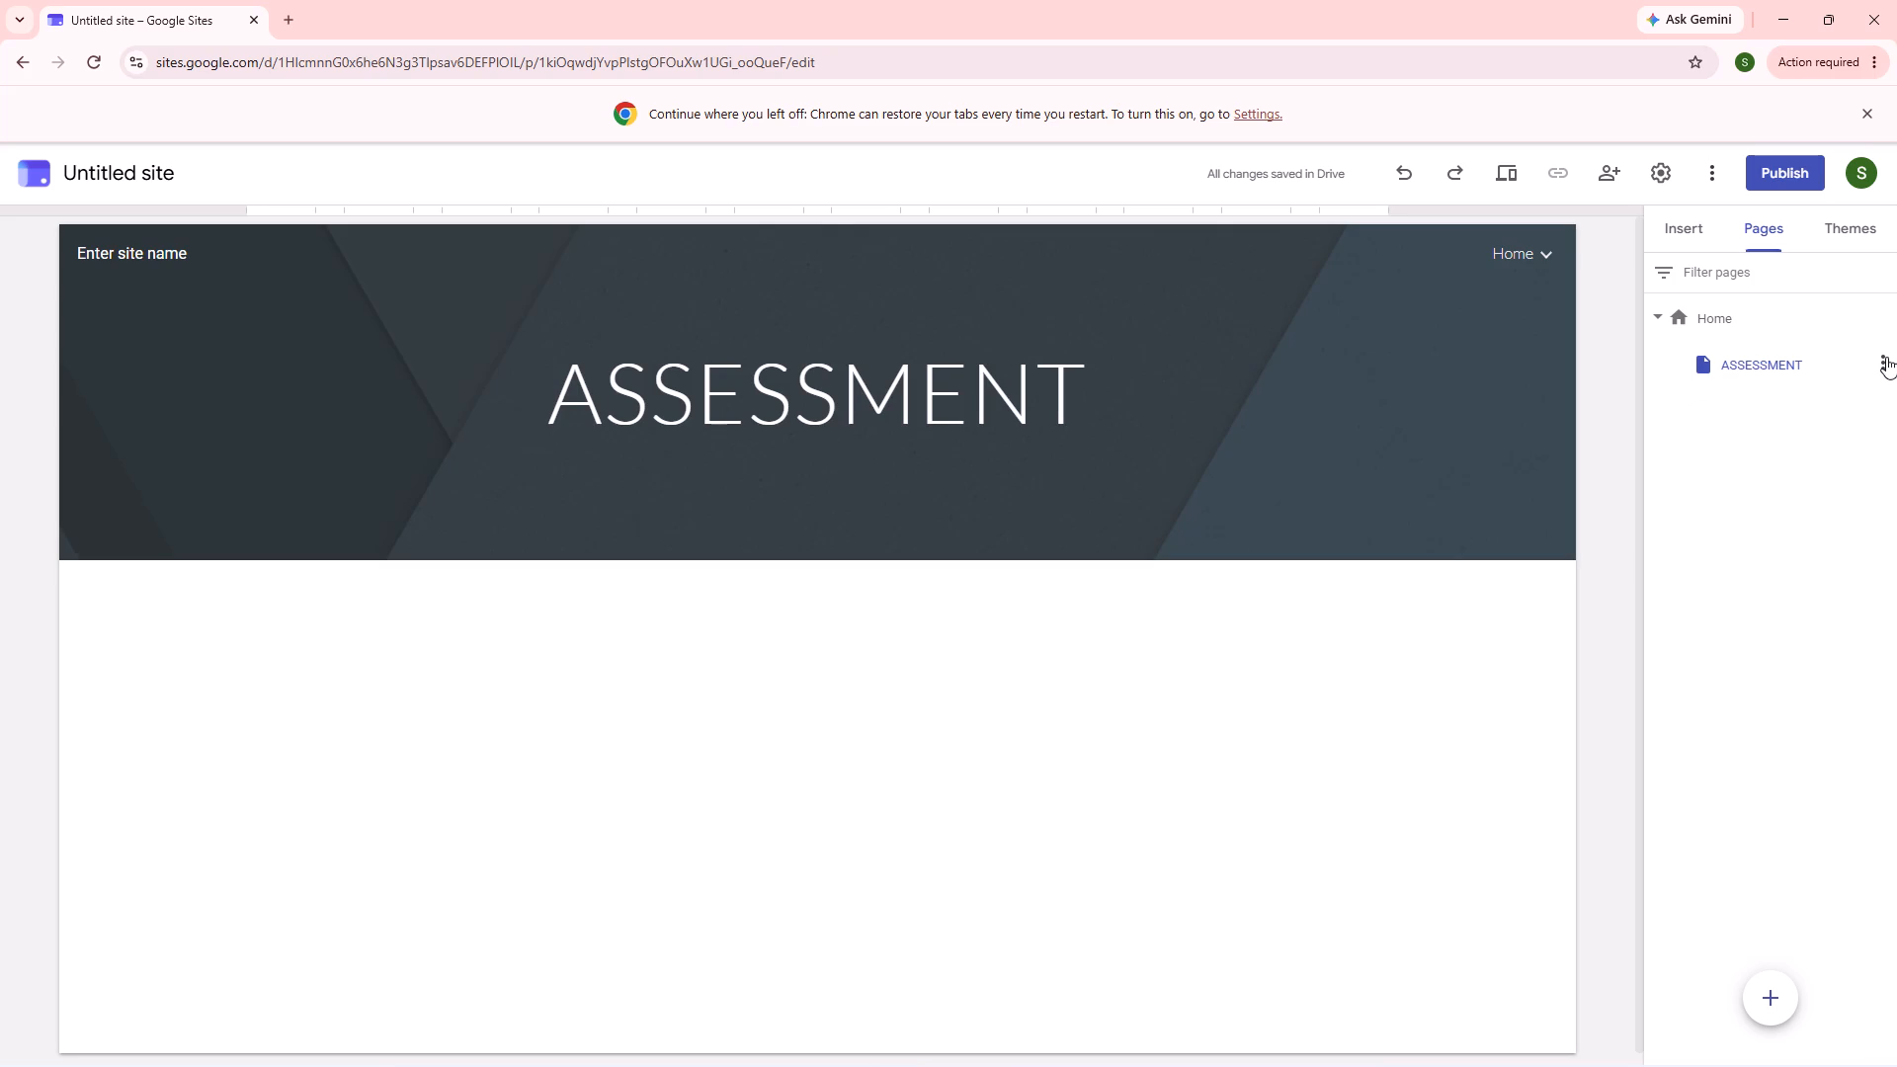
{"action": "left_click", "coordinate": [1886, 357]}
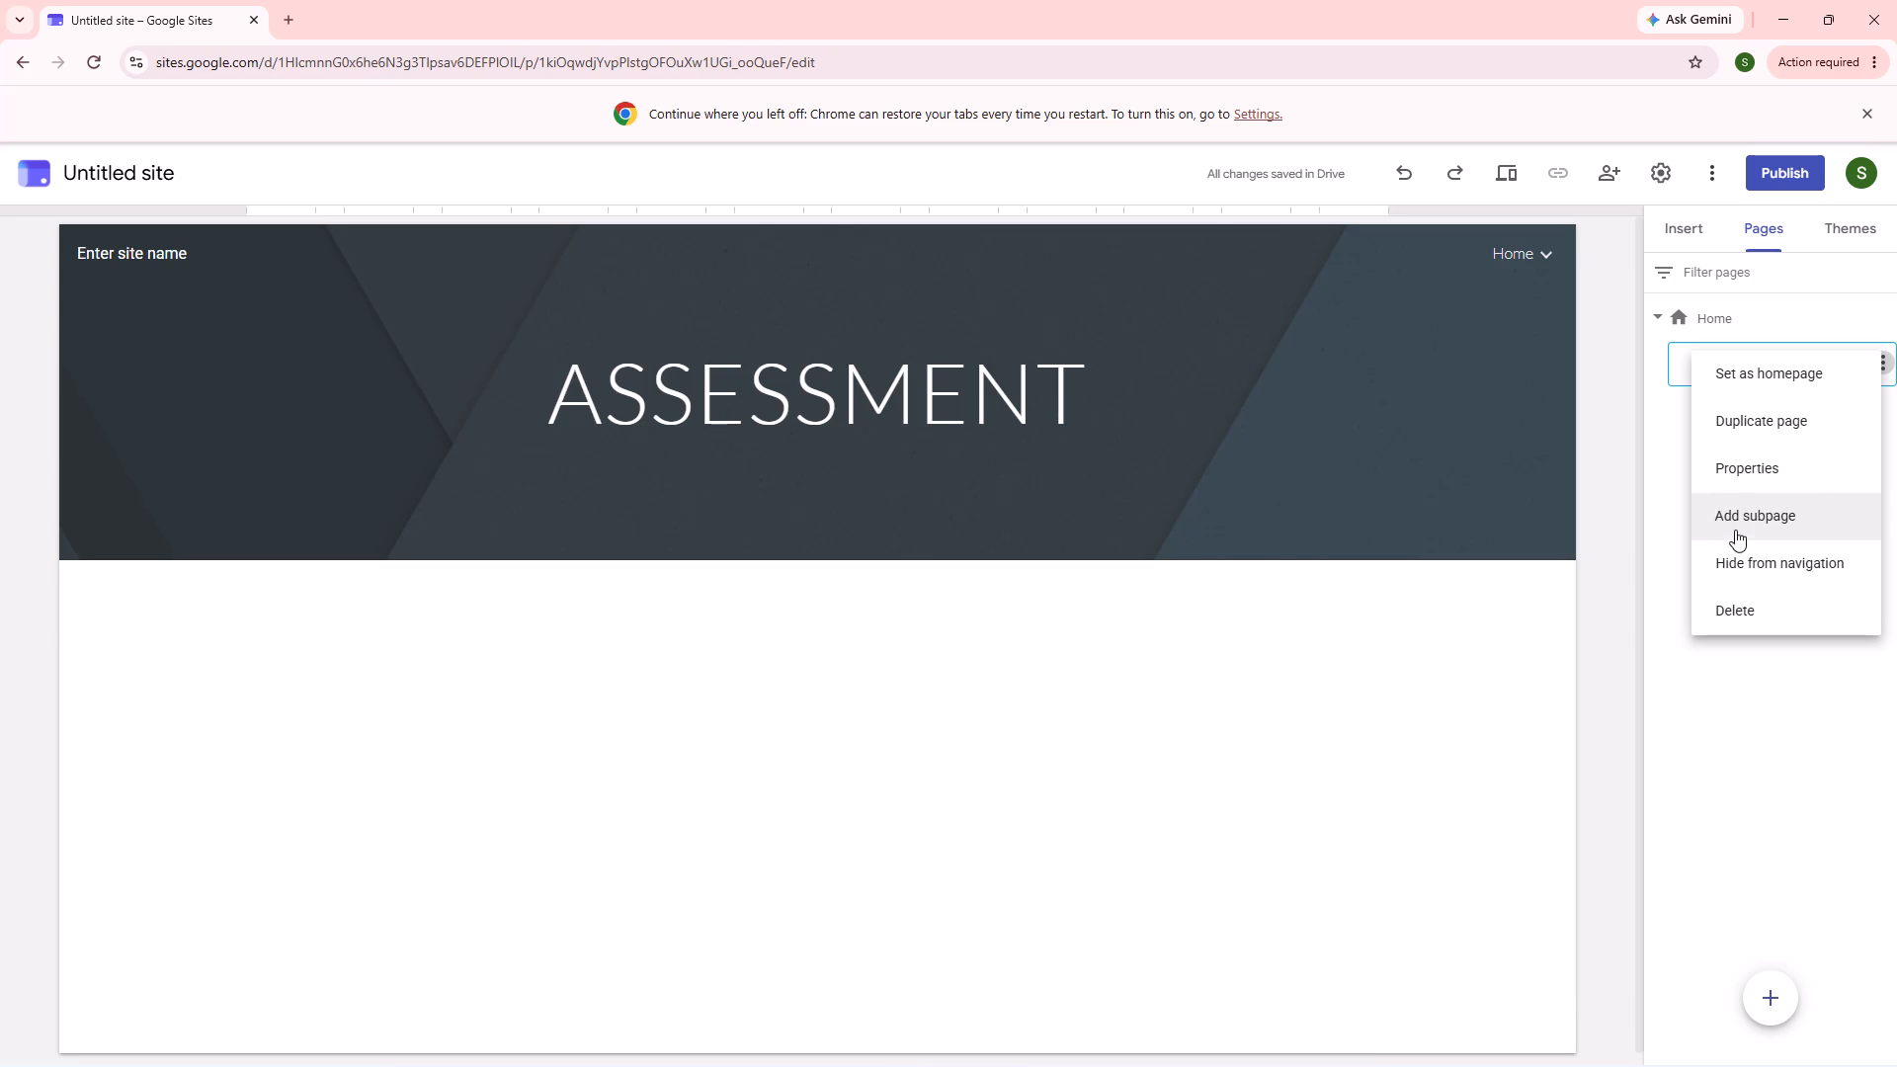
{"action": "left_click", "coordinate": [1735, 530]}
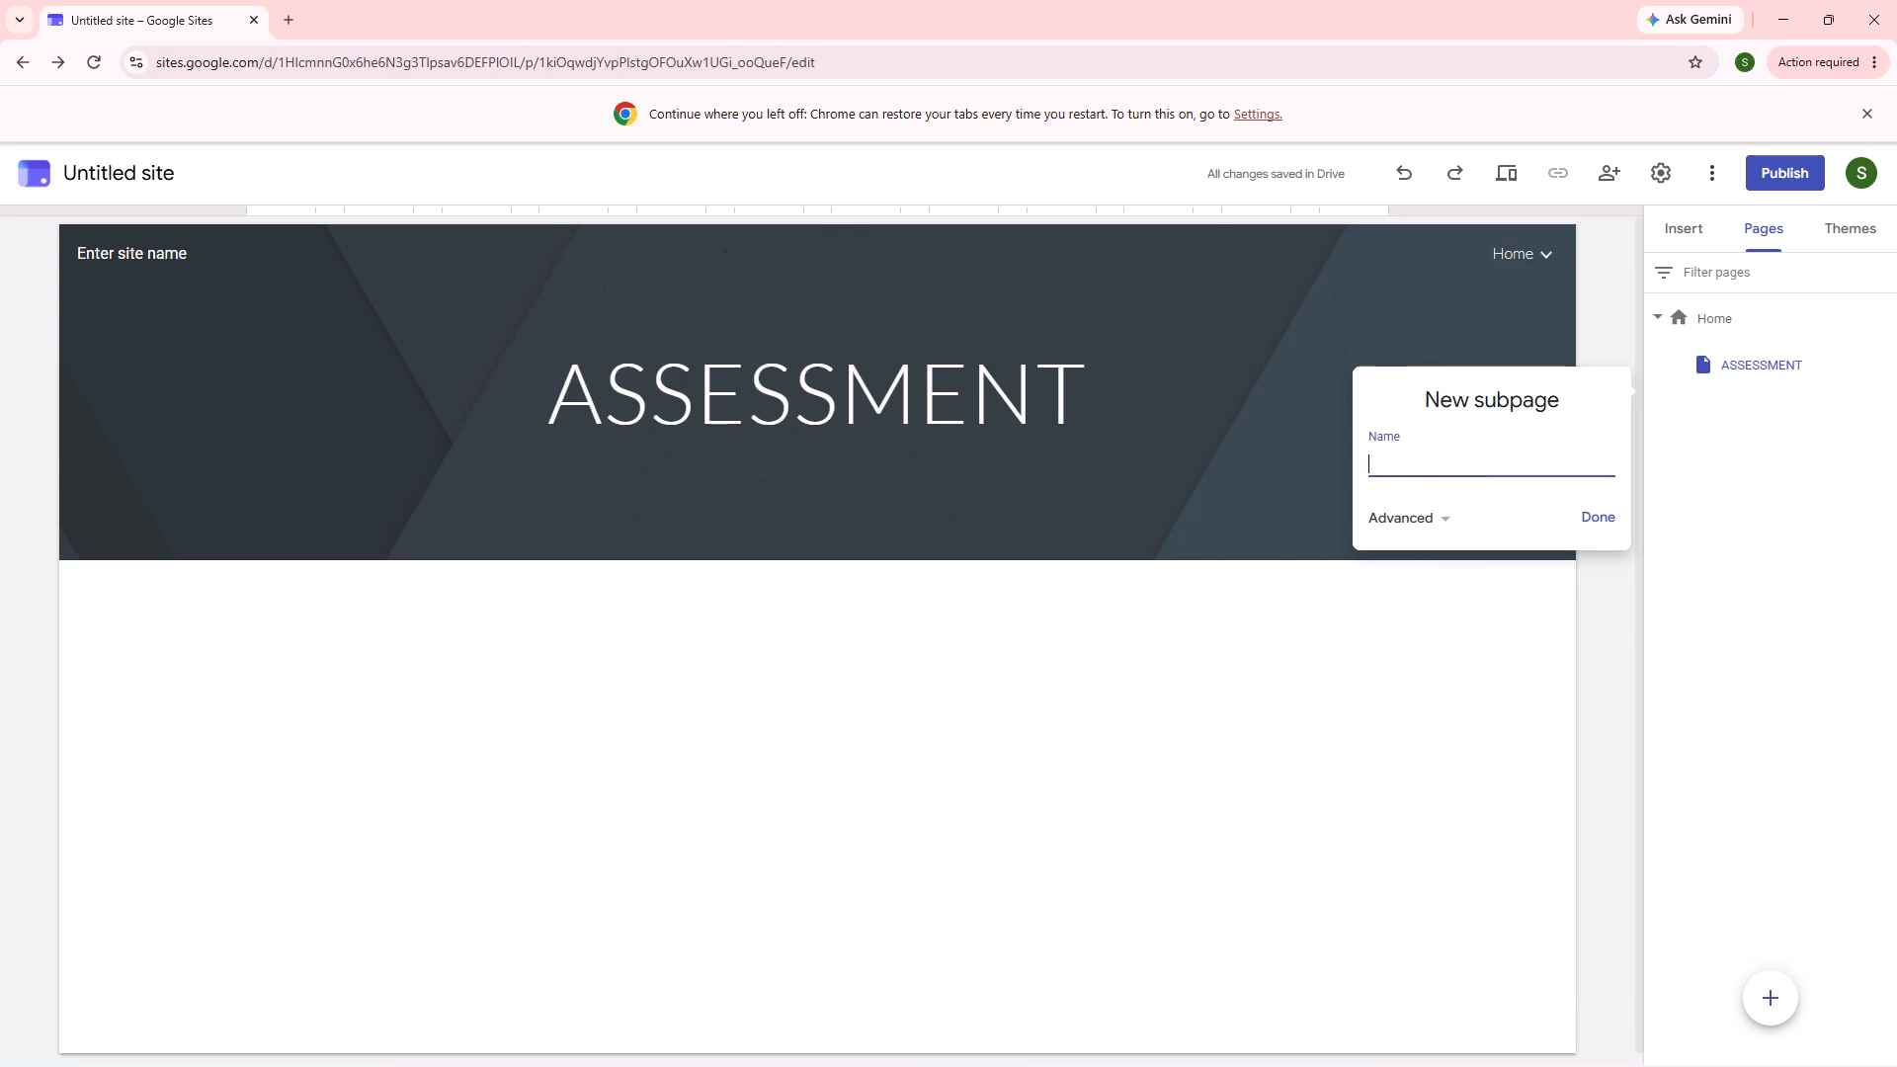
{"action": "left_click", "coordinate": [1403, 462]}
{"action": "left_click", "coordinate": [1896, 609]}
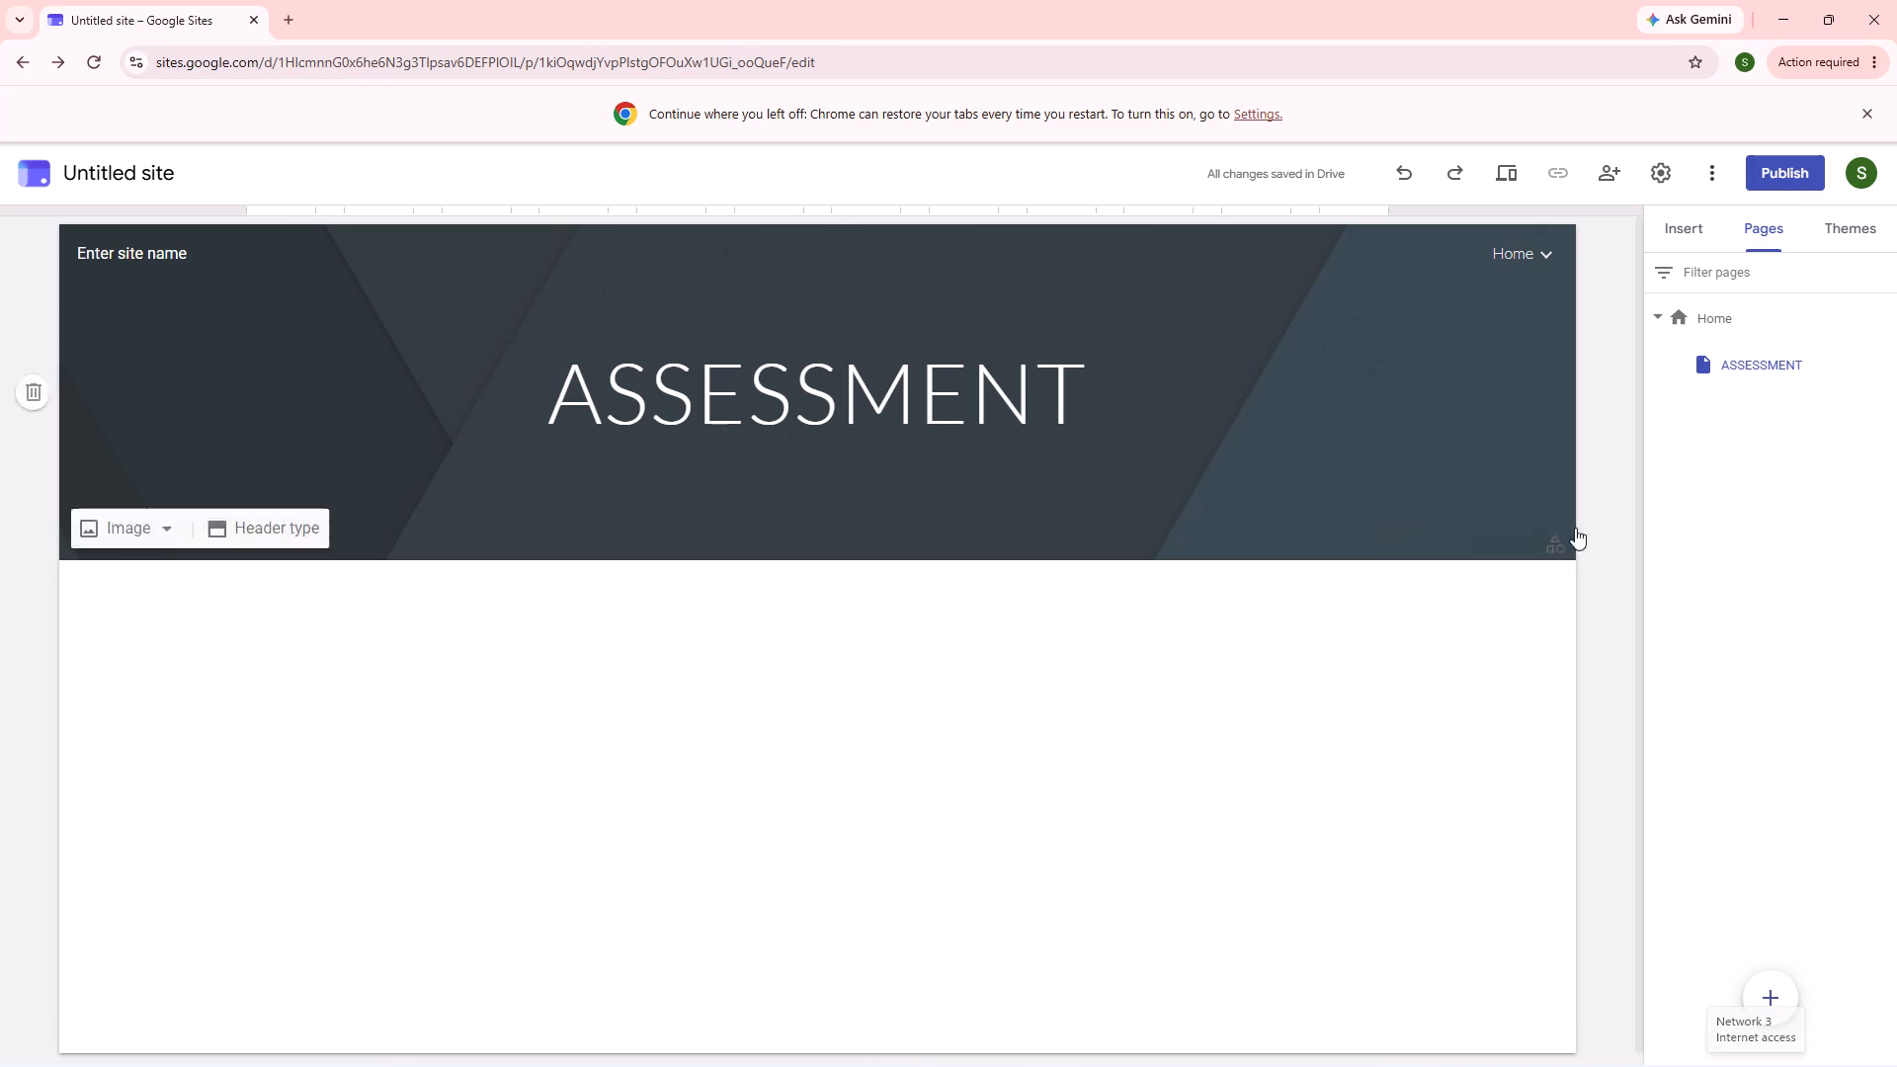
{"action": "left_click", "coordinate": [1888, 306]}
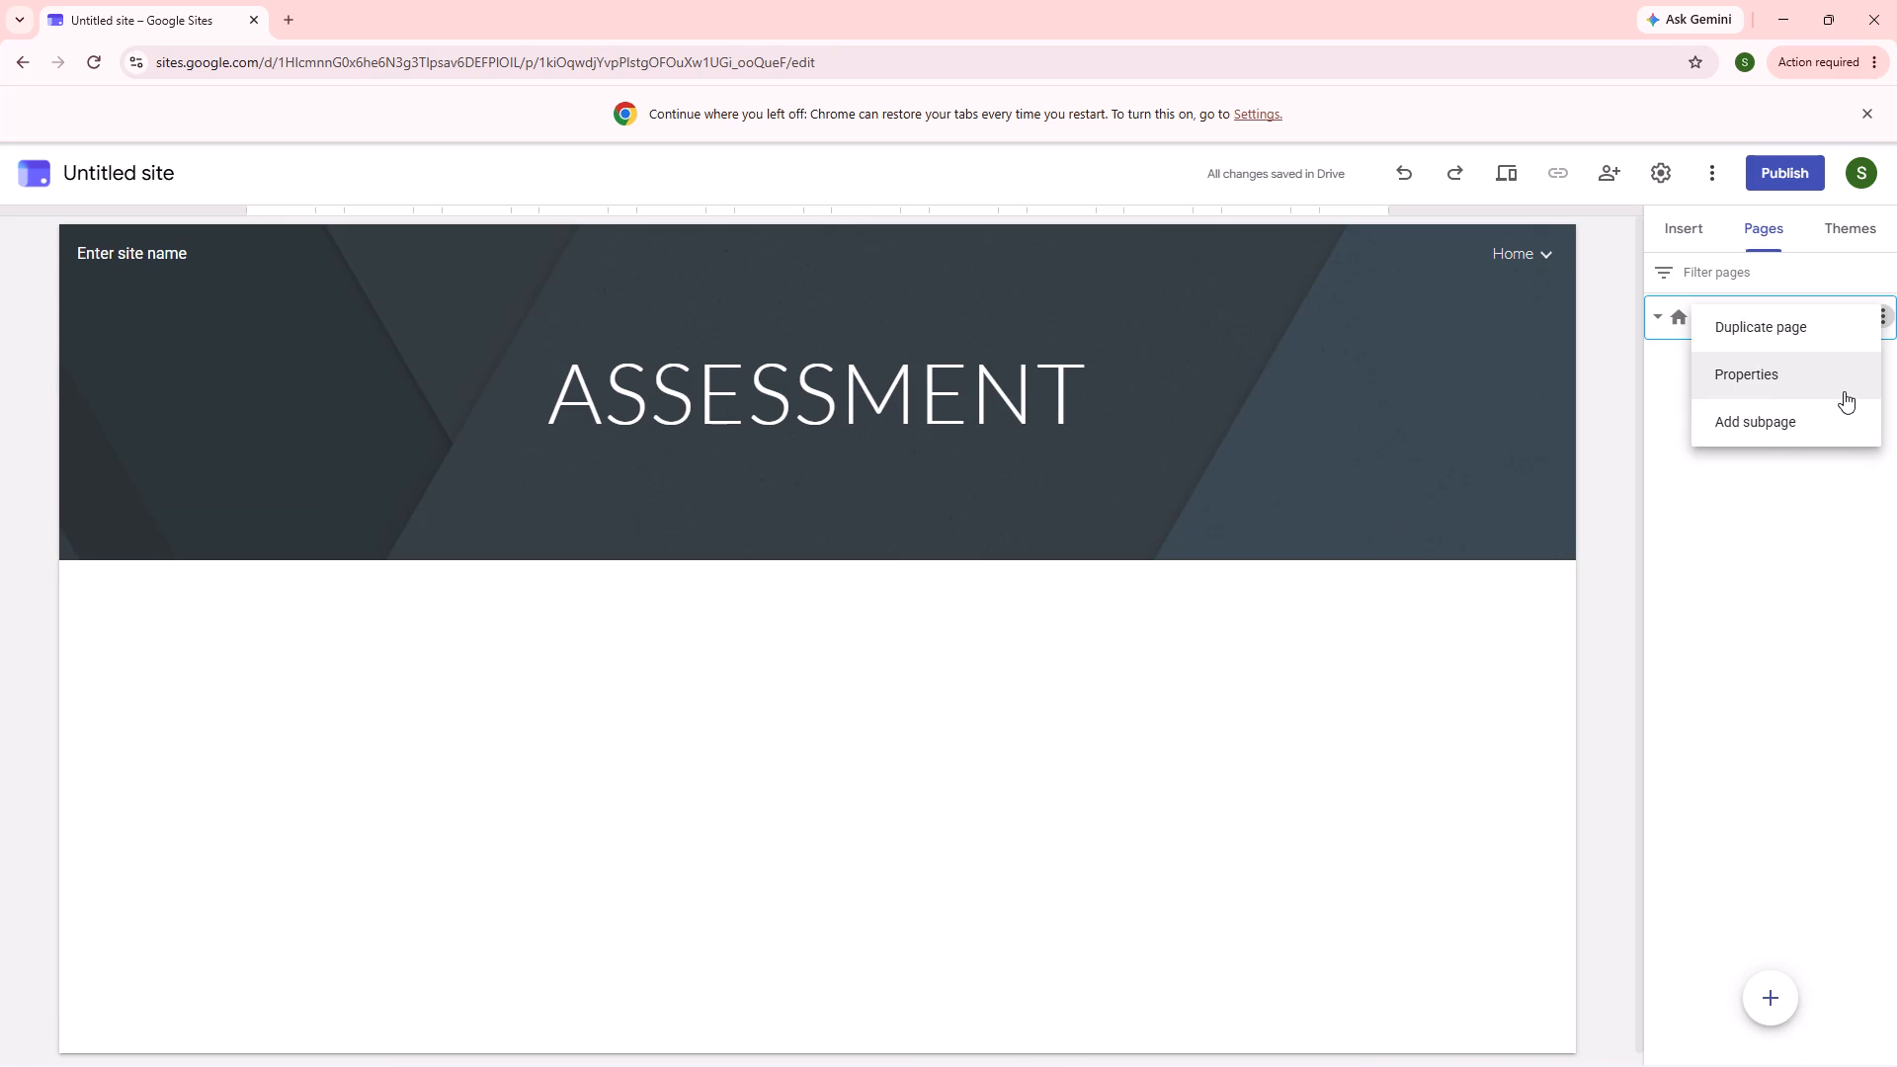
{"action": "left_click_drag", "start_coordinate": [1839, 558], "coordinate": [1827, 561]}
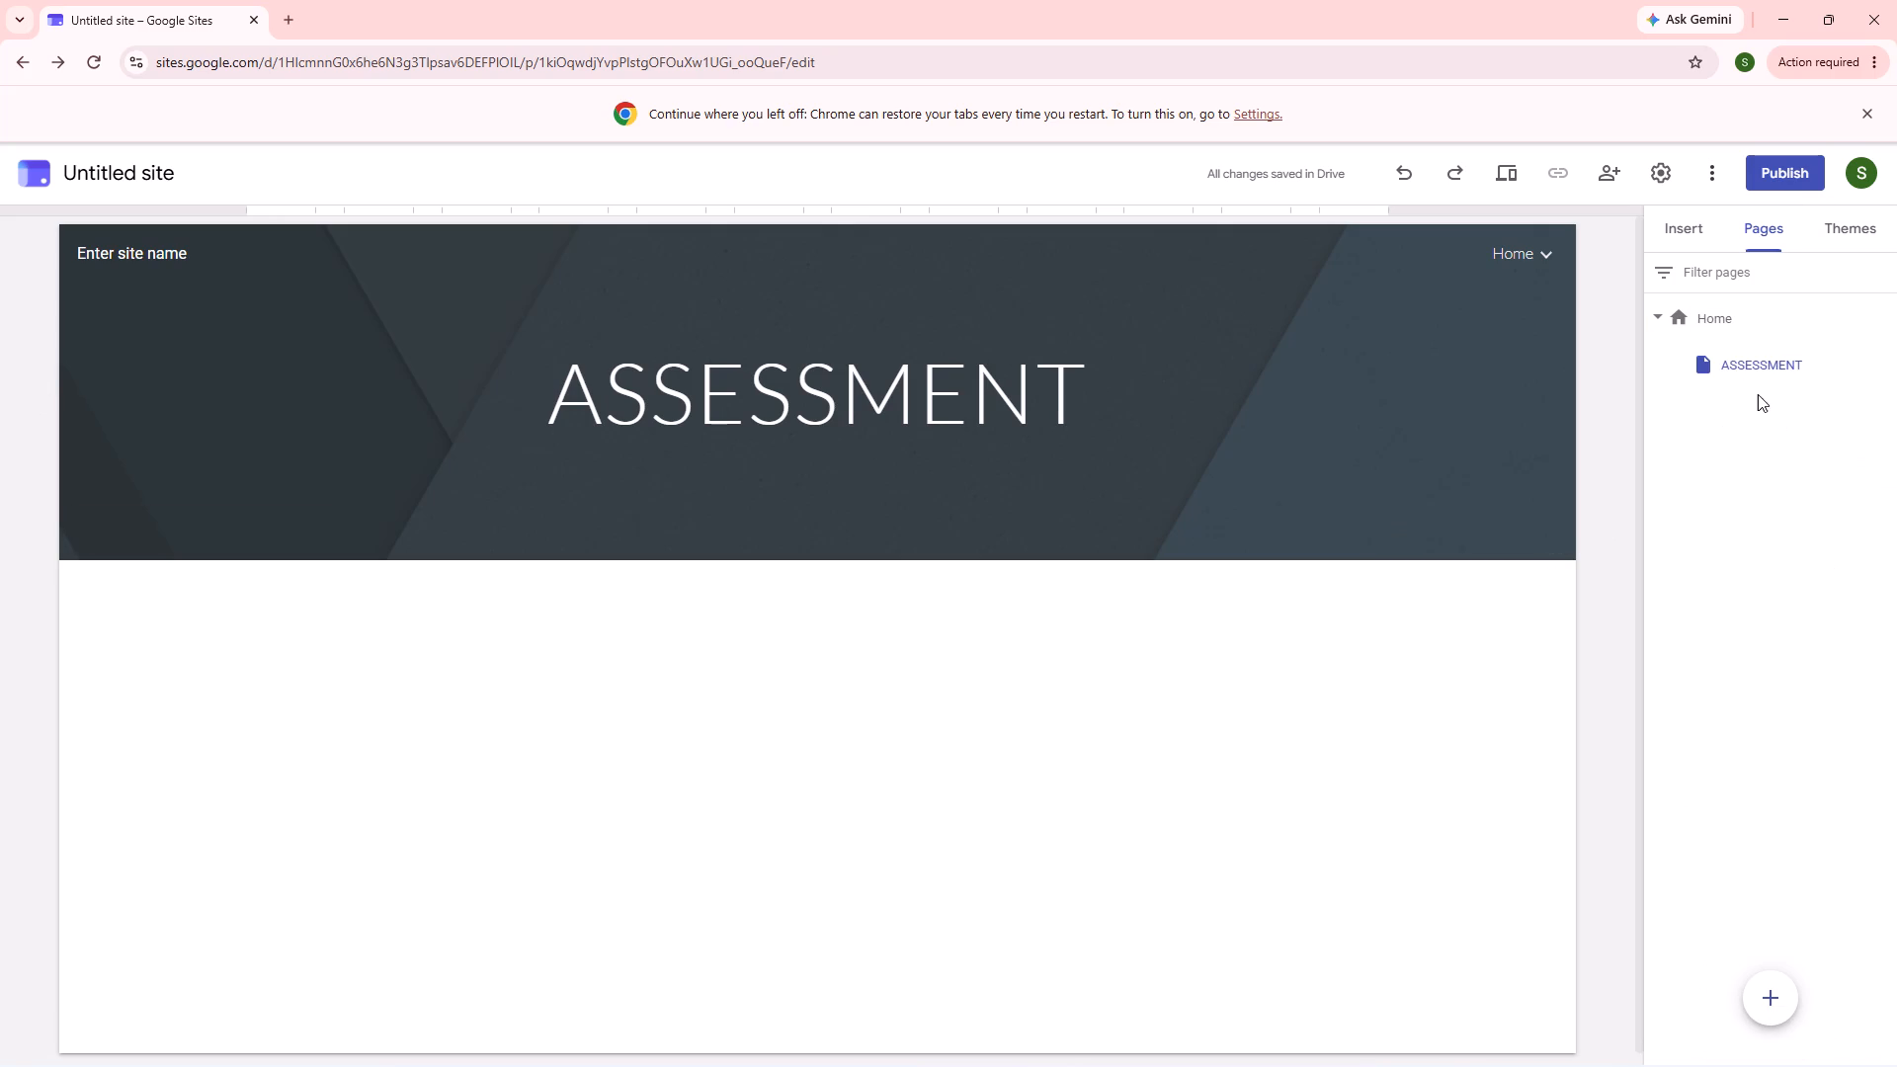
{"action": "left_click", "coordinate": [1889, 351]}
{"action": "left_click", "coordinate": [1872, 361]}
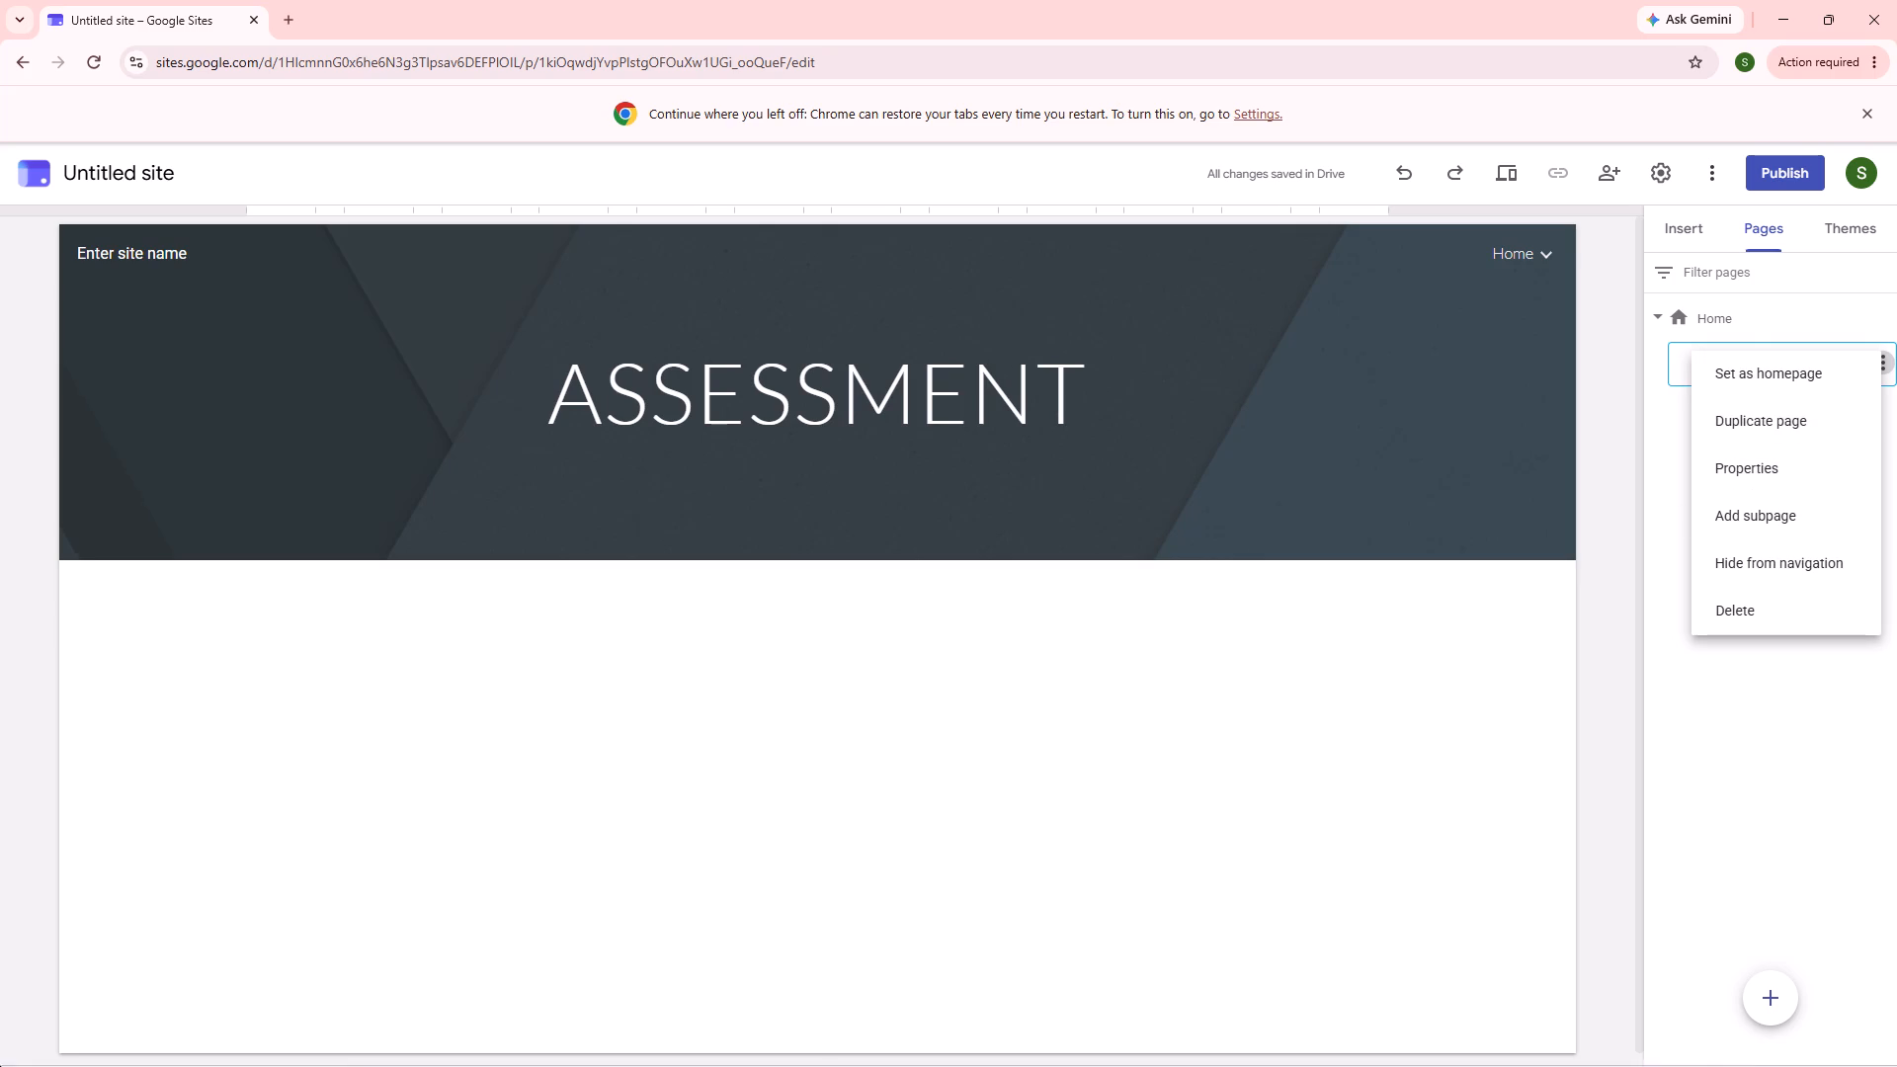
Switch to Google Drive in a new browser tab and open the E-PORTFOLIO folder.
{"action": "left_click", "coordinate": [283, 22]}
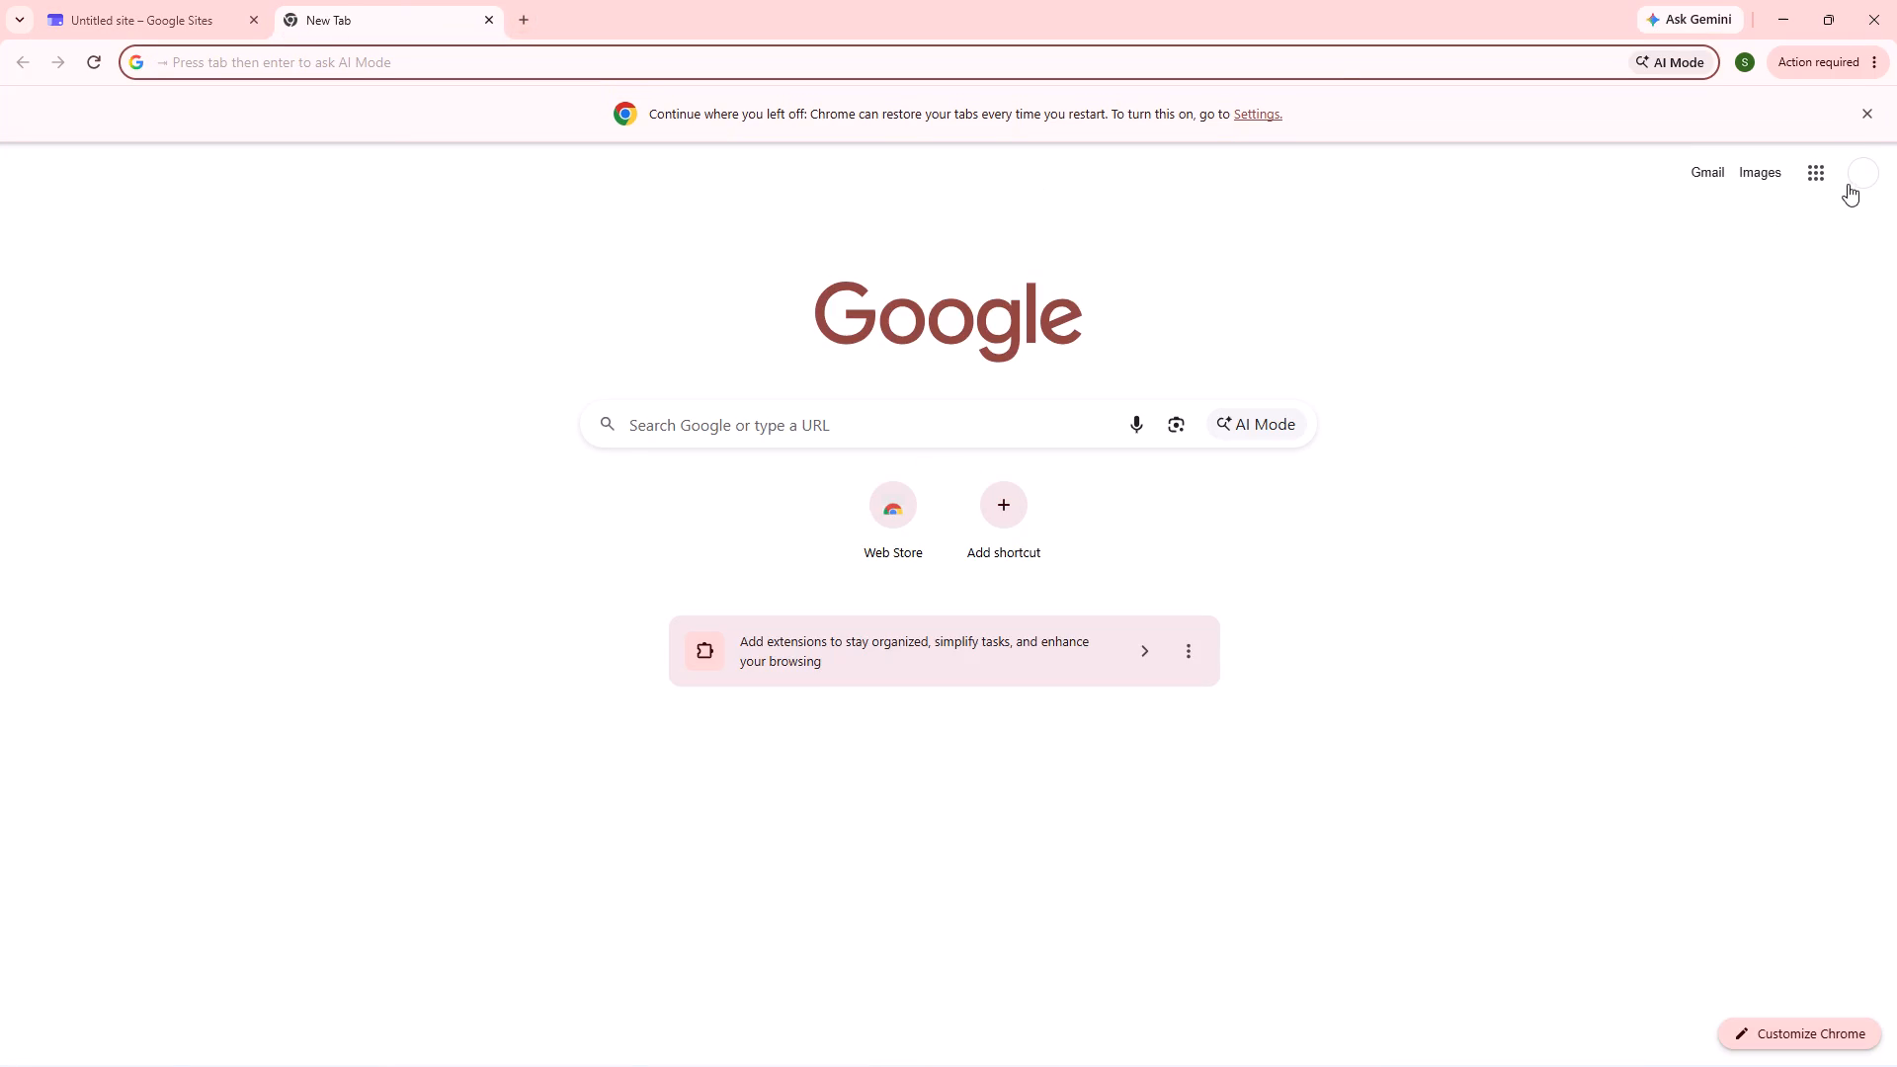
{"action": "left_click", "coordinate": [1808, 184]}
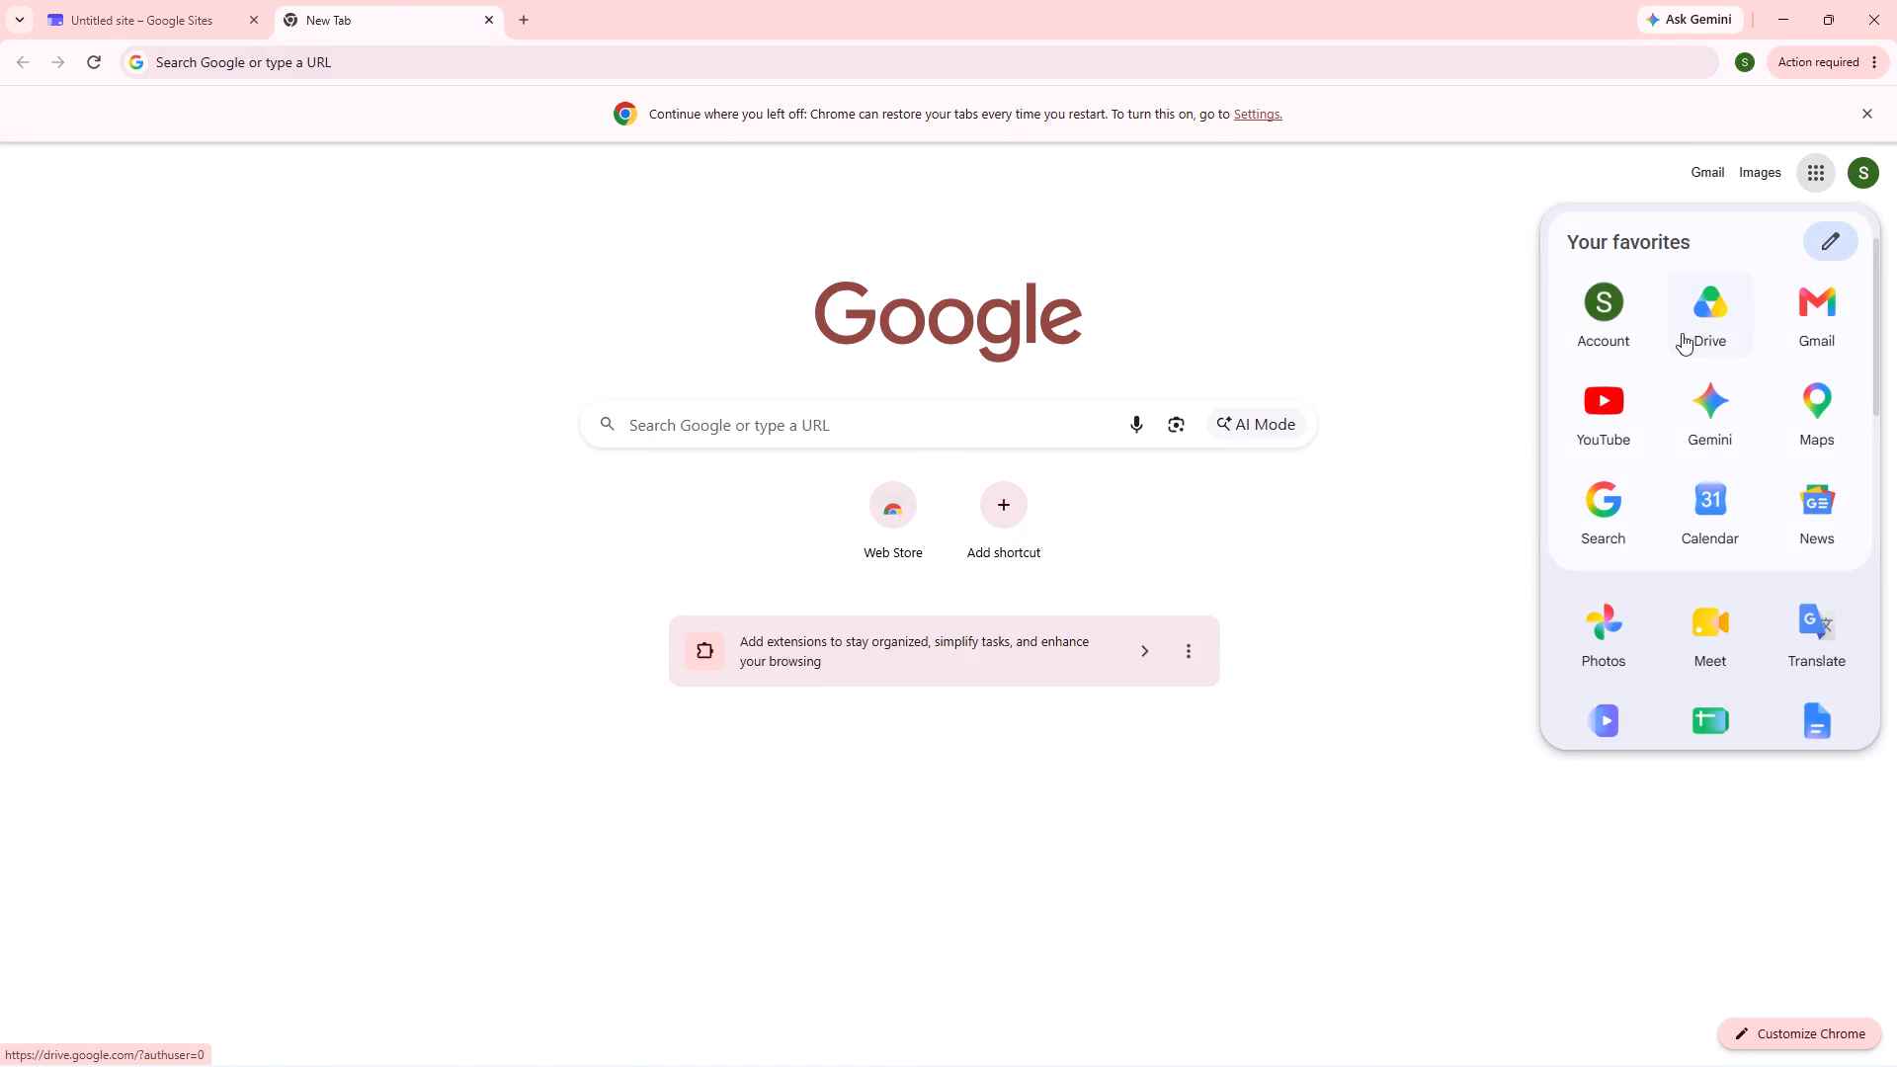
{"action": "left_click", "coordinate": [1717, 298]}
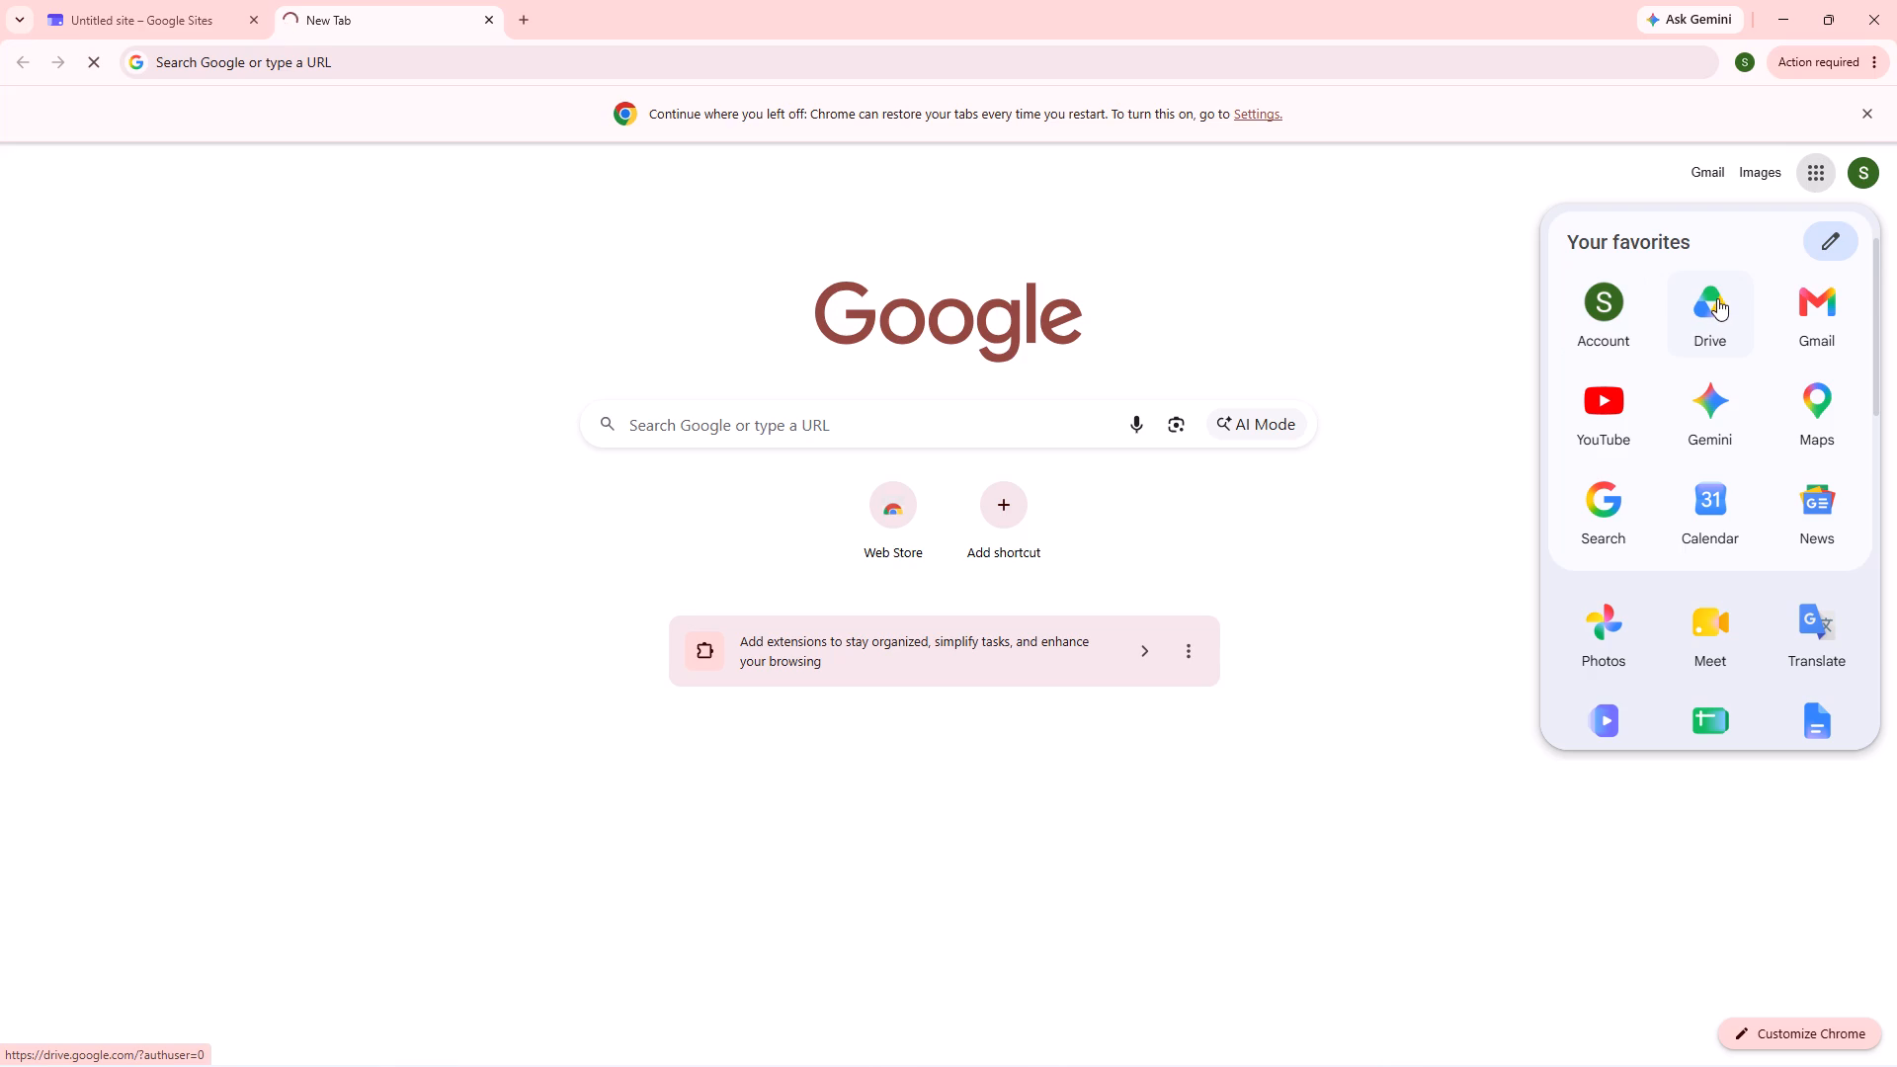
{"action": "double_click", "coordinate": [1717, 298]}
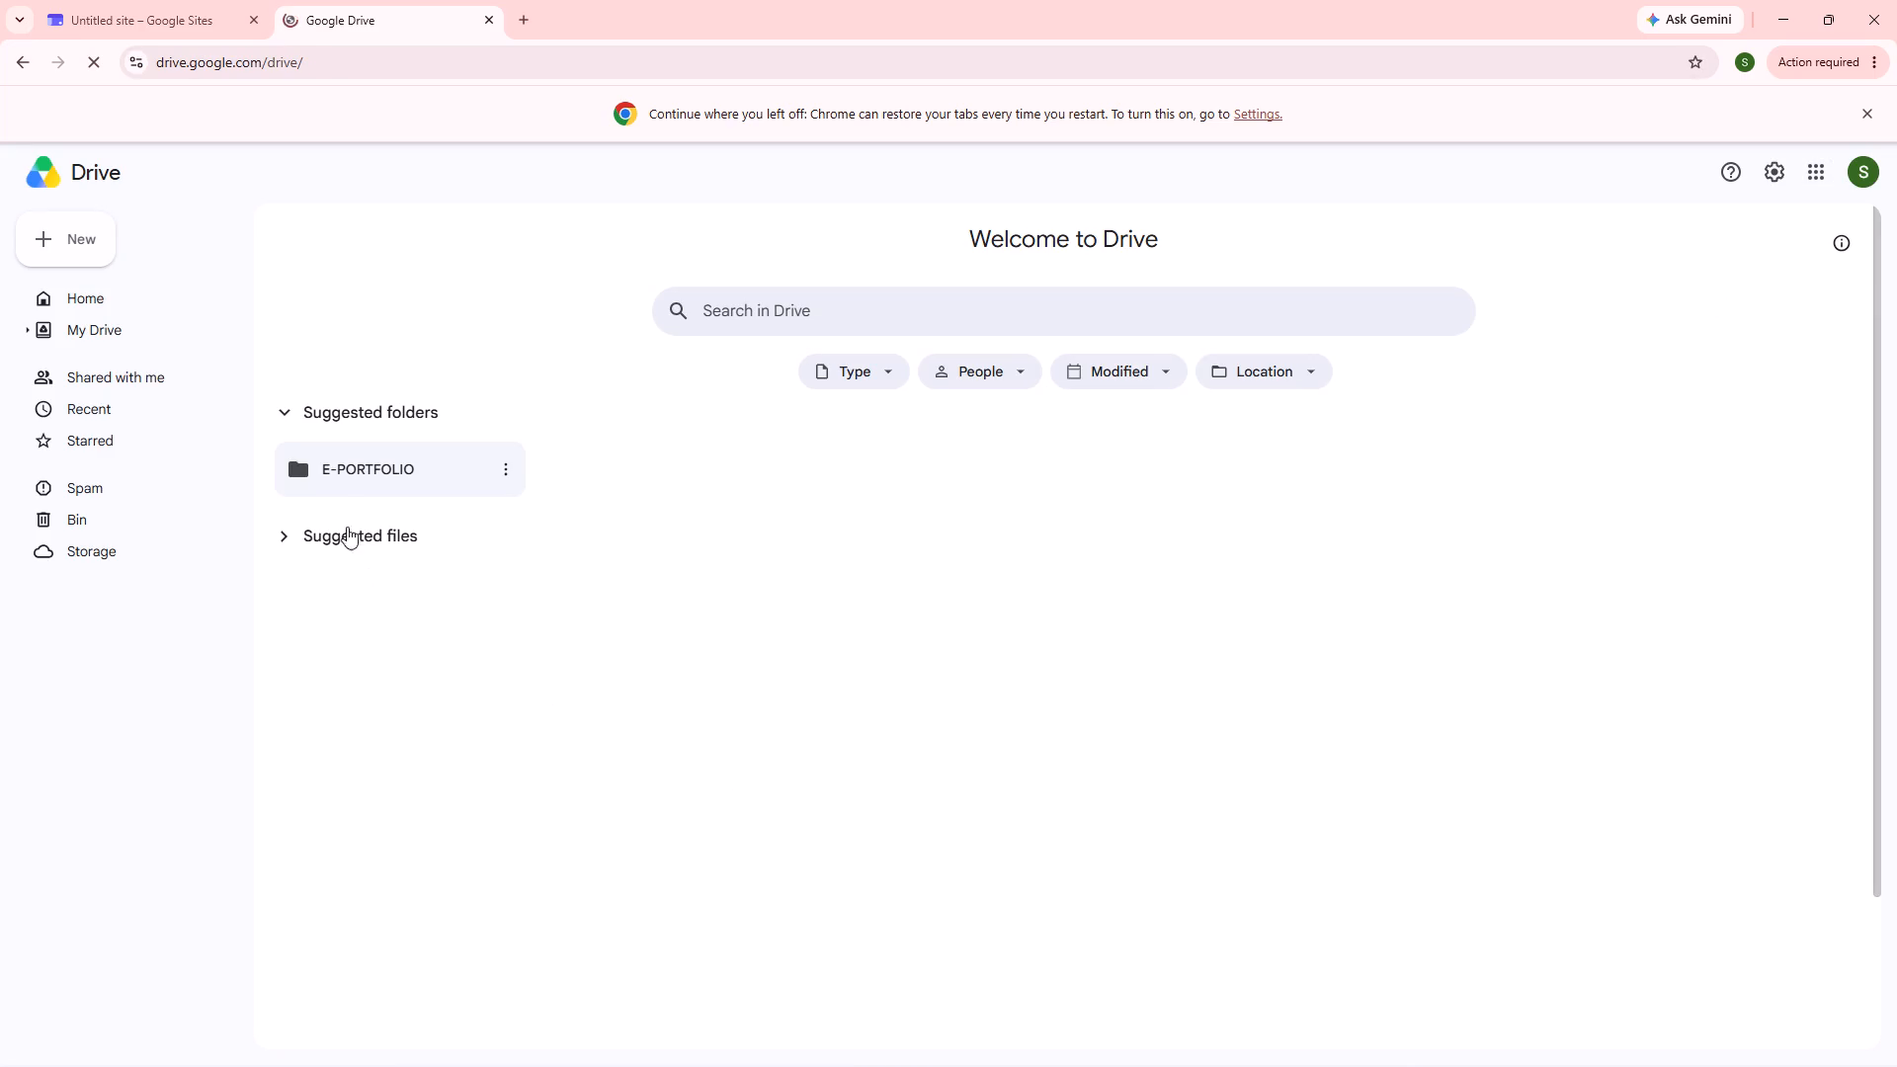
{"action": "double_click", "coordinate": [339, 472]}
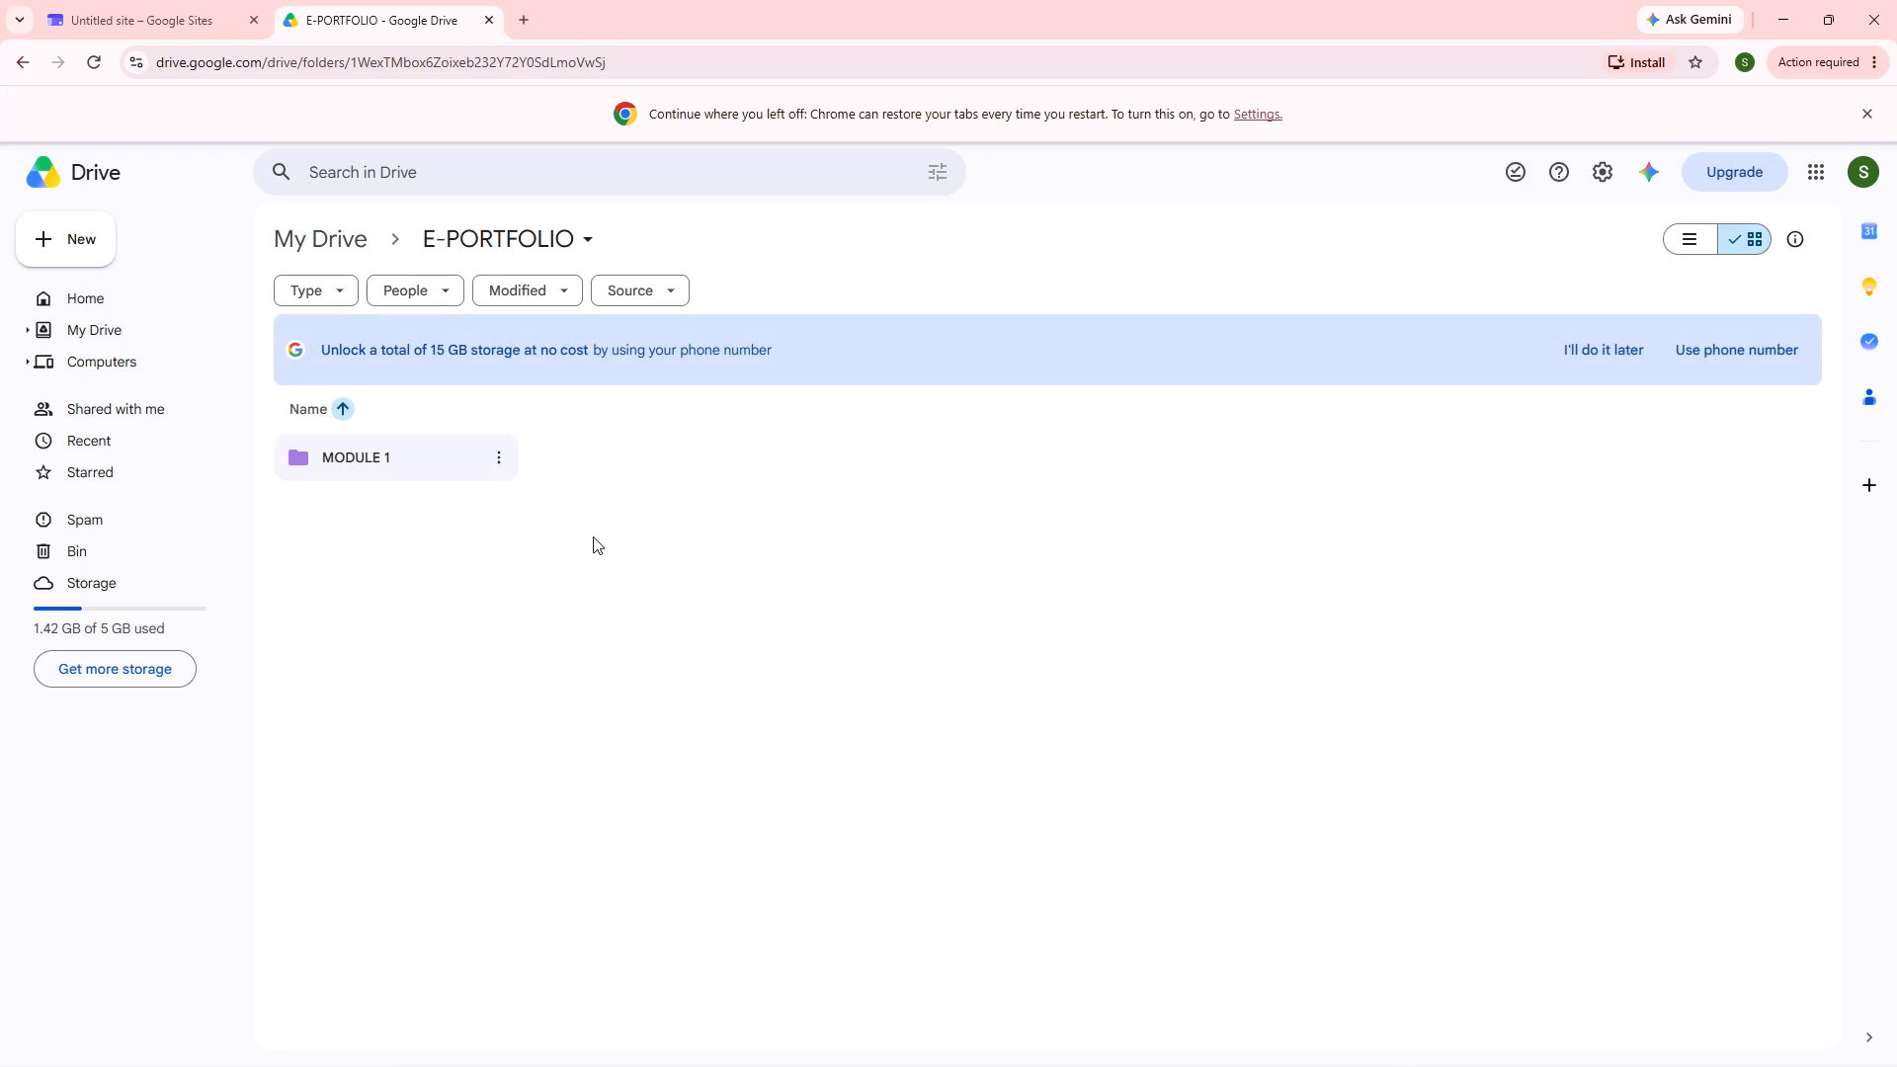
In the E-PORTFOLIO folder in Google Drive, open MODULE 1, its INSTALL PVC SHEATHED CABLES folder, and the Cat 1 folder inside.
{"action": "left_click", "coordinate": [375, 475]}
{"action": "left_click", "coordinate": [377, 468]}
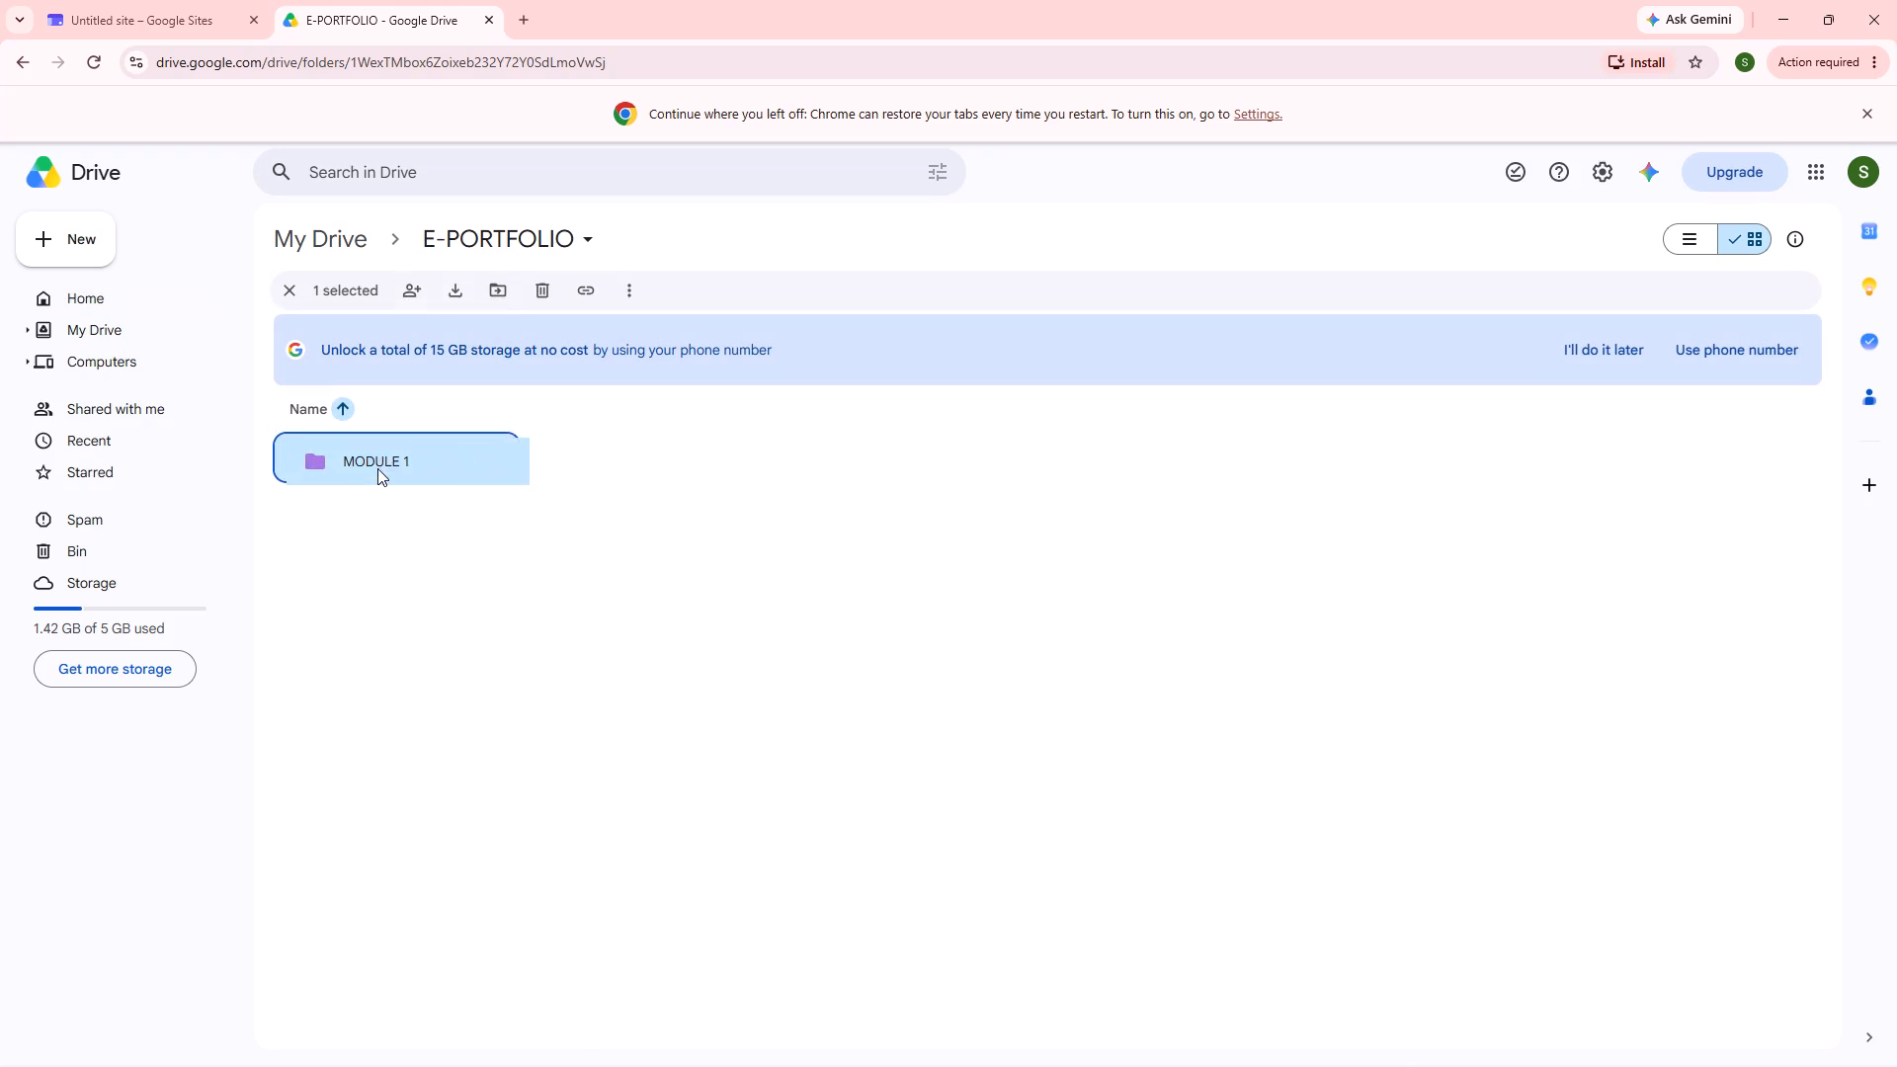
{"action": "double_click", "coordinate": [377, 468]}
{"action": "left_click", "coordinate": [382, 465]}
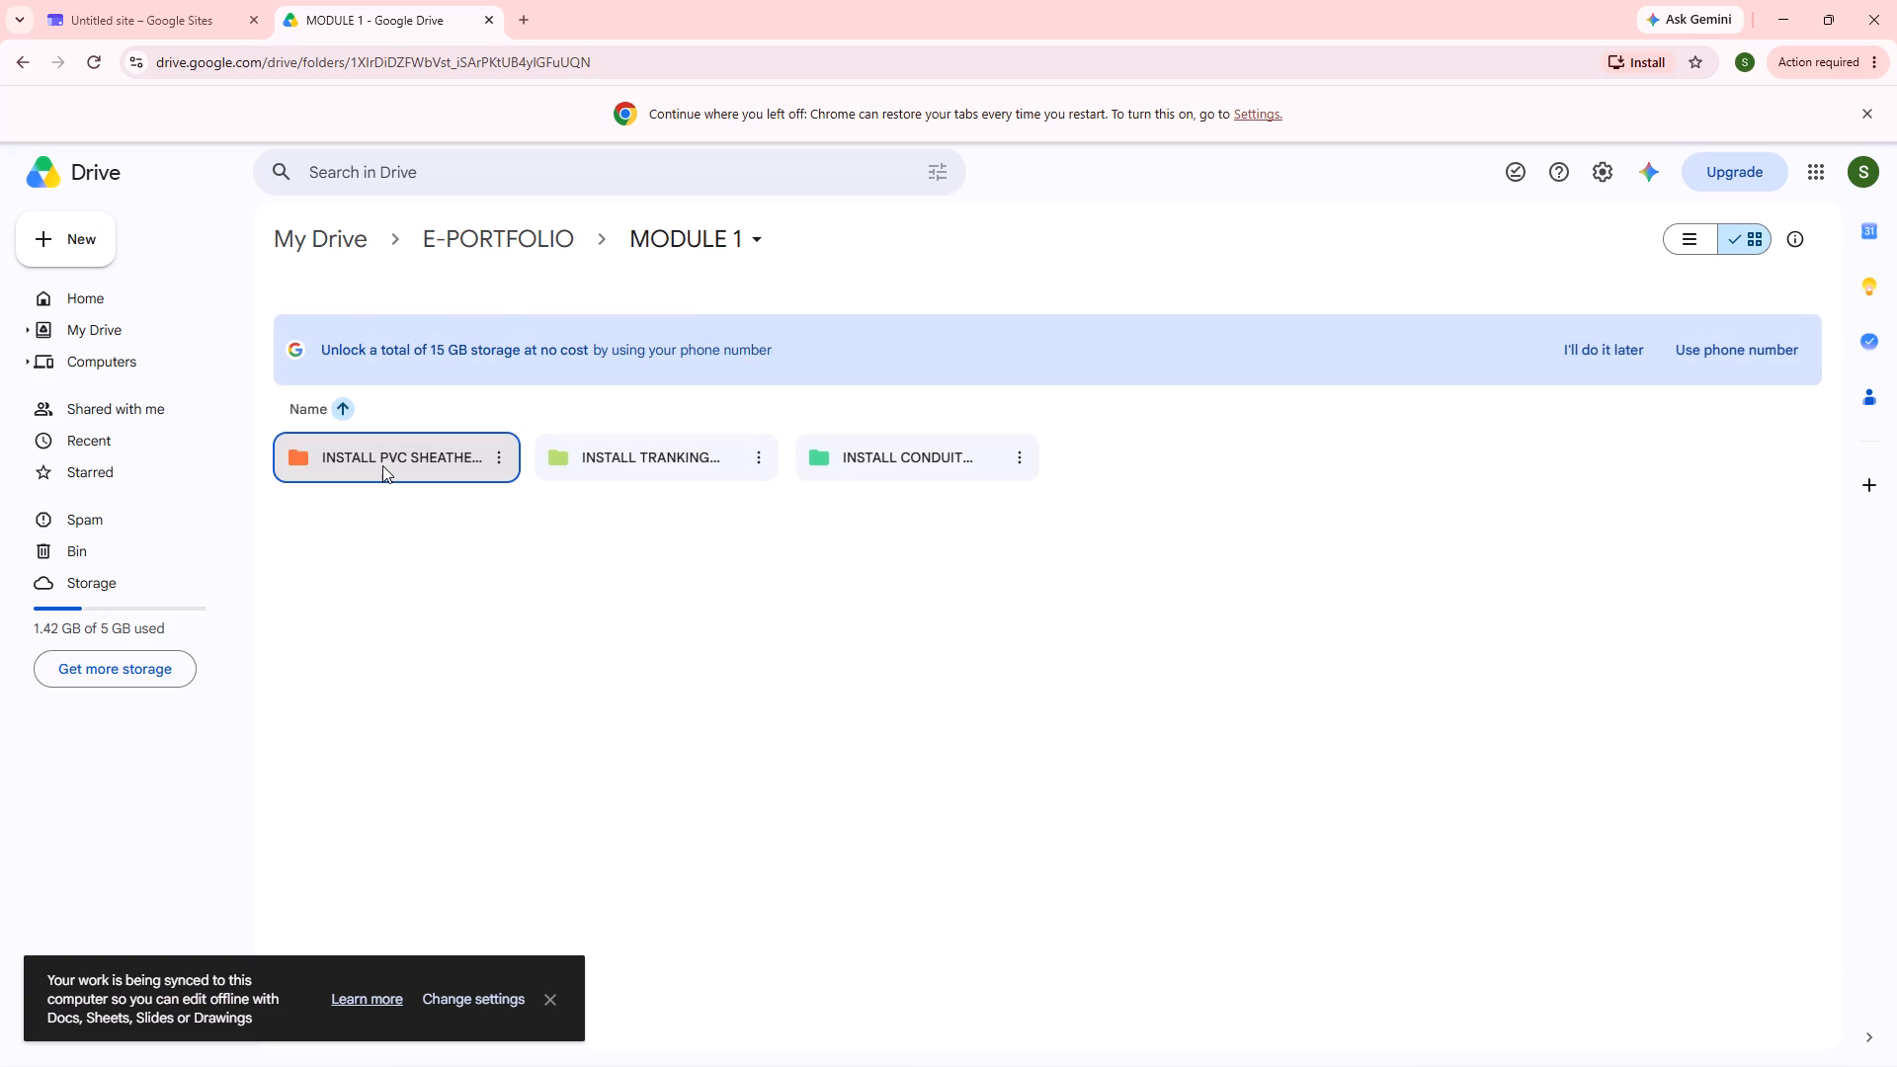
{"action": "left_click", "coordinate": [382, 465]}
{"action": "double_click", "coordinate": [382, 465]}
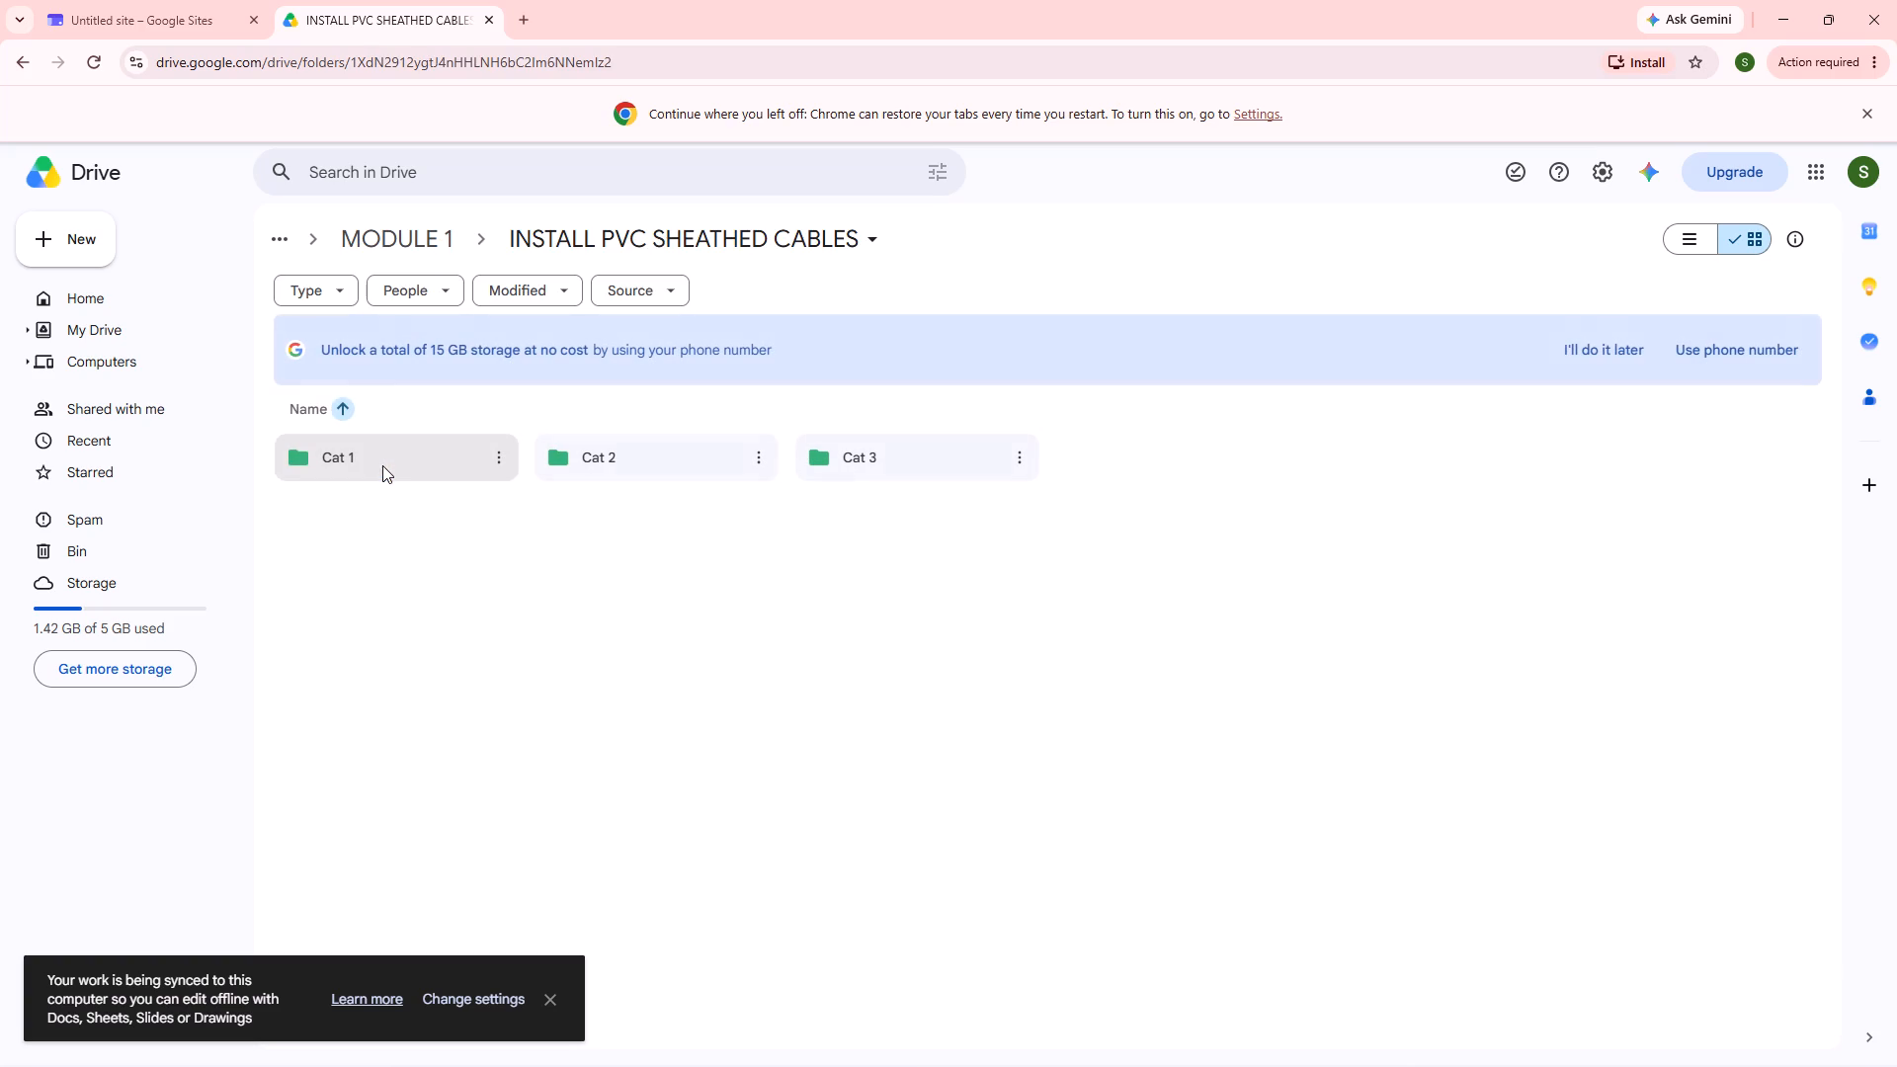
{"action": "triple_click", "coordinate": [382, 465]}
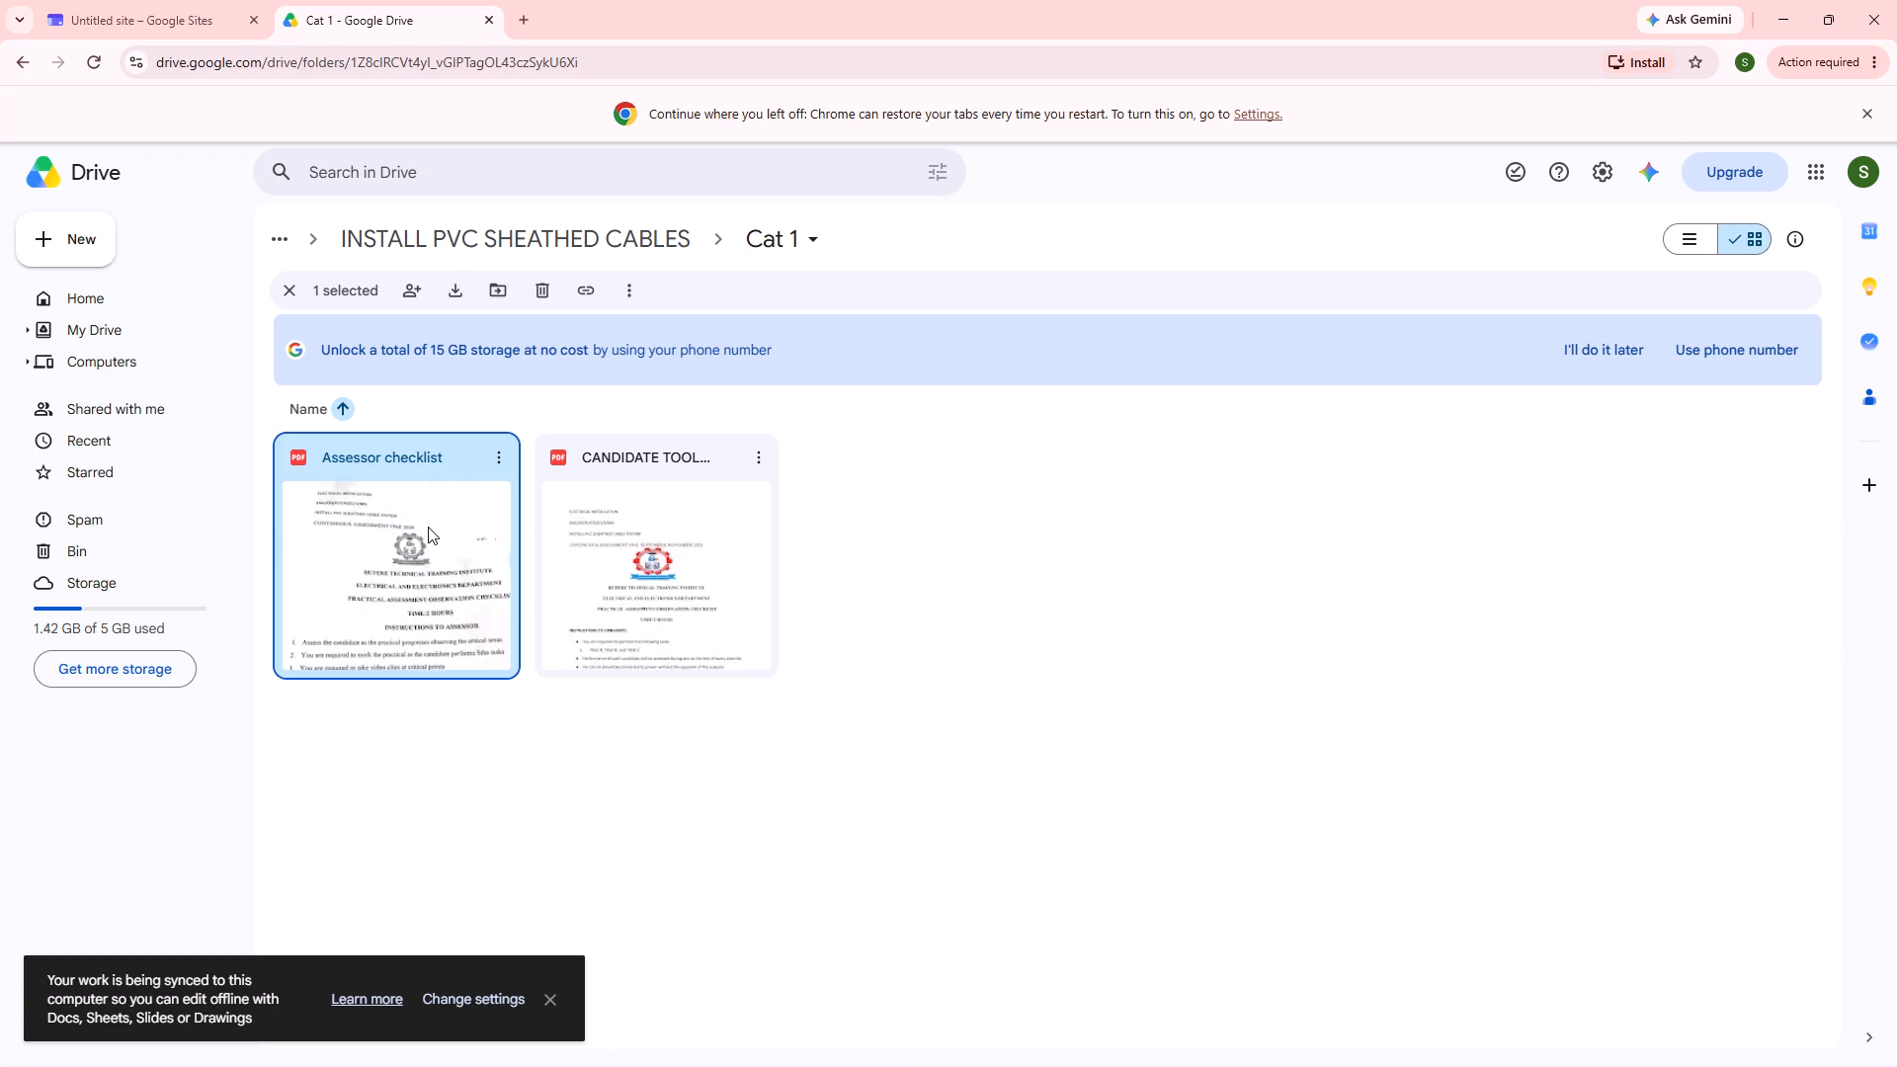
Open the CANDIDATE TOOL PRACTICAL 1 PDF and read through its instructions and tasks A, B and C.
{"action": "double_click", "coordinate": [714, 638]}
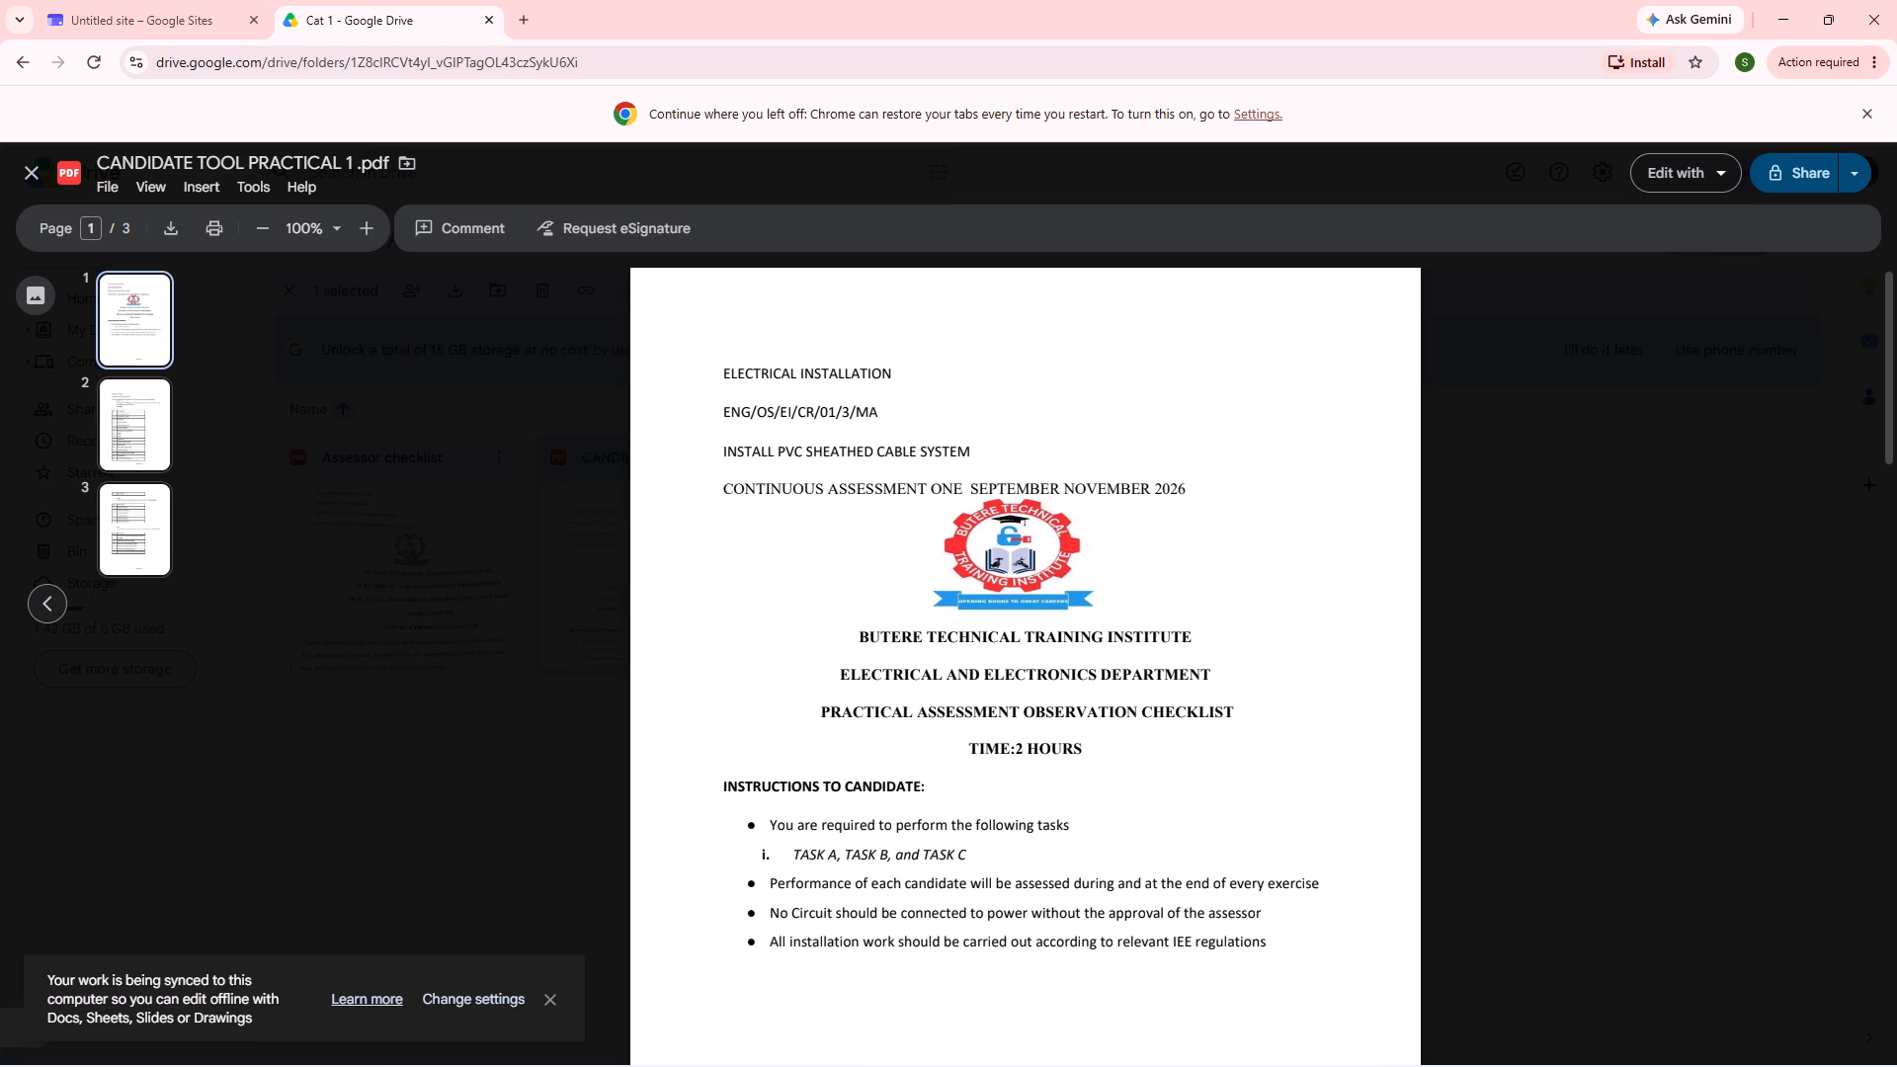
{"action": "scroll", "coordinate": [814, 582], "scroll_direction": "down", "scroll_amount": 9}
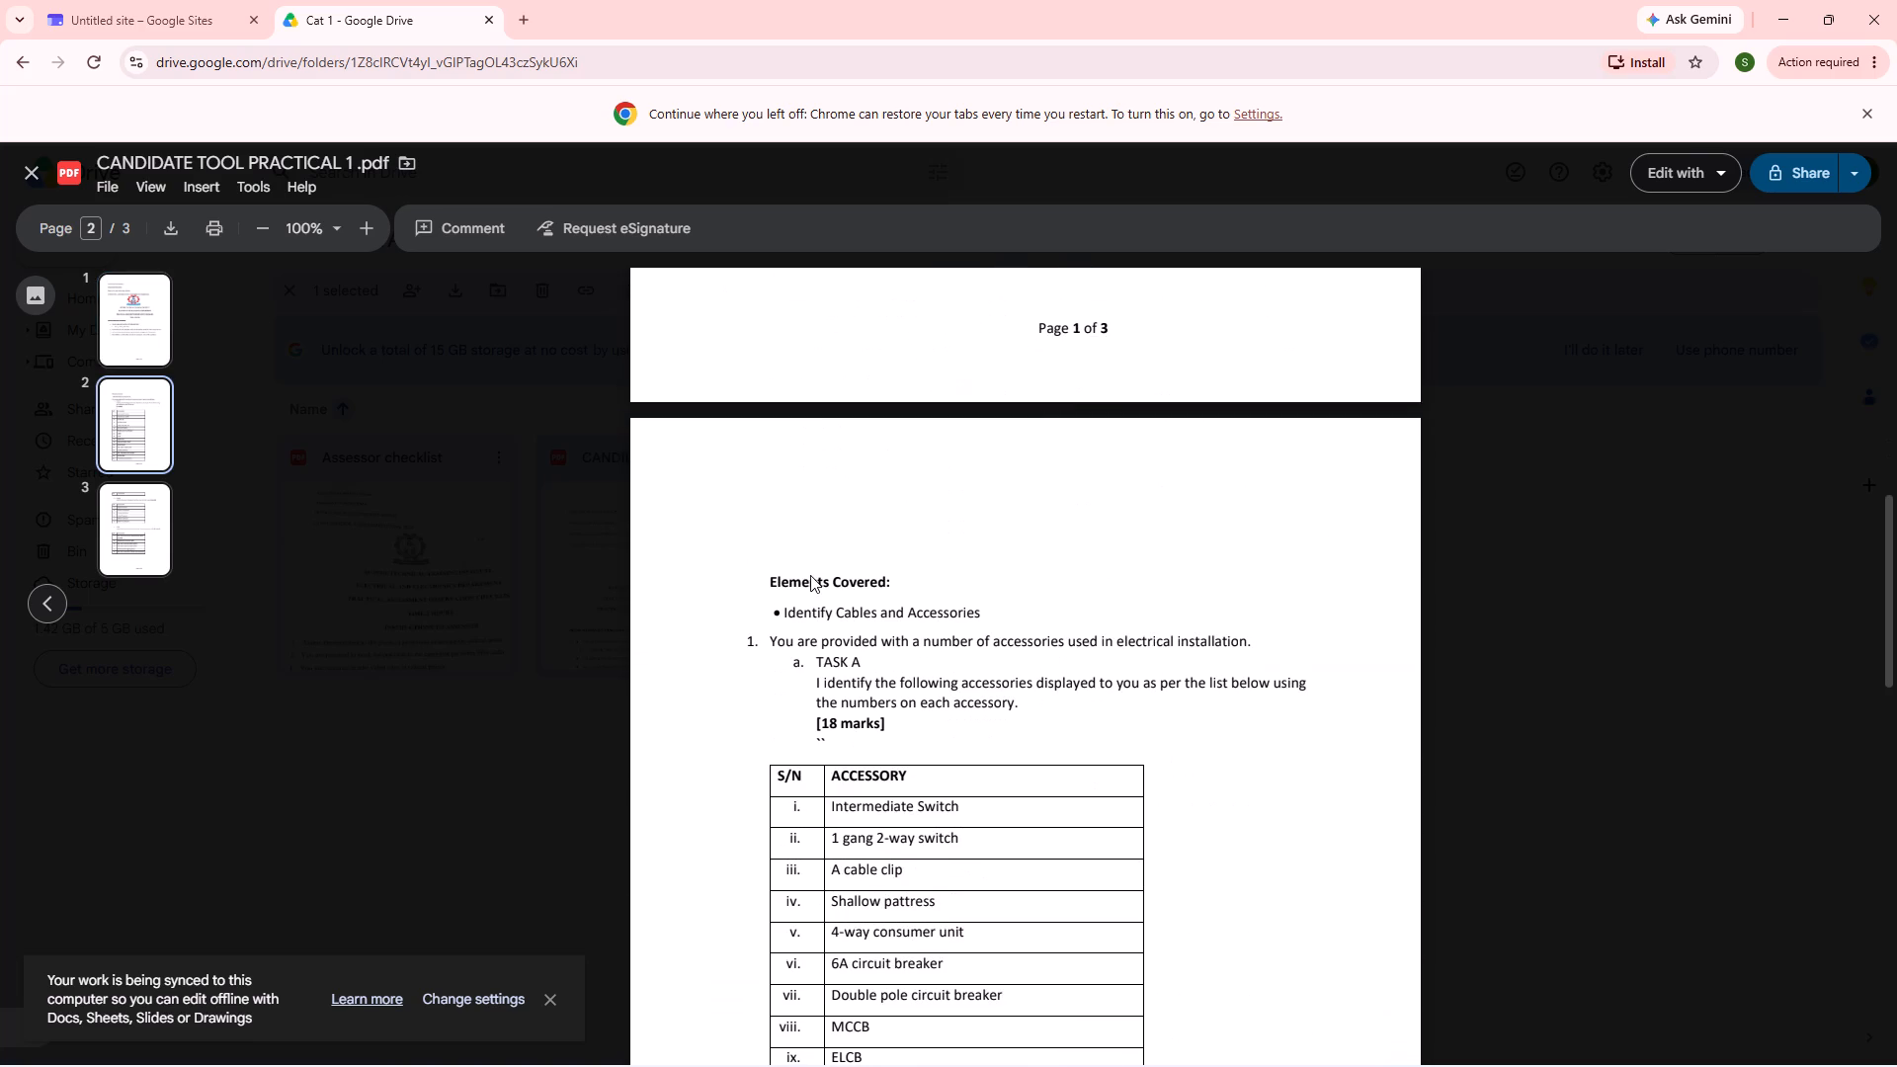
{"action": "scroll", "coordinate": [810, 575], "scroll_direction": "up", "scroll_amount": 8}
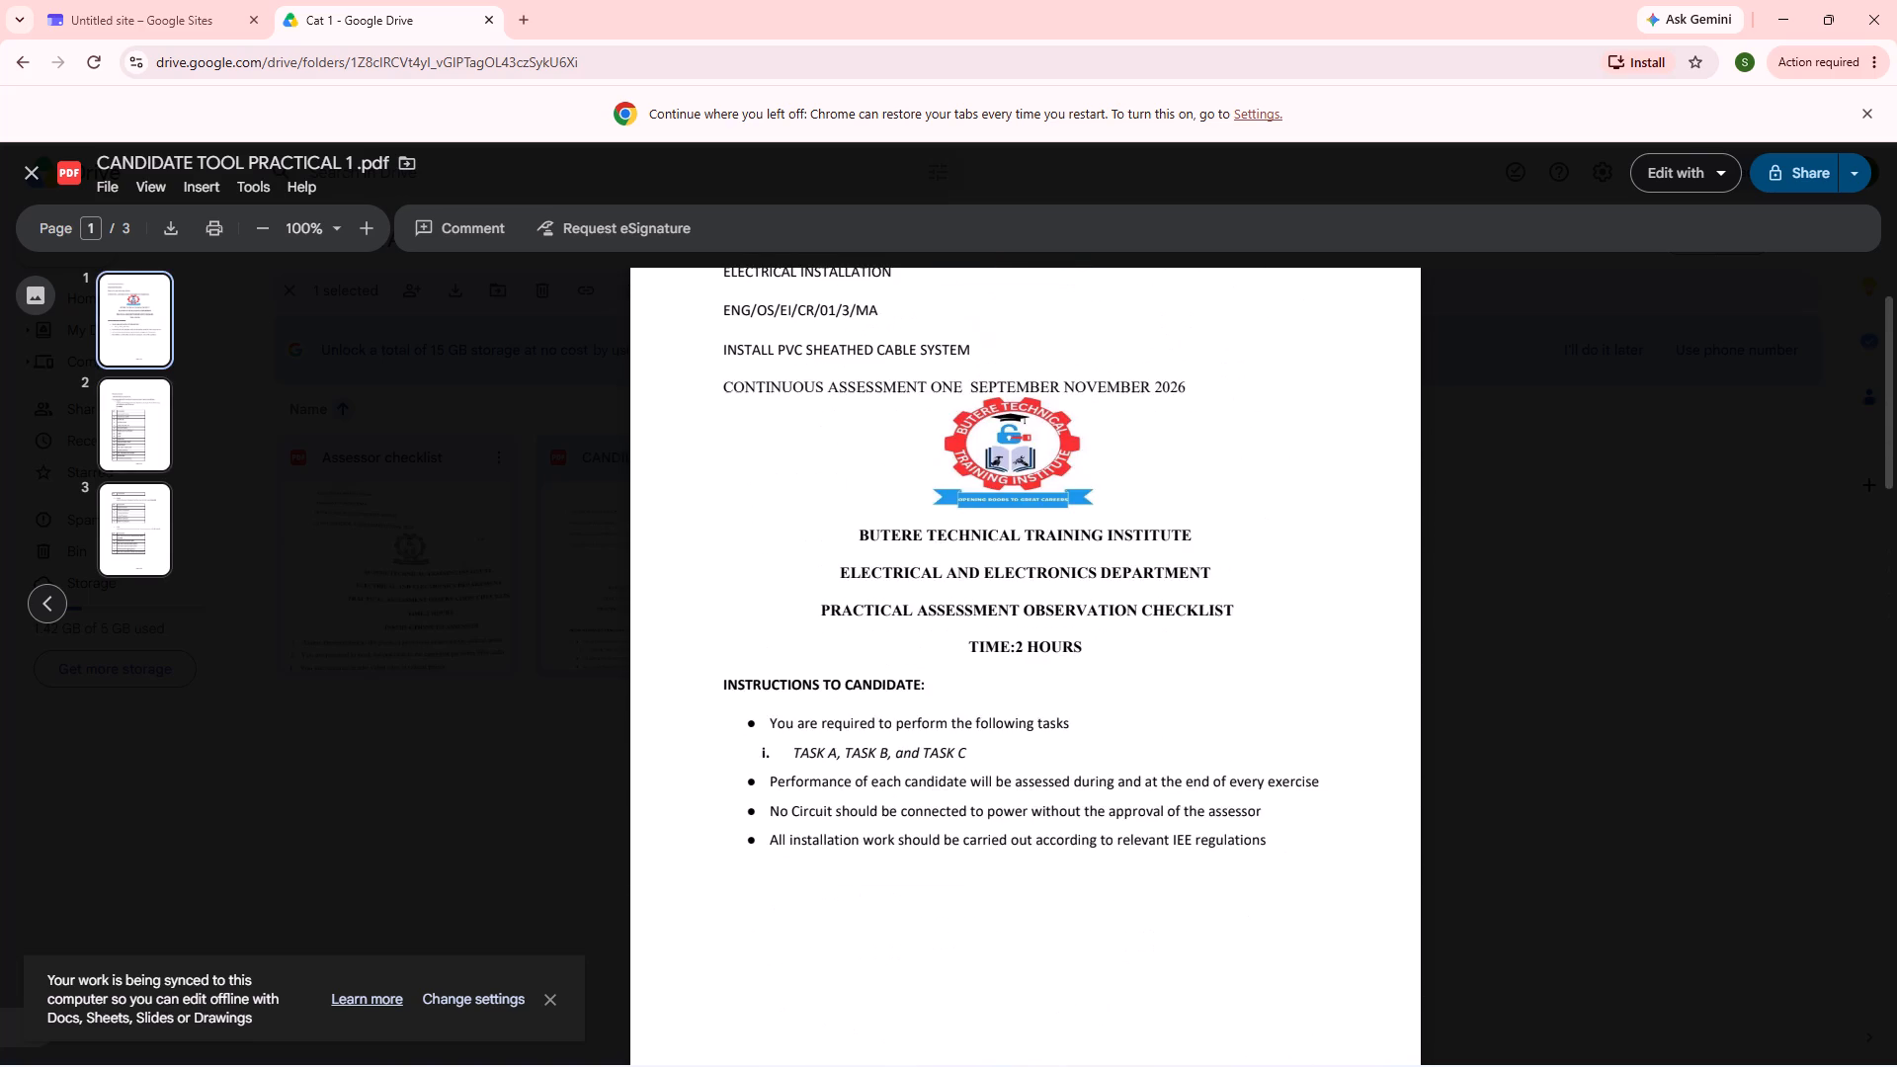
{"action": "scroll", "coordinate": [810, 575], "scroll_direction": "up", "scroll_amount": 2}
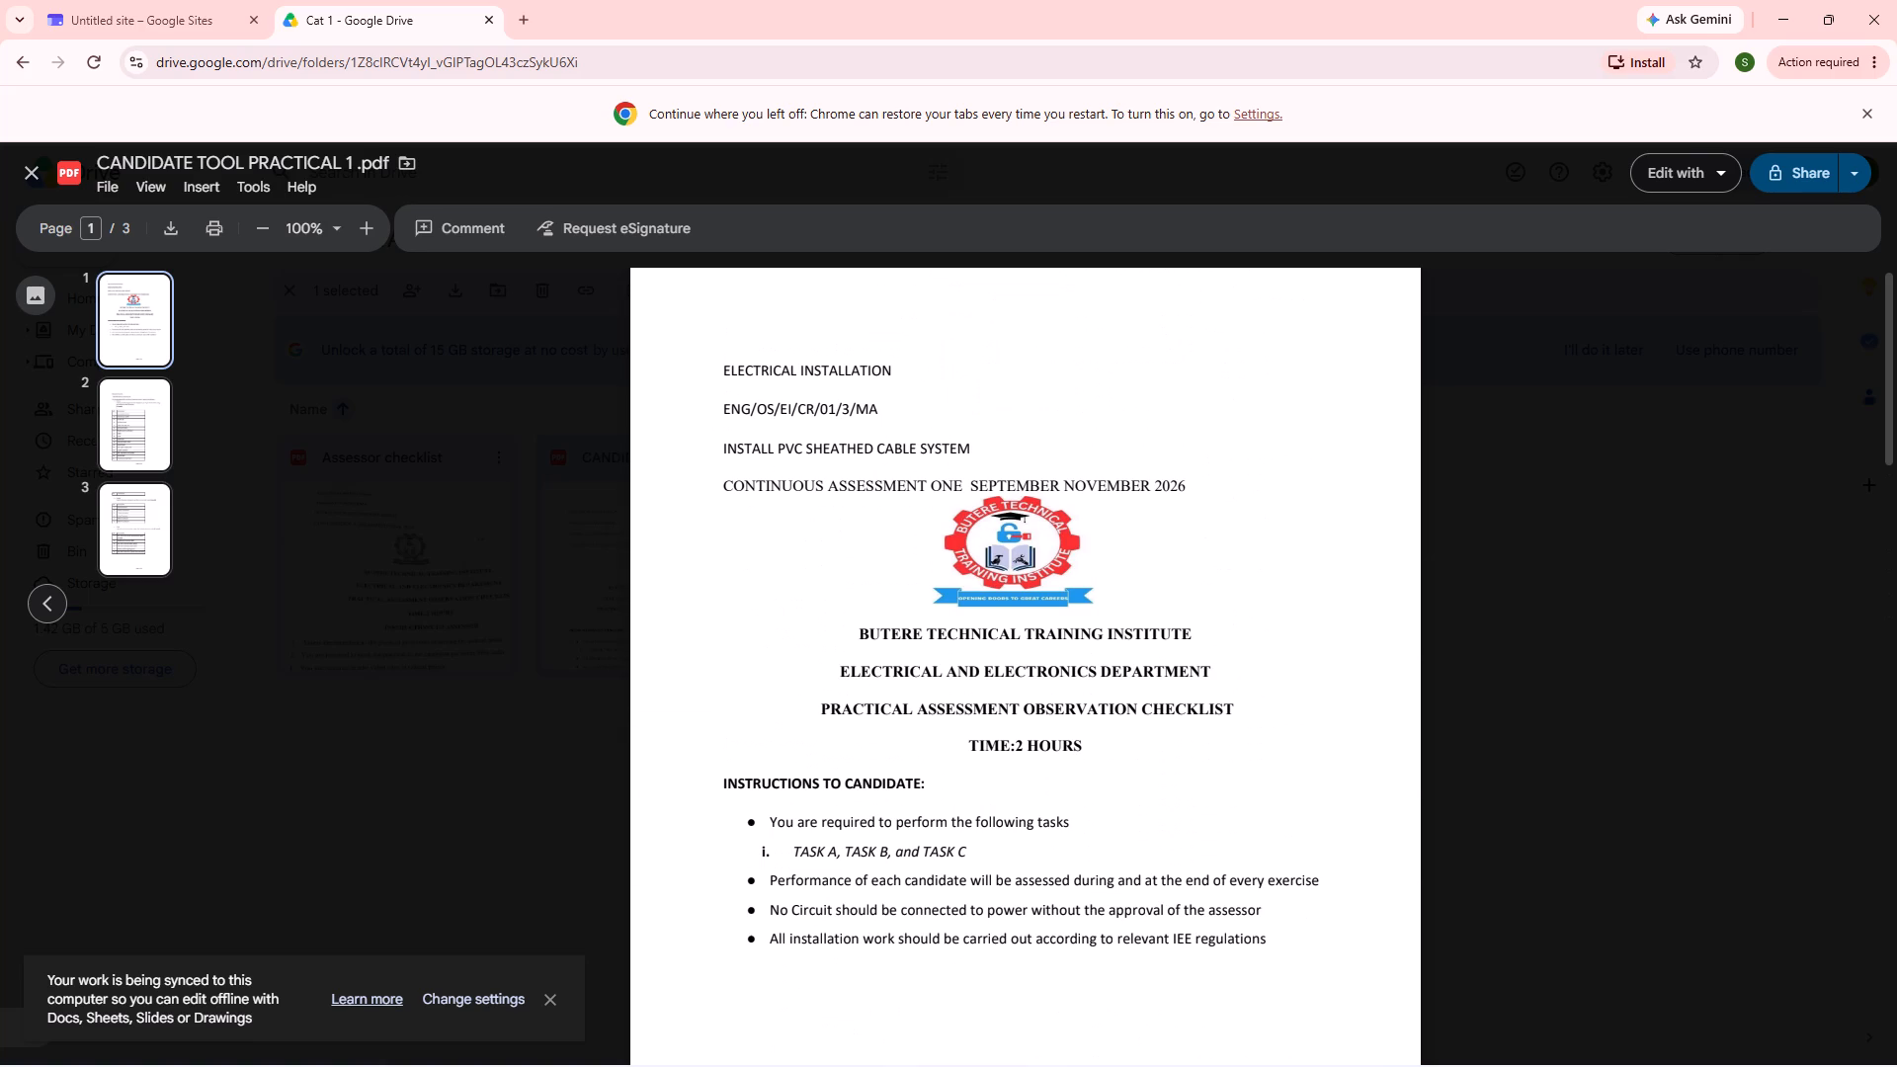
{"action": "scroll", "coordinate": [791, 545], "scroll_direction": "down", "scroll_amount": 1}
{"action": "left_click", "coordinate": [791, 545]}
{"action": "scroll", "coordinate": [791, 545], "scroll_direction": "down", "scroll_amount": 9}
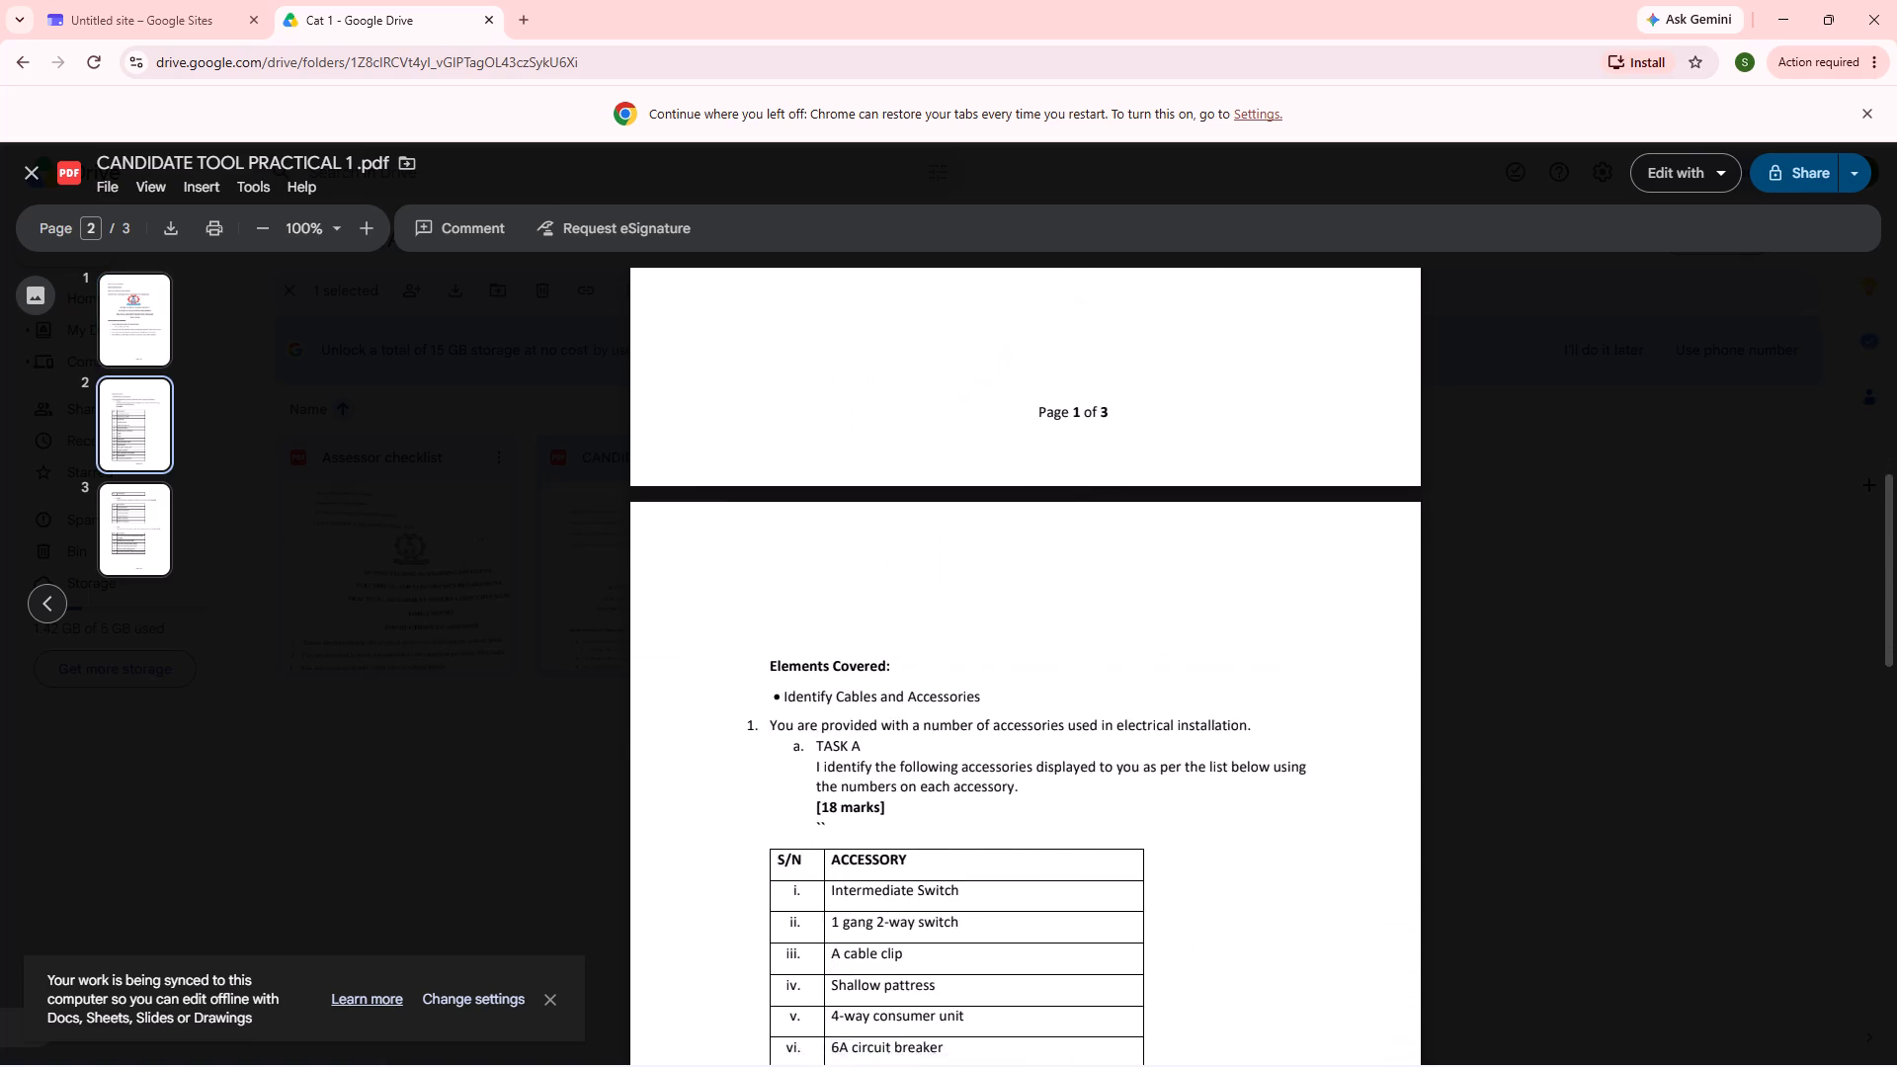
{"action": "scroll", "coordinate": [791, 548], "scroll_direction": "down", "scroll_amount": 10}
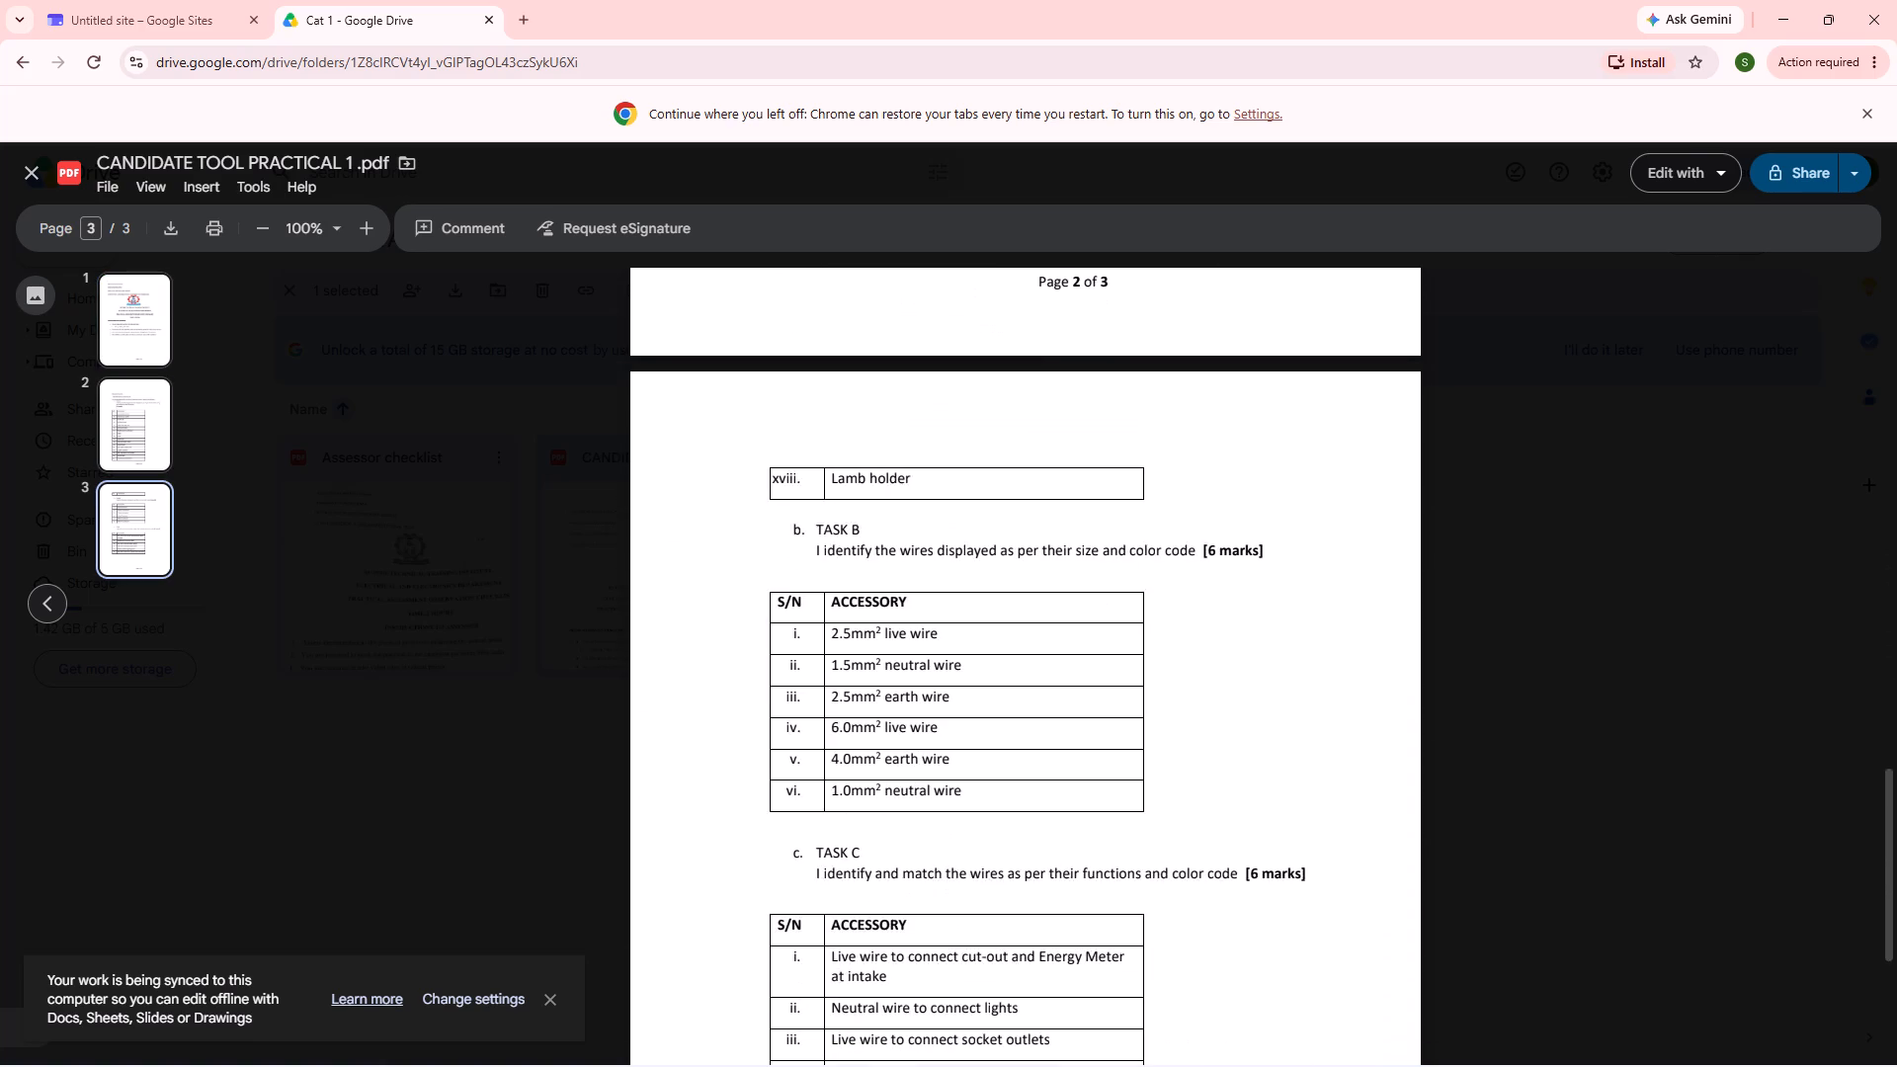
{"action": "scroll", "coordinate": [791, 553], "scroll_direction": "down", "scroll_amount": 3}
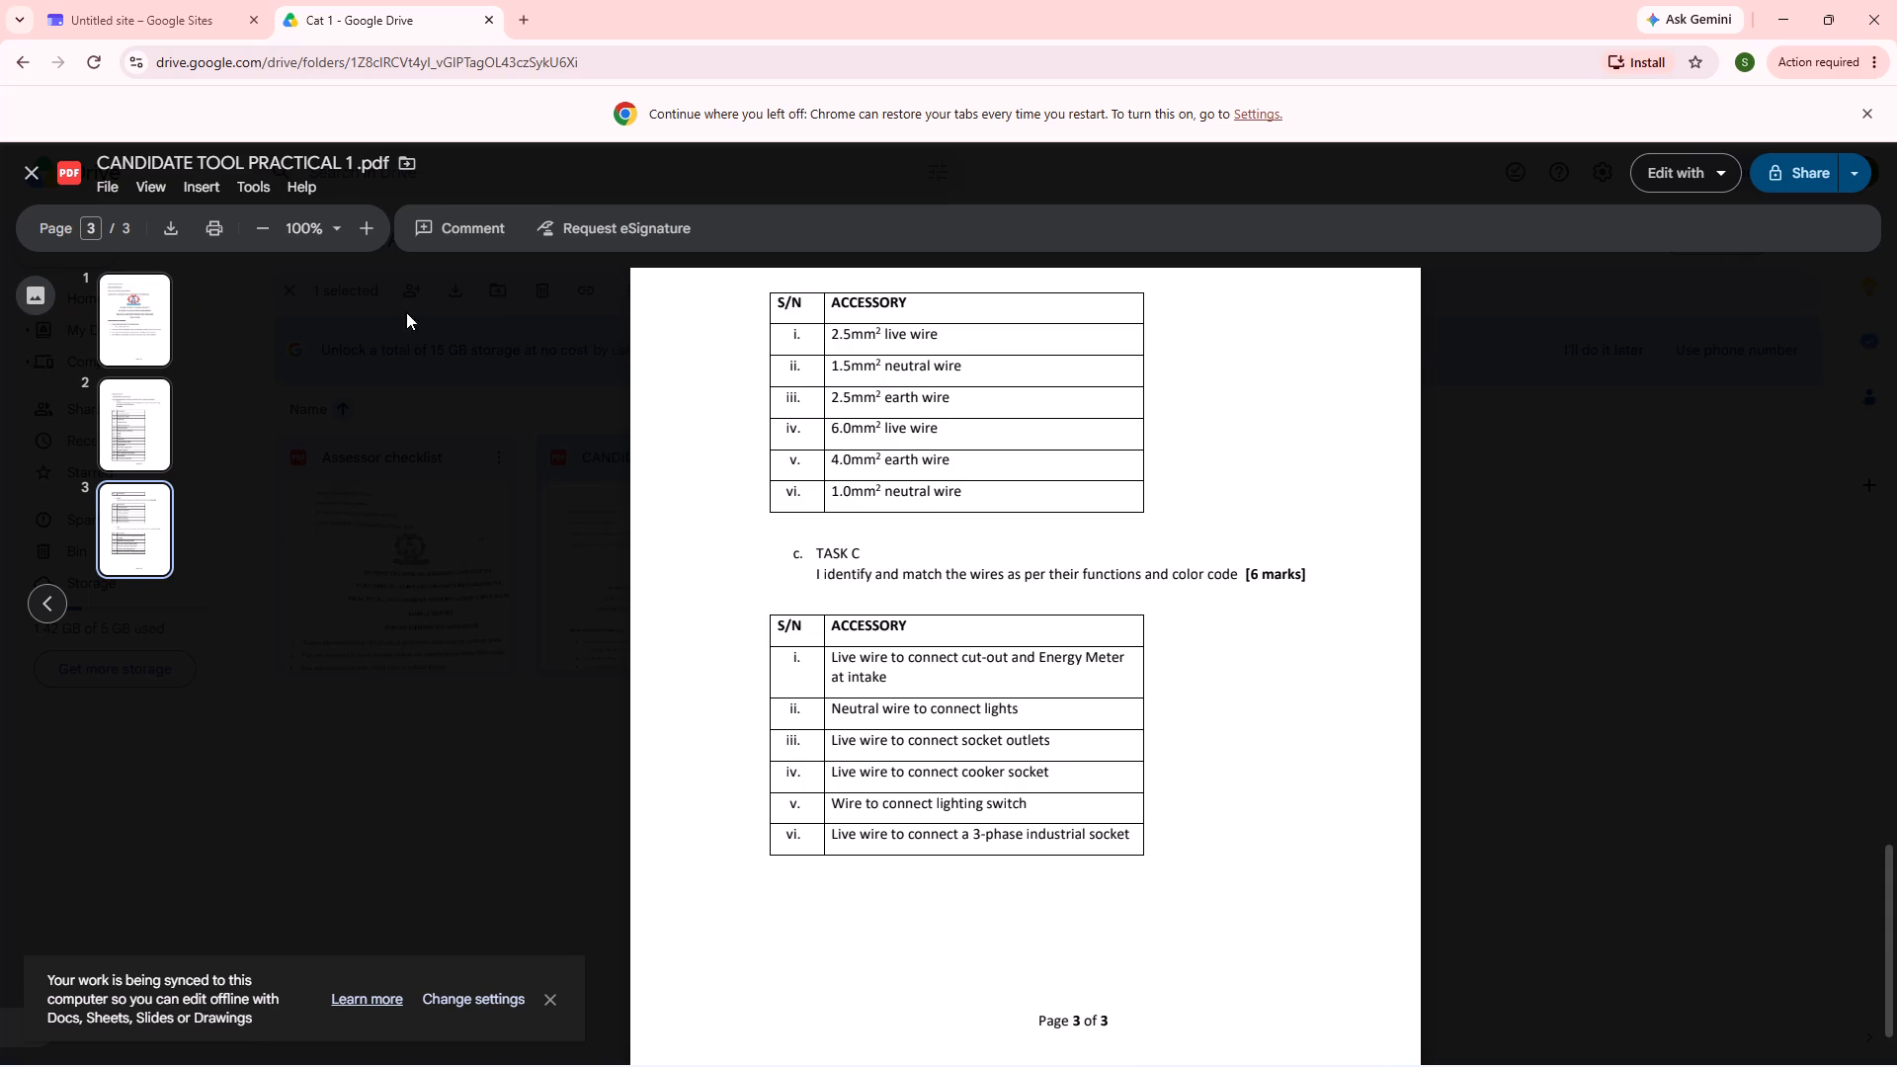
Go back from the Cat 1 folder to the MODULE 1 folder.
{"action": "left_click", "coordinate": [33, 62]}
{"action": "left_click", "coordinate": [0, 61]}
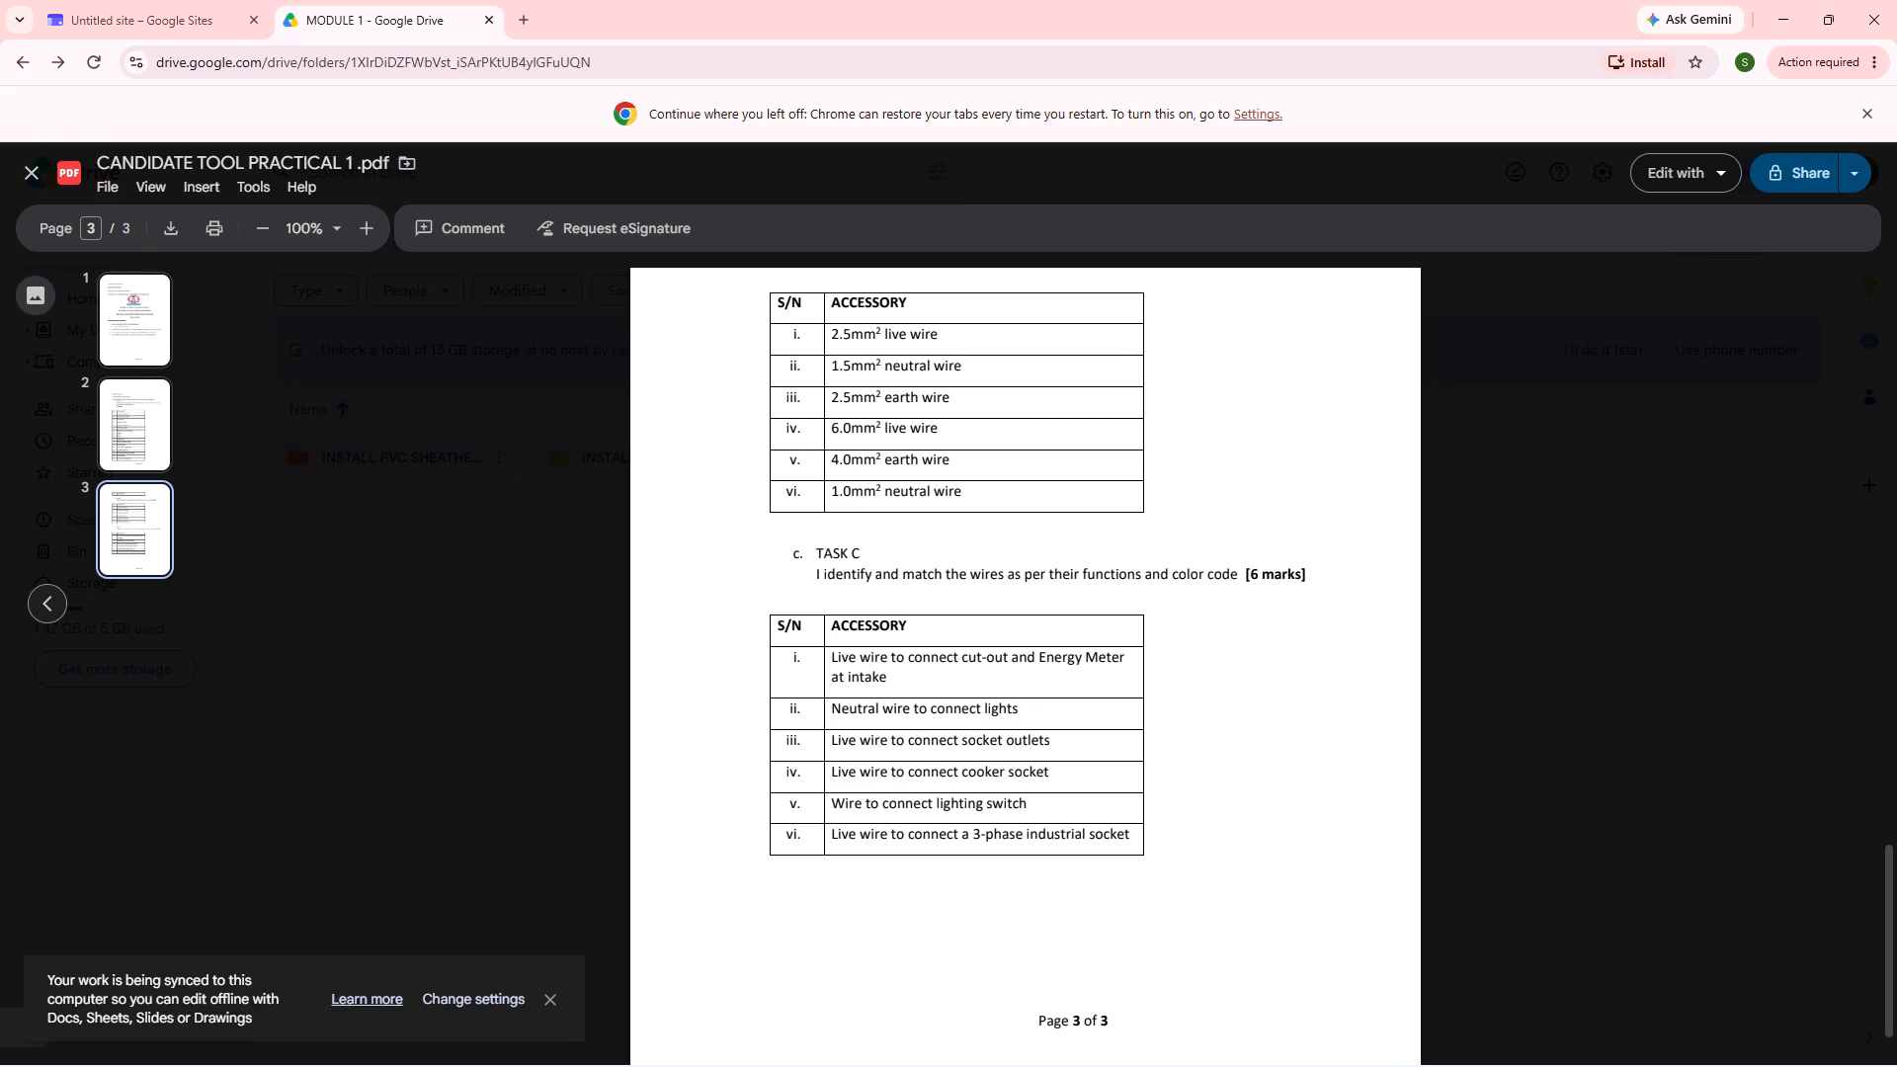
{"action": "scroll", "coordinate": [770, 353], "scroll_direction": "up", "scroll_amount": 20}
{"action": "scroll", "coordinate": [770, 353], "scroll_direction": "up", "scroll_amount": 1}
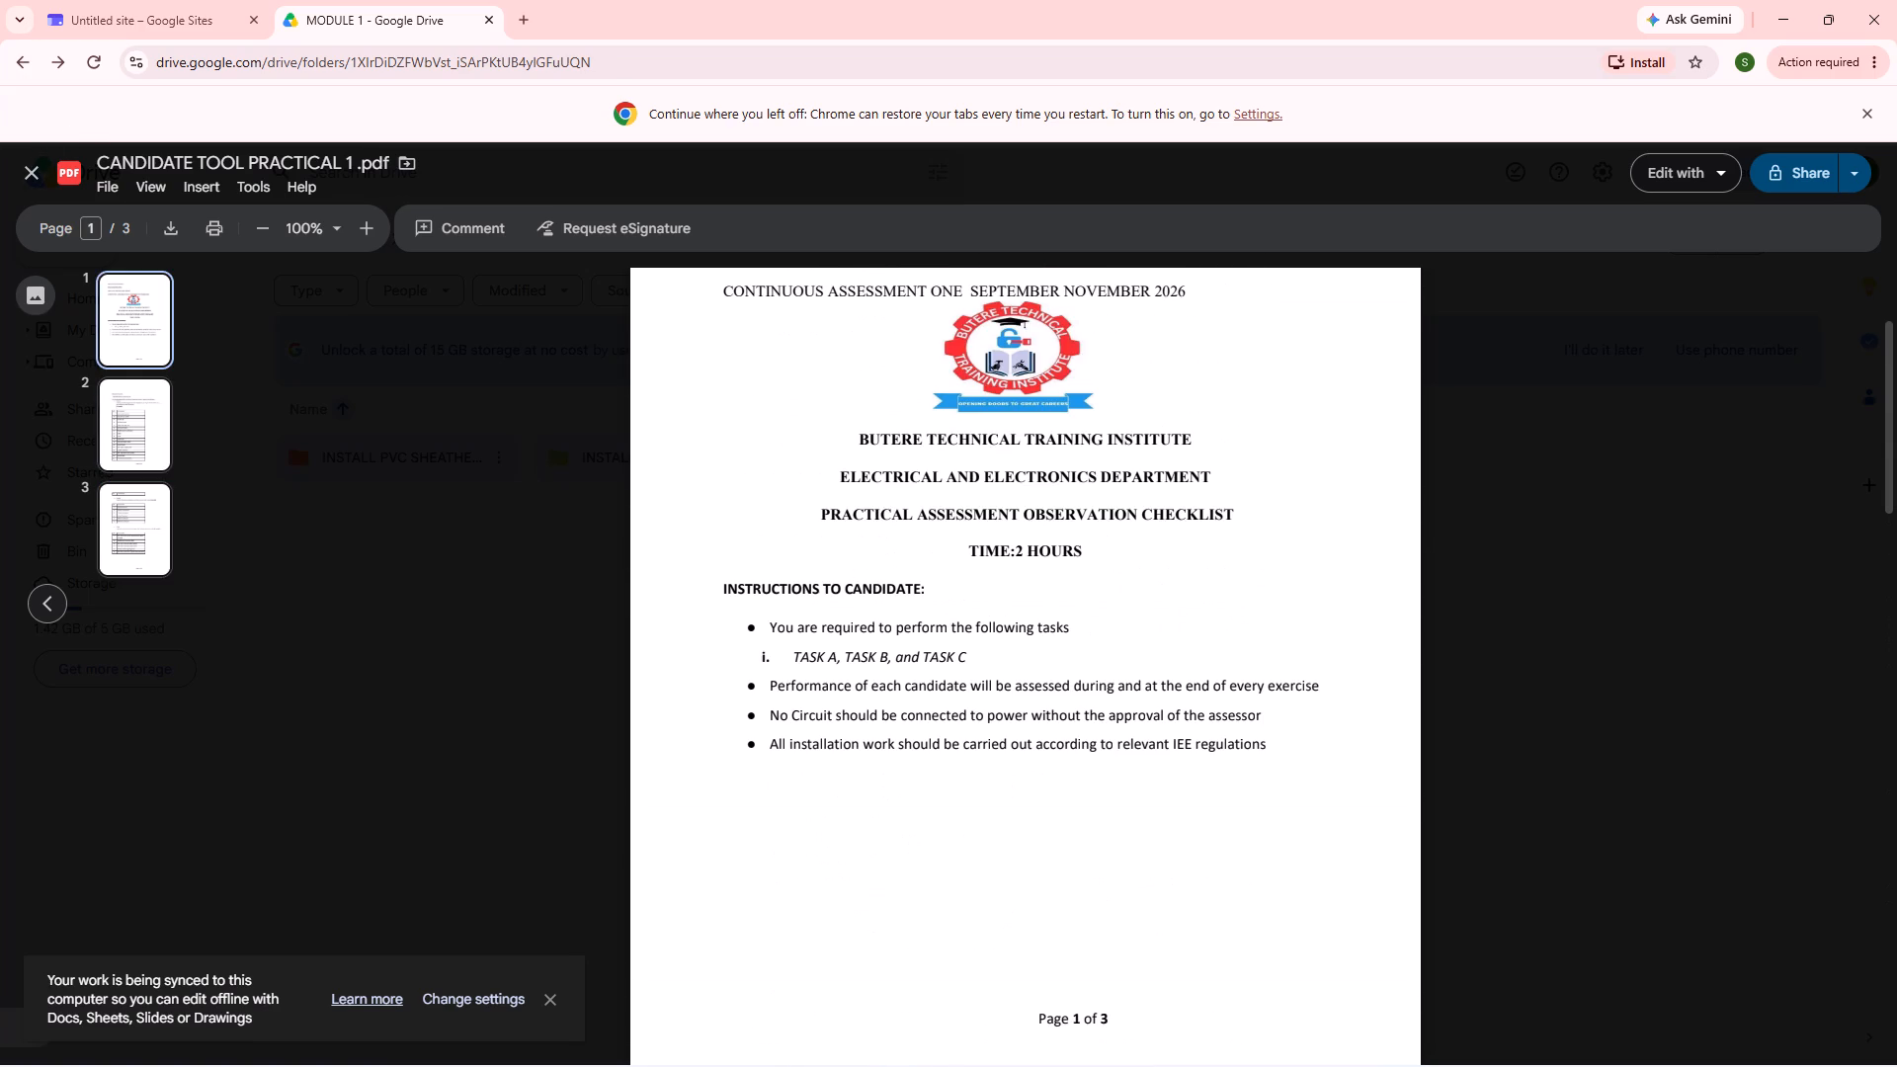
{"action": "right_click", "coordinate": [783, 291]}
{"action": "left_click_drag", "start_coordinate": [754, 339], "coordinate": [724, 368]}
Close the CANDIDATE TOOL PRACTICAL 1 PDF preview to get back to the MODULE 1 folder.
{"action": "right_click", "coordinate": [876, 420]}
{"action": "left_click", "coordinate": [784, 430]}
{"action": "left_click", "coordinate": [22, 166]}
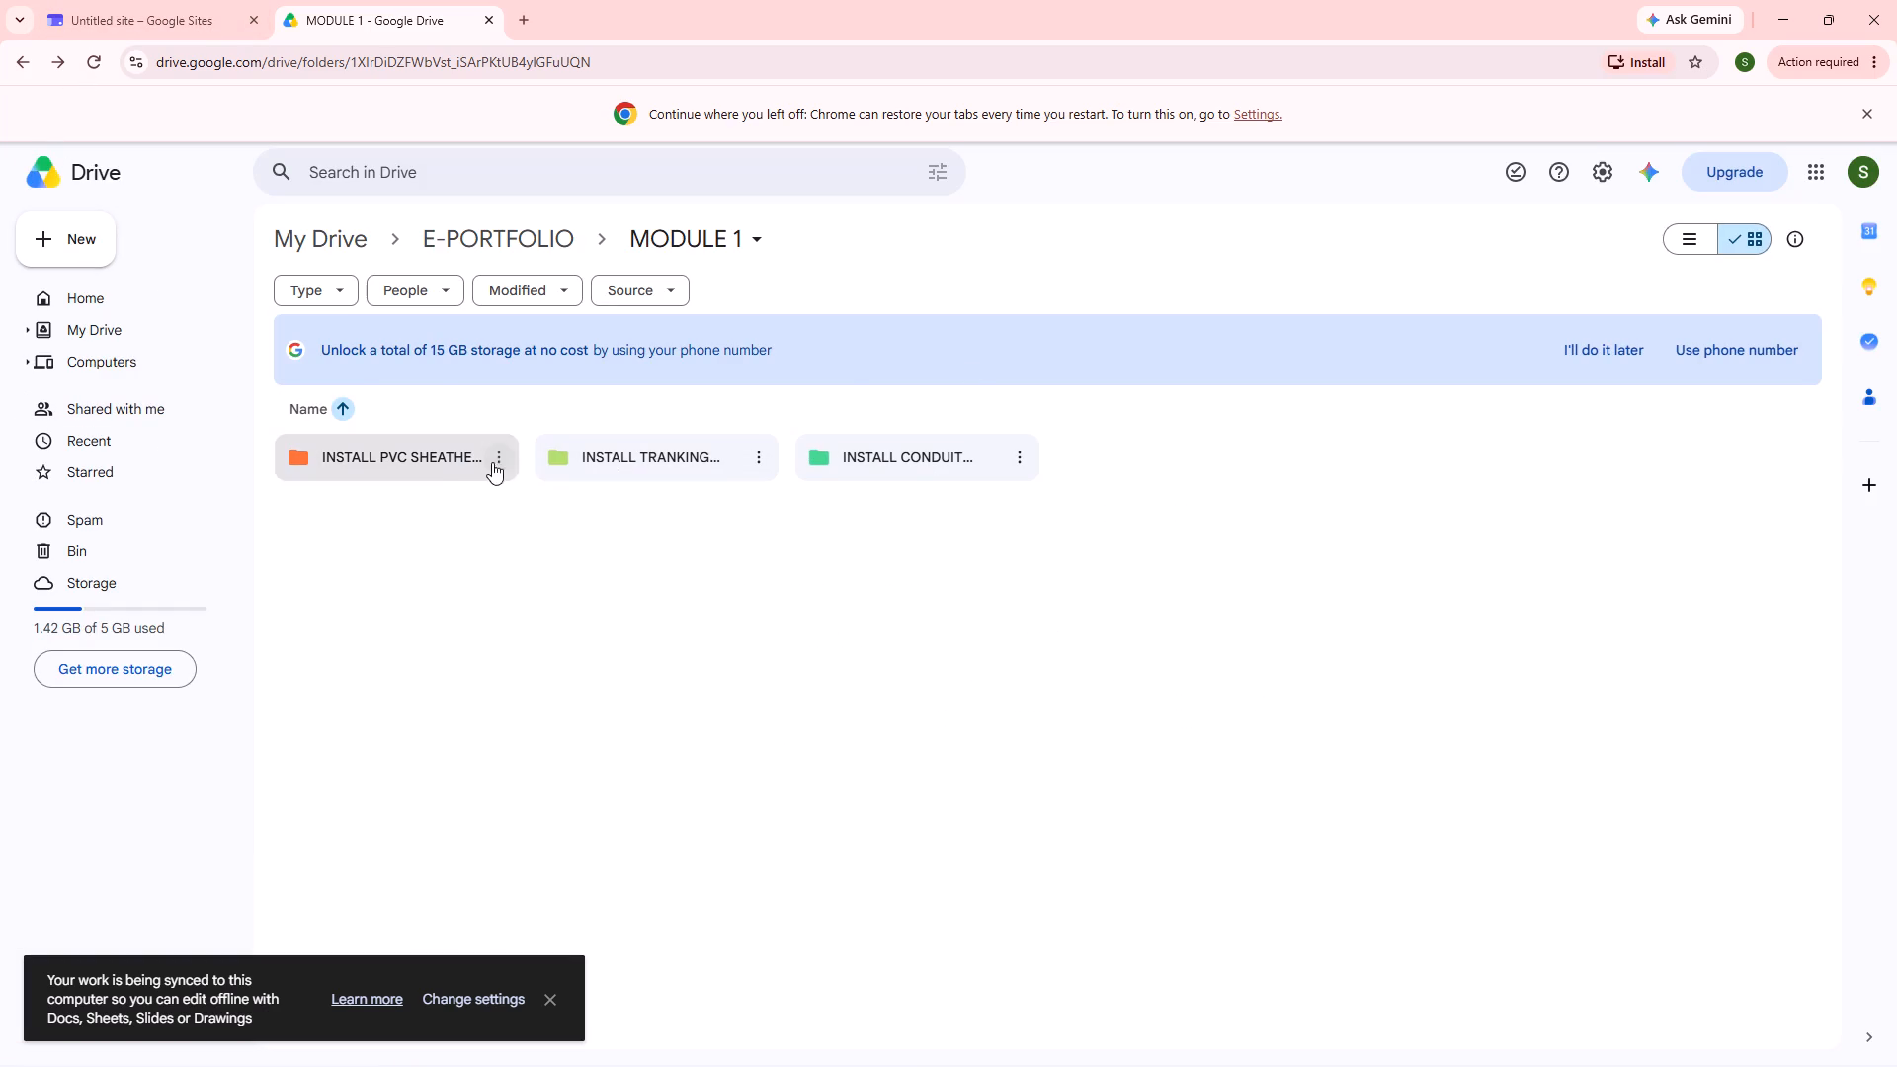
In INSTALL PVC SHEATHED CABLES, open the Cat 2 folder, preview its Assessor checklist PDF, and return to the parent folder.
{"action": "double_click", "coordinate": [448, 463]}
{"action": "double_click", "coordinate": [590, 466]}
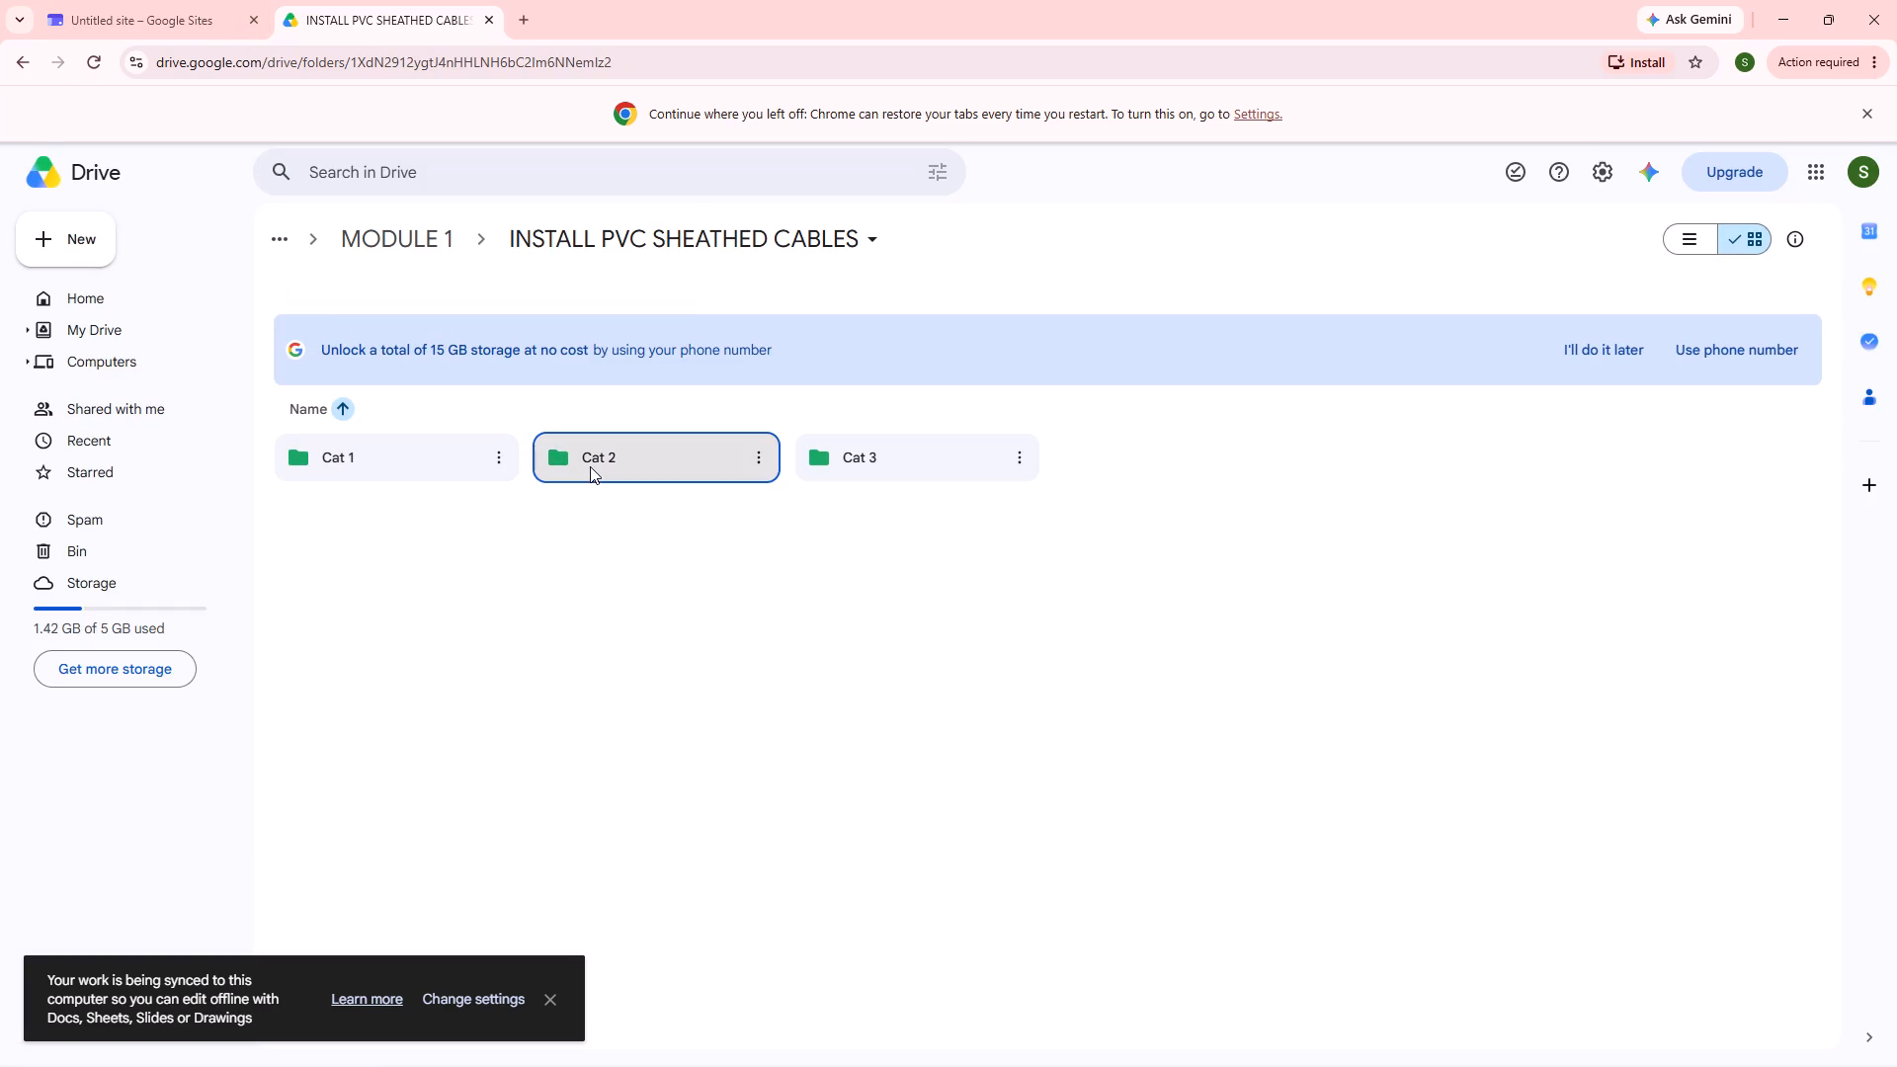
{"action": "double_click", "coordinate": [485, 501]}
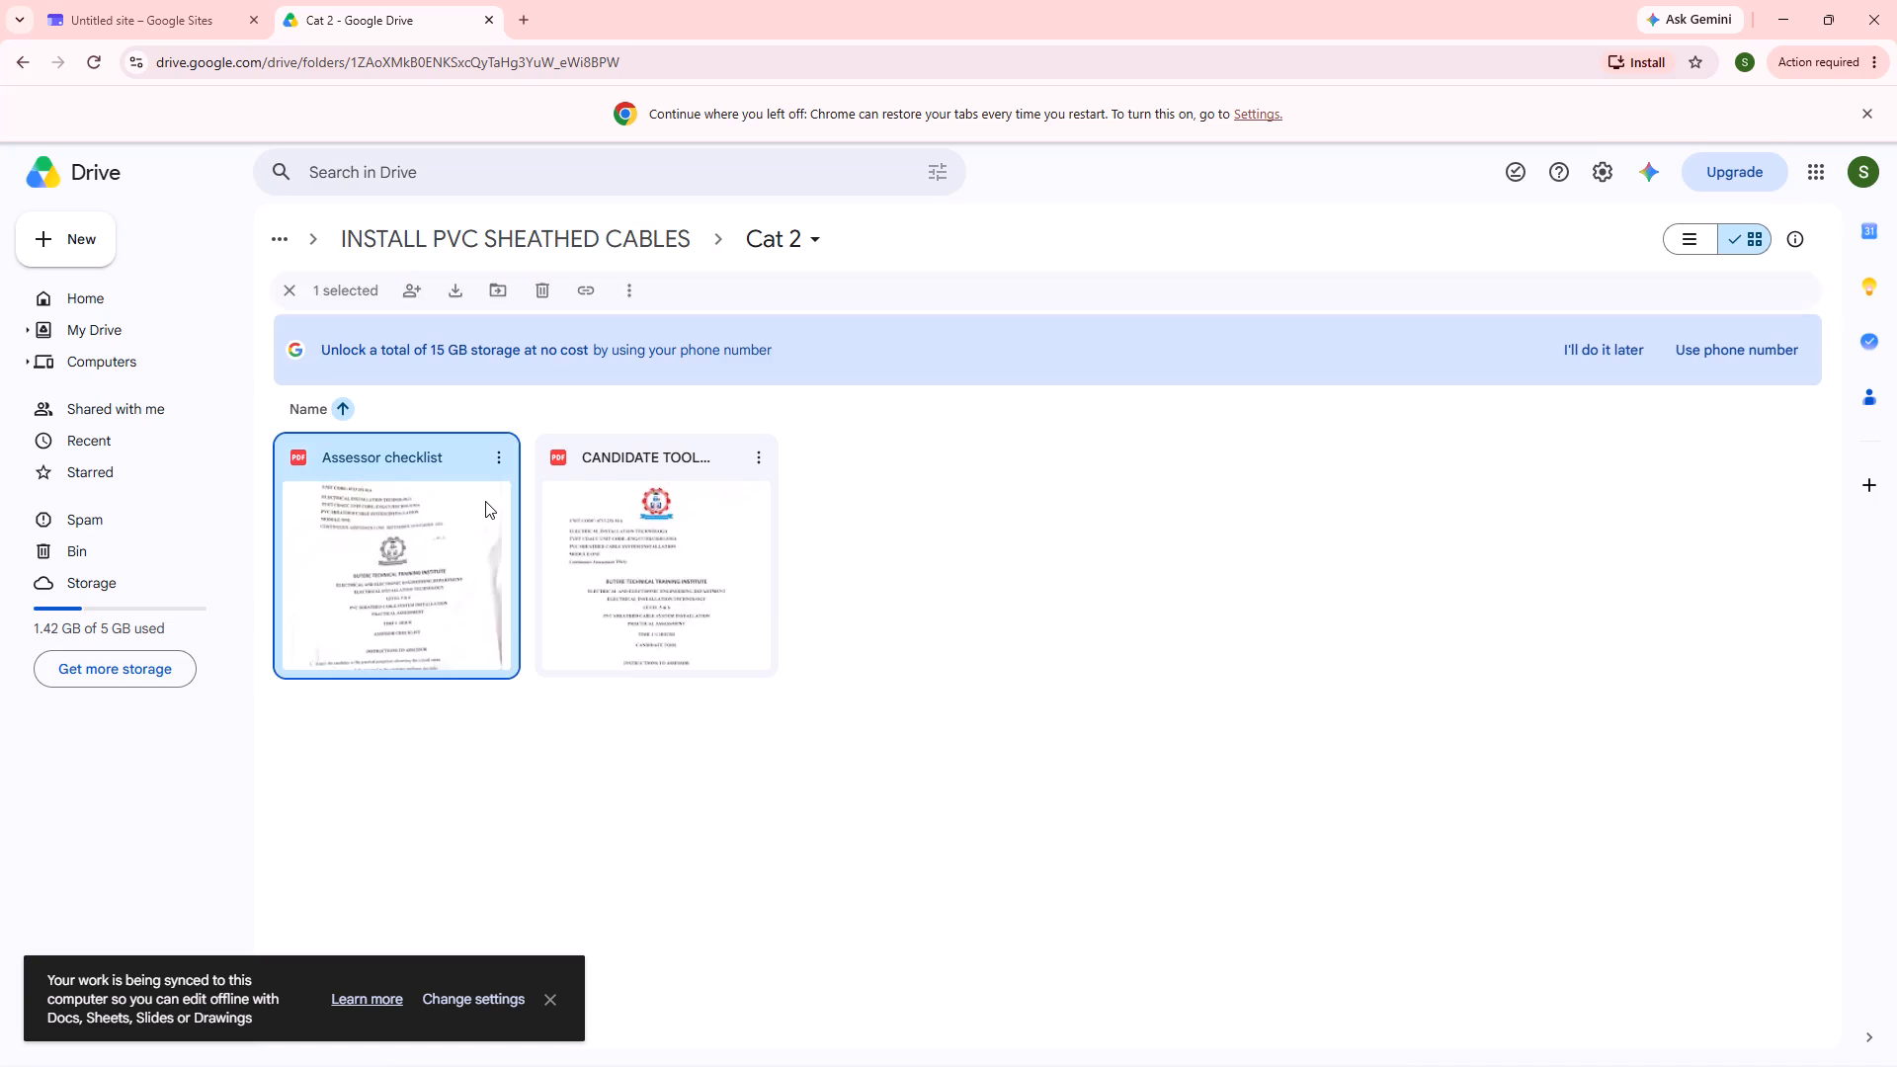
{"action": "scroll", "coordinate": [557, 413], "scroll_direction": "up", "scroll_amount": 4}
{"action": "scroll", "coordinate": [557, 413], "scroll_direction": "down", "scroll_amount": 6}
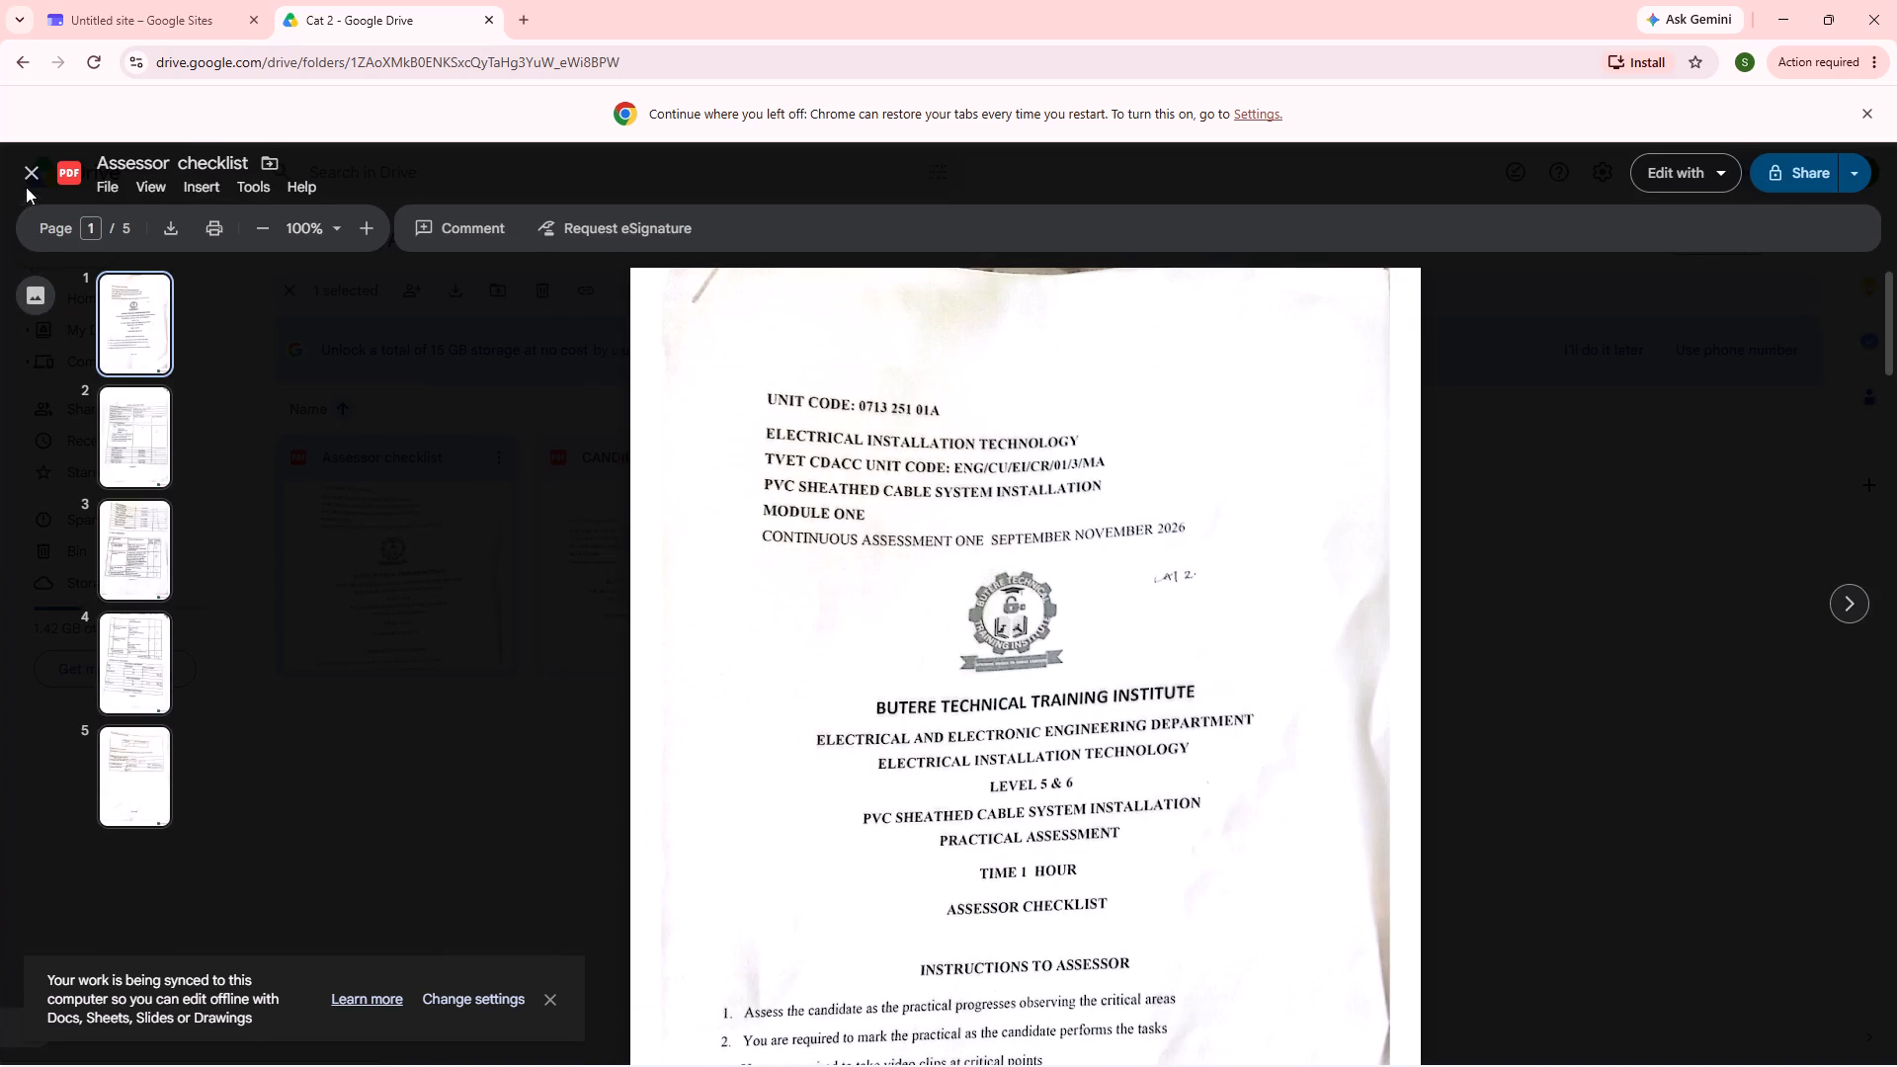
{"action": "left_click", "coordinate": [26, 178]}
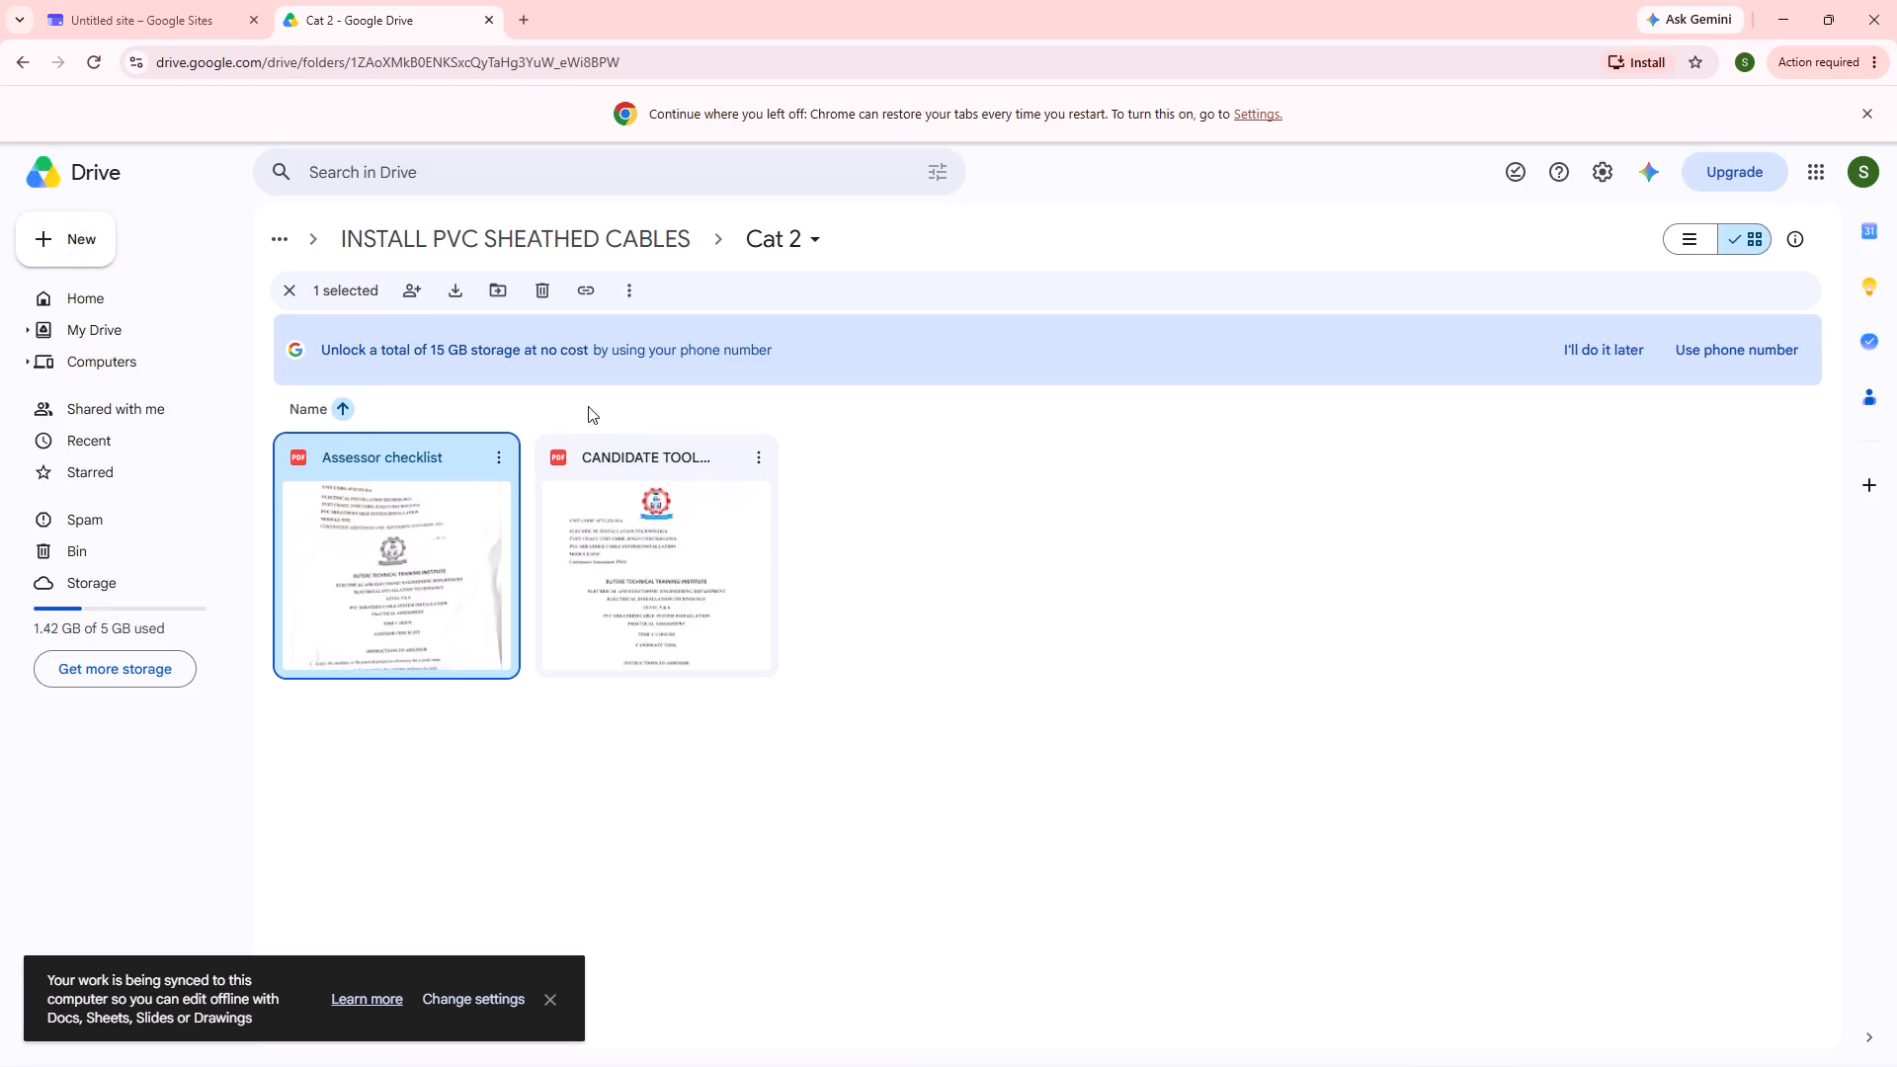
{"action": "left_click", "coordinate": [636, 495]}
{"action": "left_click", "coordinate": [630, 488]}
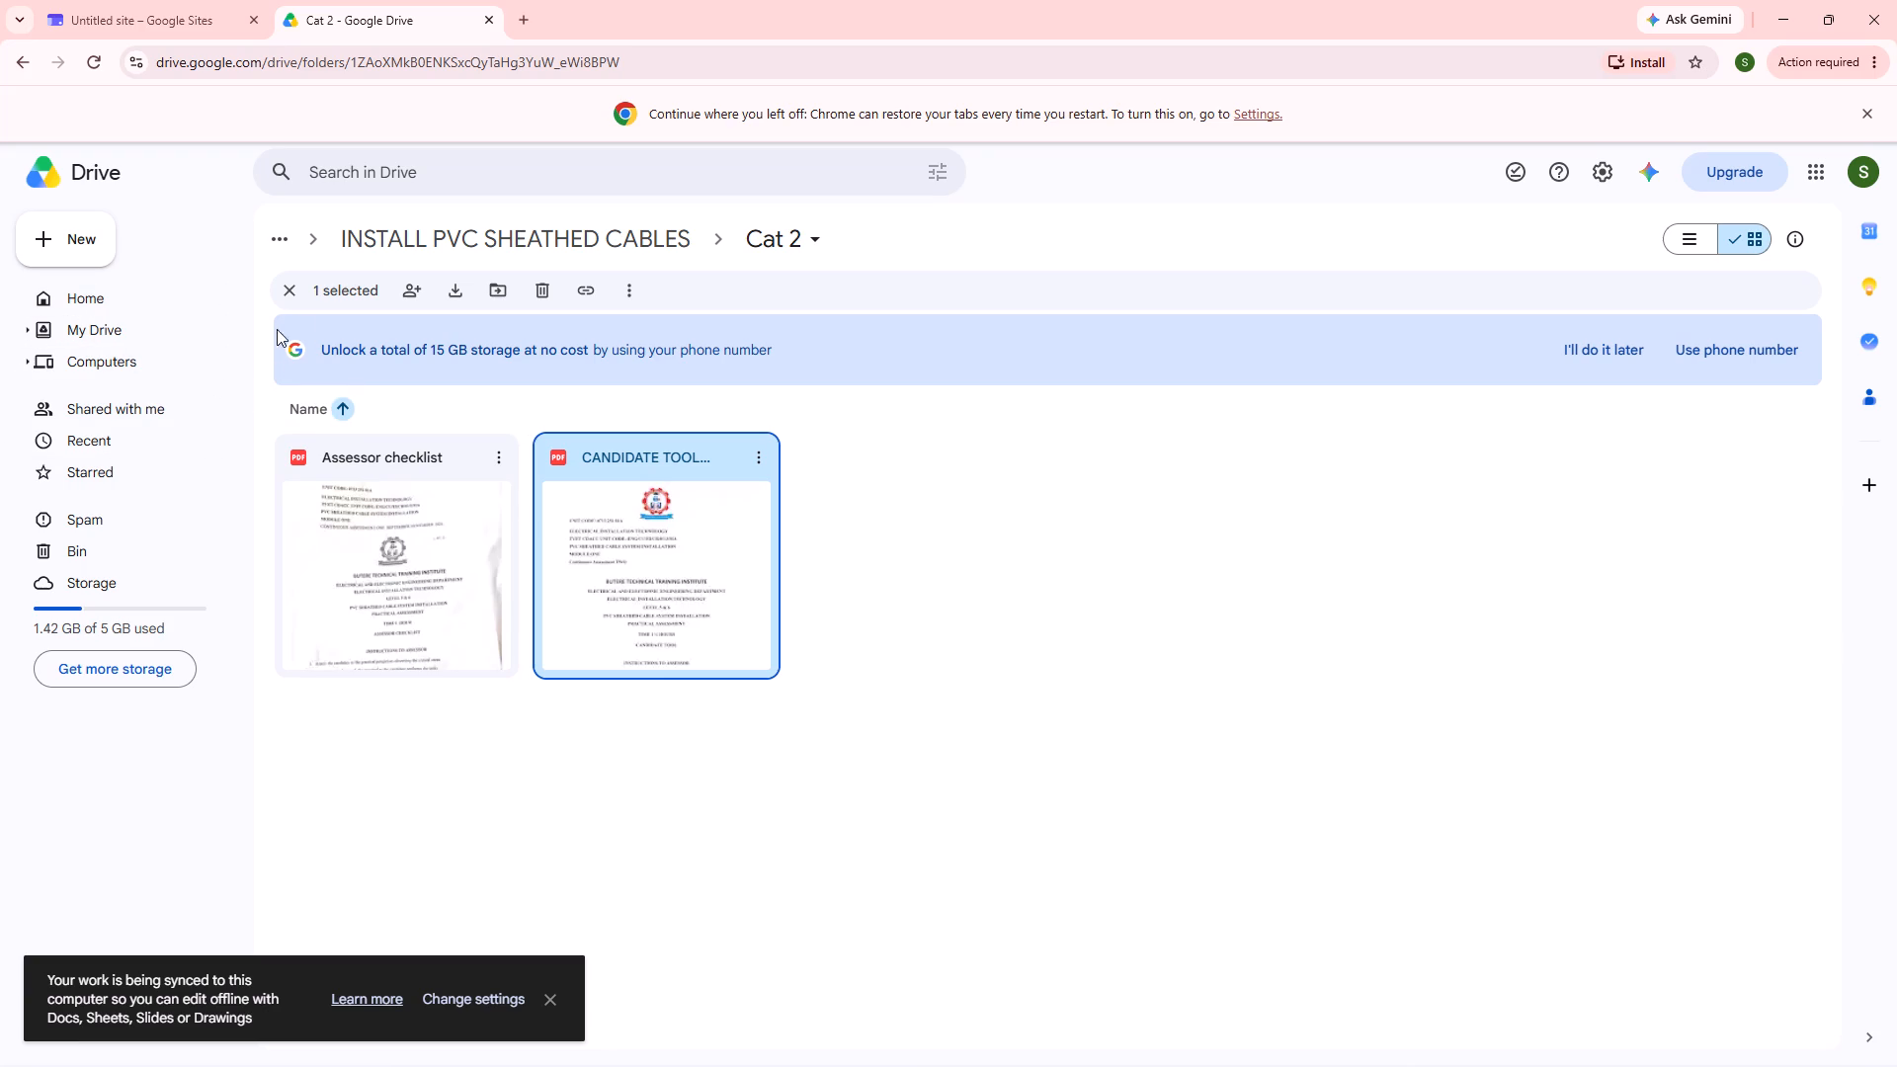
{"action": "left_click", "coordinate": [298, 299]}
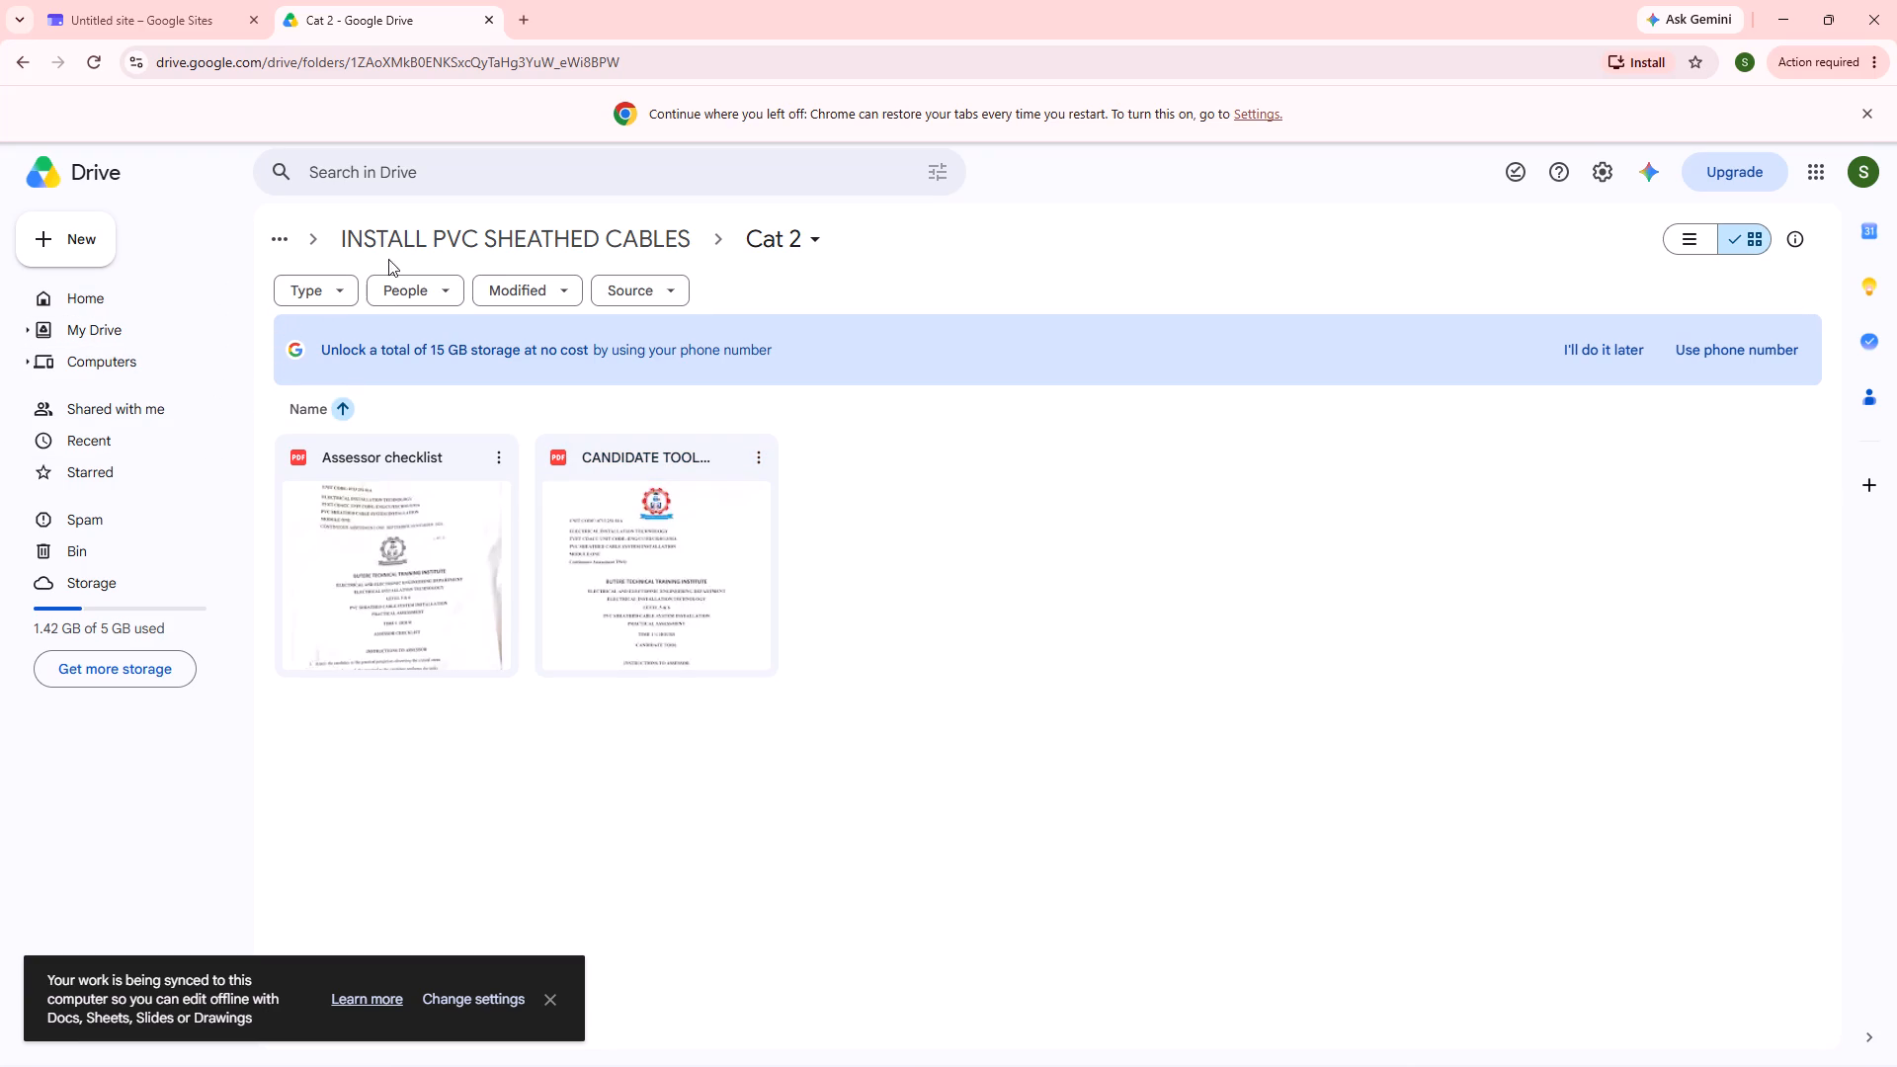
{"action": "left_click", "coordinate": [410, 241]}
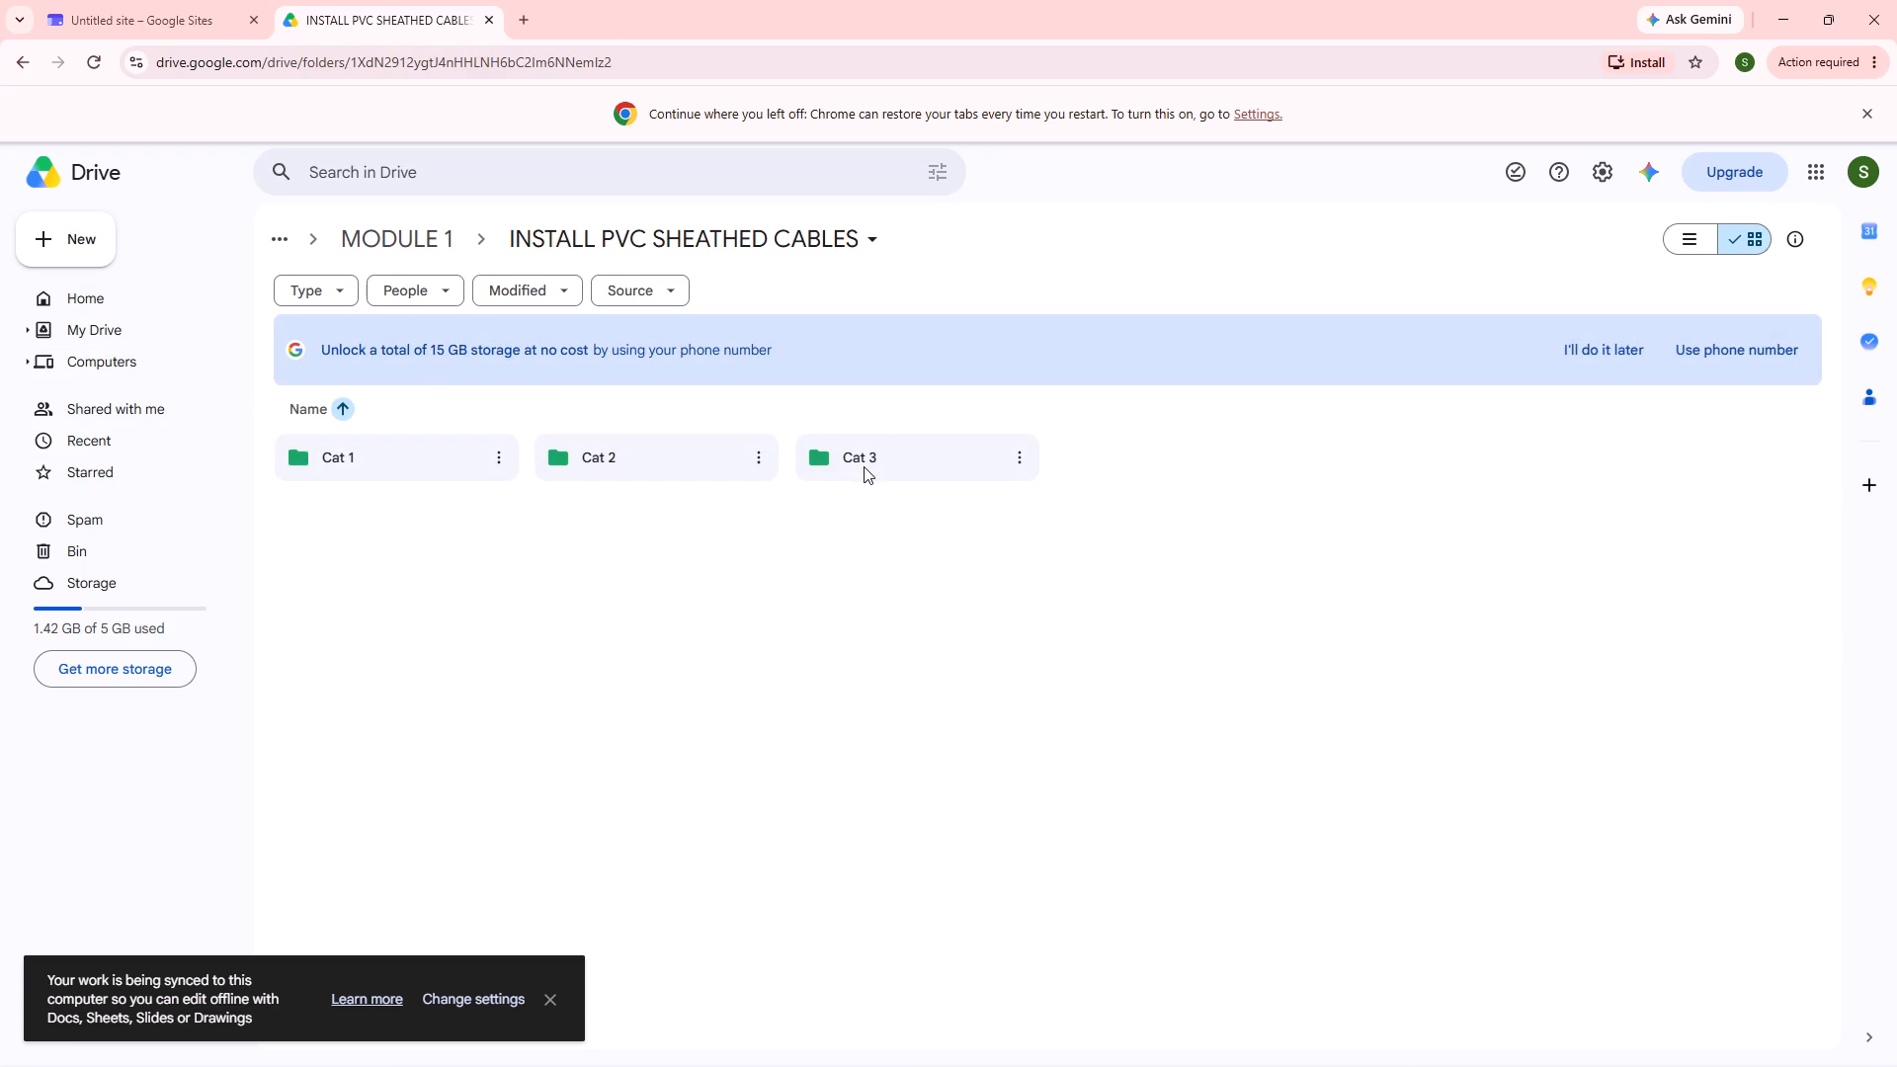
Open the Cat 3 folder, look over its files, and return to the INSTALL PVC SHEATHED CABLES folder.
{"action": "double_click", "coordinate": [864, 465]}
{"action": "right_click", "coordinate": [441, 494]}
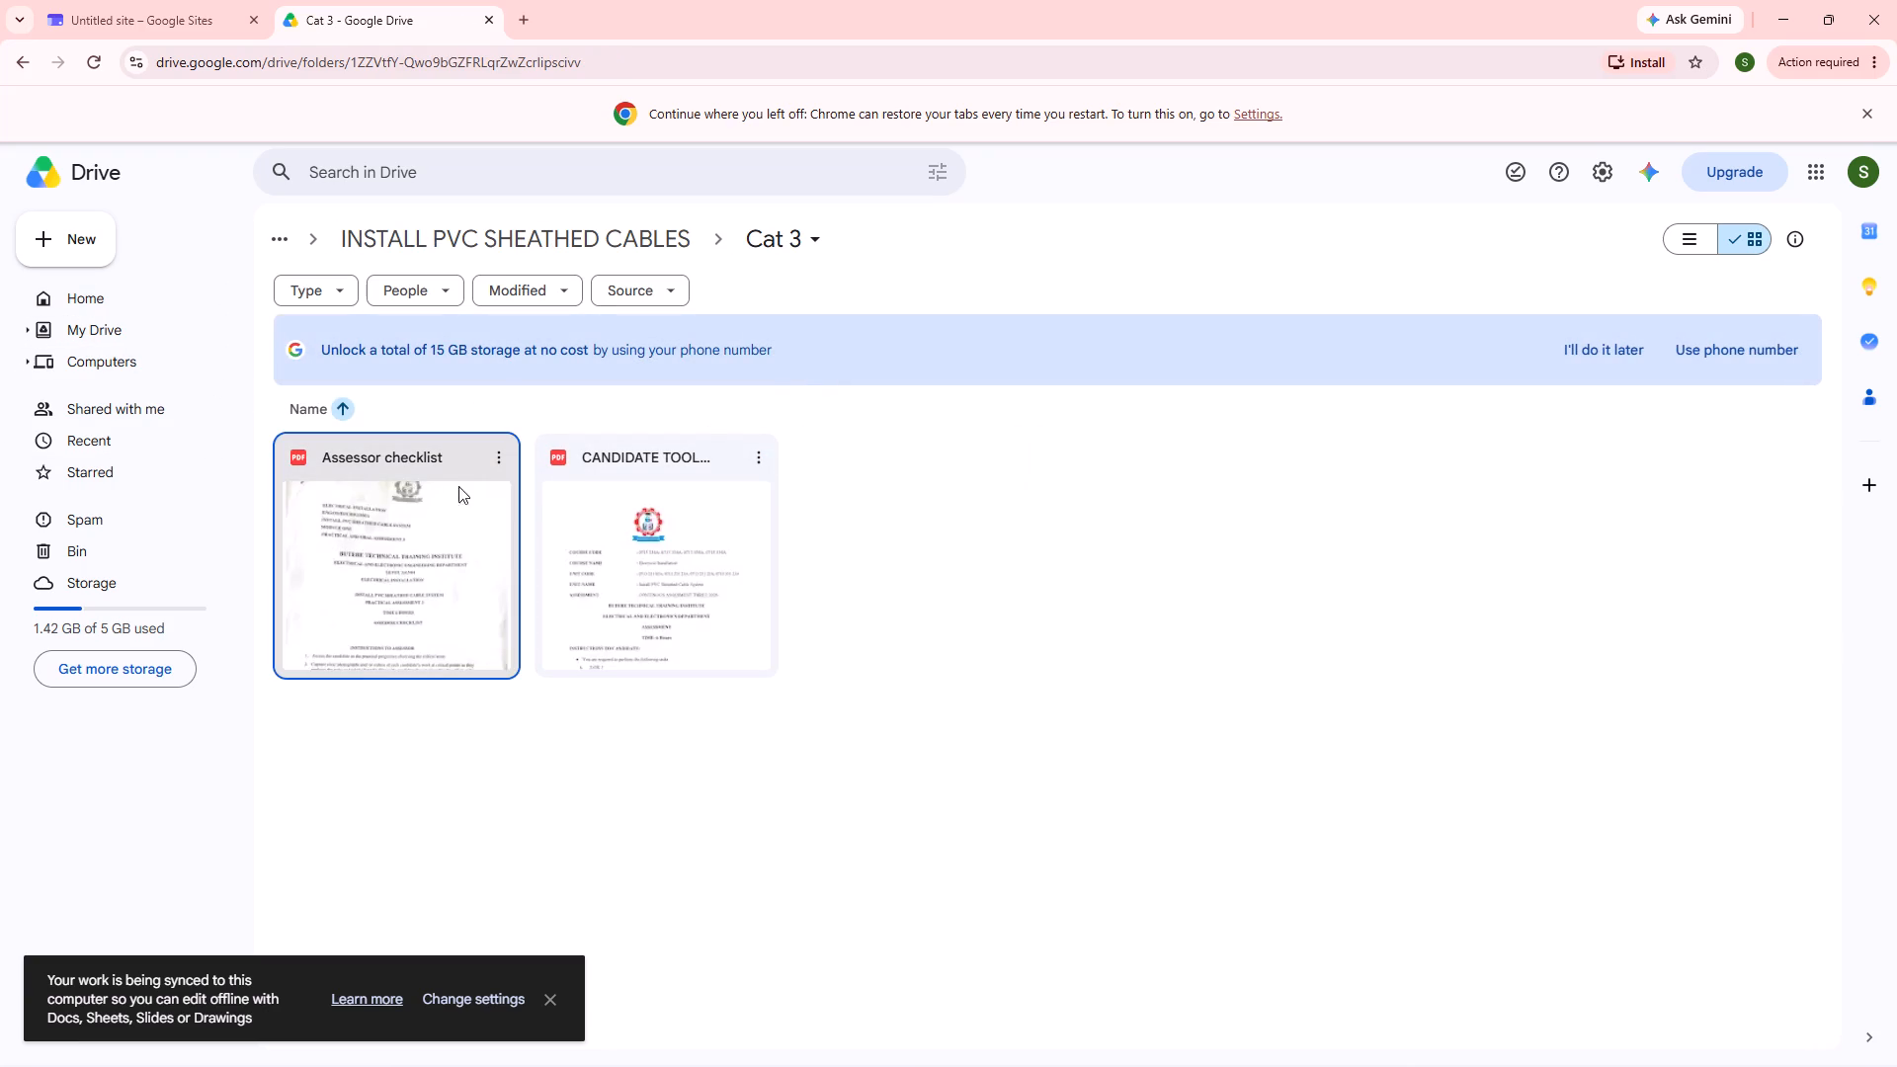
{"action": "left_click", "coordinate": [901, 485]}
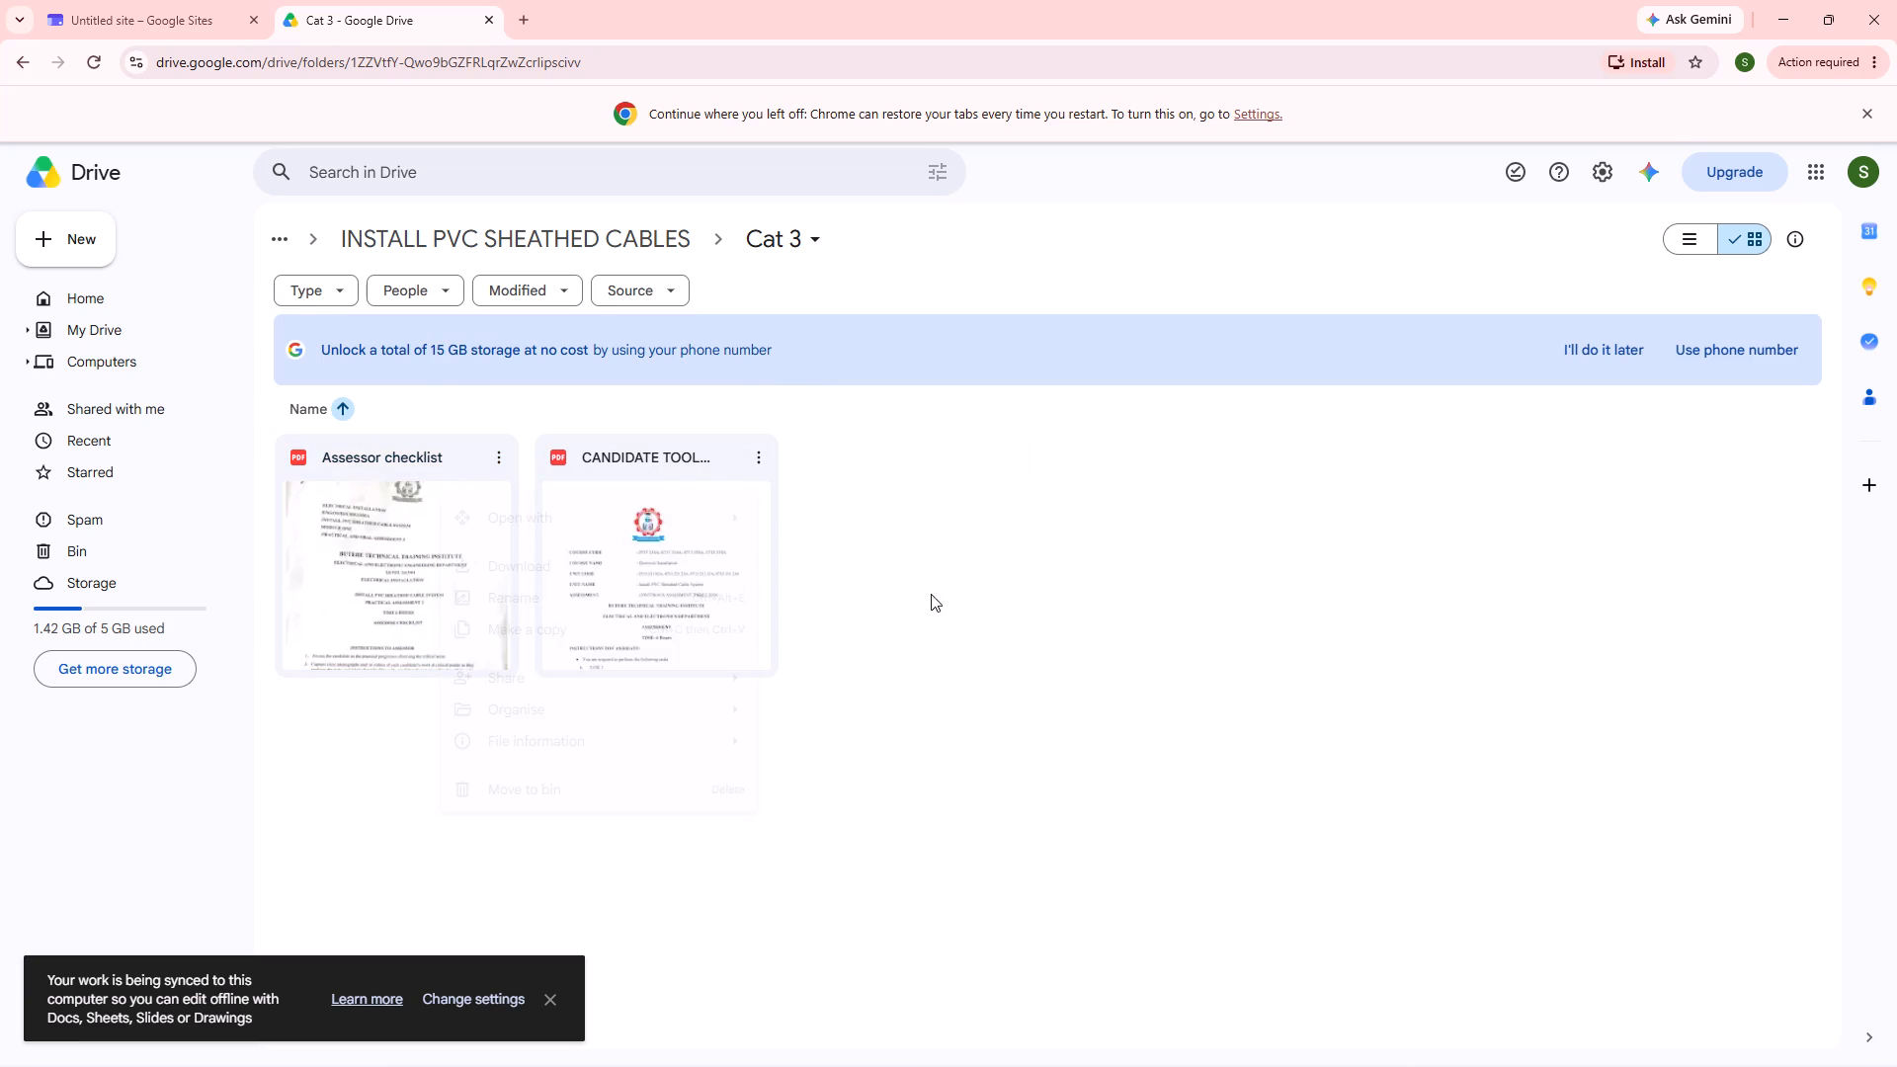
{"action": "left_click", "coordinate": [400, 271]}
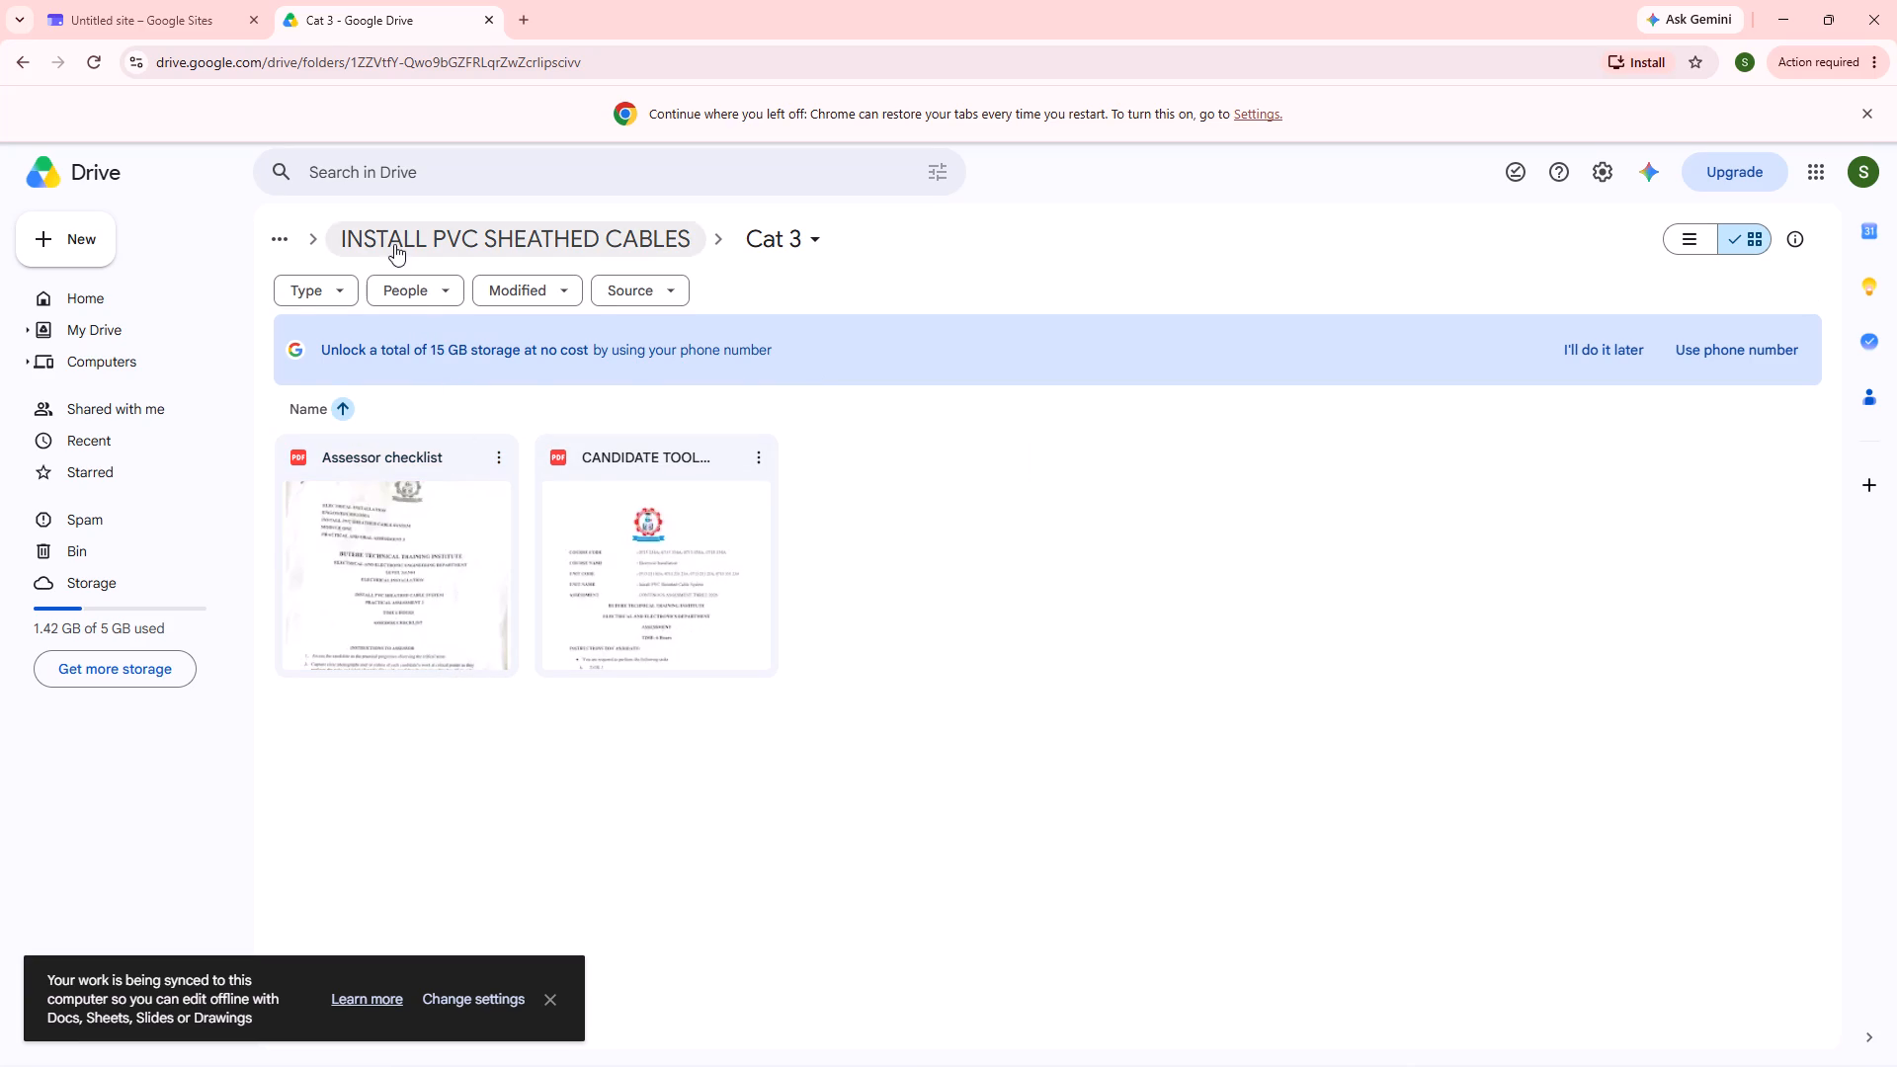
{"action": "left_click", "coordinate": [394, 244]}
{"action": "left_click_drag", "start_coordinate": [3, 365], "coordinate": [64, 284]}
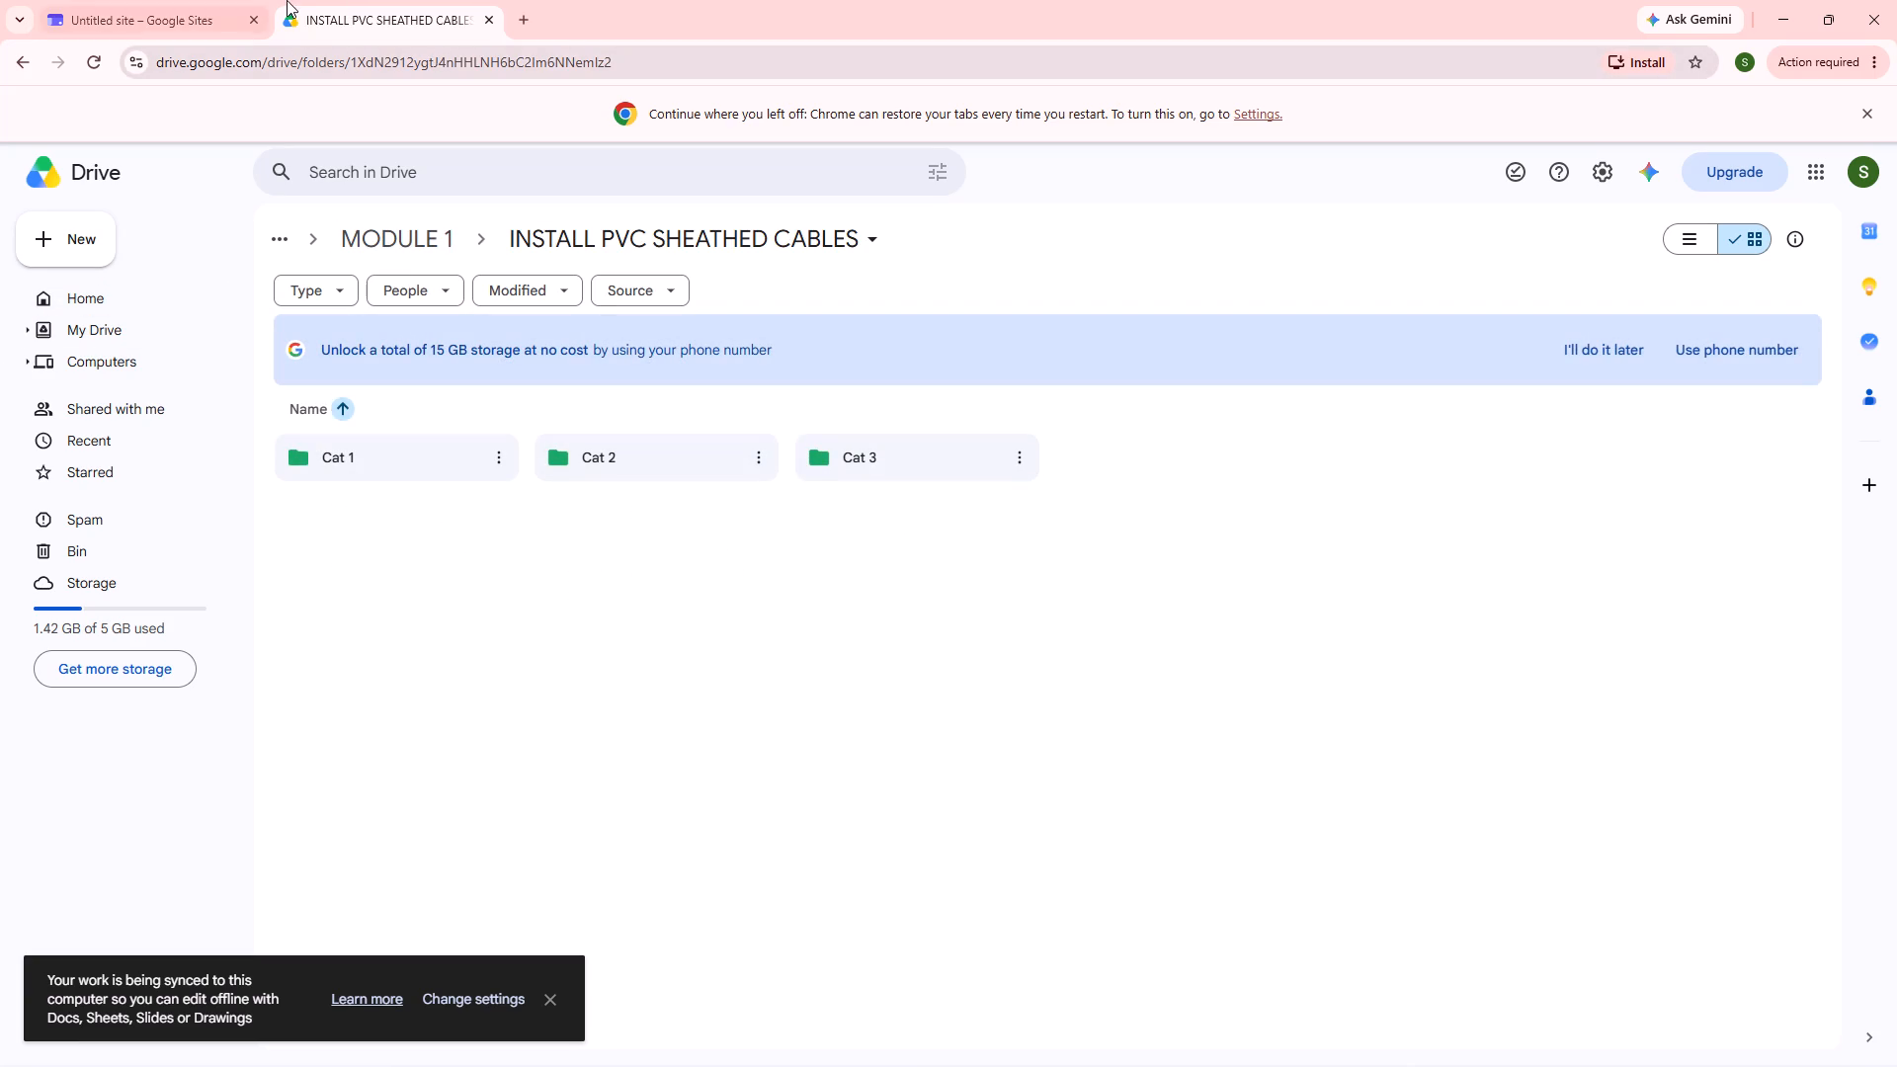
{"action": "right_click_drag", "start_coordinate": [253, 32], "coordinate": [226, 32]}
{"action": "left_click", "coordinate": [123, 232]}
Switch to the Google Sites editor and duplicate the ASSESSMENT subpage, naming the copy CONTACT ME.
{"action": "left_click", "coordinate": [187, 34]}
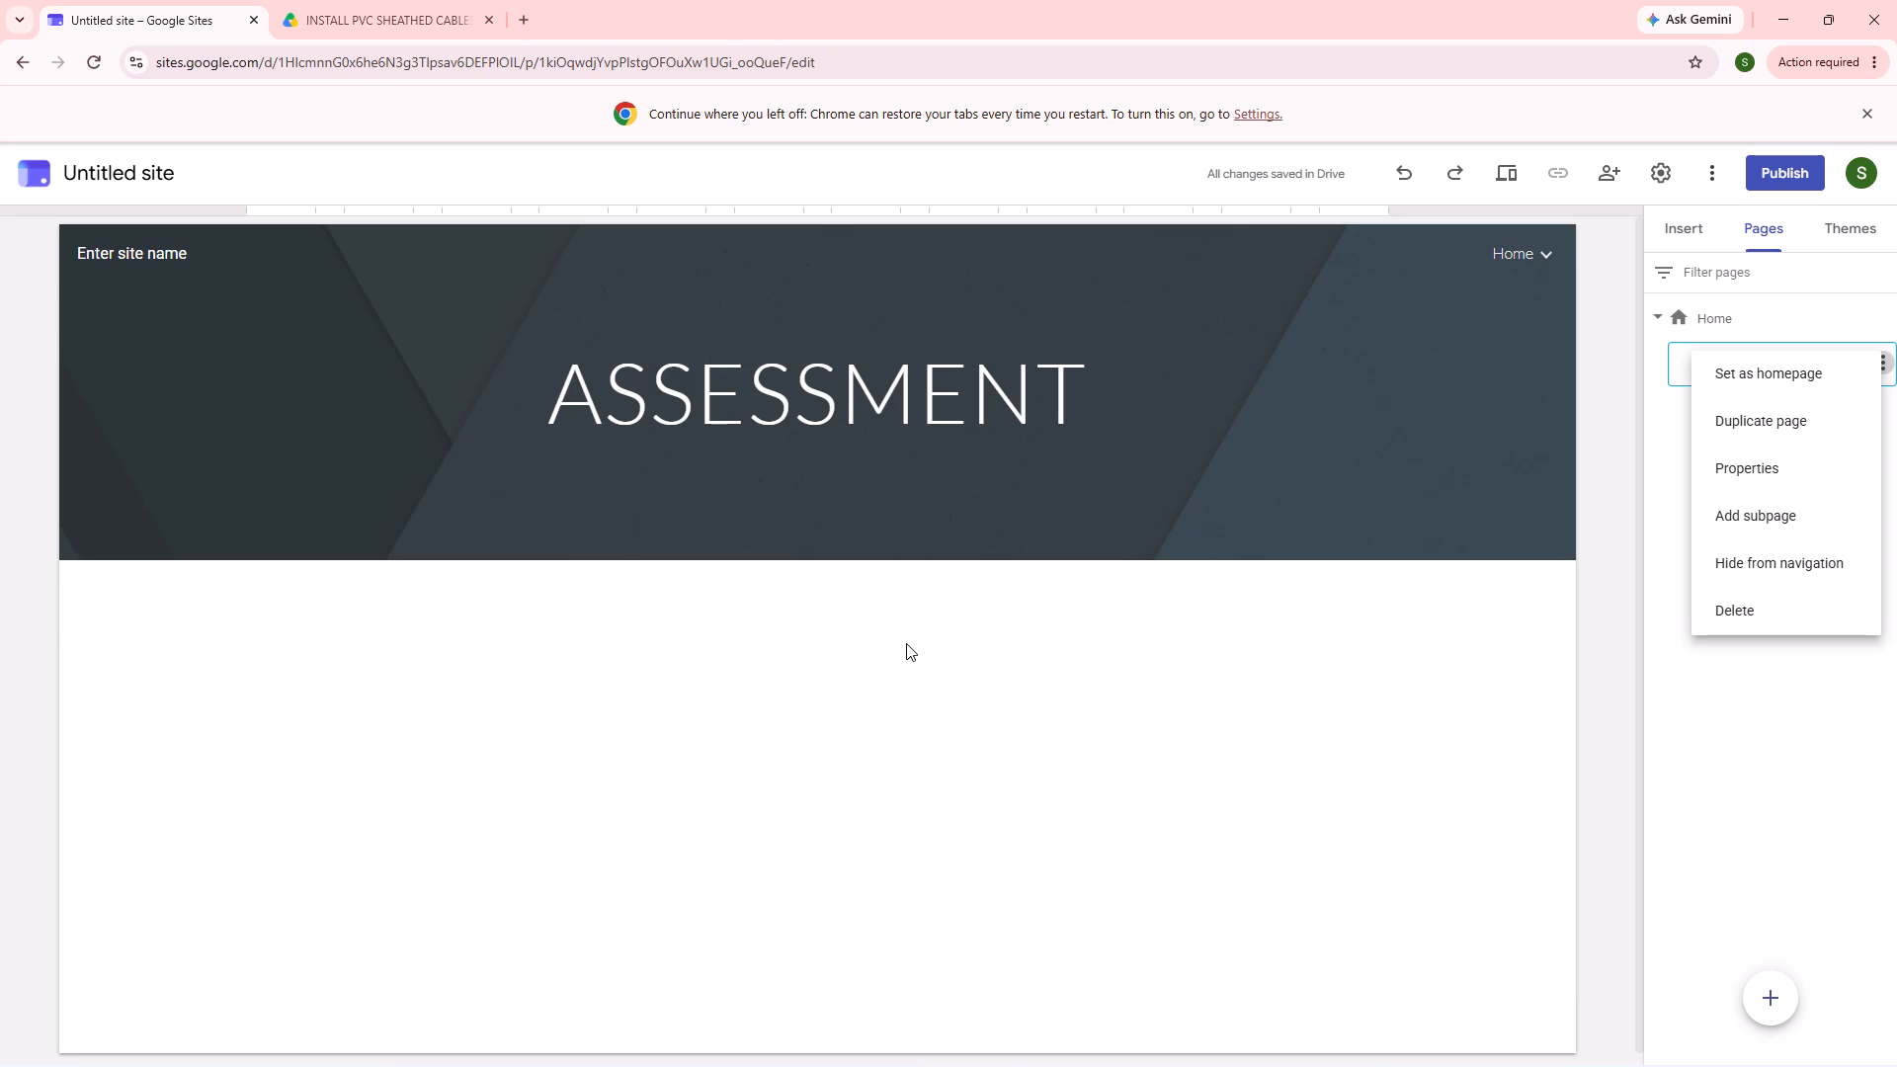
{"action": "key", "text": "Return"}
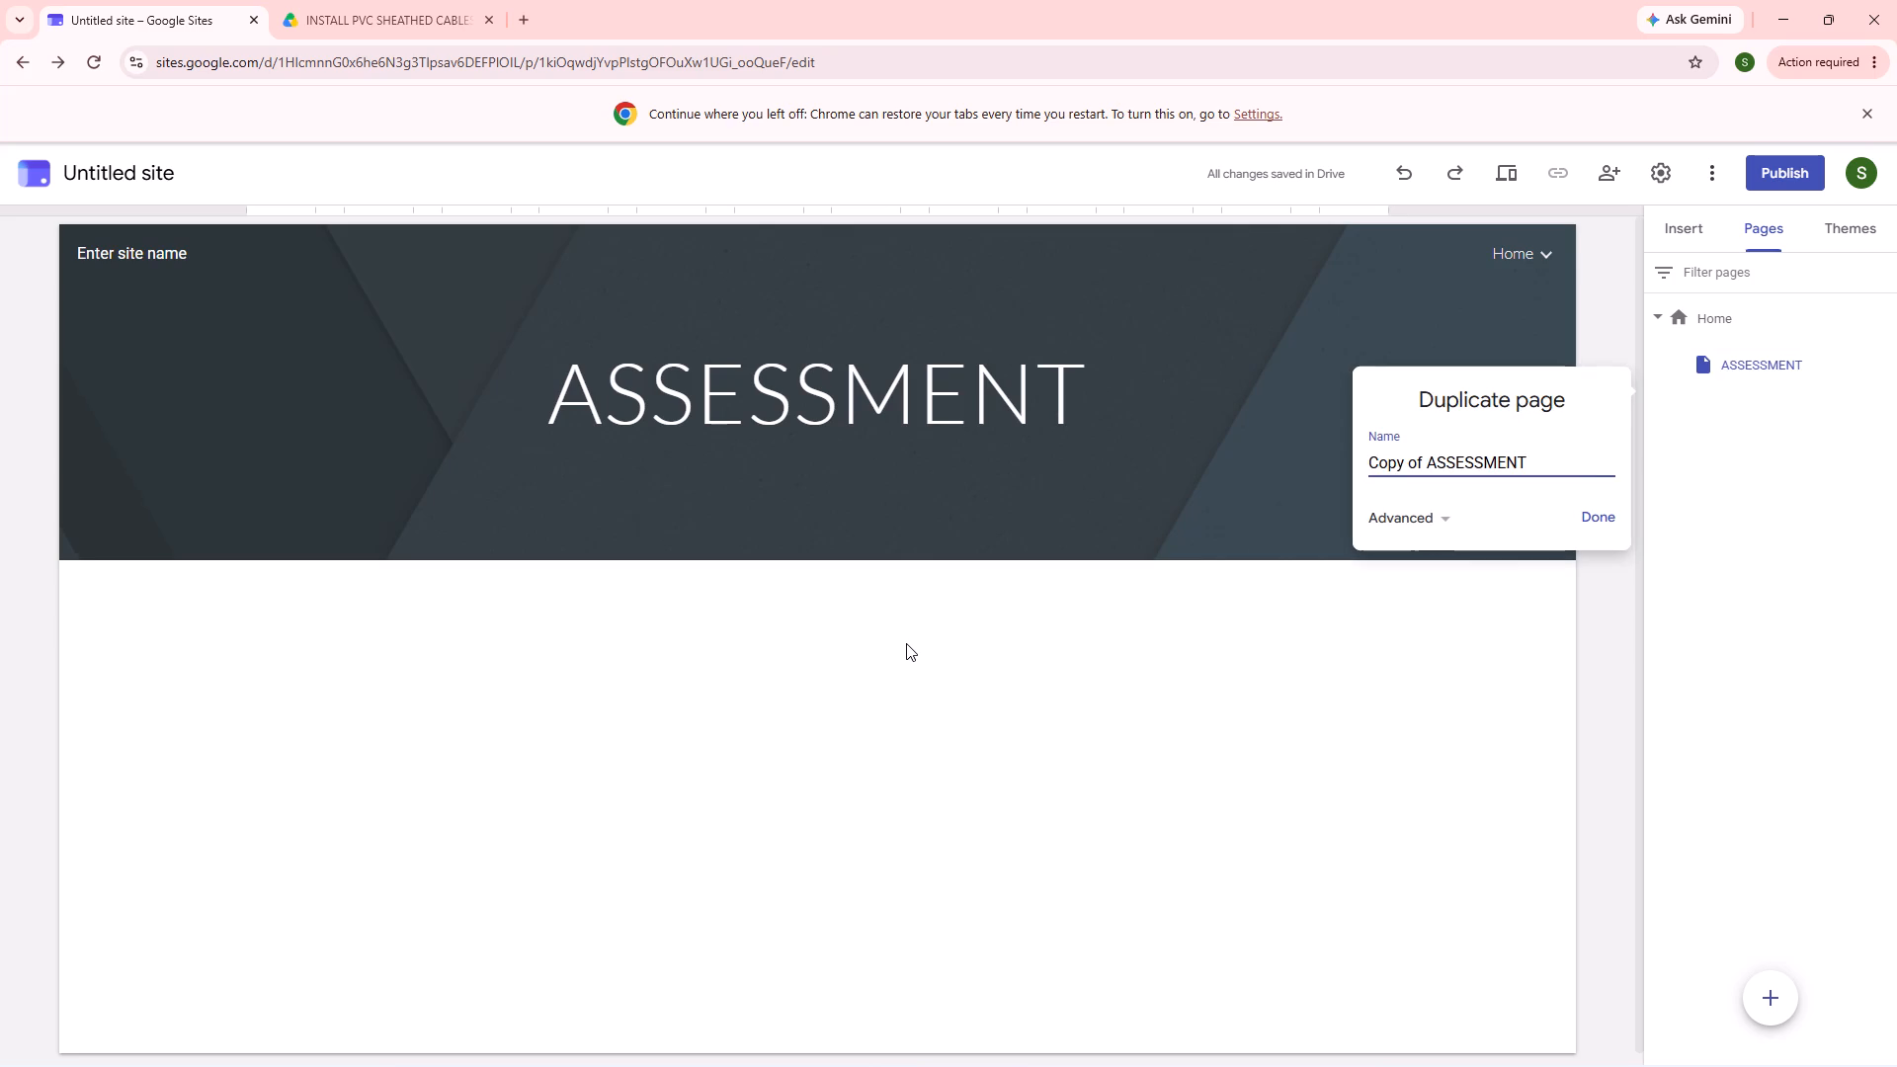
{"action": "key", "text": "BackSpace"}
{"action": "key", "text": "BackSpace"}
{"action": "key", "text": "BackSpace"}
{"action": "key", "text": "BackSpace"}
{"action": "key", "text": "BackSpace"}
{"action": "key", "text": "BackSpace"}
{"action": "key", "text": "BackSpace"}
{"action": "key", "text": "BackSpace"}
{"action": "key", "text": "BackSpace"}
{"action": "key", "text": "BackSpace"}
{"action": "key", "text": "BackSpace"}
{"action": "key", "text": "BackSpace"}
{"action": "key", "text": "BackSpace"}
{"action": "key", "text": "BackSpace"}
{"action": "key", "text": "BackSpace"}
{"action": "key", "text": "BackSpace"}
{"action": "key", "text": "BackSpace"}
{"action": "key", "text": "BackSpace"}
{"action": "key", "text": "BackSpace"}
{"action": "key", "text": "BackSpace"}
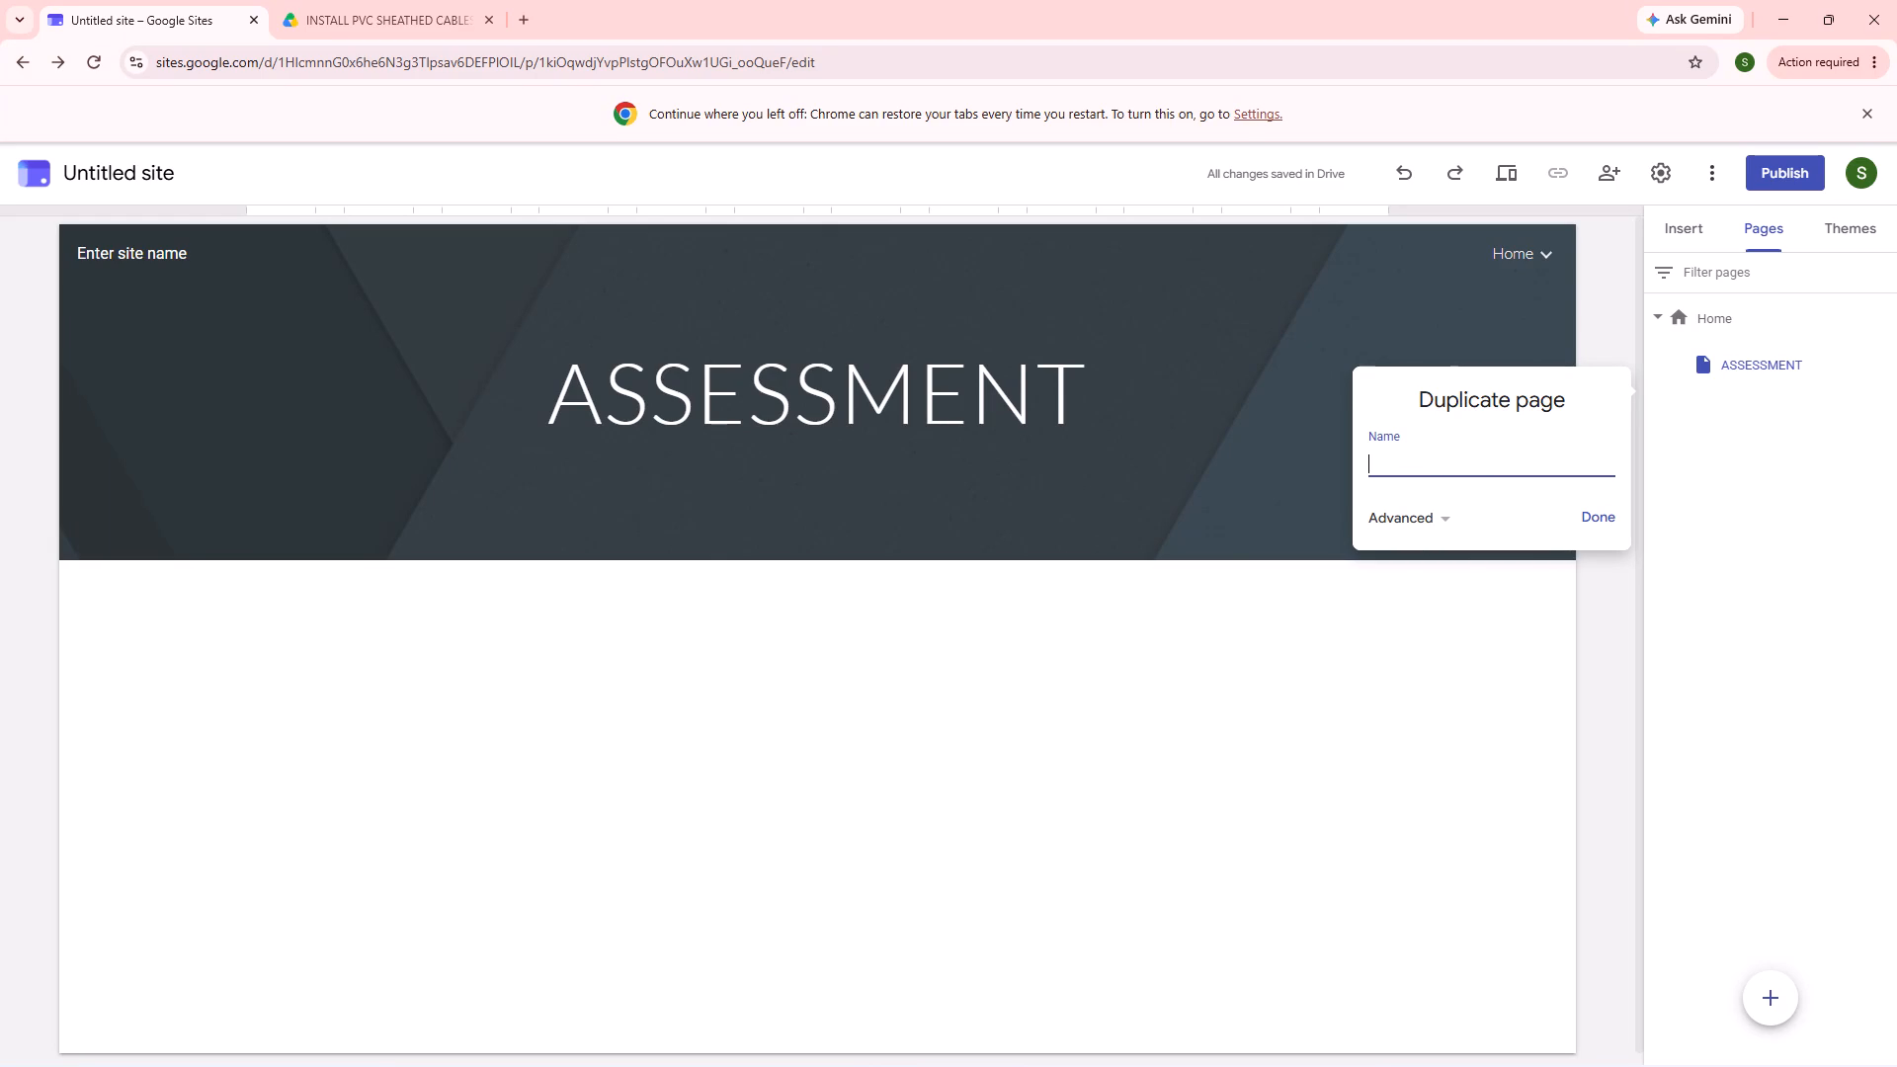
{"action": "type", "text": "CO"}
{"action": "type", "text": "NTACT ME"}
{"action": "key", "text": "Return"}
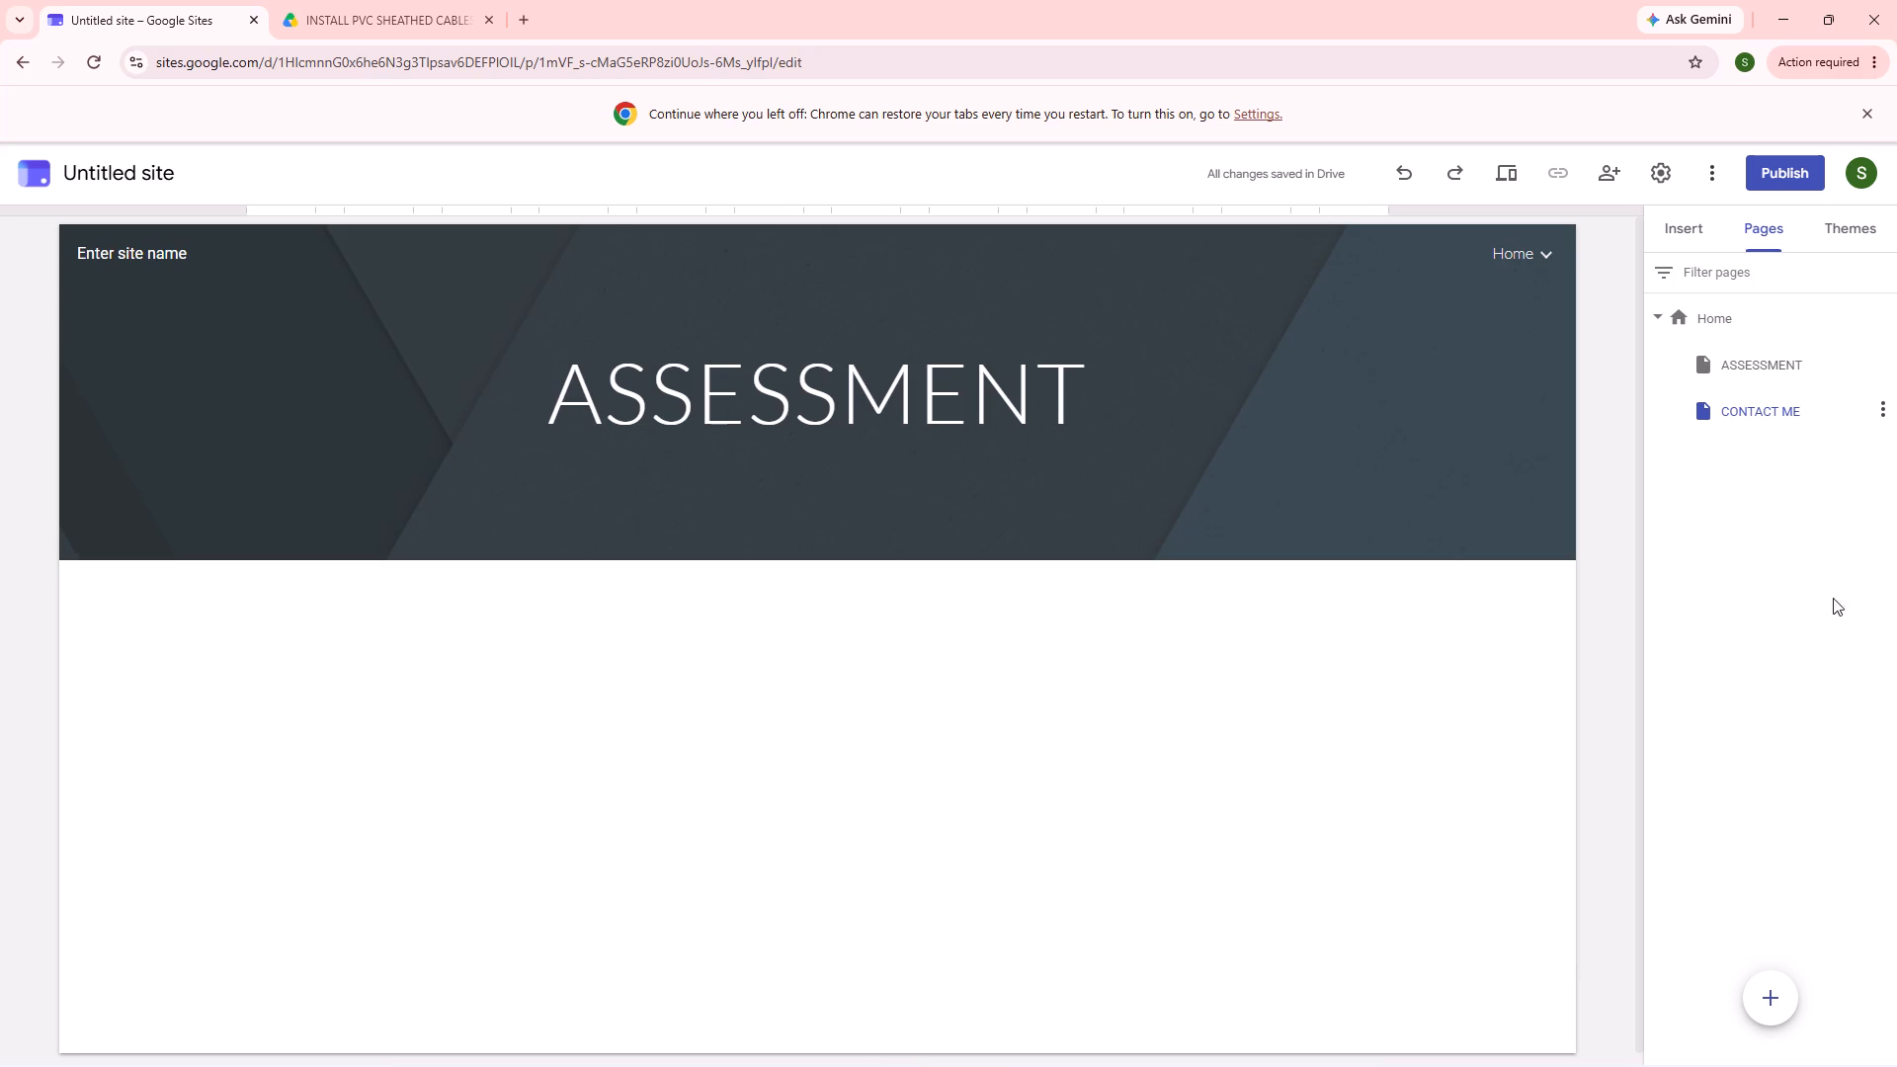
Delete the ASSESSMENT subpage under the Home page.
{"action": "left_click", "coordinate": [1884, 351]}
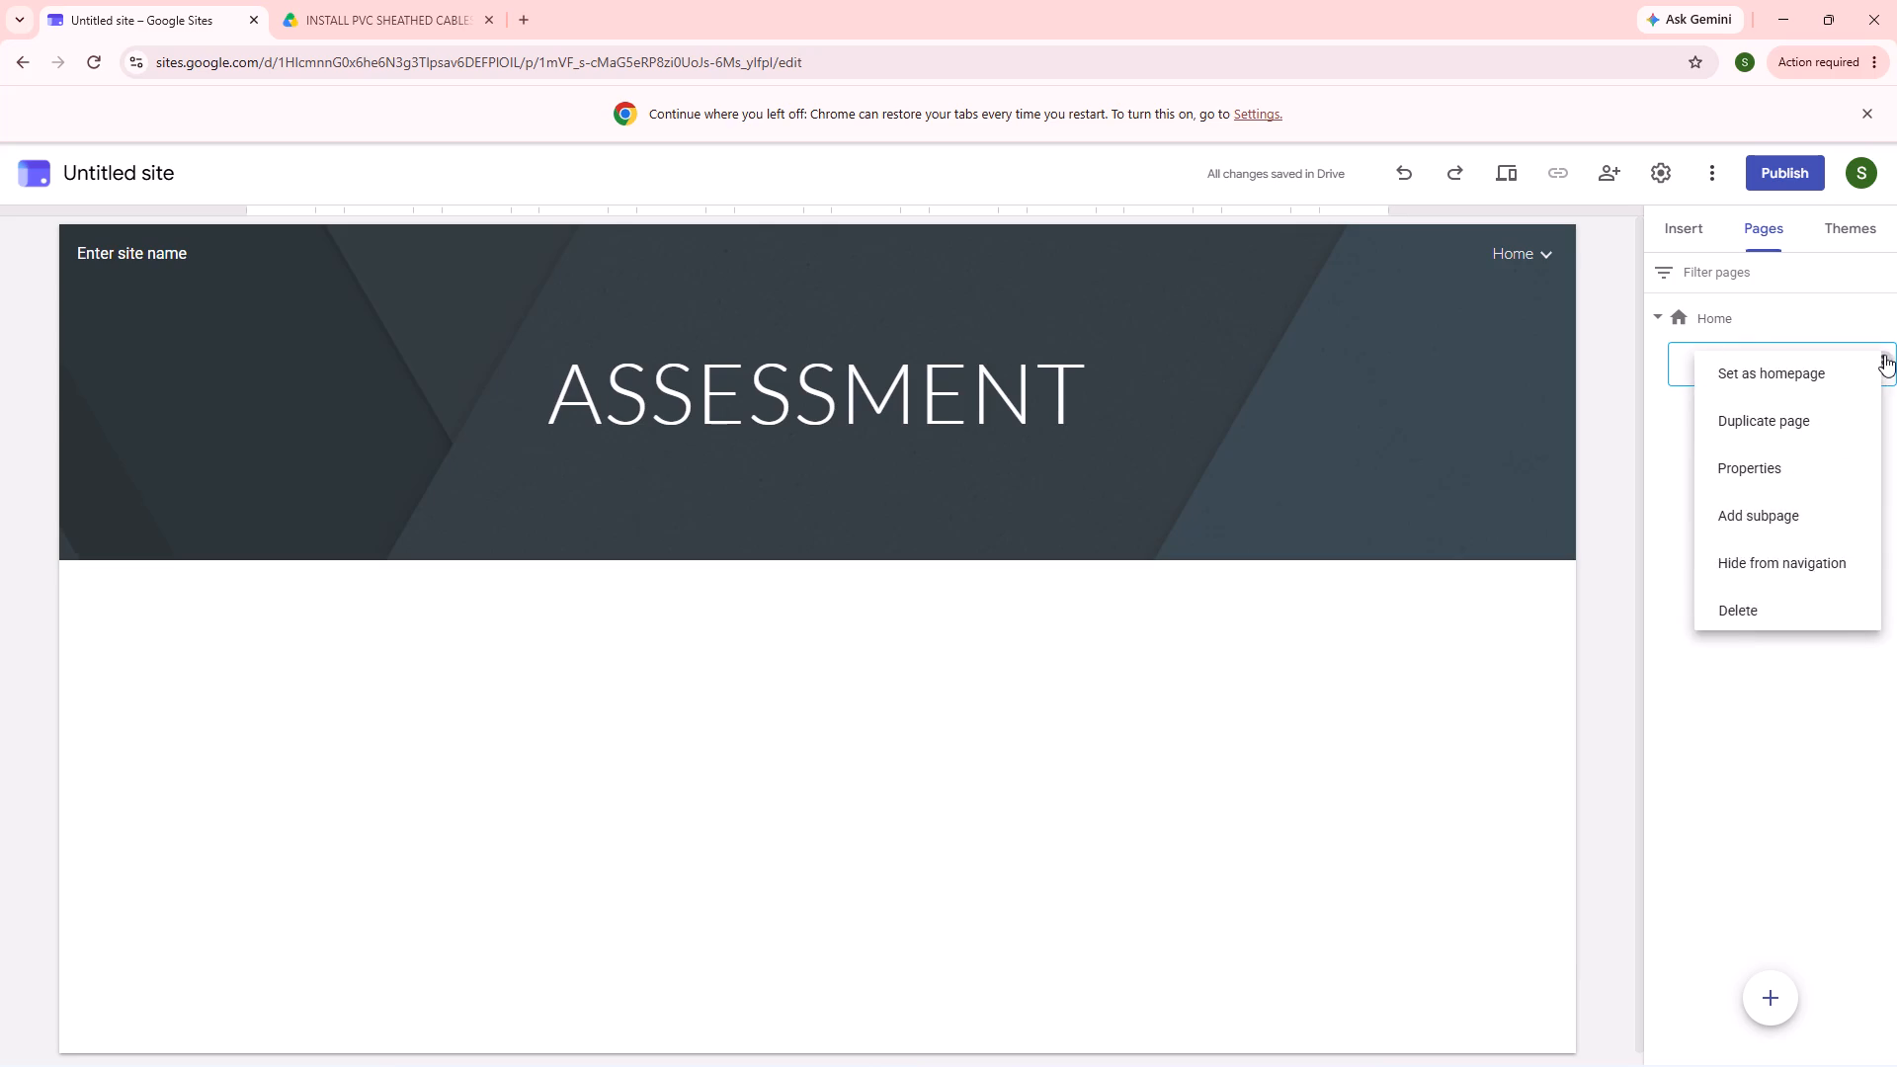
{"action": "left_click", "coordinate": [1727, 611]}
{"action": "left_click_drag", "start_coordinate": [1736, 600], "coordinate": [1791, 557]}
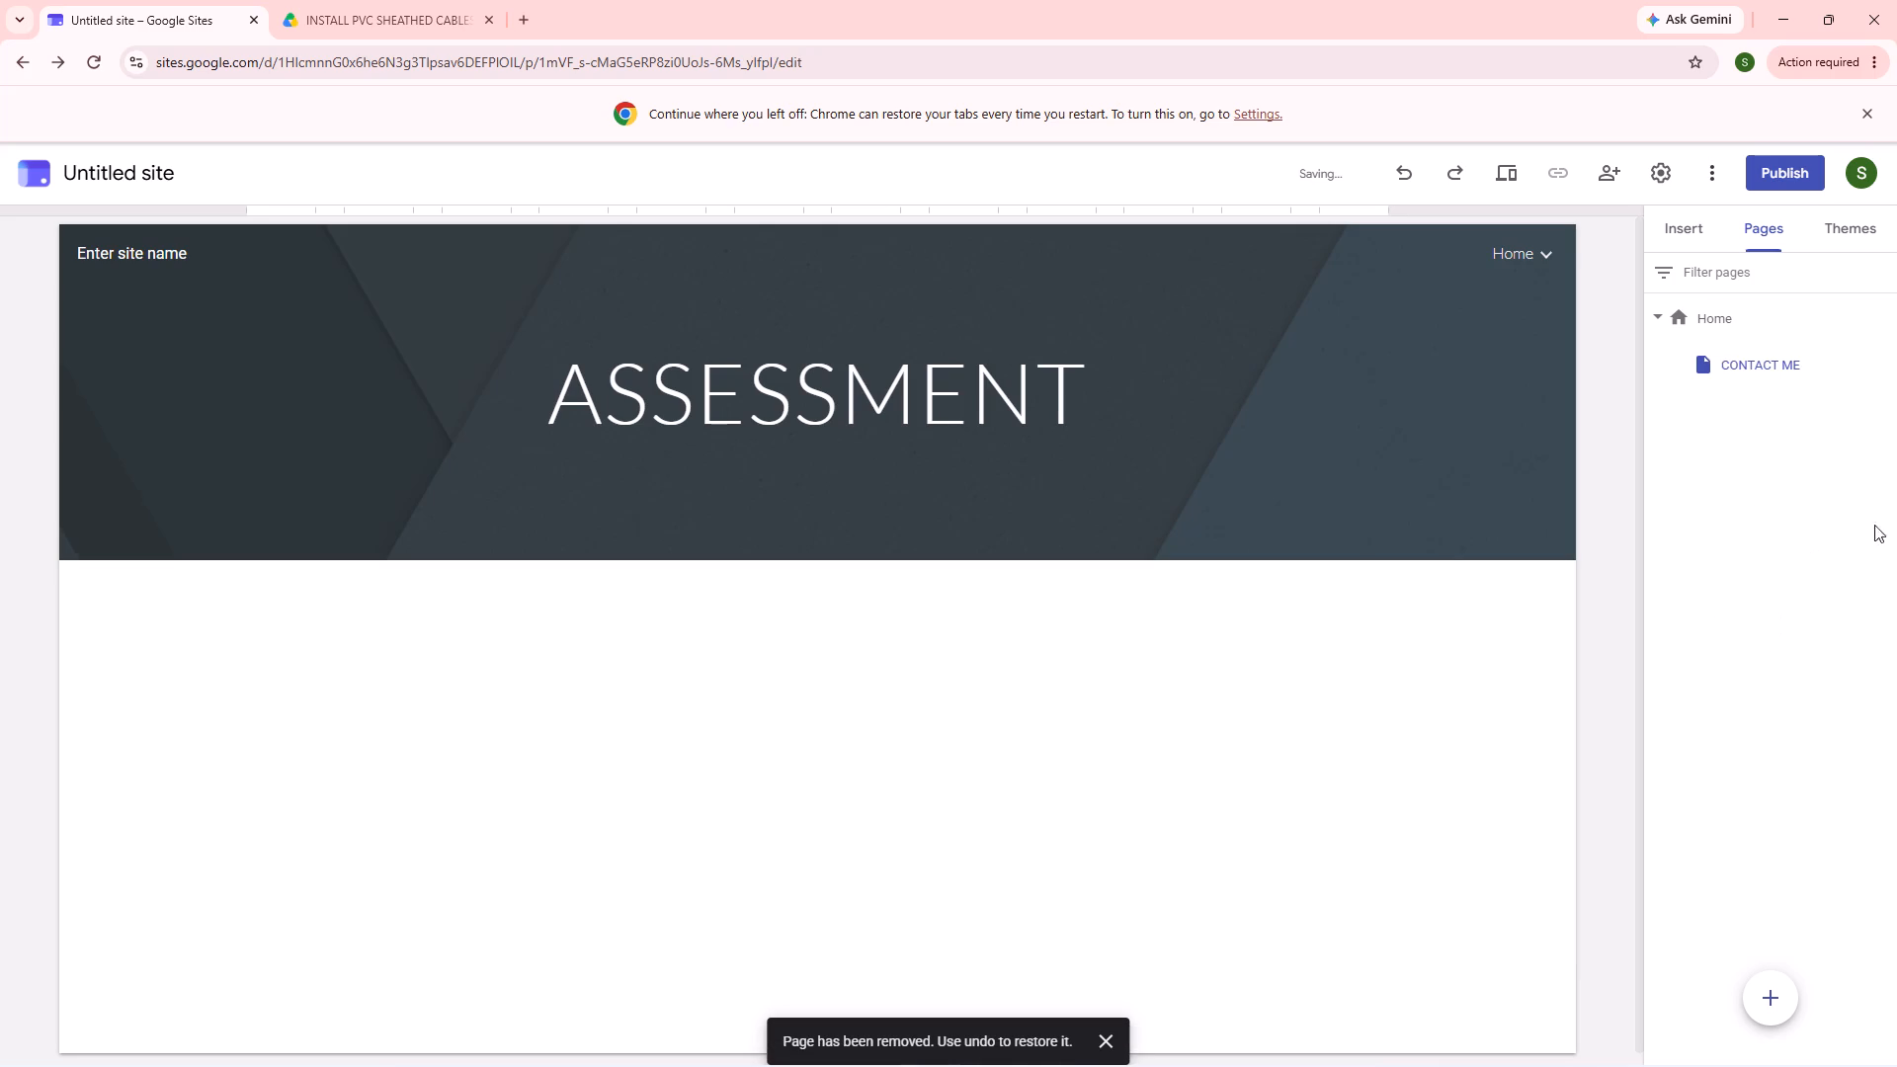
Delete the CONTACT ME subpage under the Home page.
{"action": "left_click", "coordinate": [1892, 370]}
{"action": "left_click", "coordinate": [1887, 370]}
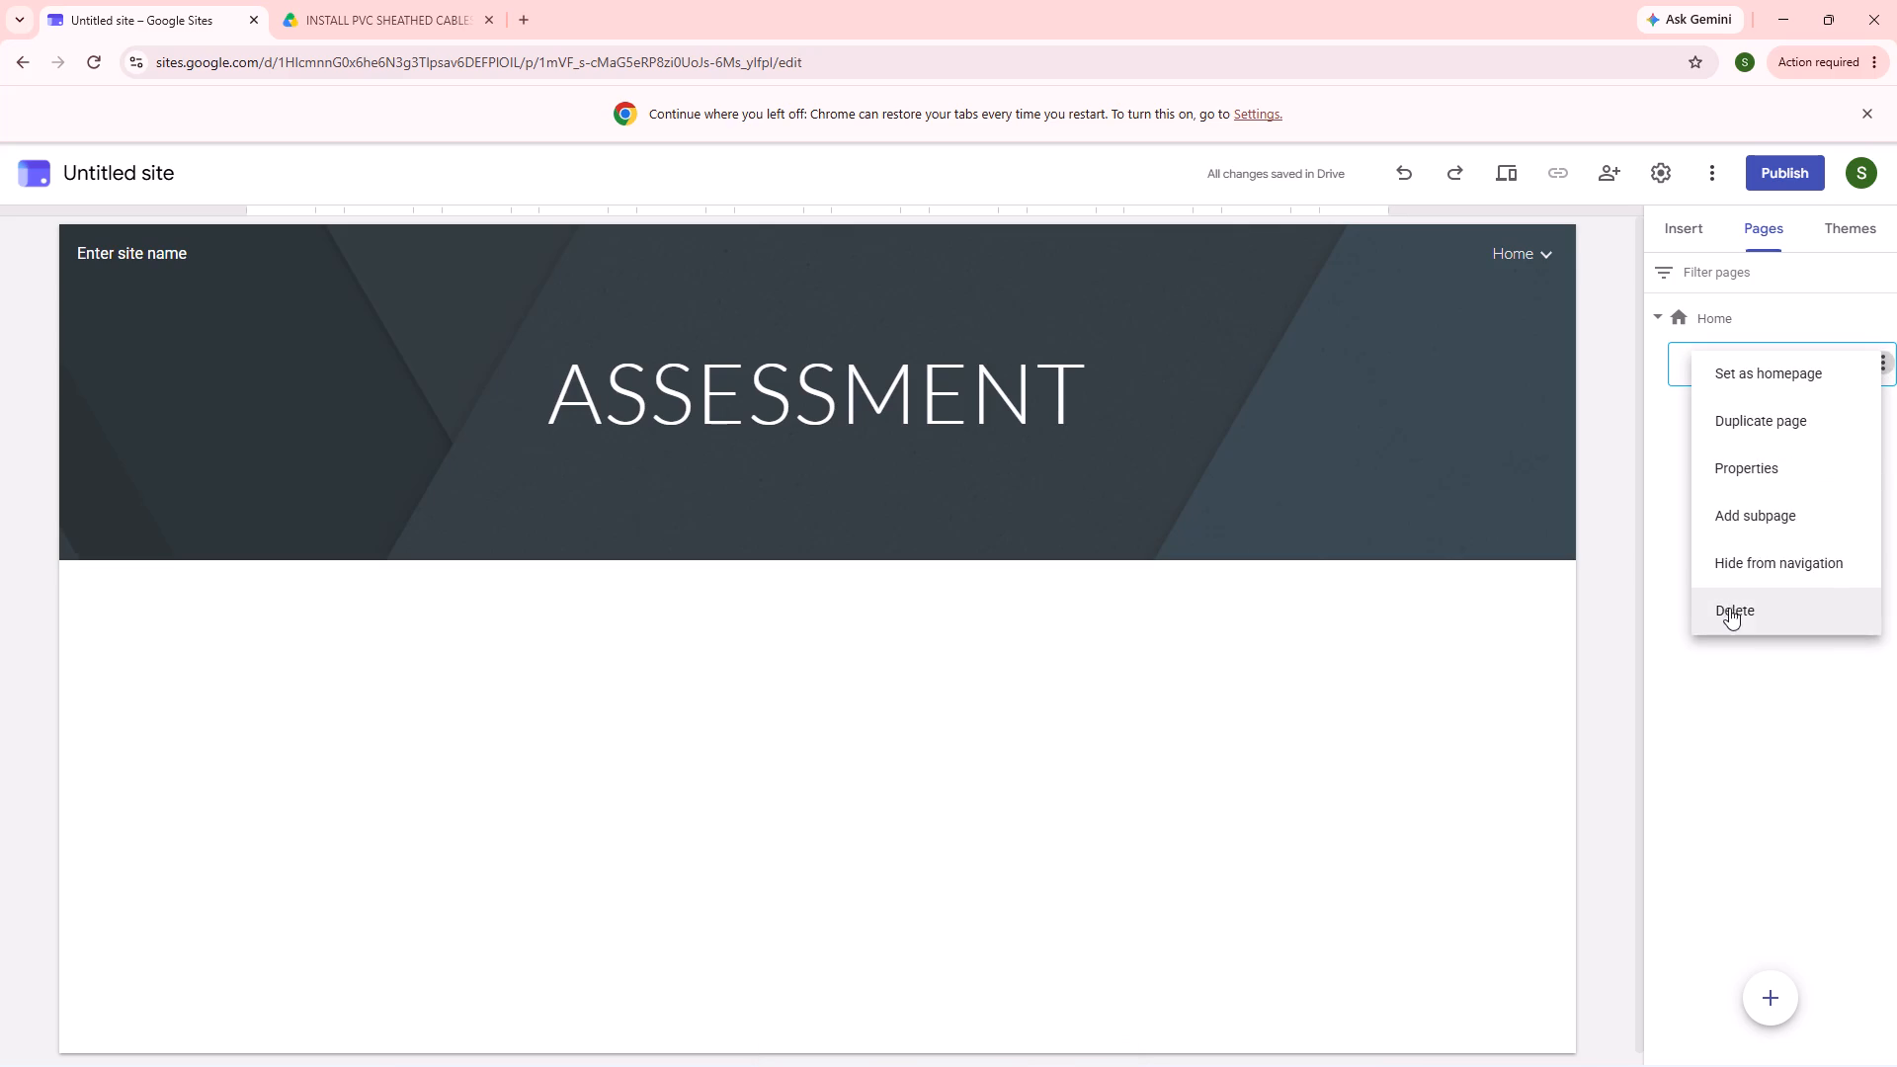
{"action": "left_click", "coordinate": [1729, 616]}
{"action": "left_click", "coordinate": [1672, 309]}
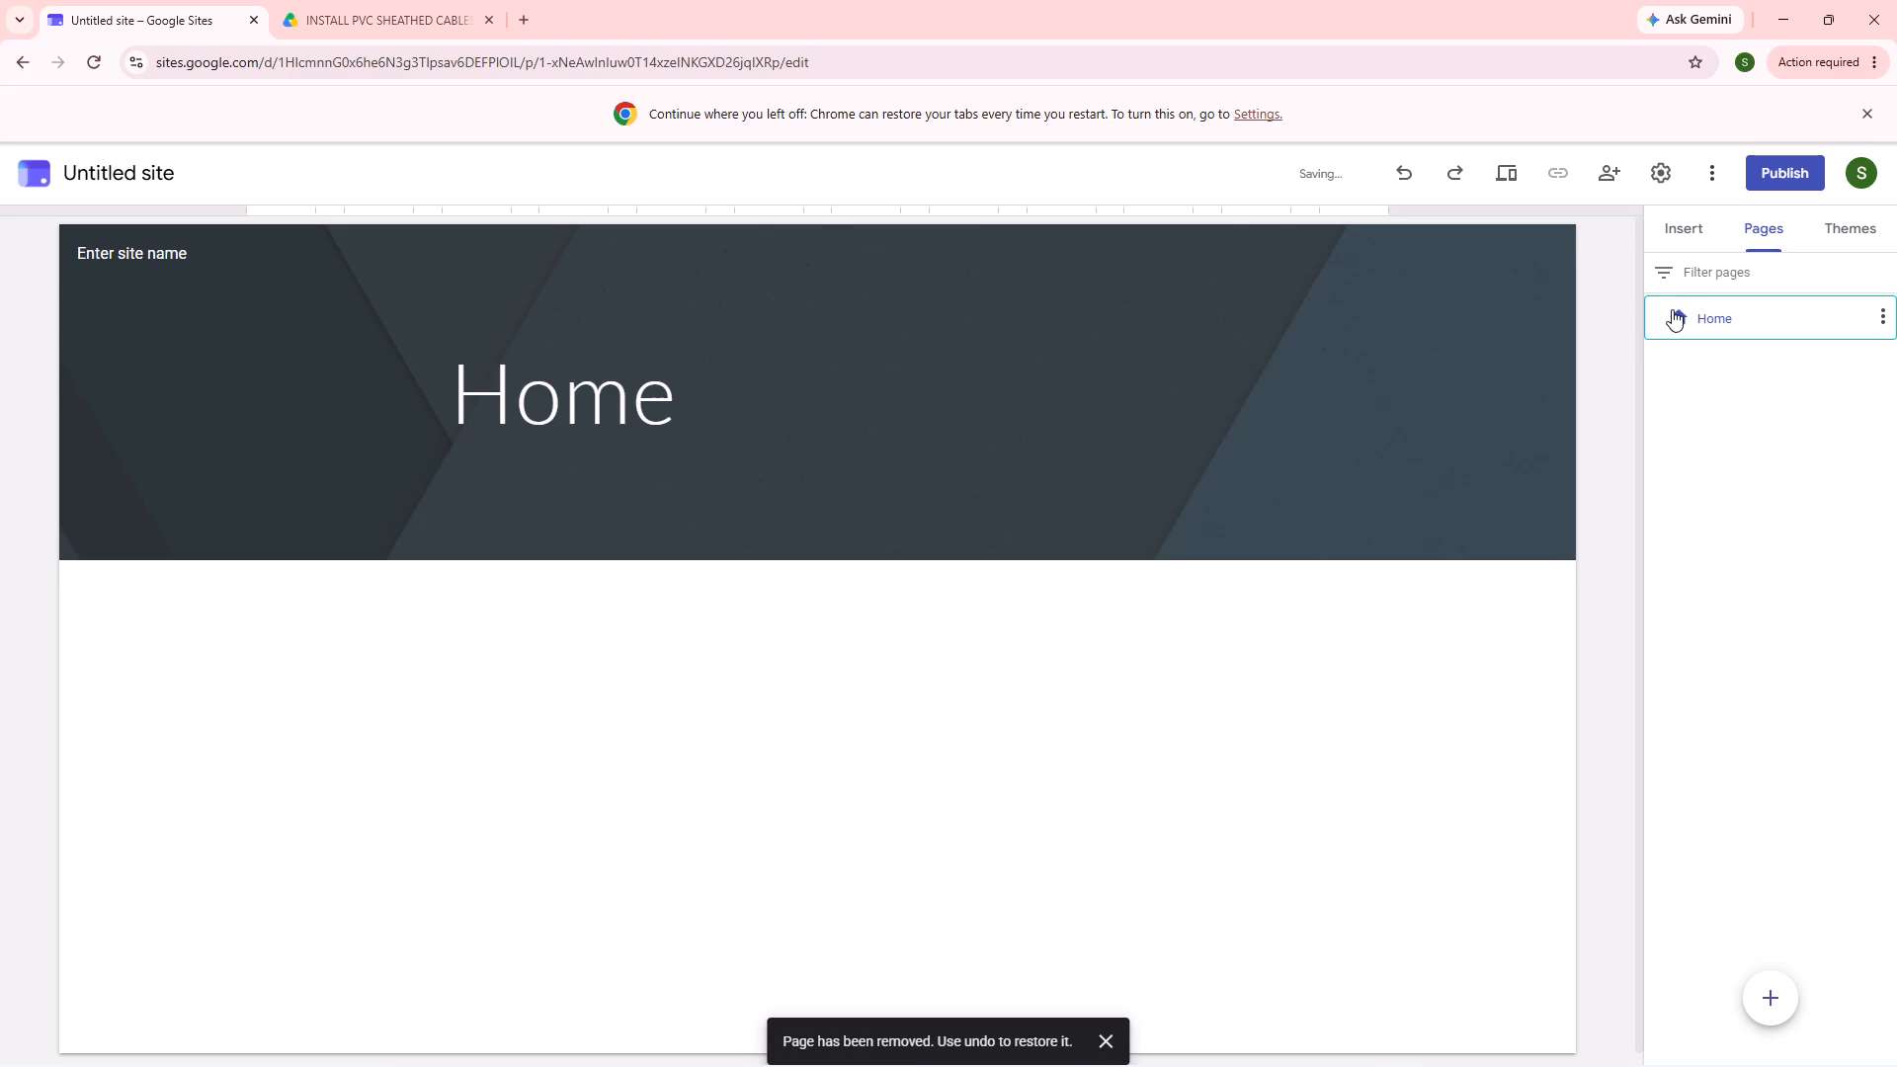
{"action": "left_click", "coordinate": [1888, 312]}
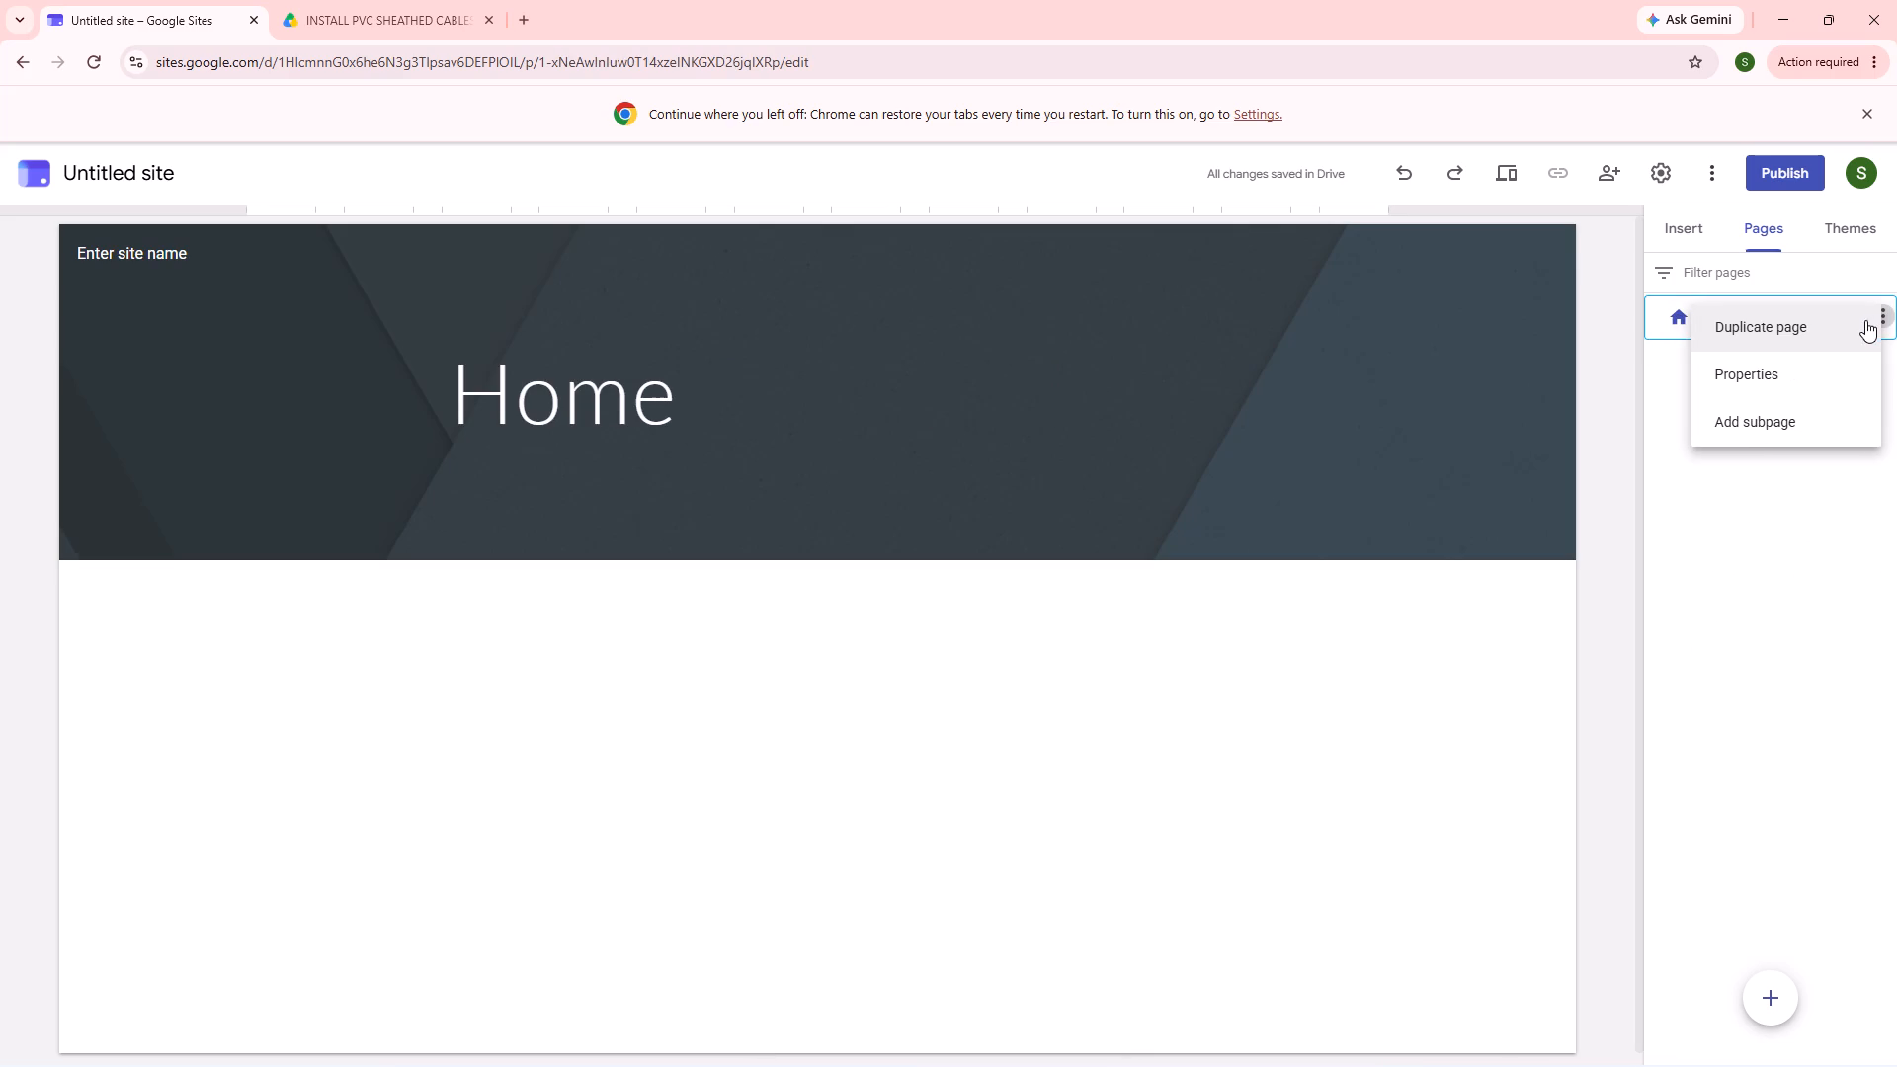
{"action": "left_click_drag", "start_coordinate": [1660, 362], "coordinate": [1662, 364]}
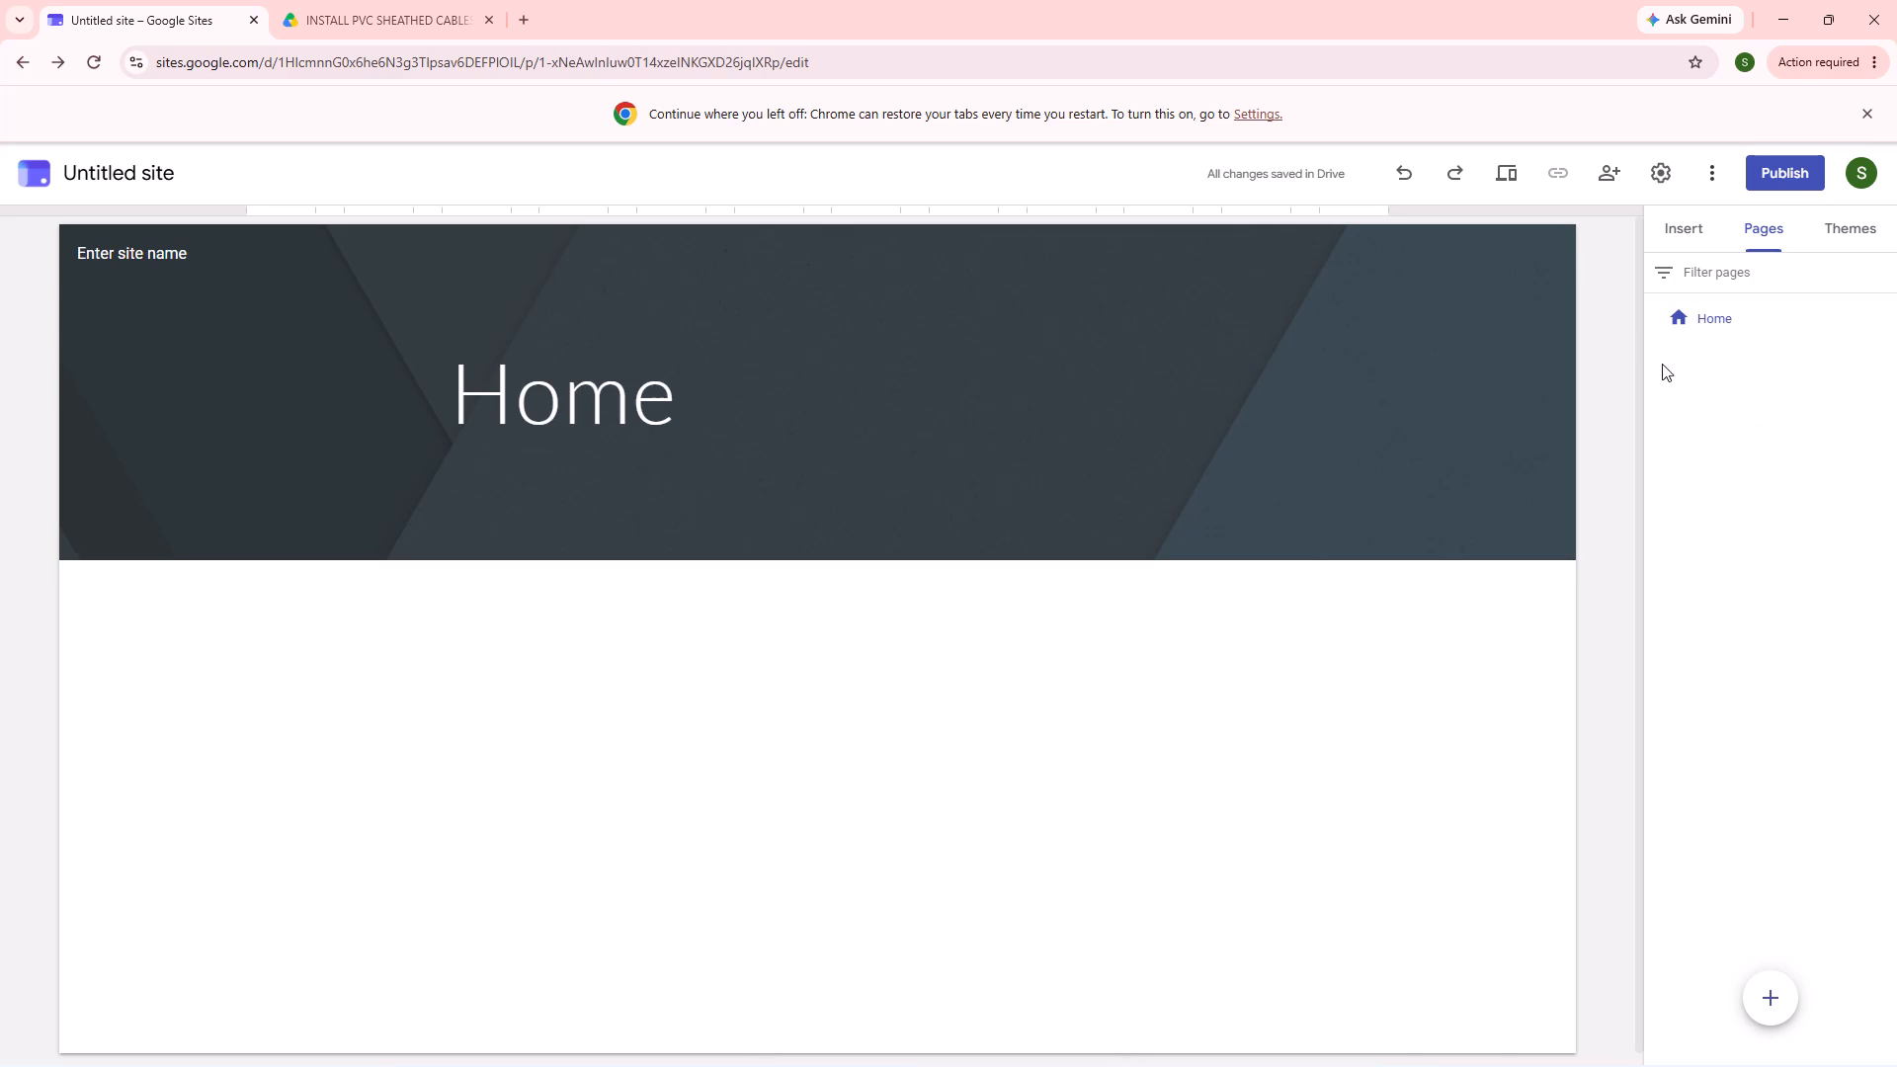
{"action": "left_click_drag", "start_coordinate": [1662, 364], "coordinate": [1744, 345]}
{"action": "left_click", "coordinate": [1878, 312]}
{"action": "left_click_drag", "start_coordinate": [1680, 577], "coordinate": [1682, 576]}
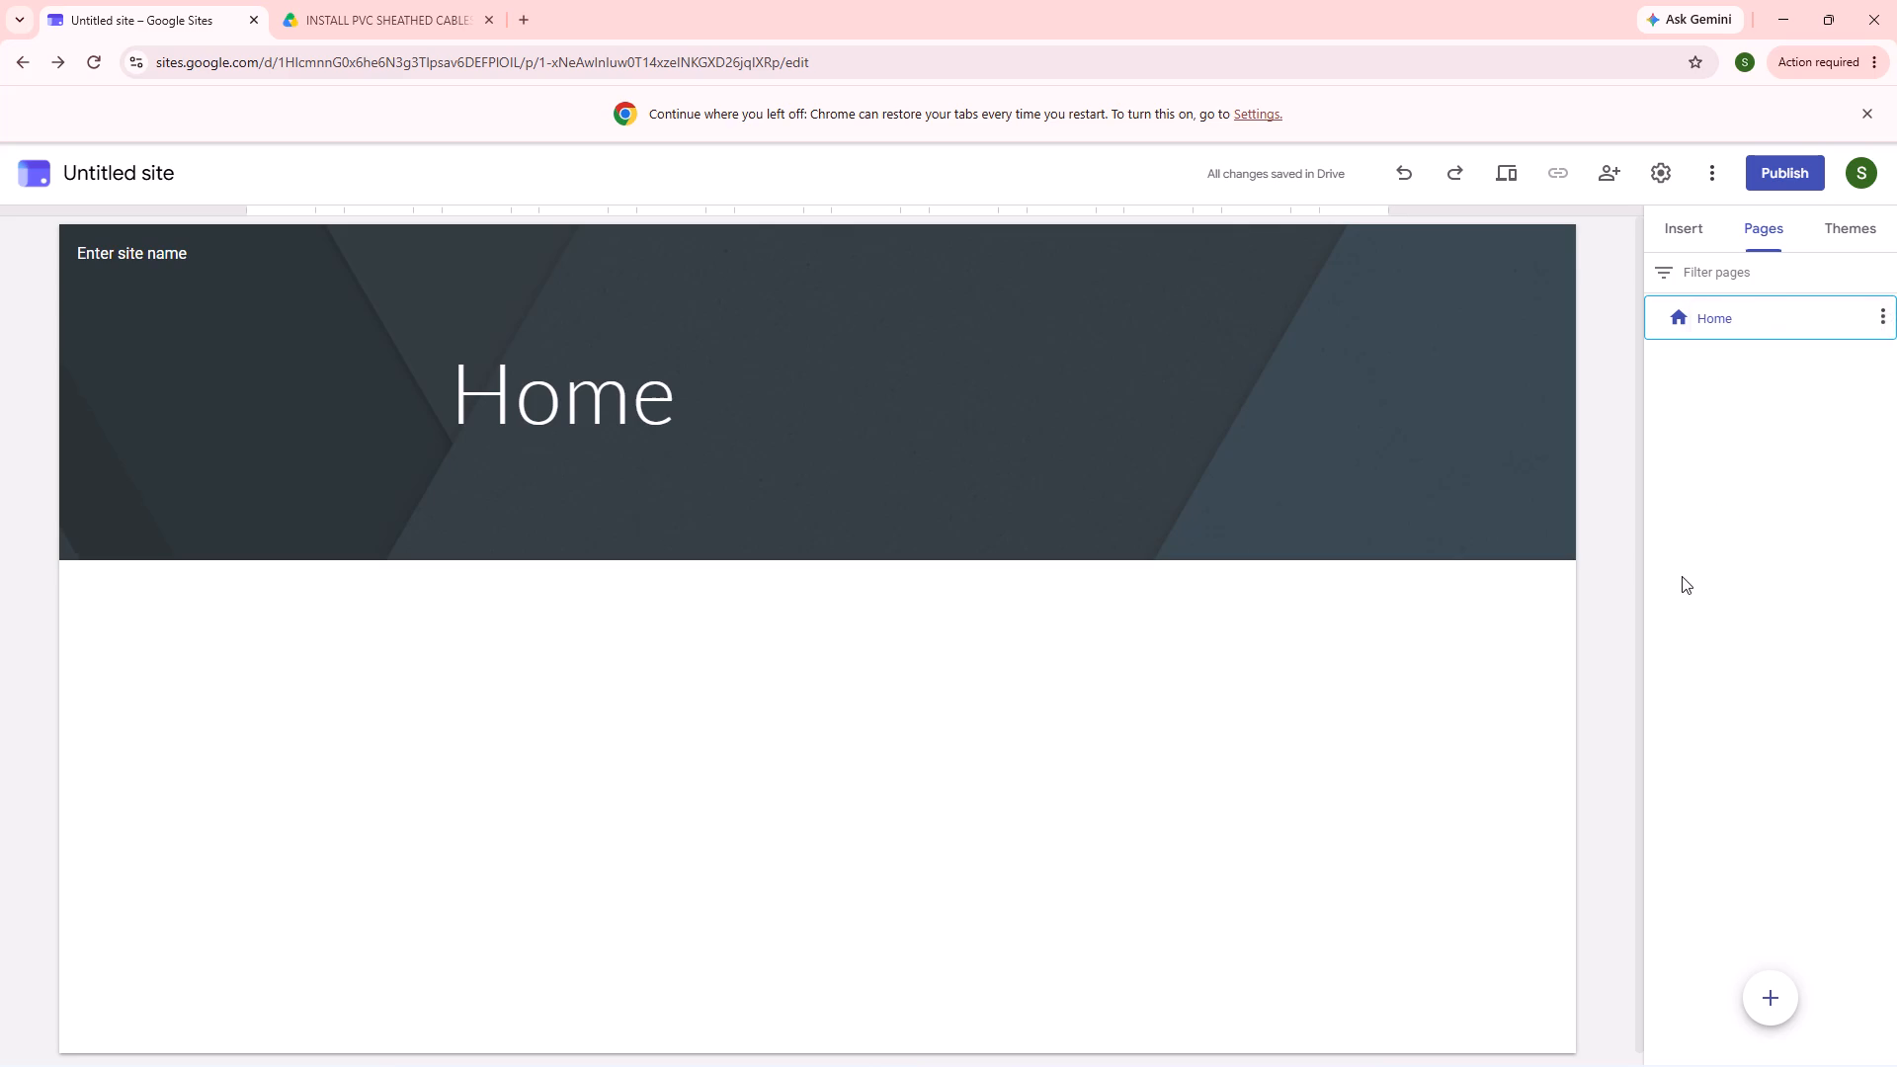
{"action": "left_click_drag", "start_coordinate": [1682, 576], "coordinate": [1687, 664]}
Add a new top-level page named ABOUT to the site.
{"action": "left_click", "coordinate": [1764, 996]}
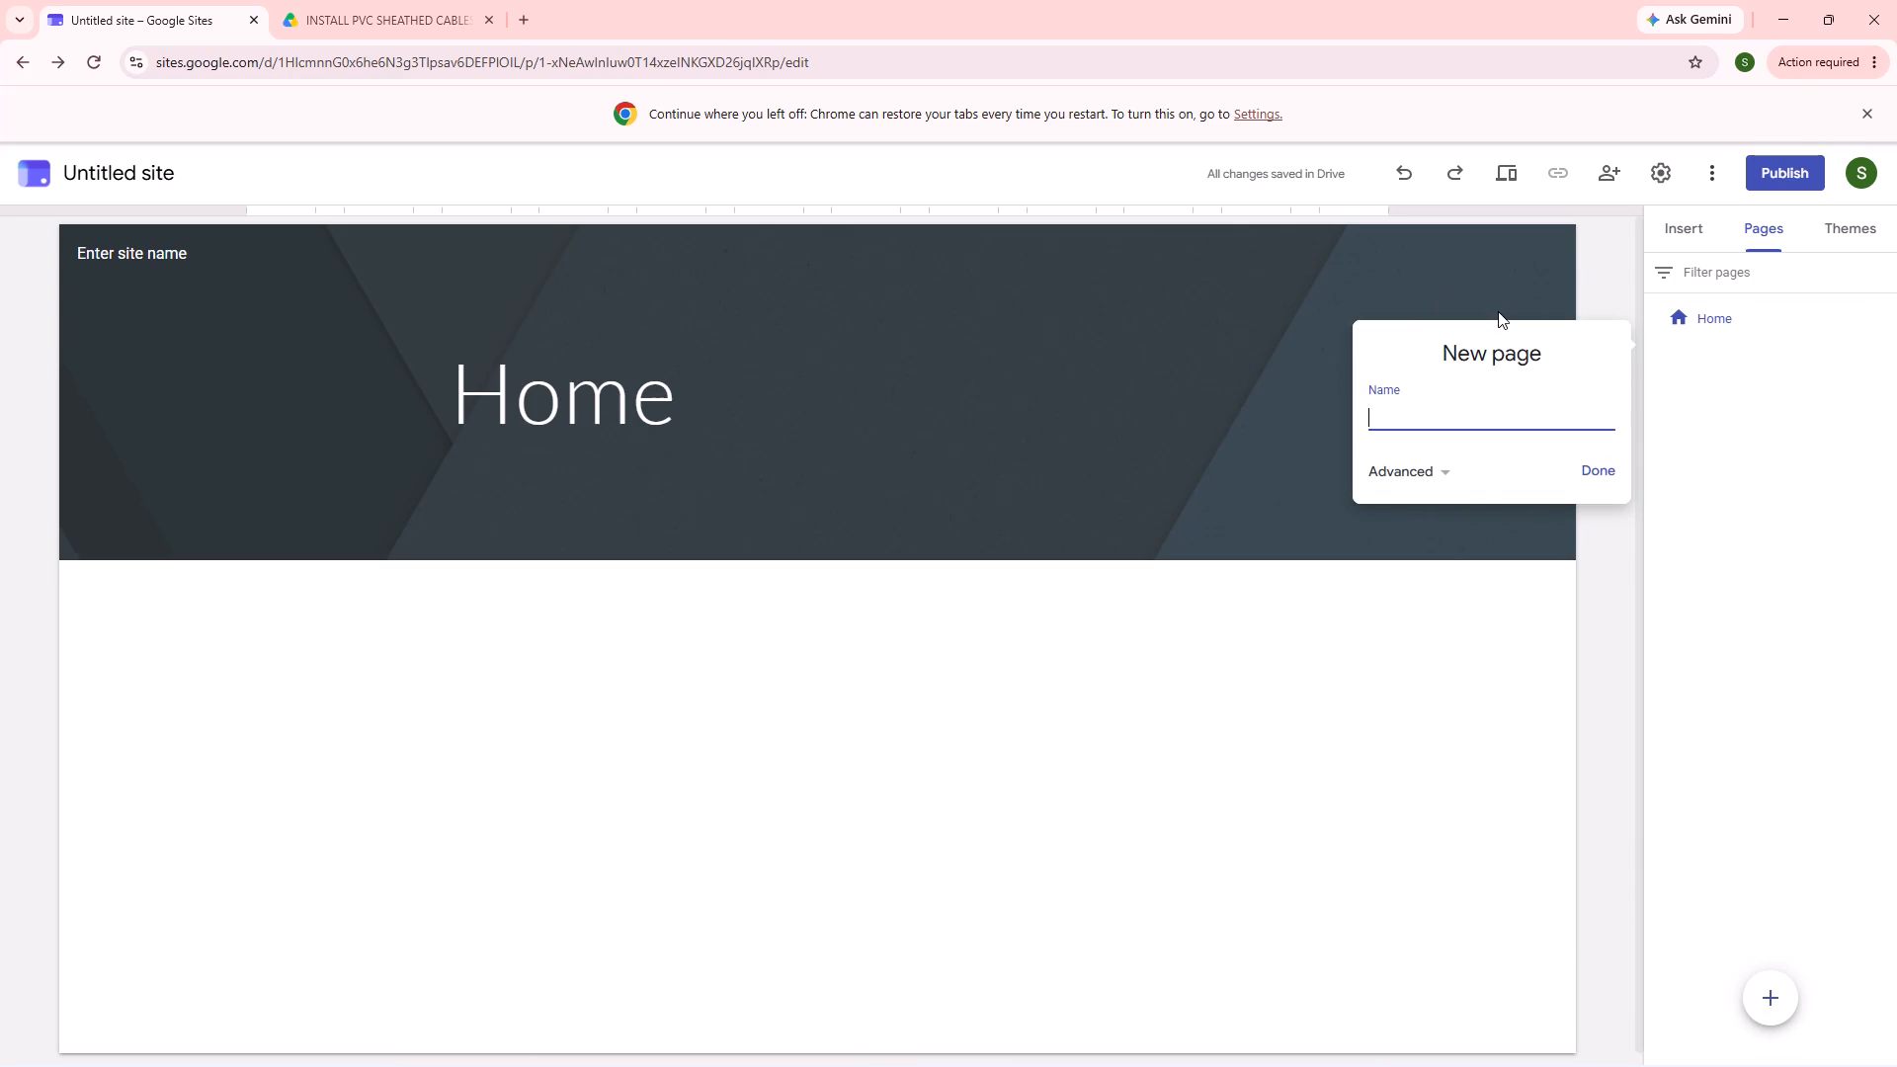
{"action": "left_click", "coordinate": [1377, 413]}
{"action": "type", "text": "ABOUT"}
{"action": "key", "text": "Return"}
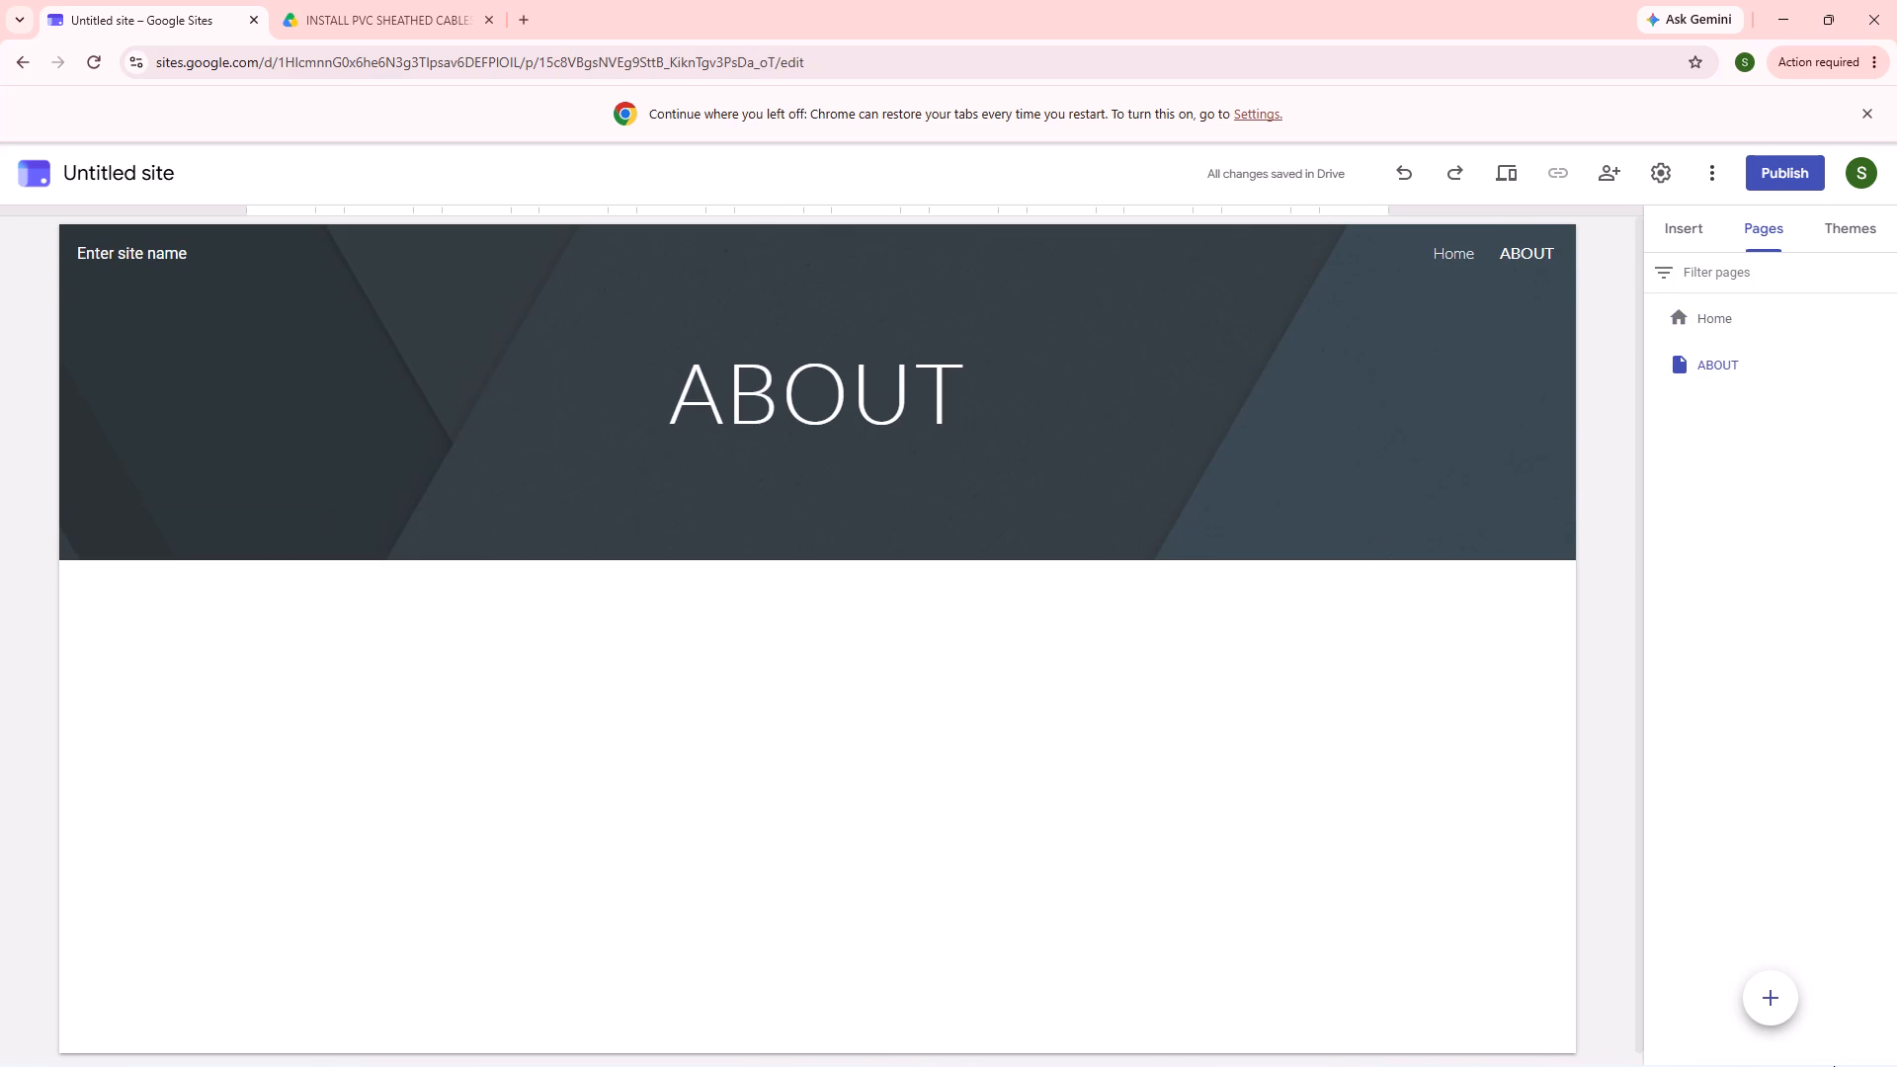
Add a new top-level page named ASSESSMENT to the site.
{"action": "left_click", "coordinate": [1789, 1001]}
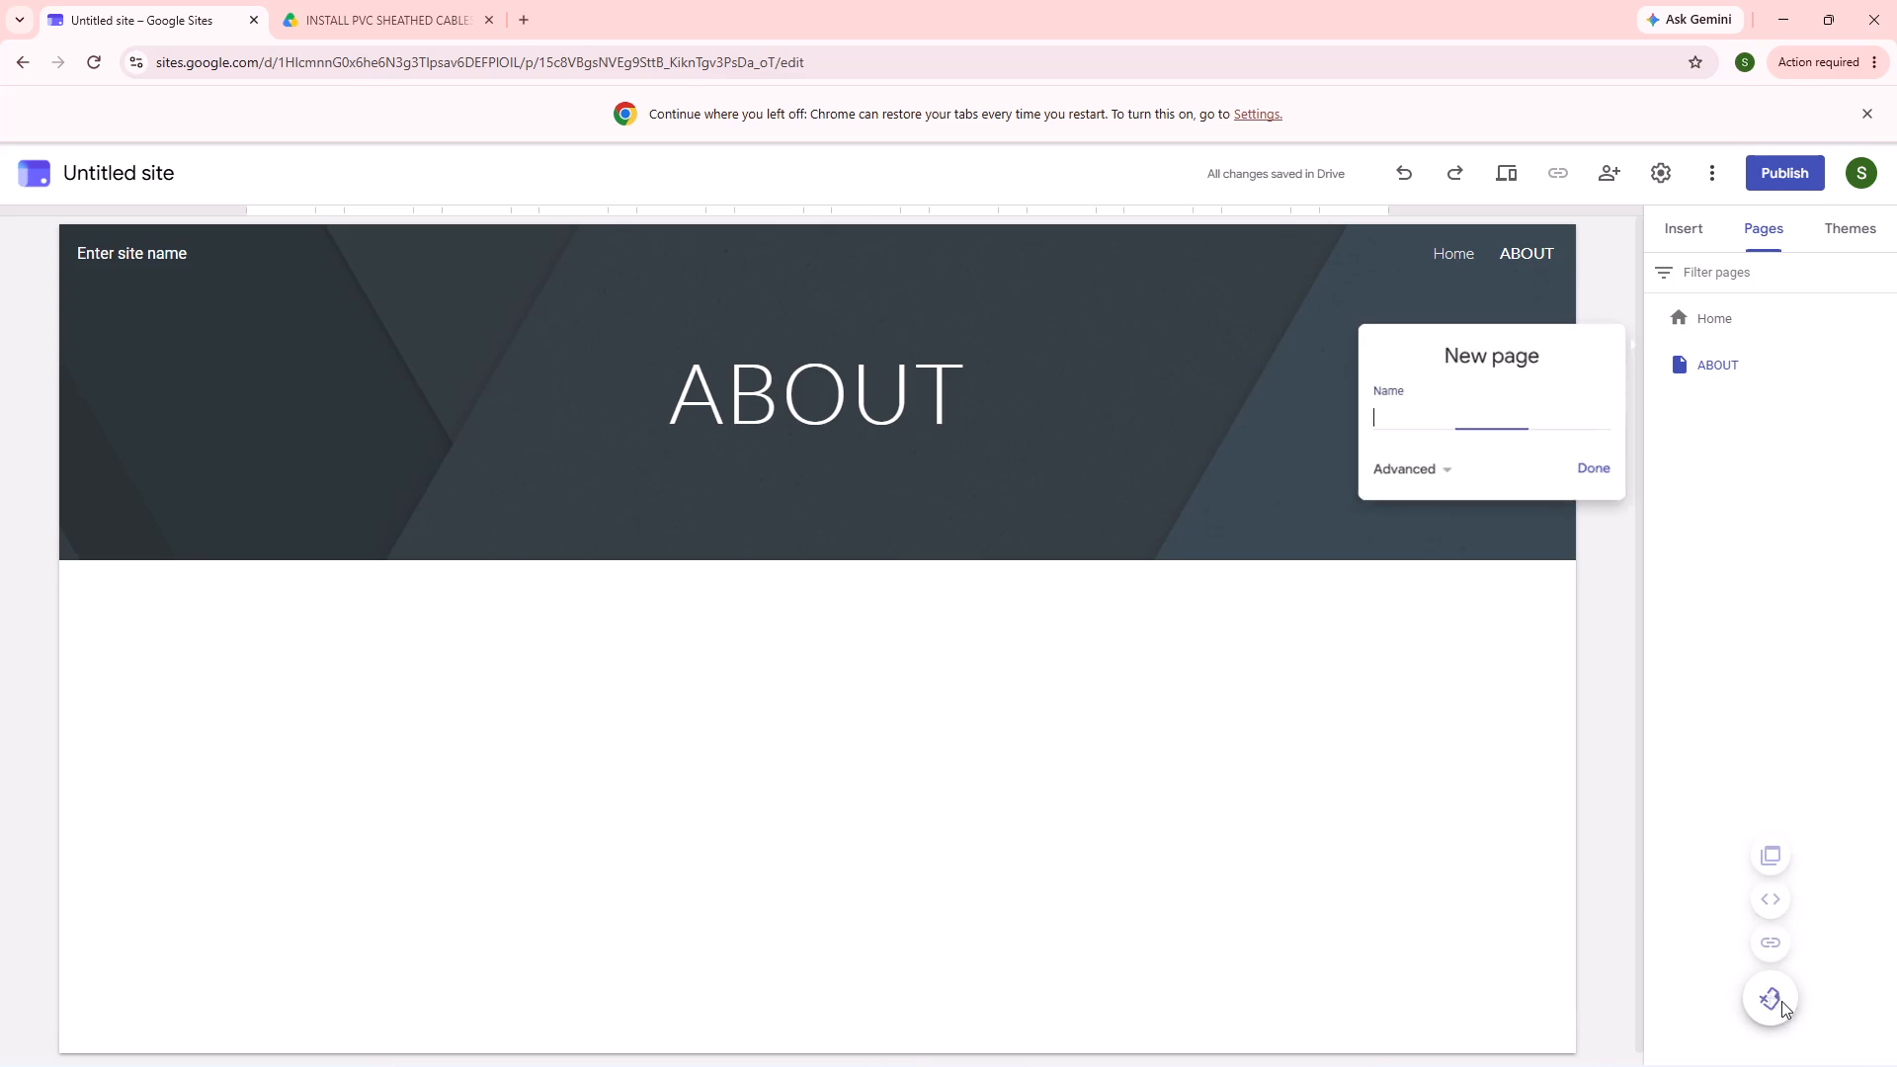
{"action": "left_click", "coordinate": [1377, 402]}
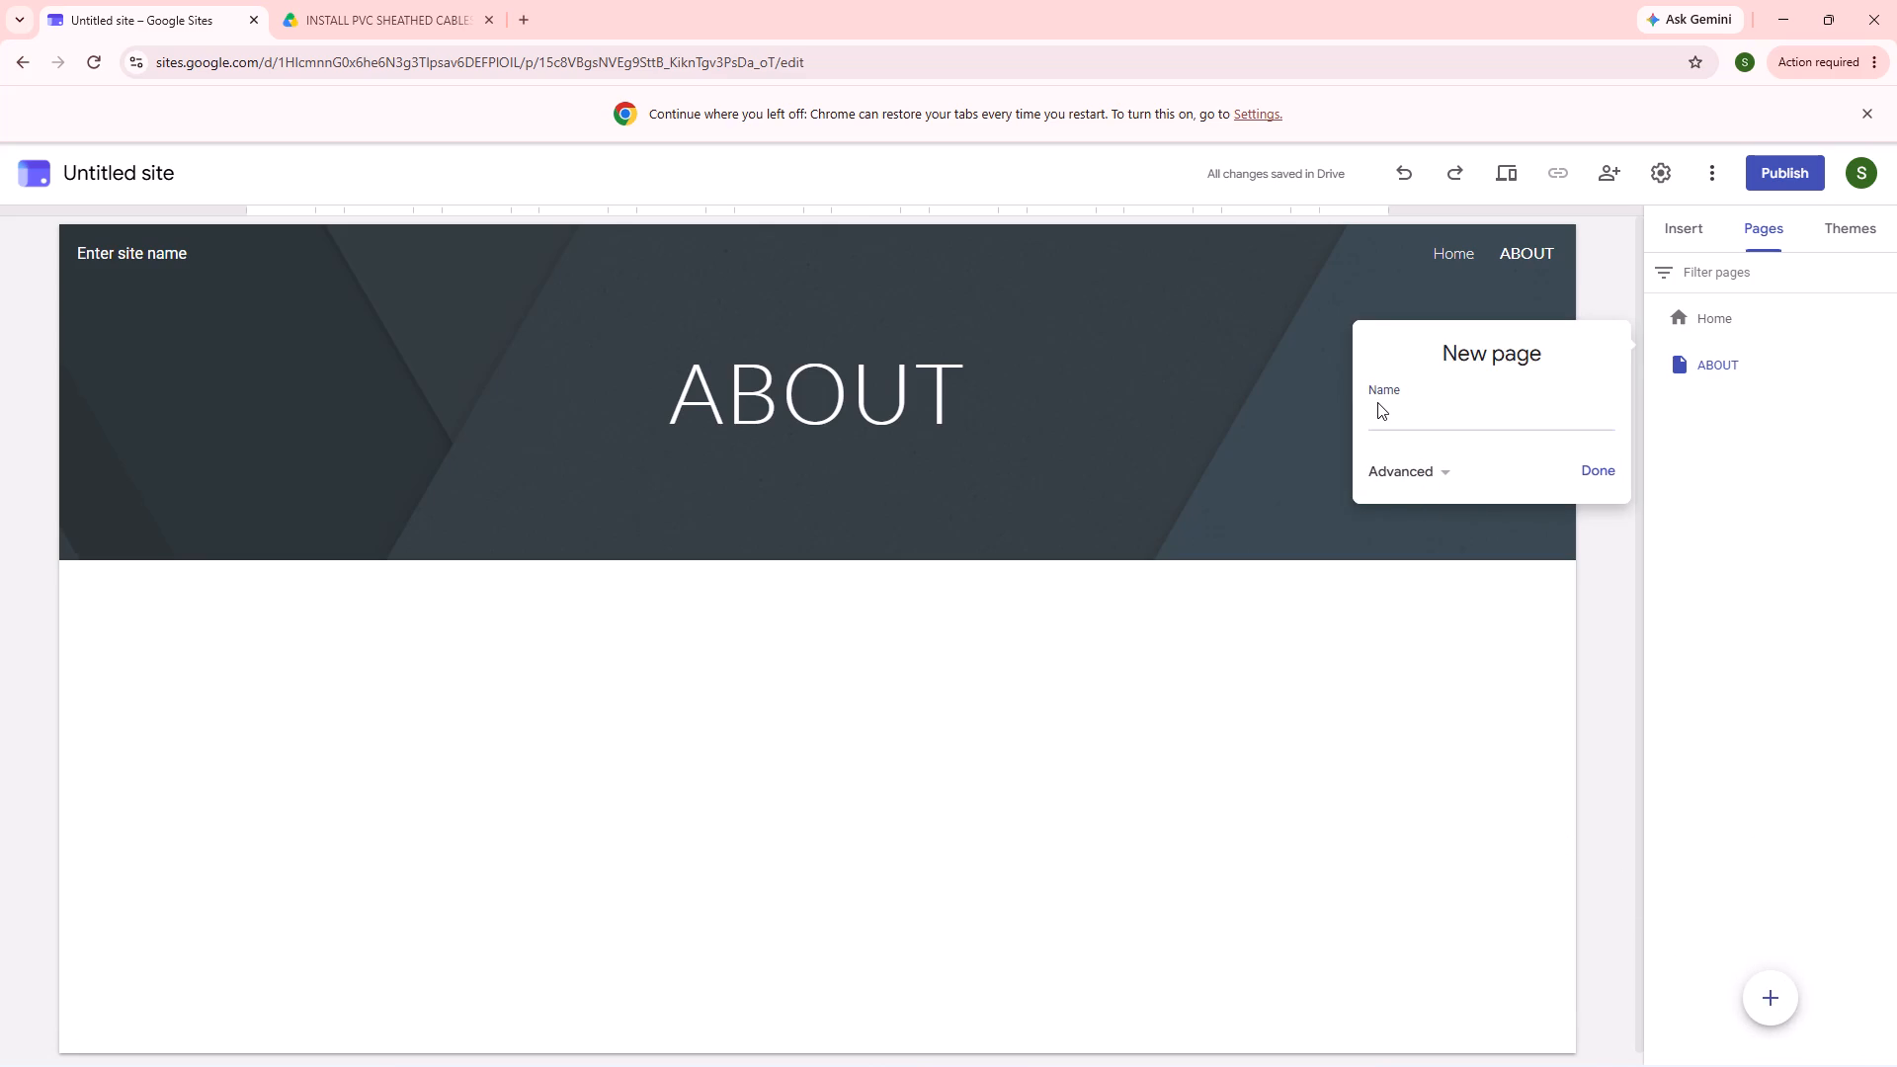
{"action": "type", "text": "ASSESS"}
{"action": "type", "text": "MENT"}
{"action": "left_click_drag", "start_coordinate": [1382, 440], "coordinate": [1384, 431]}
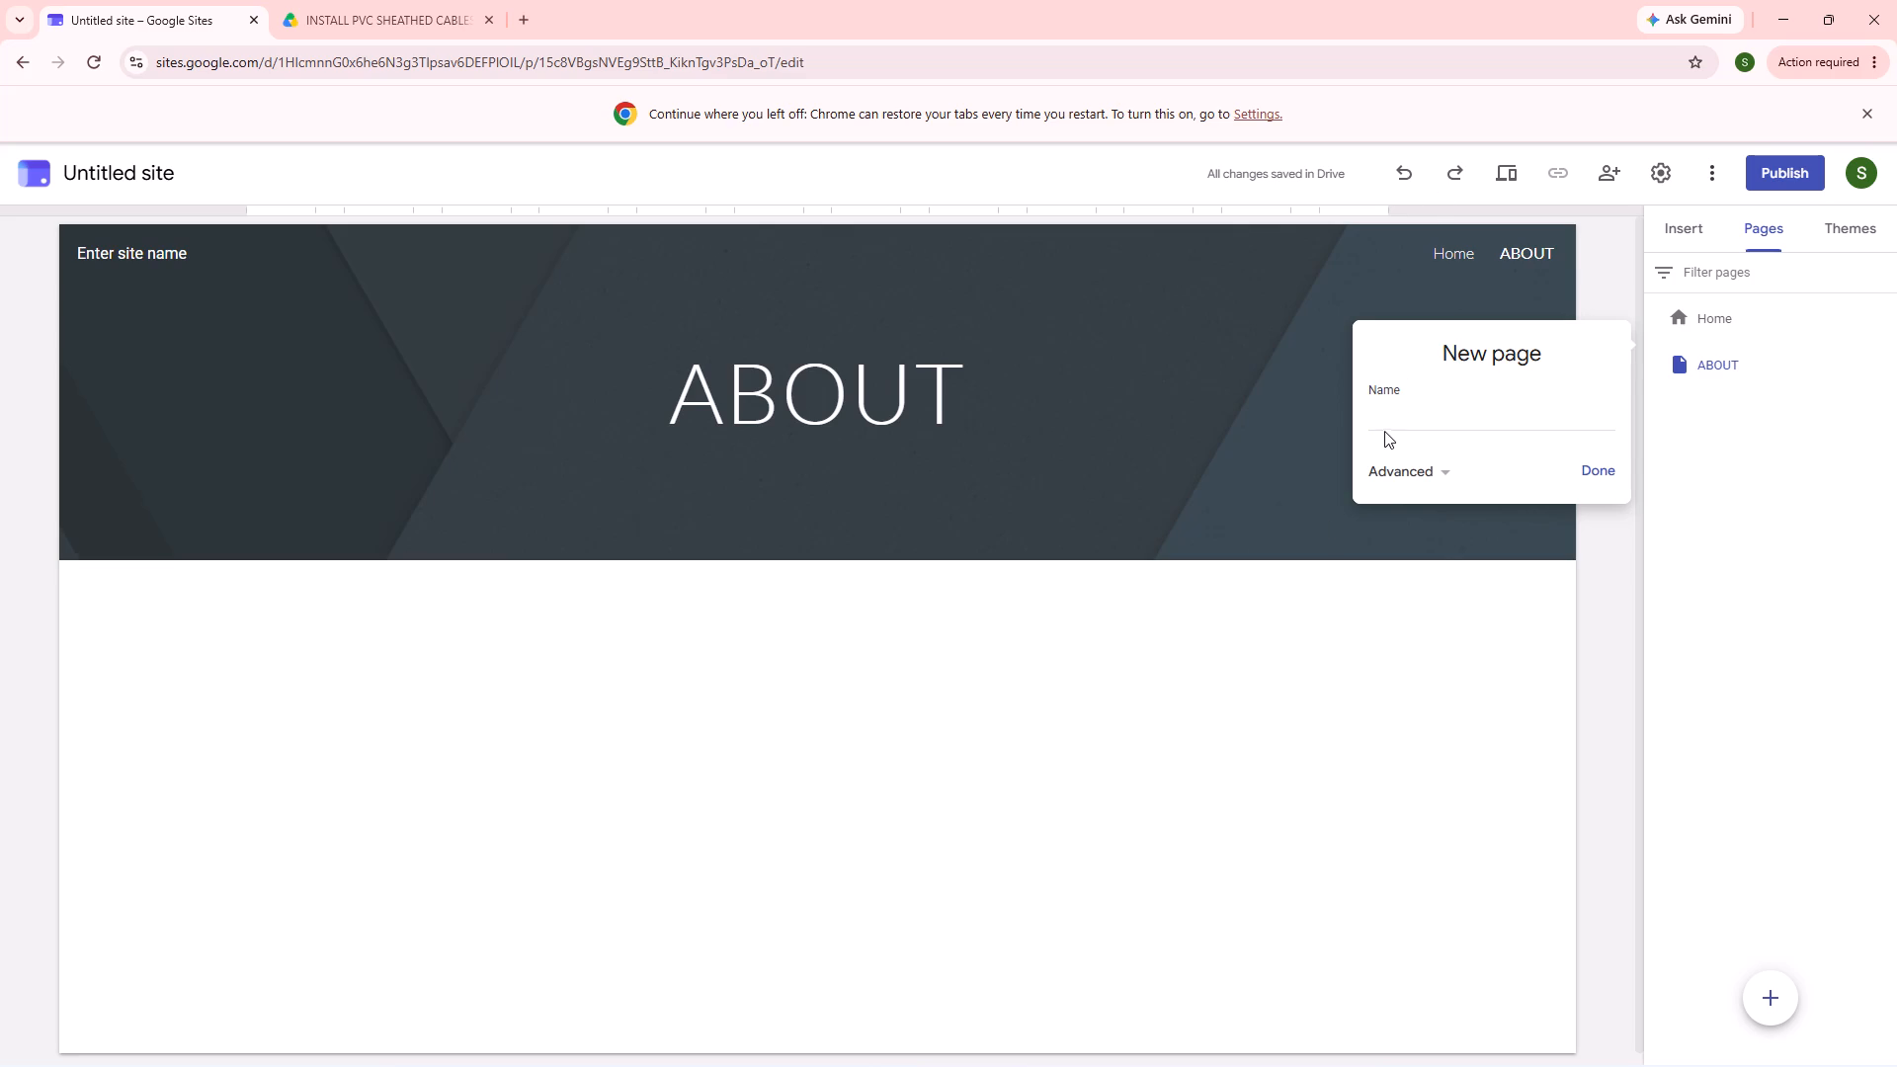
{"action": "left_click_drag", "start_coordinate": [1384, 431], "coordinate": [1387, 426]}
{"action": "left_click", "coordinate": [1389, 422]}
{"action": "type", "text": "ASSSE"}
{"action": "key", "text": "BackSpace"}
{"action": "key", "text": "BackSpace"}
{"action": "type", "text": "ESS"}
{"action": "type", "text": "MENT"}
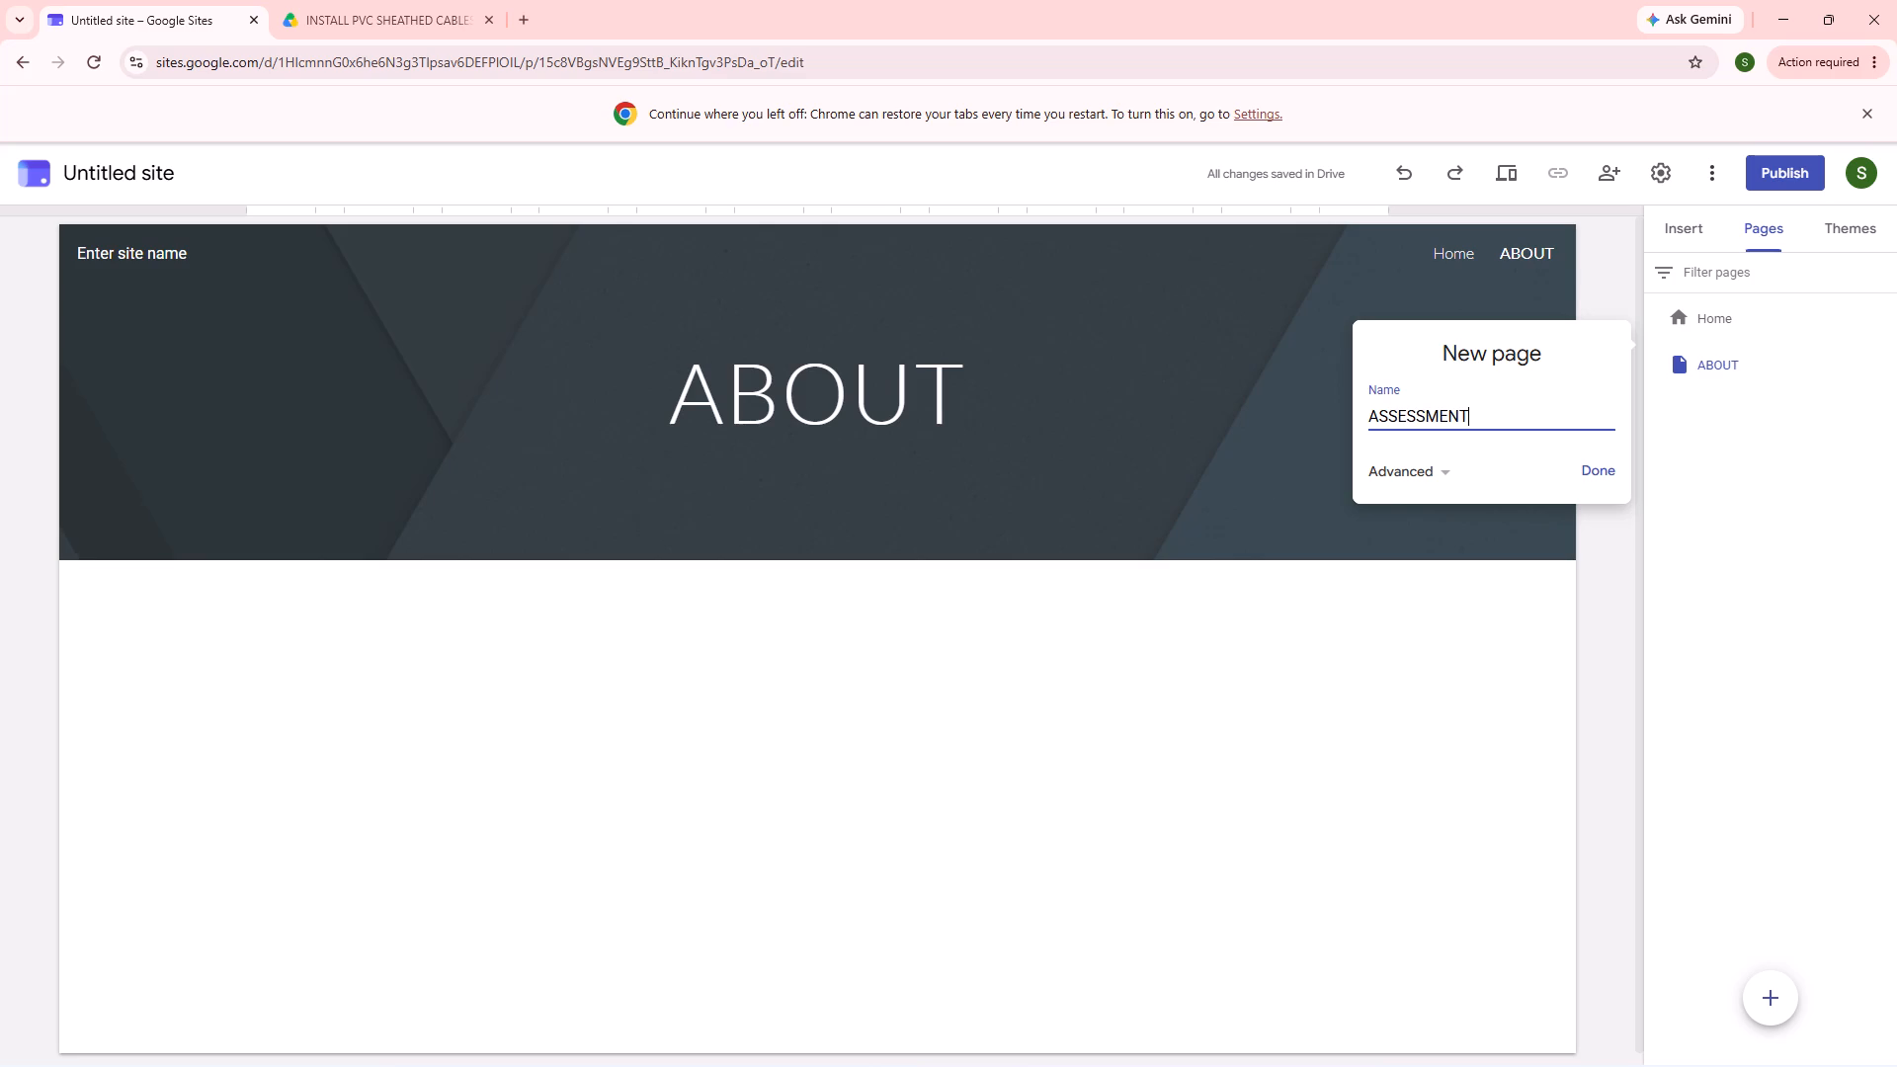
{"action": "key", "text": "Return"}
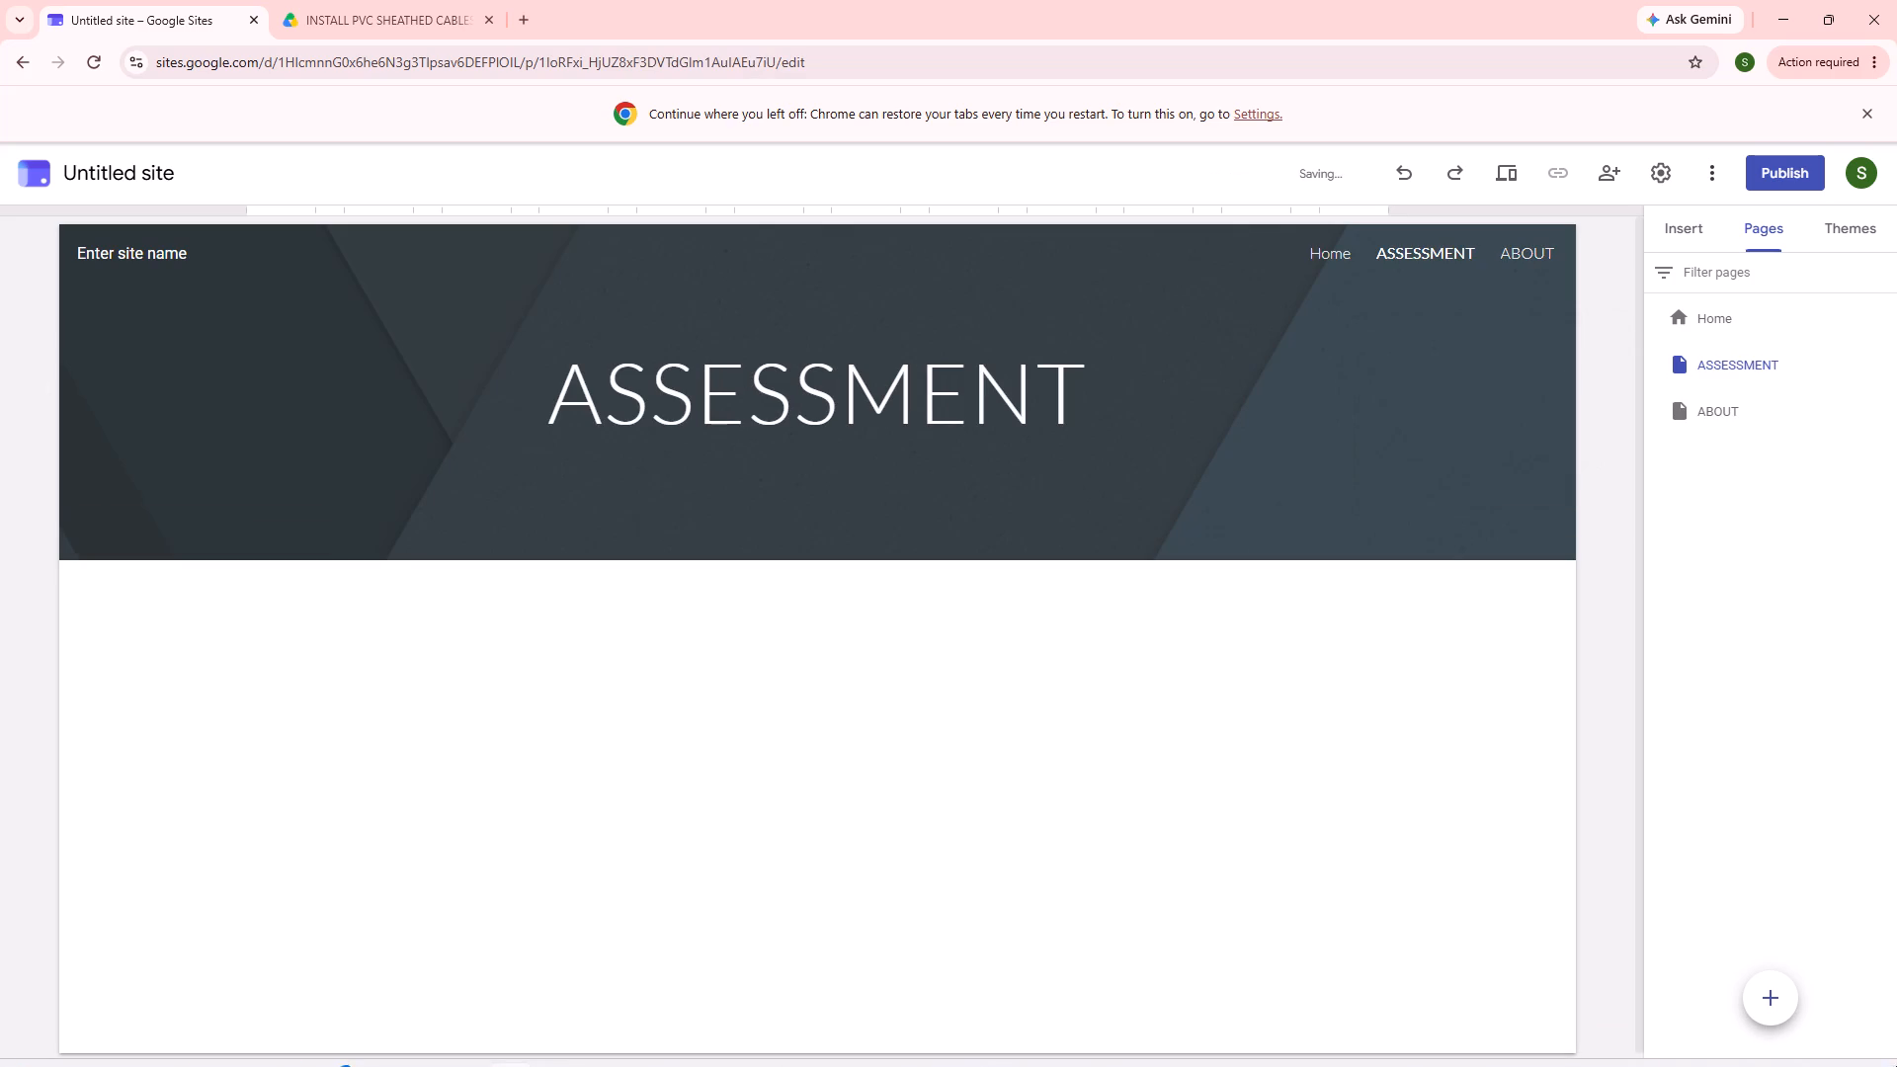
Add a new top-level page named CONTACT ME to the site.
{"action": "left_click", "coordinate": [1768, 1002]}
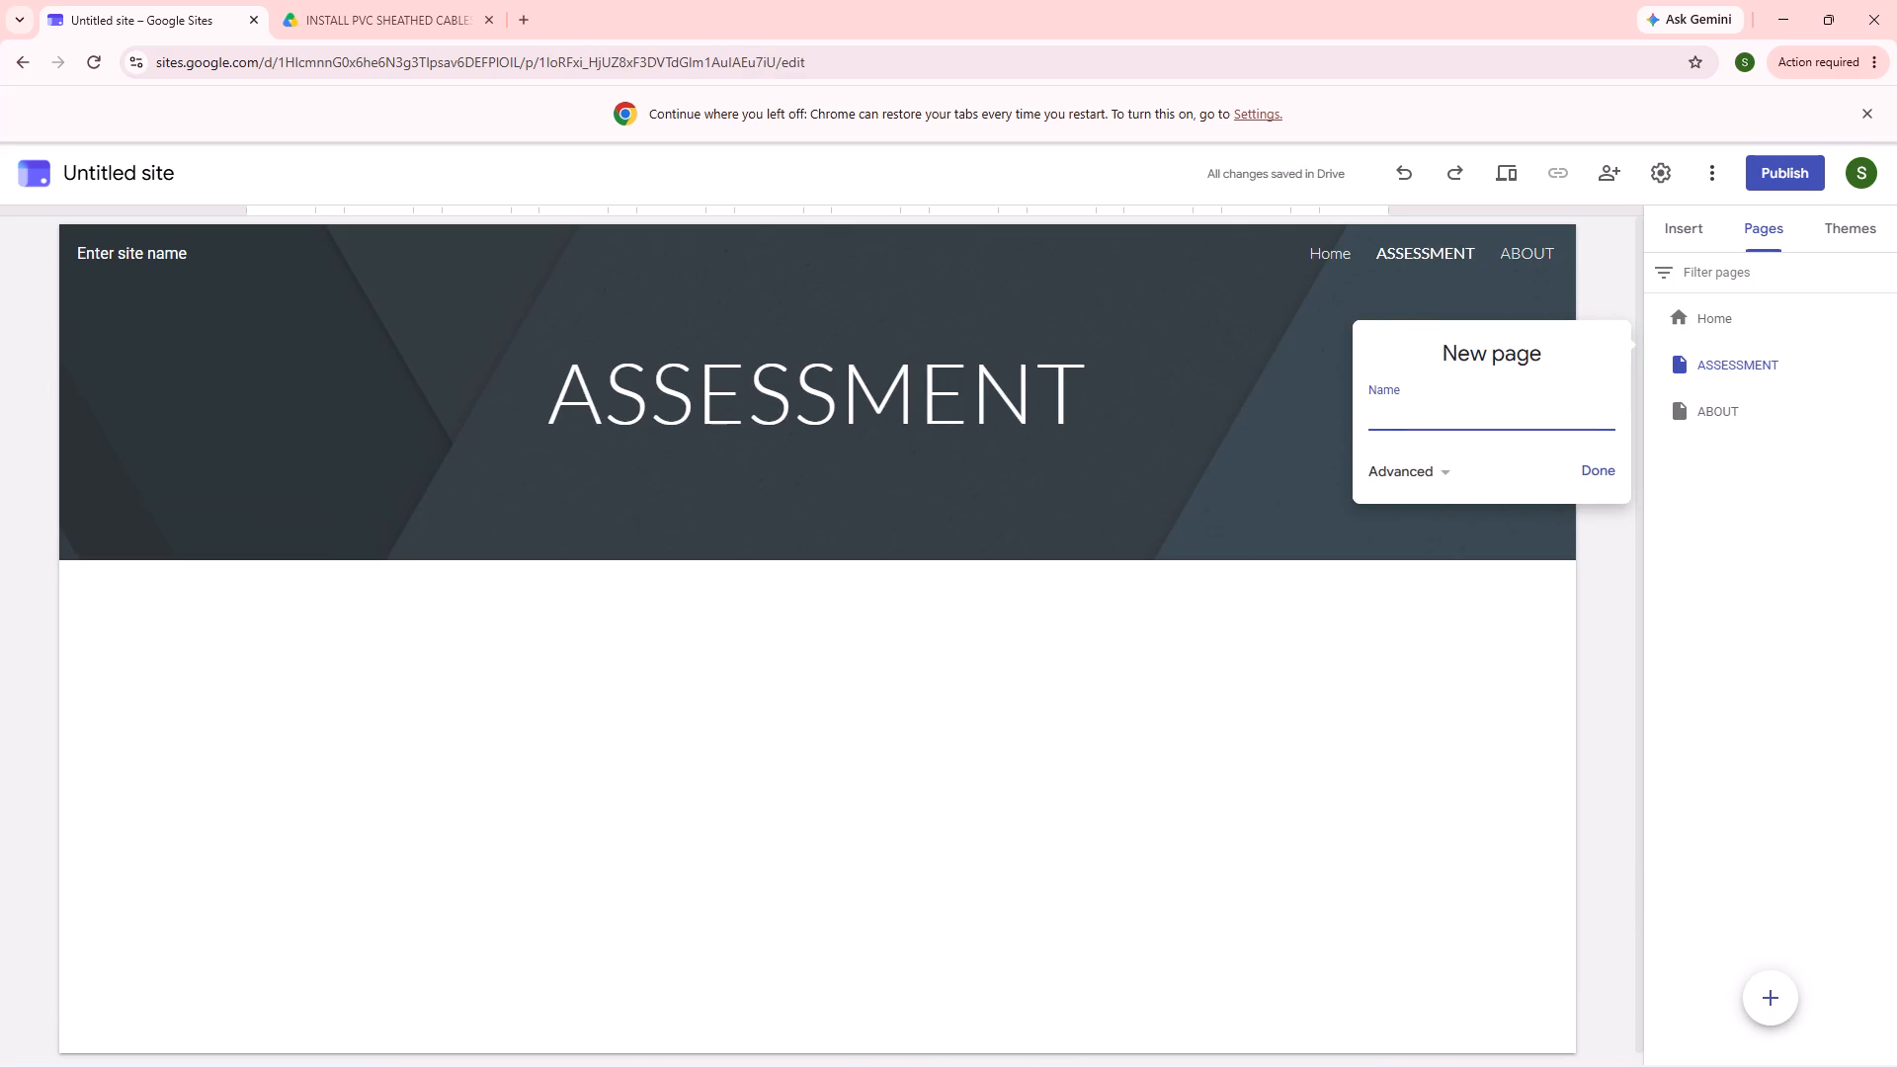
{"action": "left_click", "coordinate": [1384, 413]}
{"action": "key", "text": "c"}
{"action": "type", "text": "ONTA"}
{"action": "type", "text": "CT ME"}
{"action": "key", "text": "Return"}
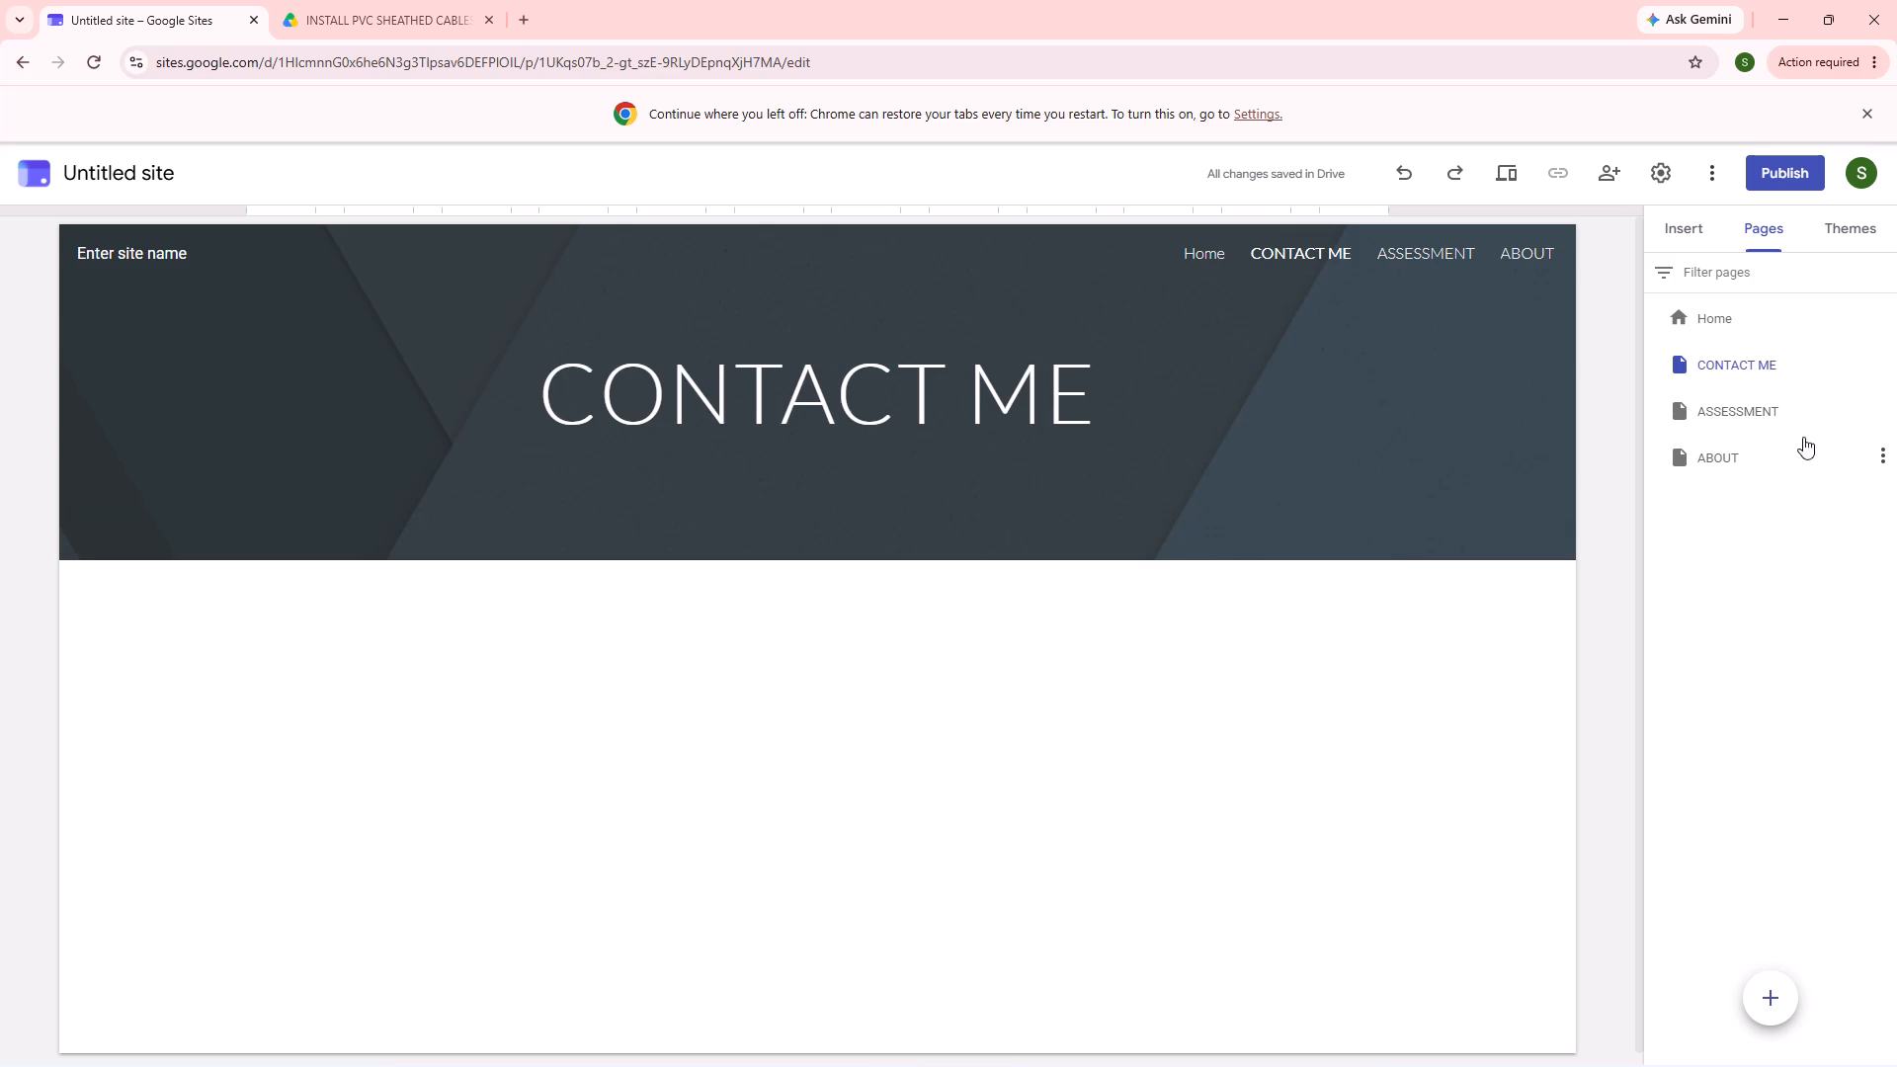
Add a subpage named MODULE ONE under the ASSESSMENT page.
{"action": "left_click", "coordinate": [1722, 406]}
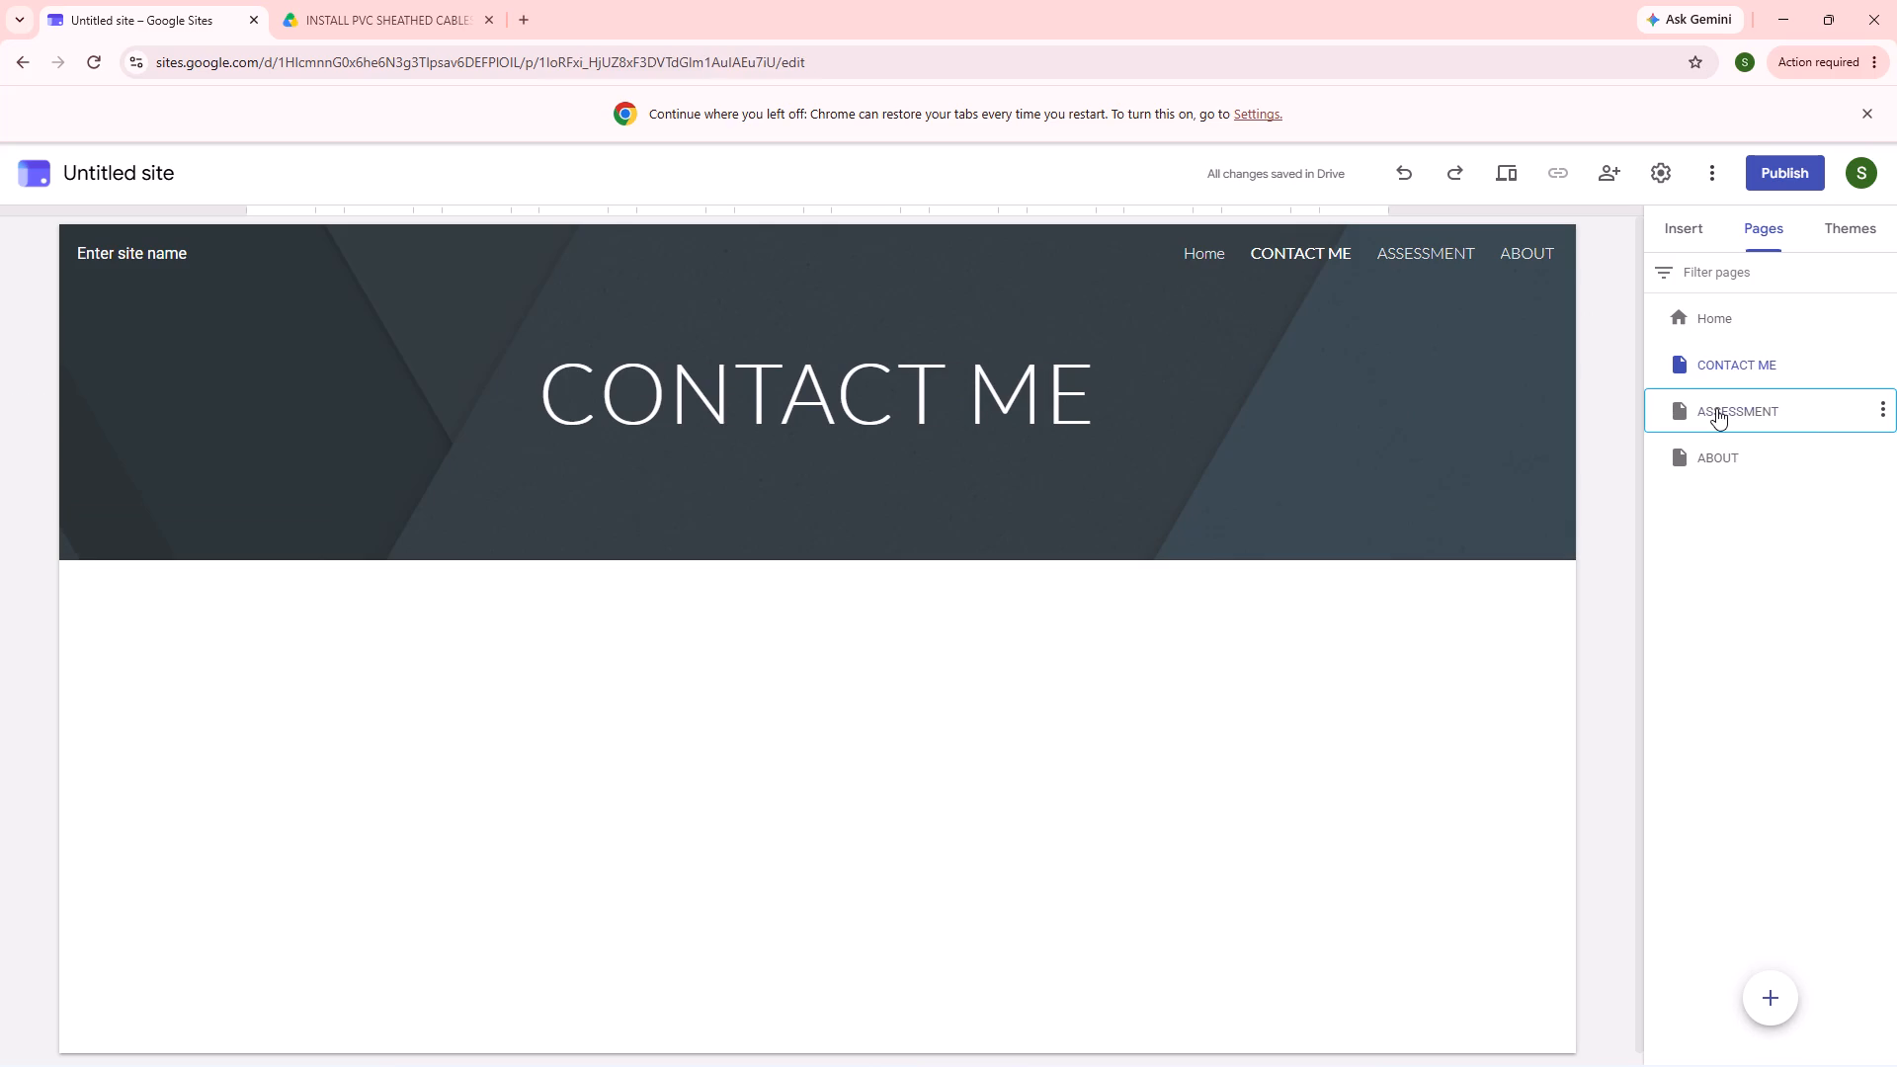
{"action": "left_click", "coordinate": [1887, 410]}
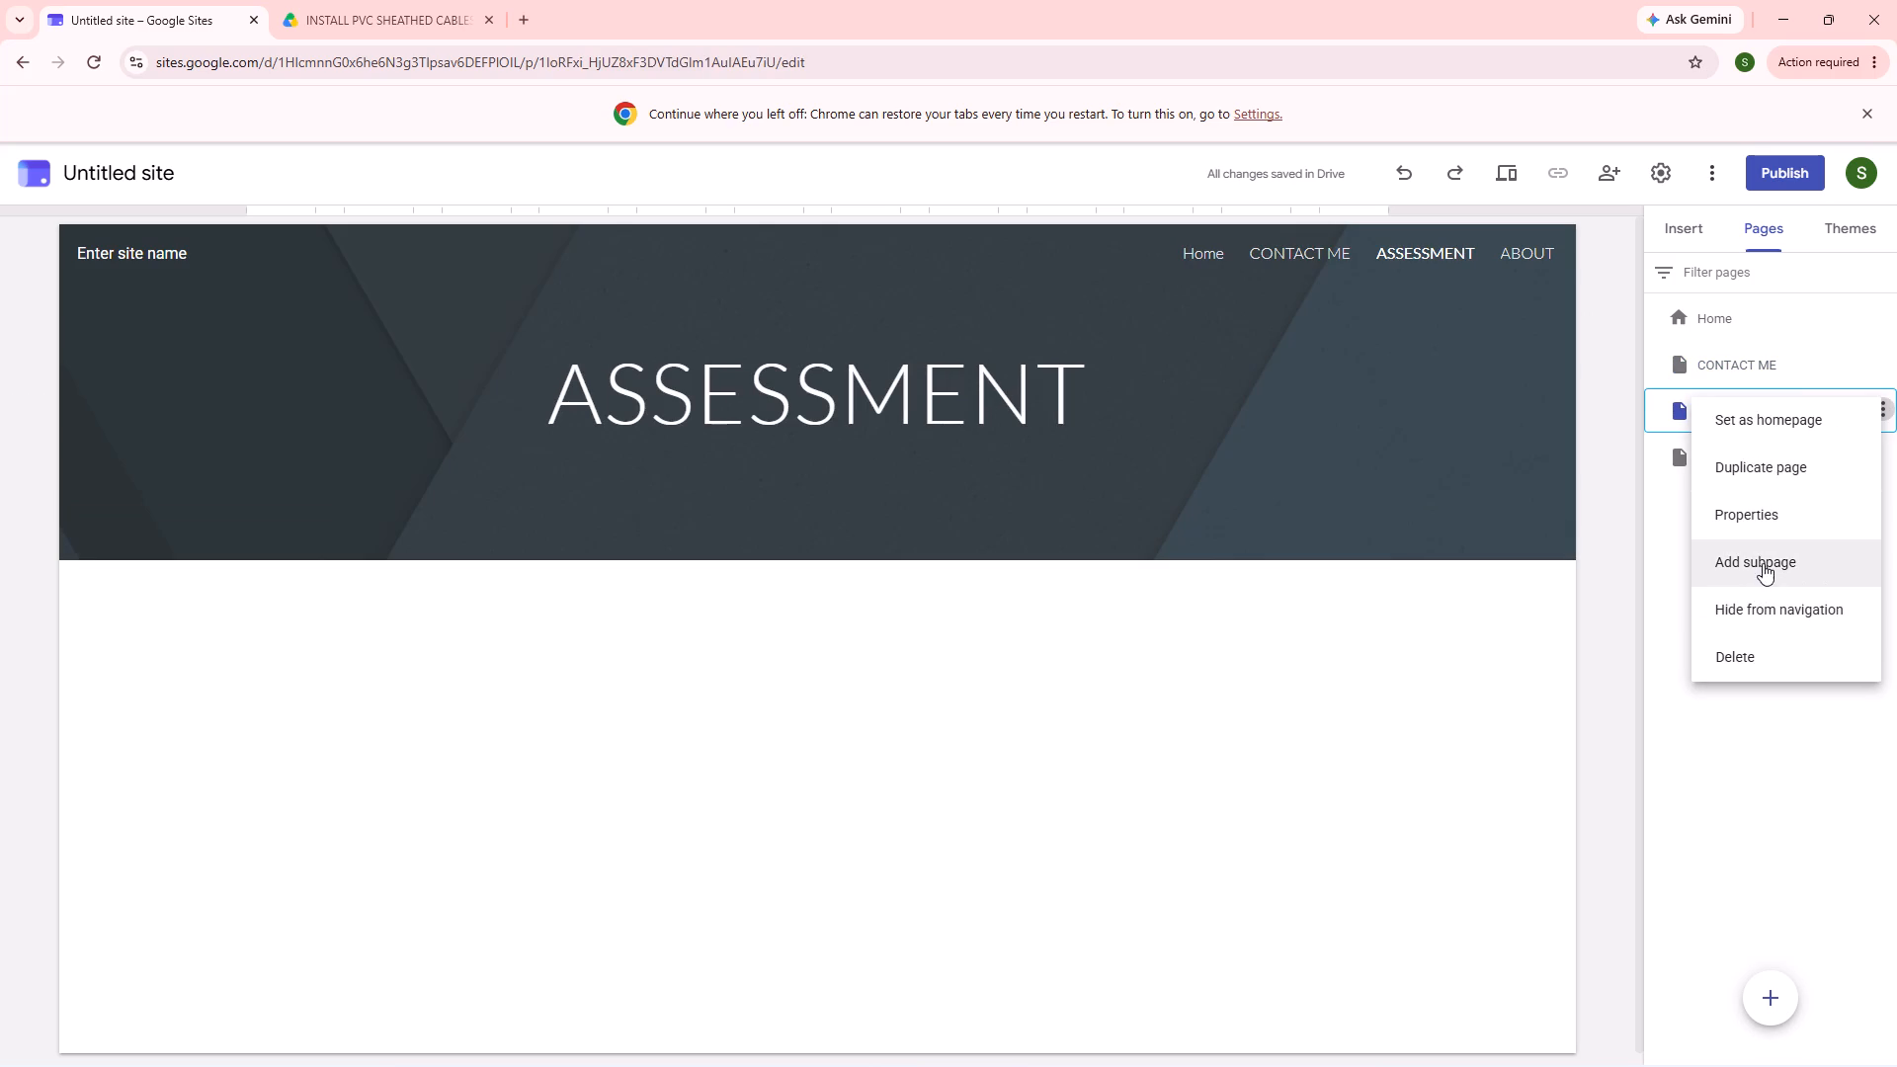
{"action": "left_click", "coordinate": [1749, 567]}
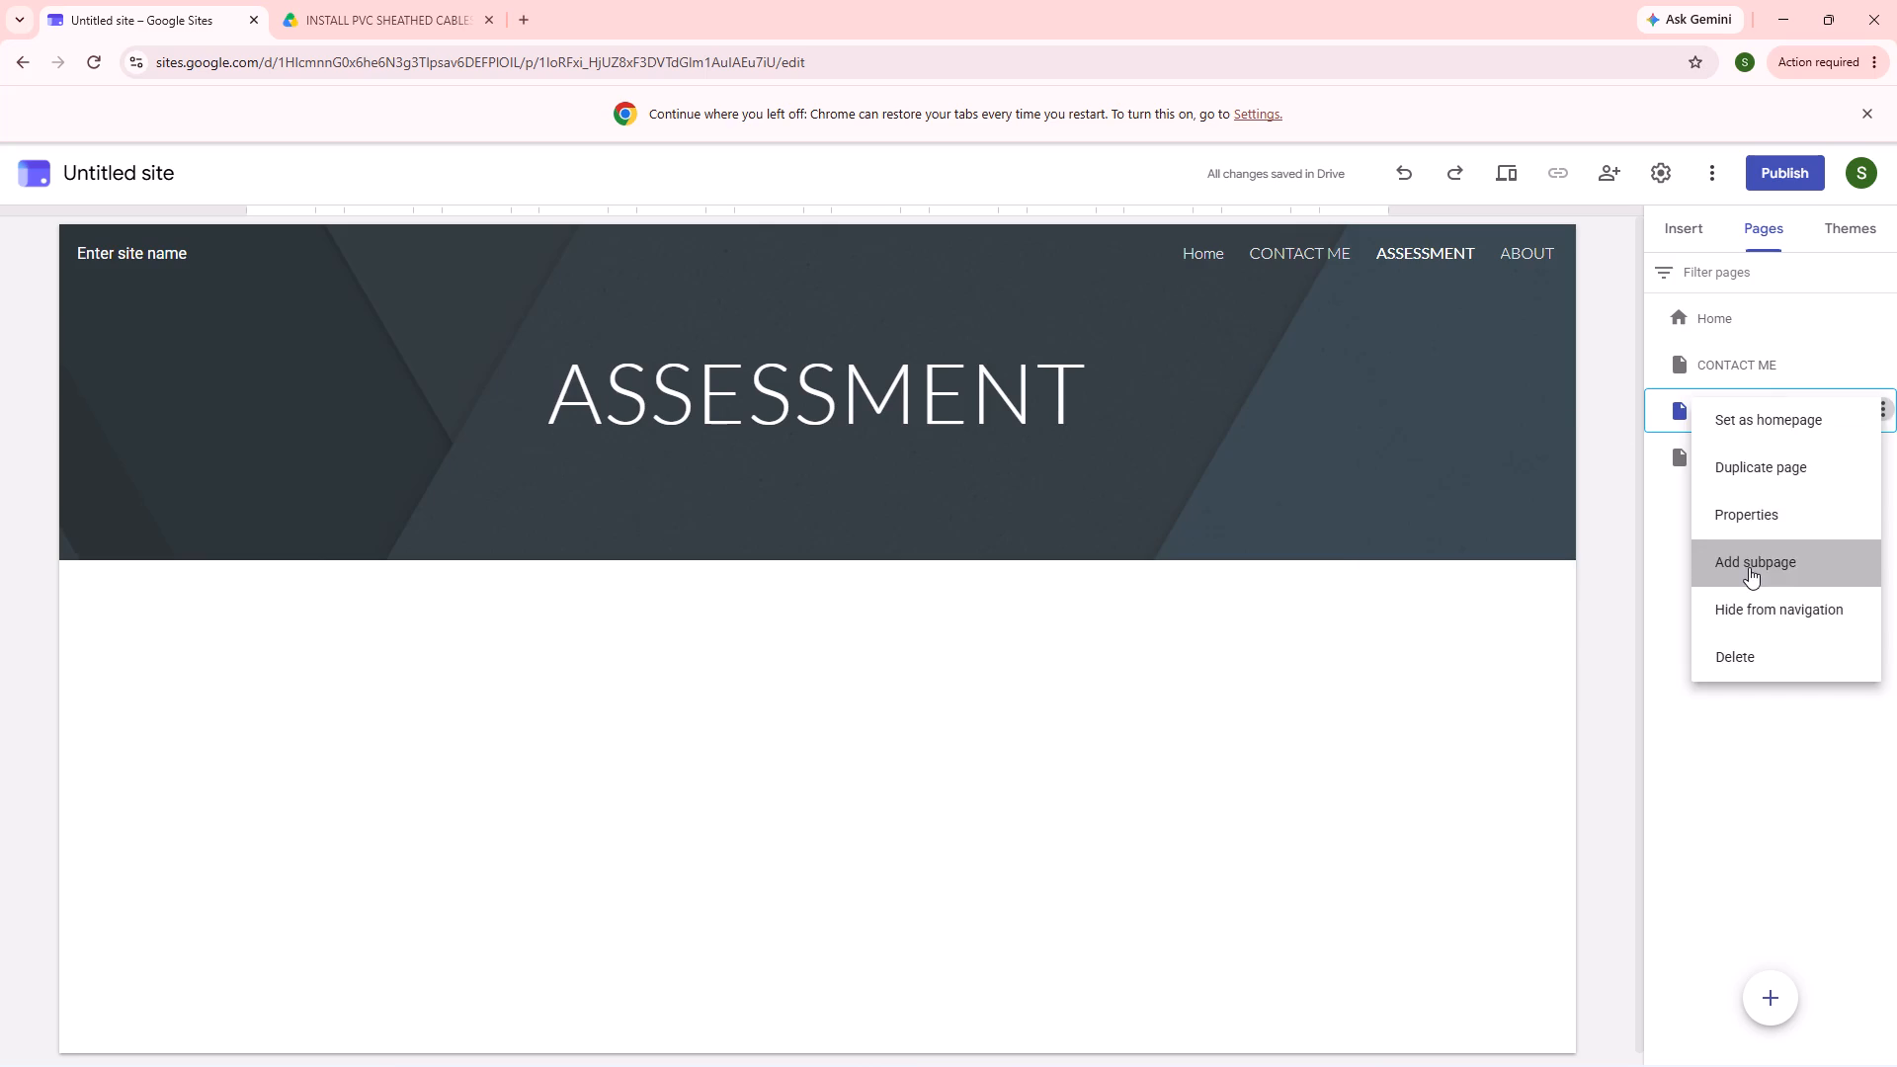
{"action": "left_click", "coordinate": [1416, 506]}
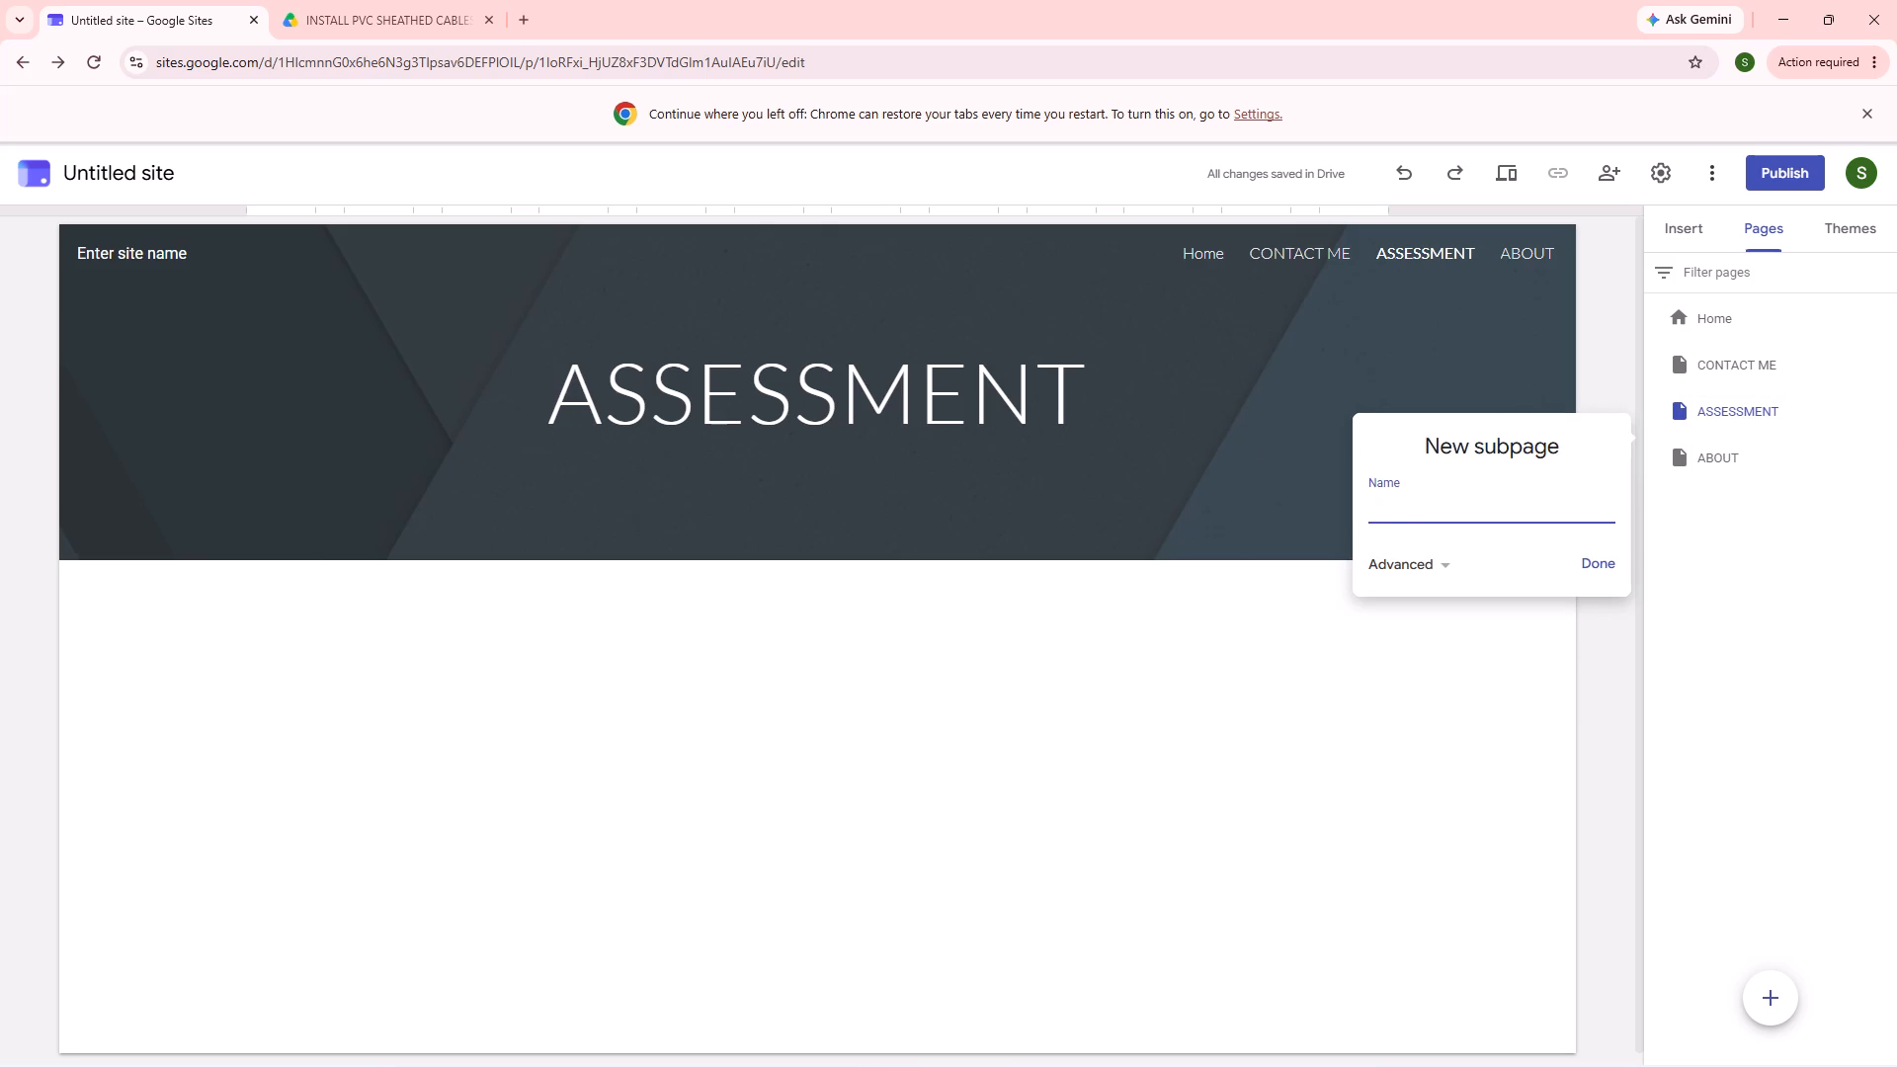
{"action": "type", "text": "MO"}
{"action": "type", "text": "DULE"}
{"action": "key", "text": "space"}
{"action": "type", "text": "ONE"}
{"action": "key", "text": "Return"}
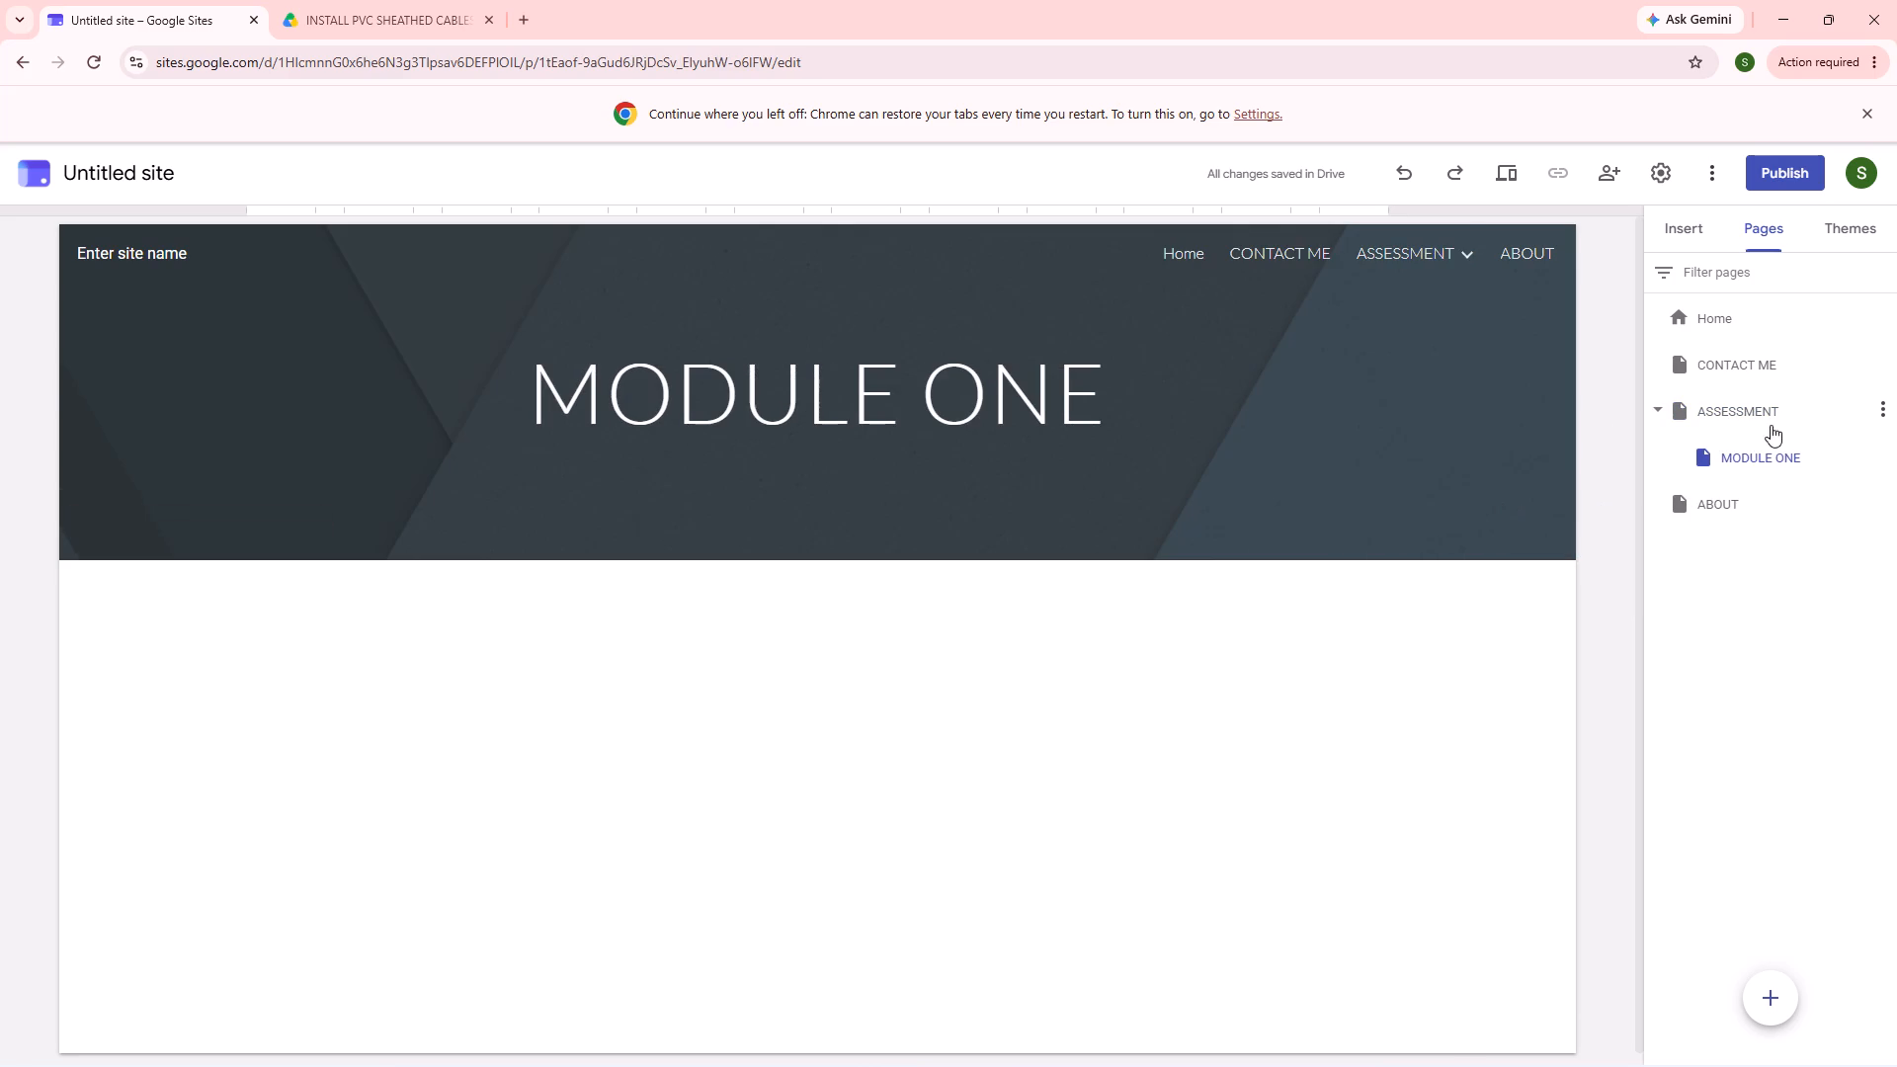
Add a subpage named INSTALL PVC SHEATHED CABLES under the MODULE ONE page.
{"action": "left_click", "coordinate": [1764, 453]}
{"action": "left_click", "coordinate": [1883, 462]}
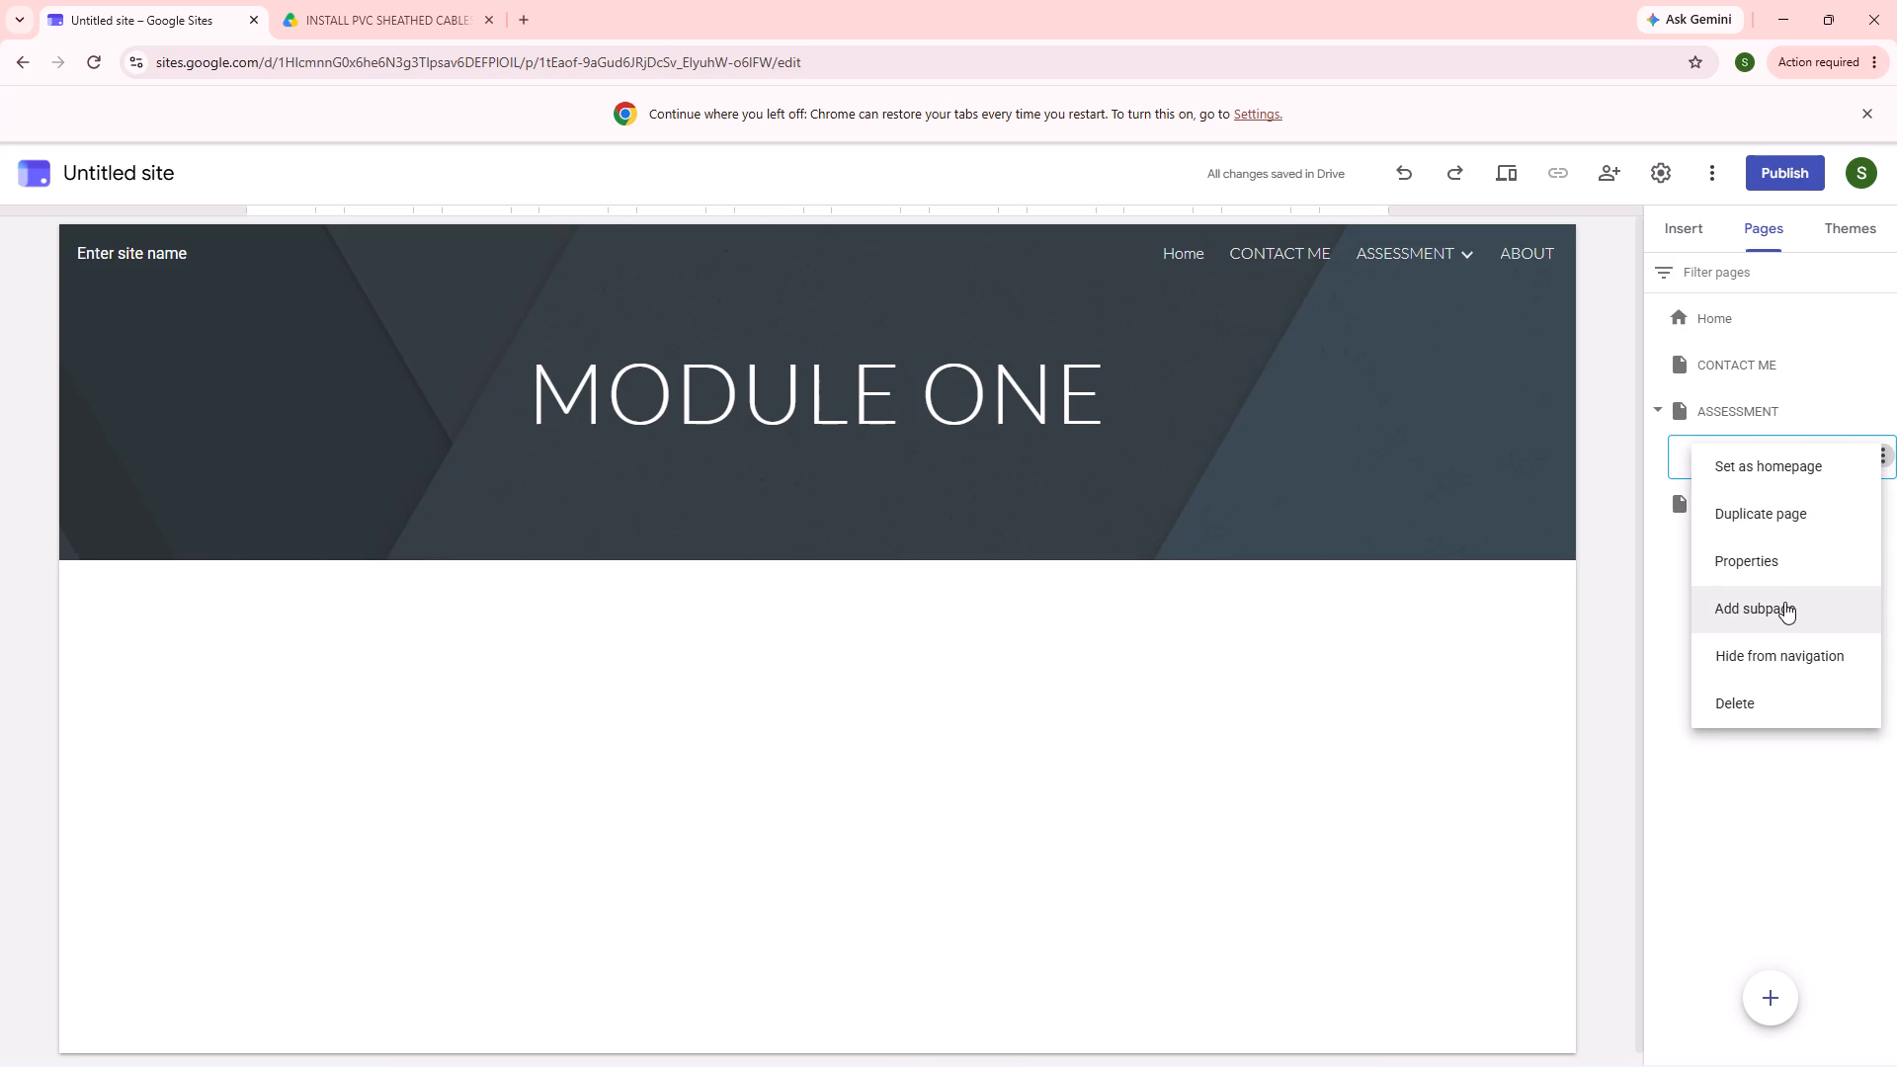
{"action": "left_click", "coordinate": [1779, 605]}
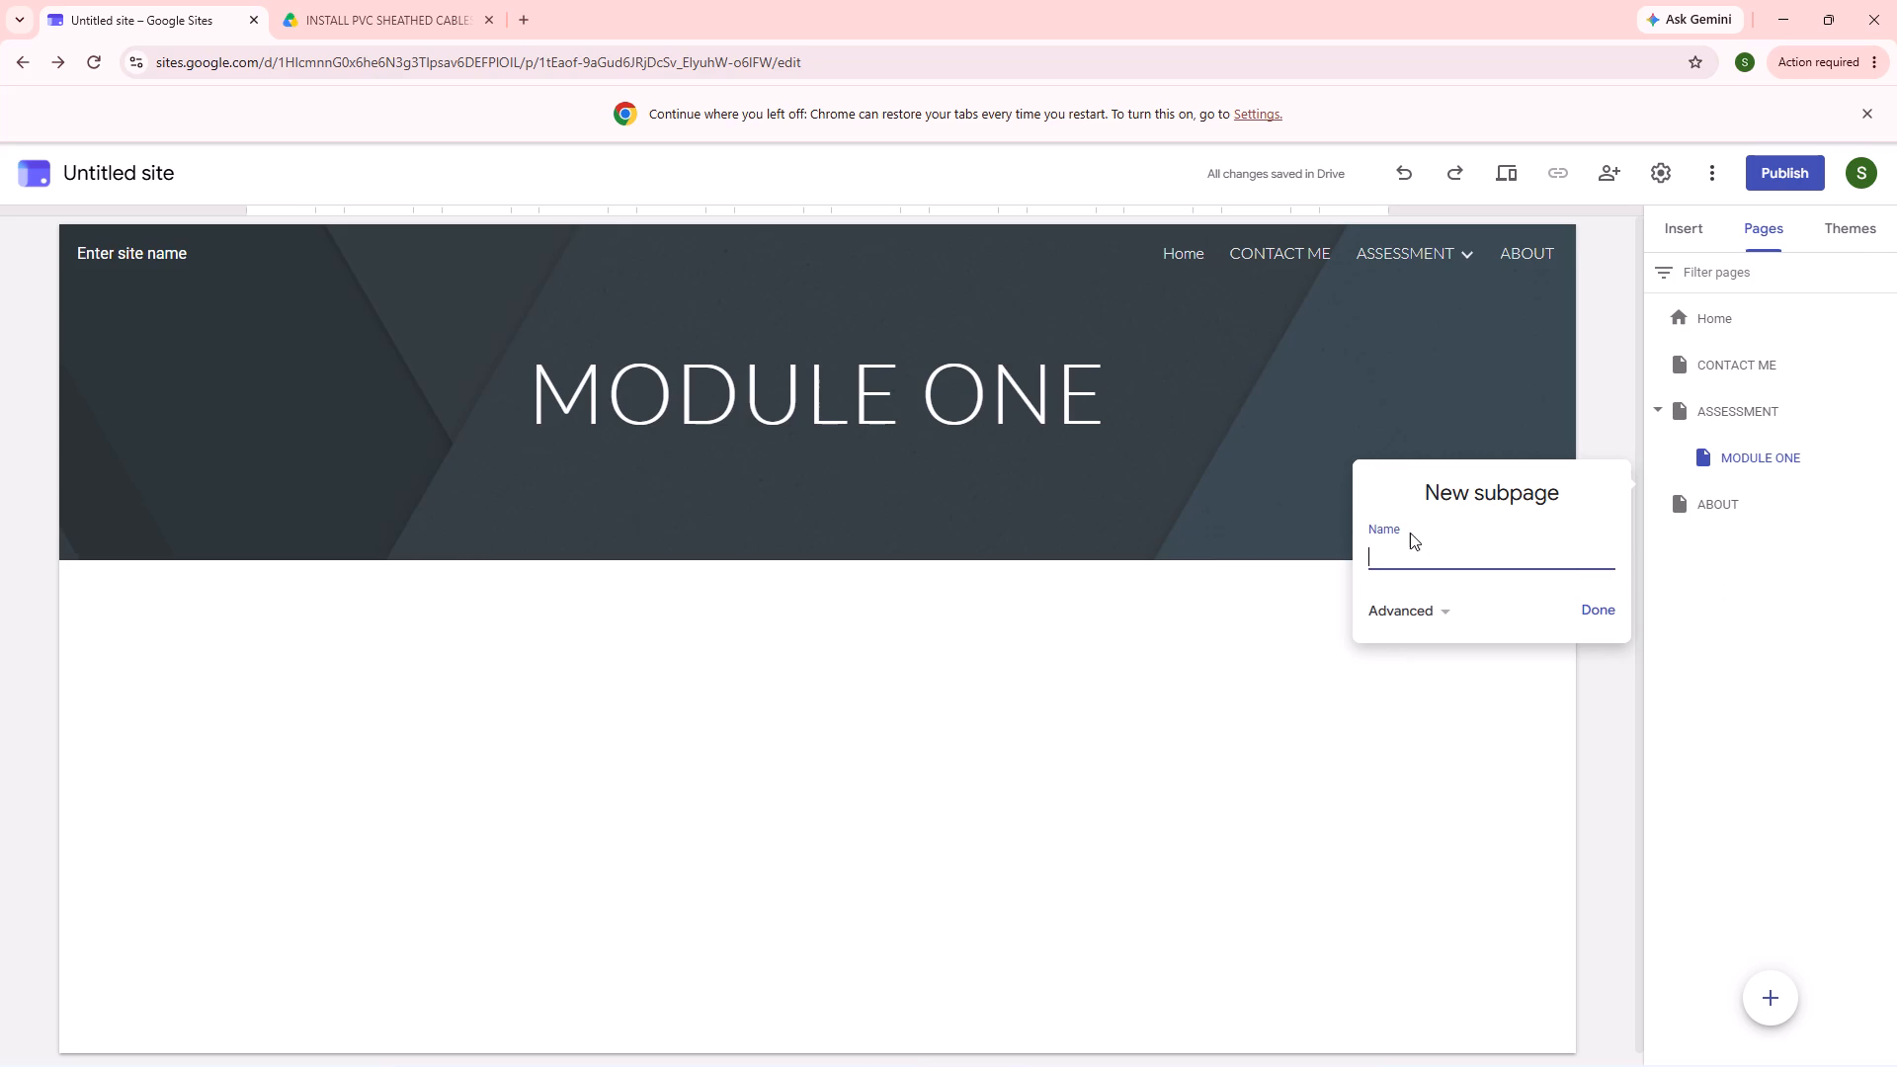
{"action": "left_click", "coordinate": [1407, 533]}
{"action": "type", "text": "IN"}
{"action": "type", "text": "STALL"}
{"action": "left_click", "coordinate": [1377, 549]}
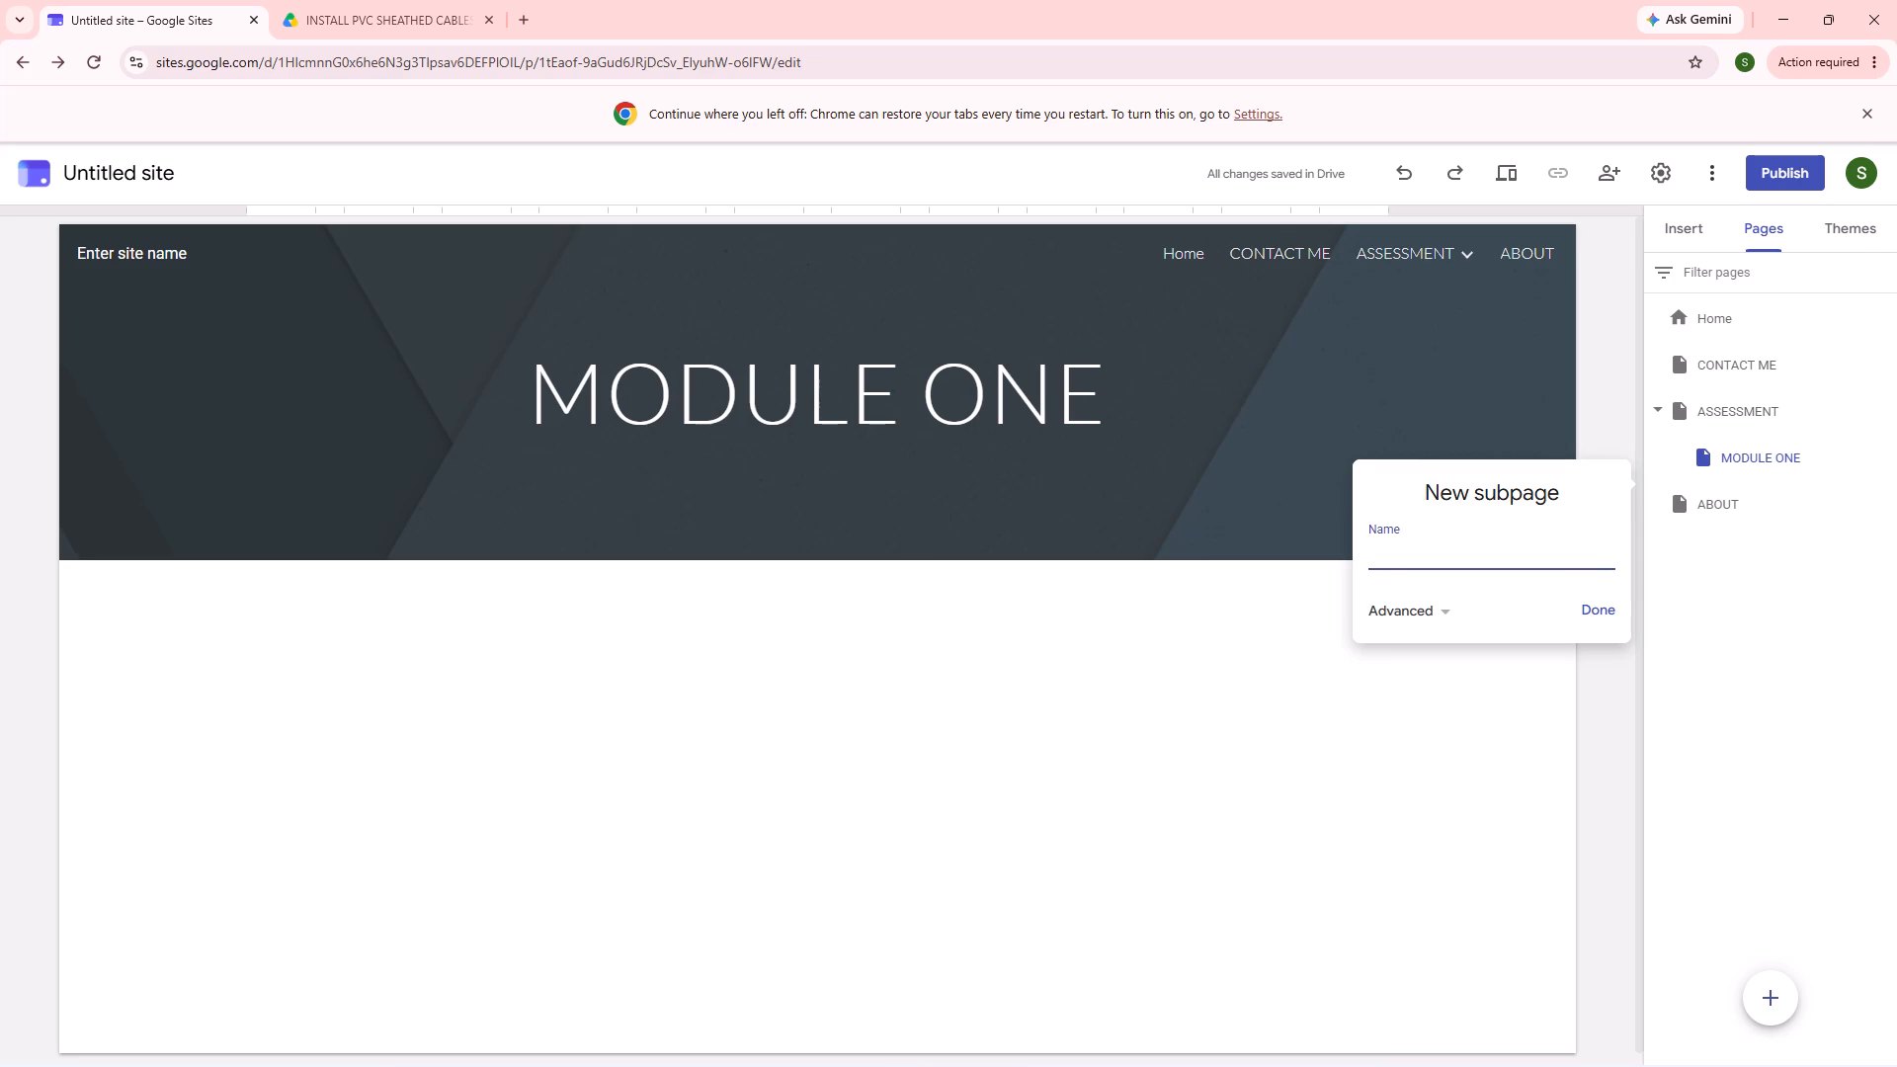
{"action": "type", "text": "IN"}
{"action": "type", "text": "STALL P"}
{"action": "type", "text": "VC"}
{"action": "key", "text": "space"}
{"action": "type", "text": "TRUNKING"}
{"action": "key", "text": "BackSpace"}
{"action": "key", "text": "BackSpace"}
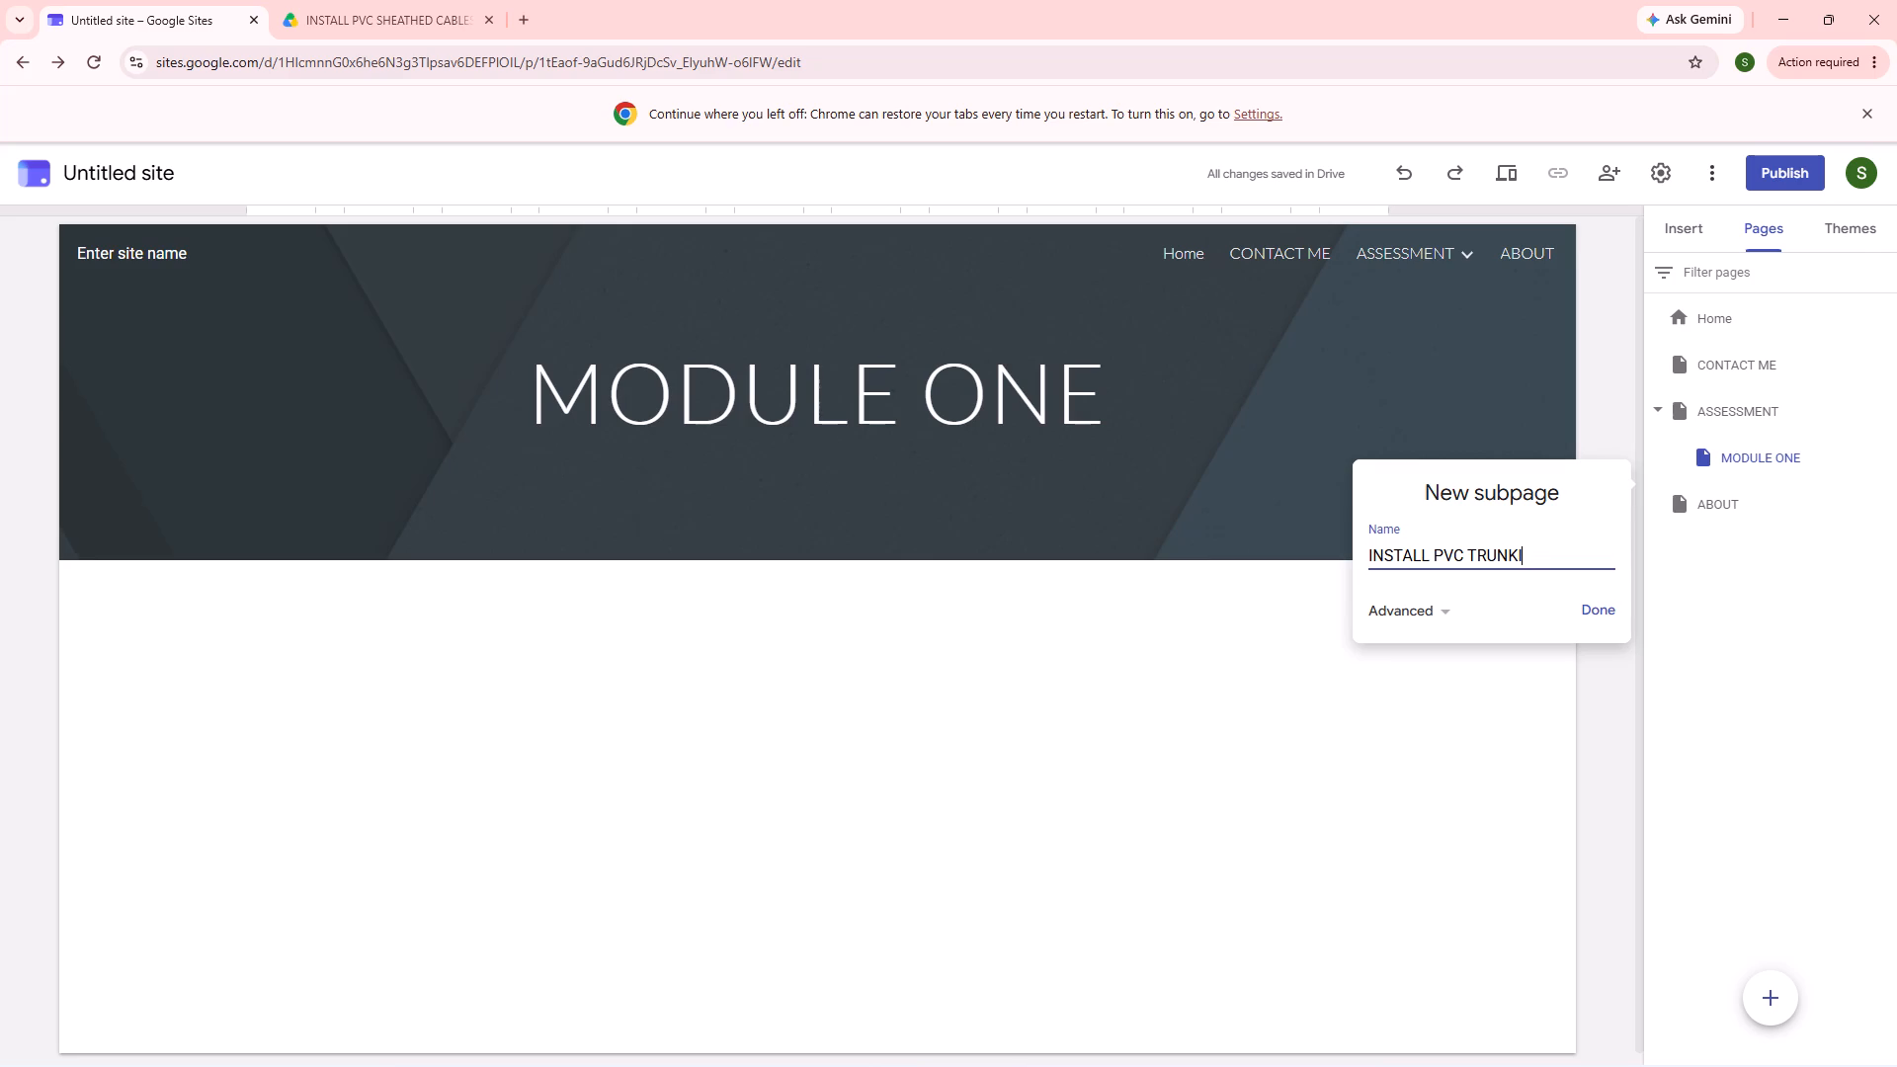
{"action": "key", "text": "BackSpace"}
{"action": "key", "text": "BackSpace"}
{"action": "key", "text": "BackSpace"}
{"action": "key", "text": "BackSpace"}
{"action": "key", "text": "BackSpace"}
{"action": "key", "text": "BackSpace"}
{"action": "type", "text": "SHEATHED"}
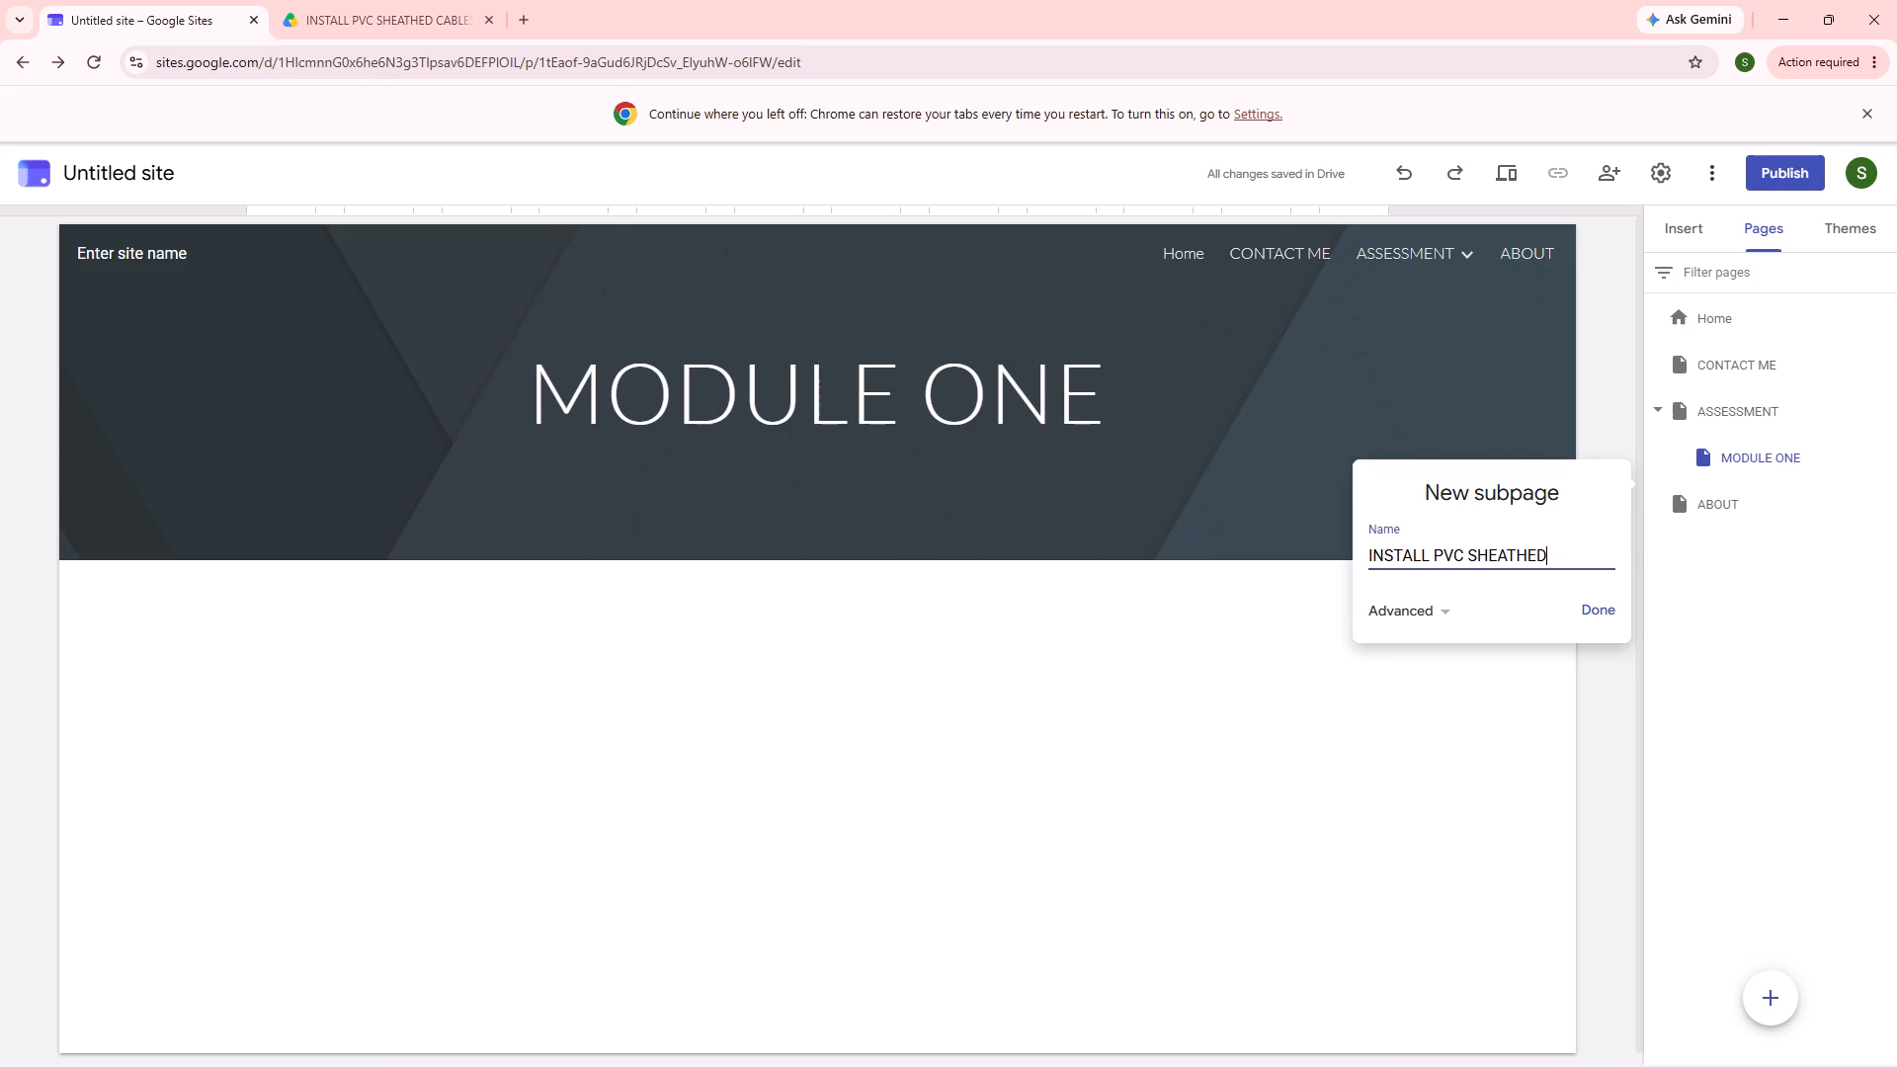
{"action": "key", "text": "space"}
{"action": "type", "text": "C"}
{"action": "key", "text": "a"}
{"action": "type", "text": "BL"}
{"action": "type", "text": "ES"}
{"action": "key", "text": "Return"}
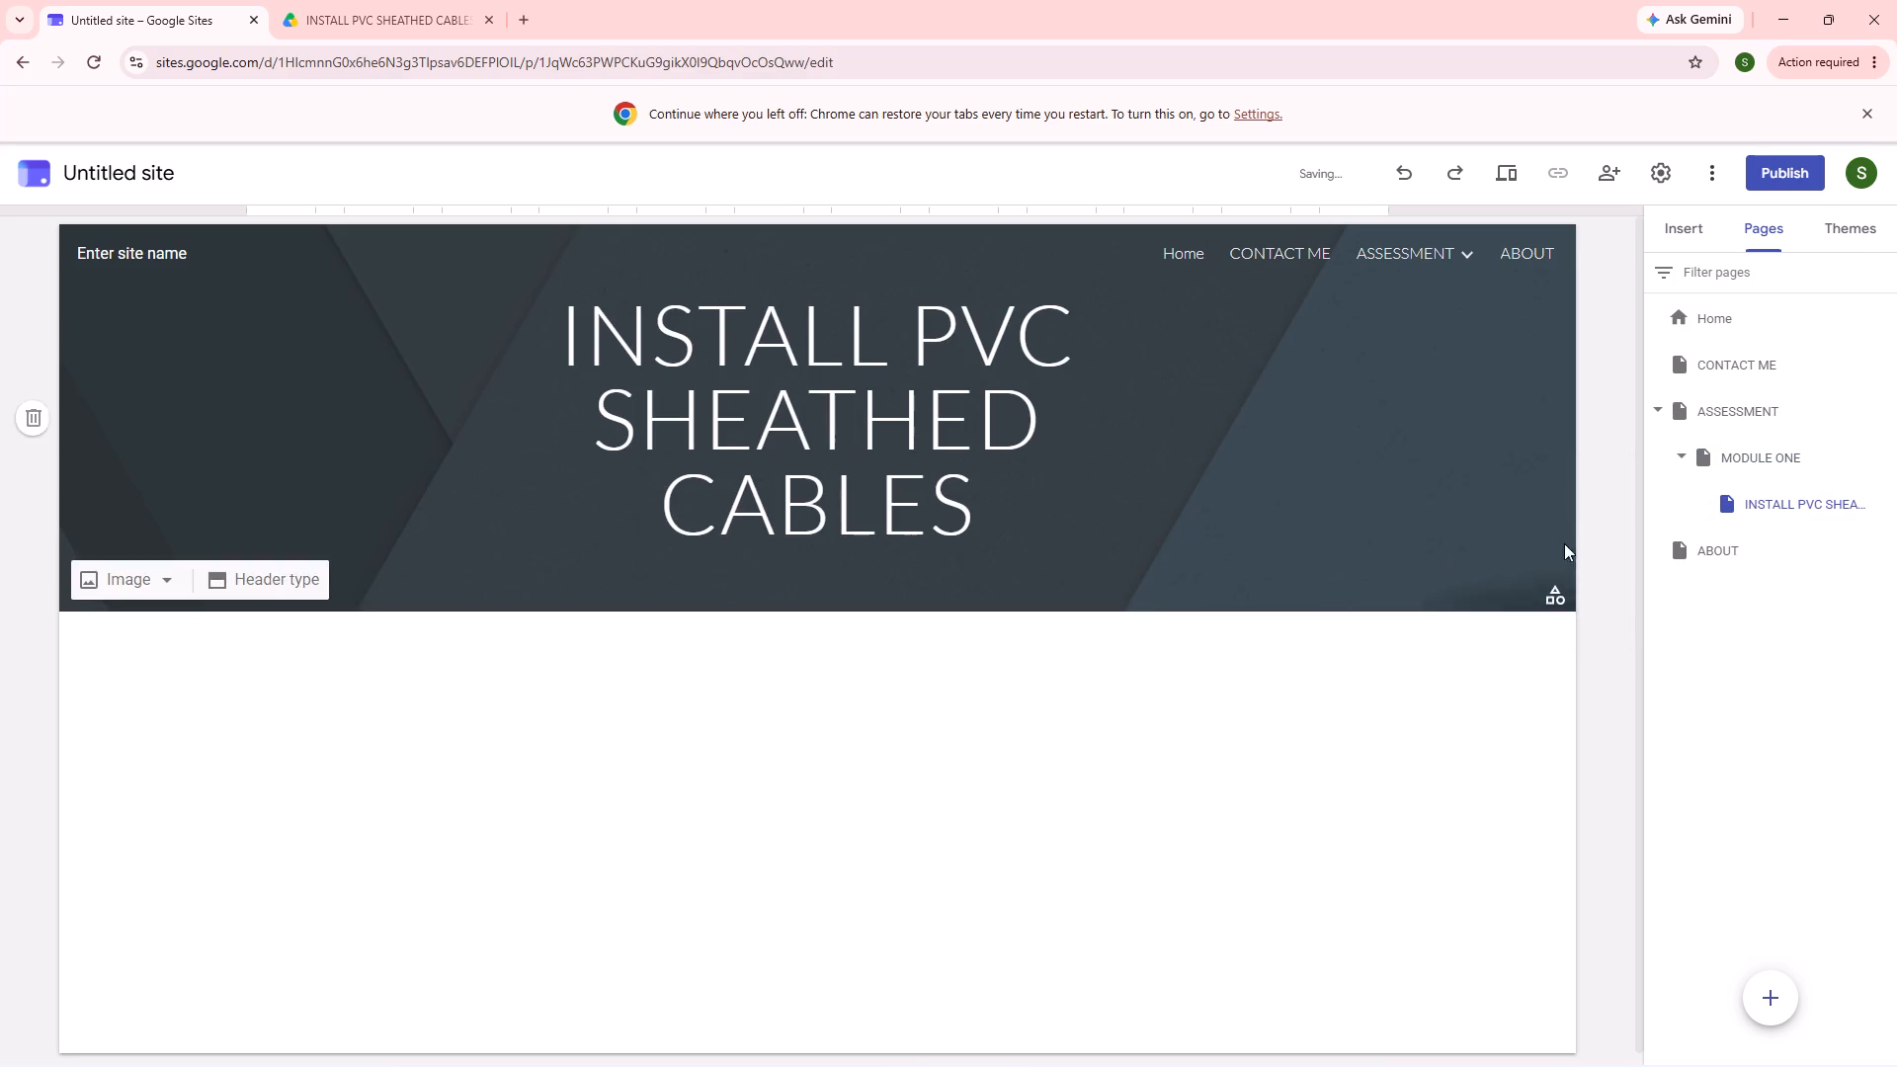
Add a subpage named INSTALL CONDUIT SYSTEM under the MODULE ONE page.
{"action": "left_click", "coordinate": [1783, 454]}
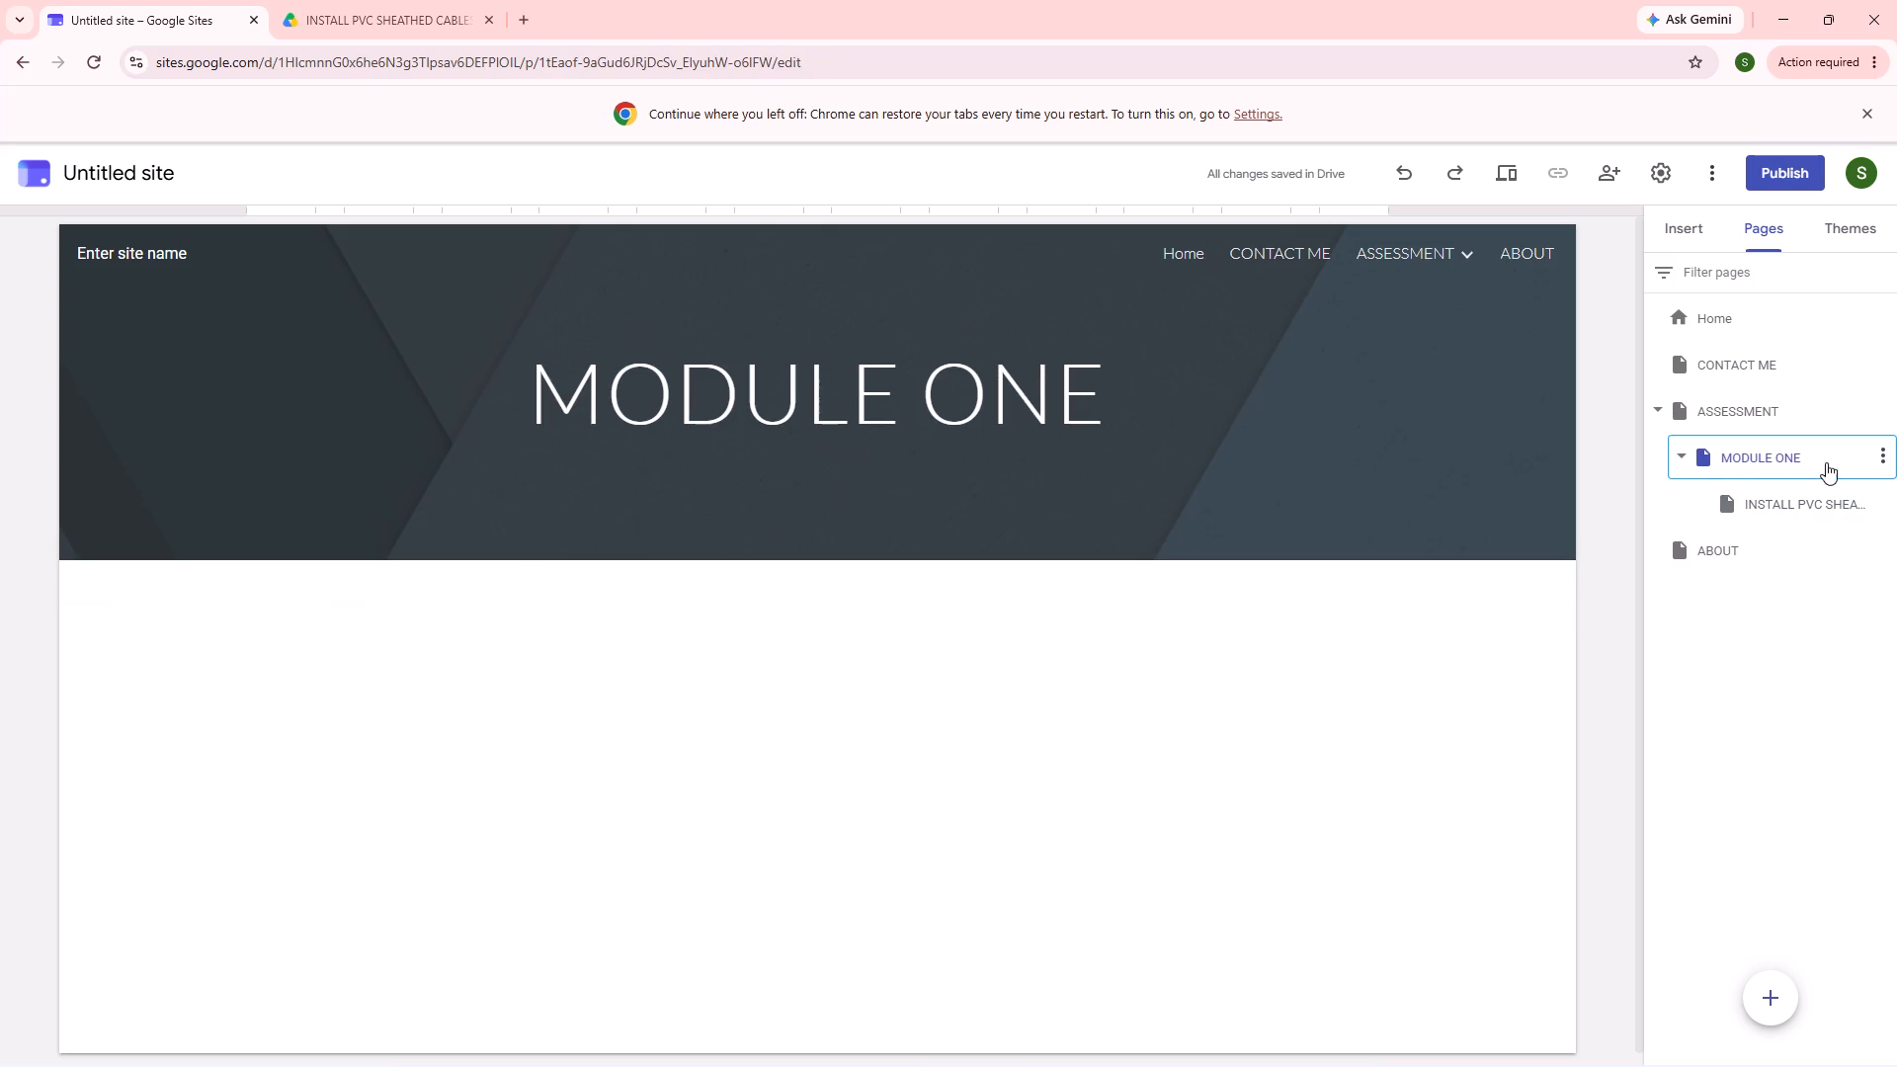
{"action": "left_click", "coordinate": [1884, 462]}
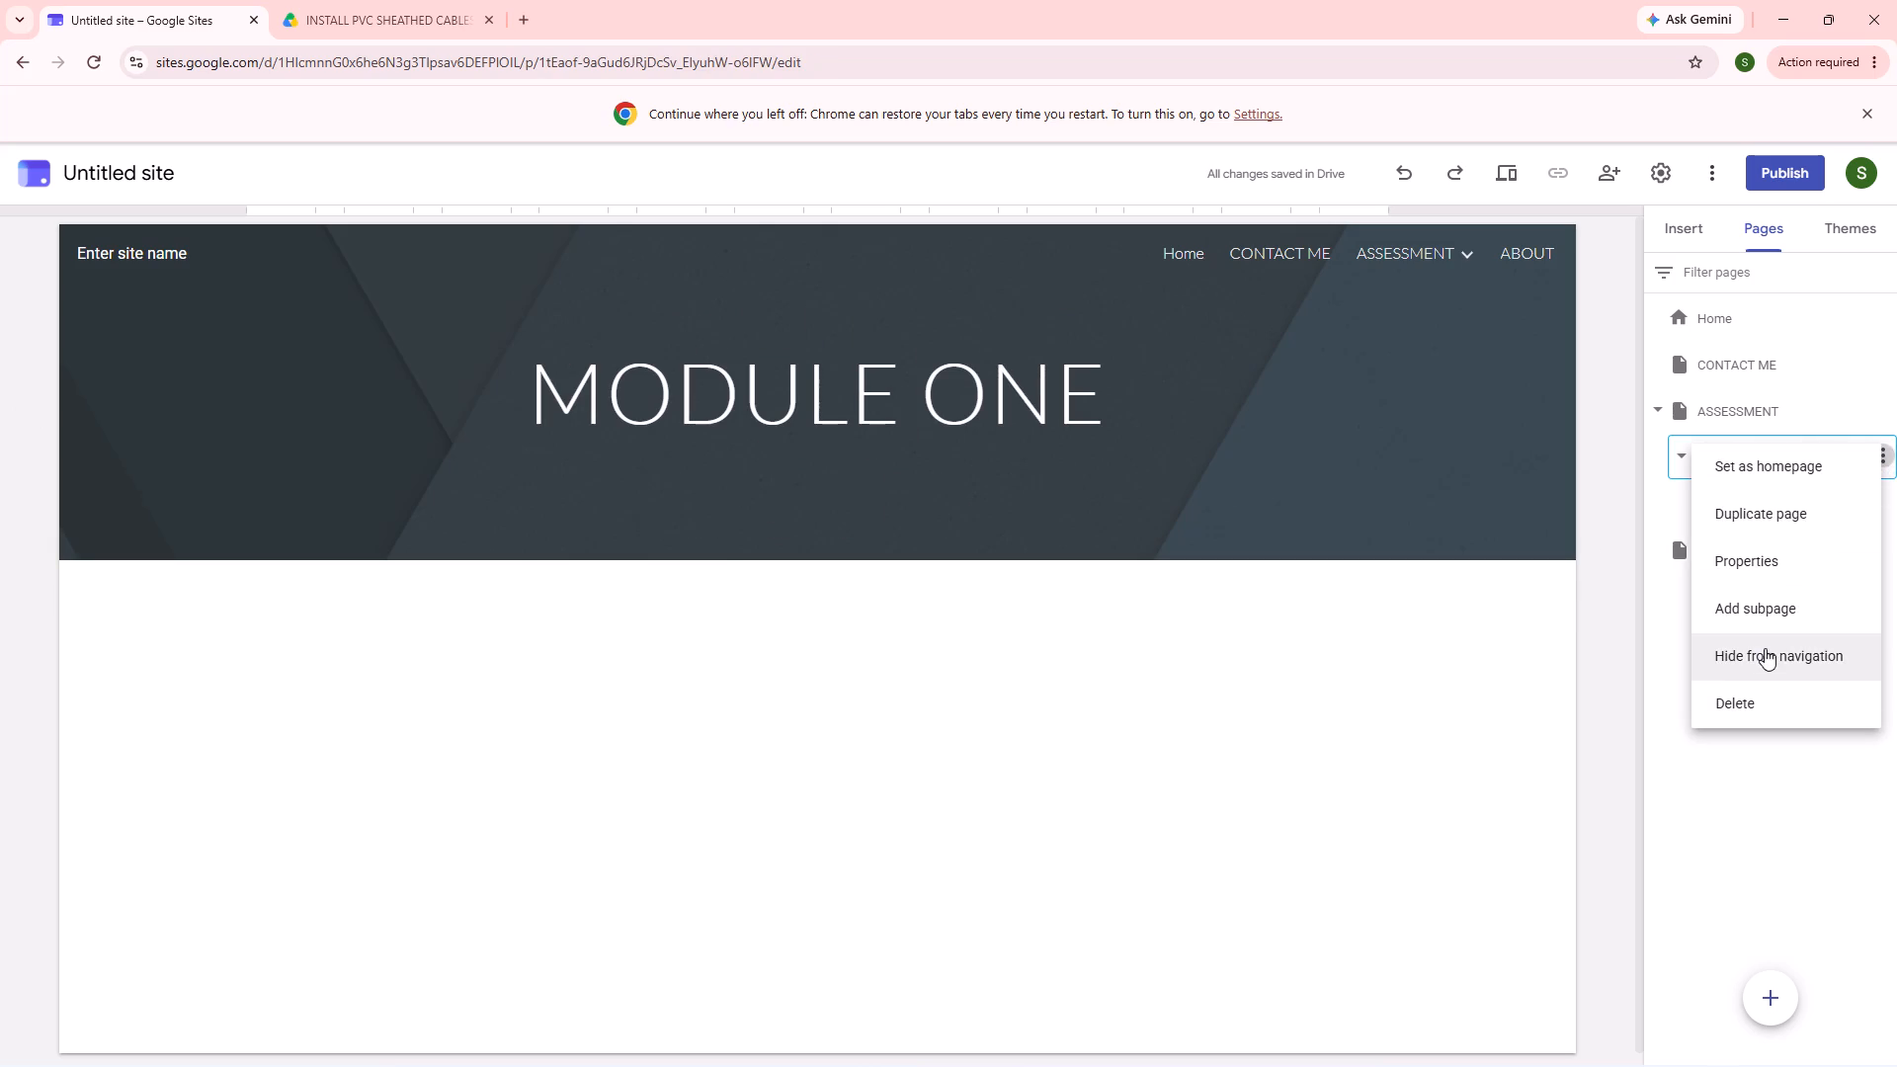
{"action": "left_click", "coordinate": [1766, 604]}
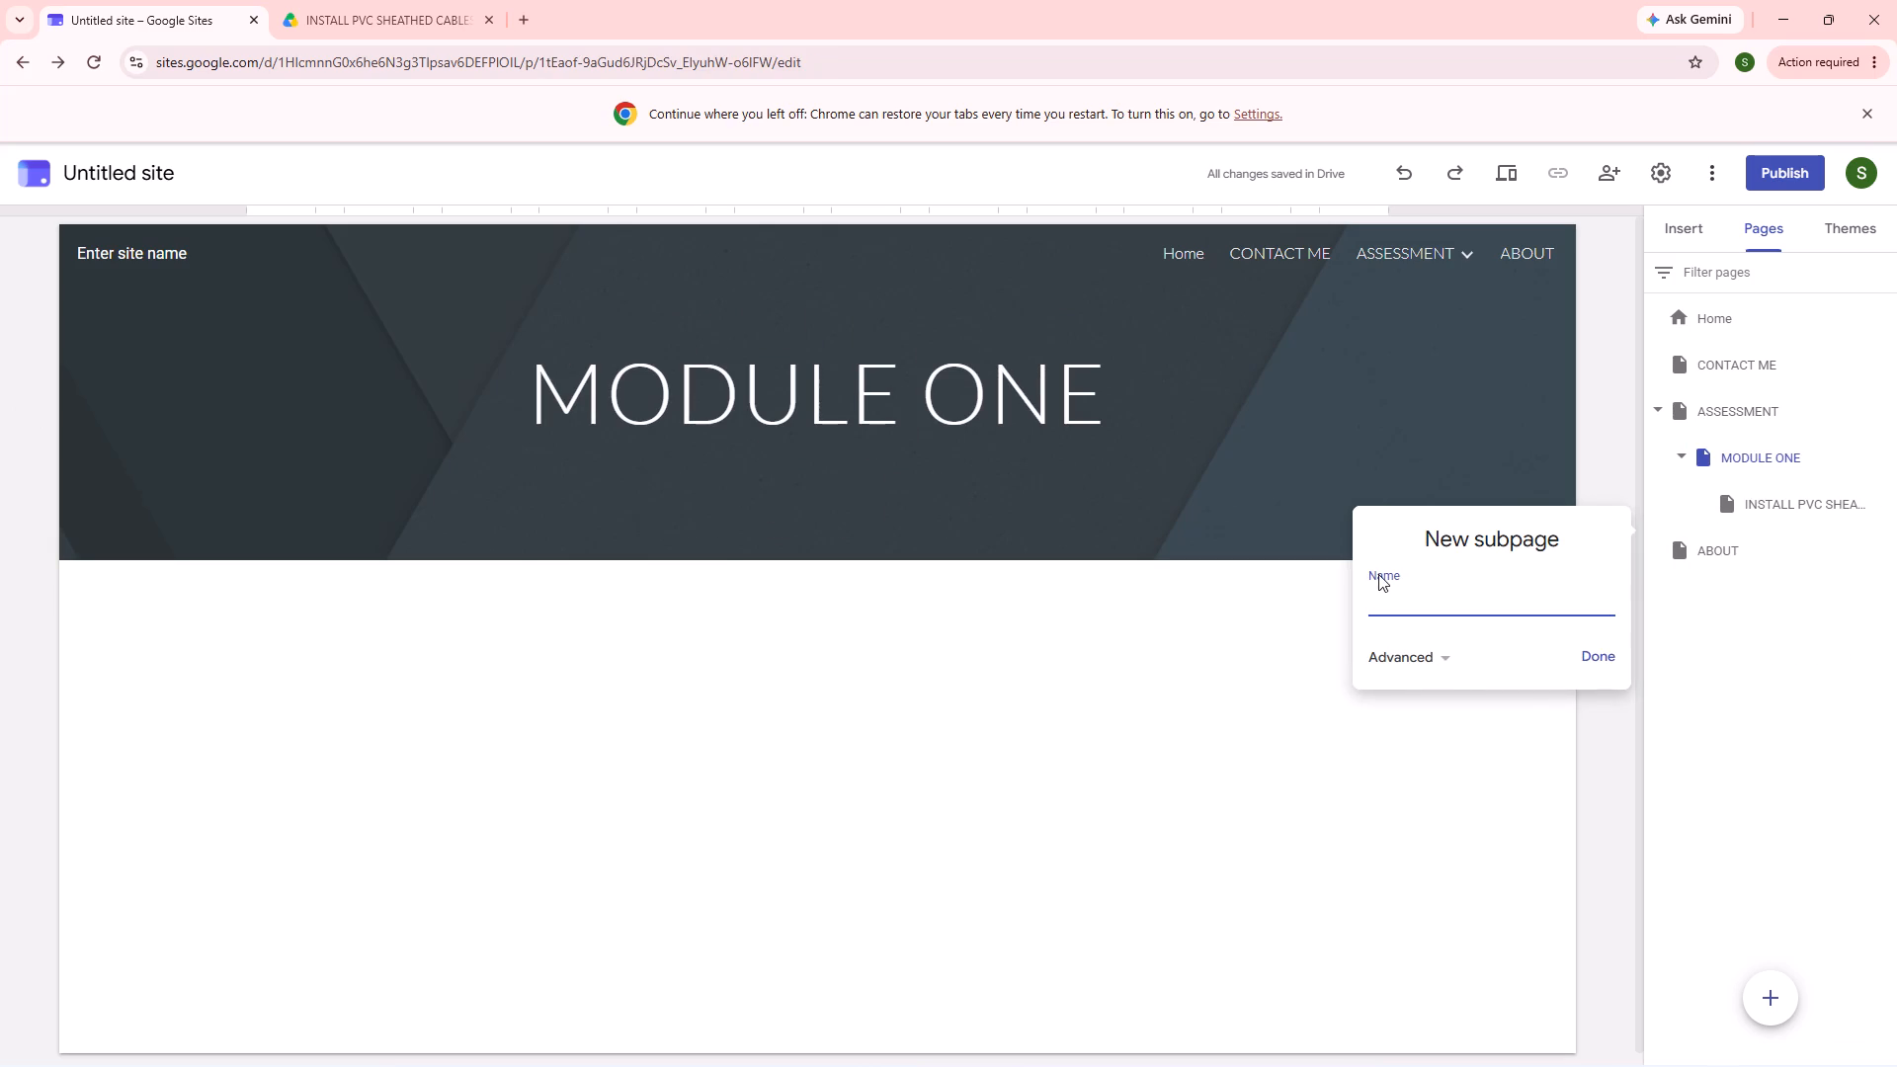
{"action": "left_click", "coordinate": [1379, 581]}
{"action": "left_click", "coordinate": [1379, 595]}
{"action": "type", "text": "IN"}
{"action": "type", "text": "STALL"}
{"action": "key", "text": "space"}
{"action": "type", "text": "CON"}
{"action": "type", "text": "DUIT"}
{"action": "key", "text": "space"}
{"action": "type", "text": "SYSTEM"}
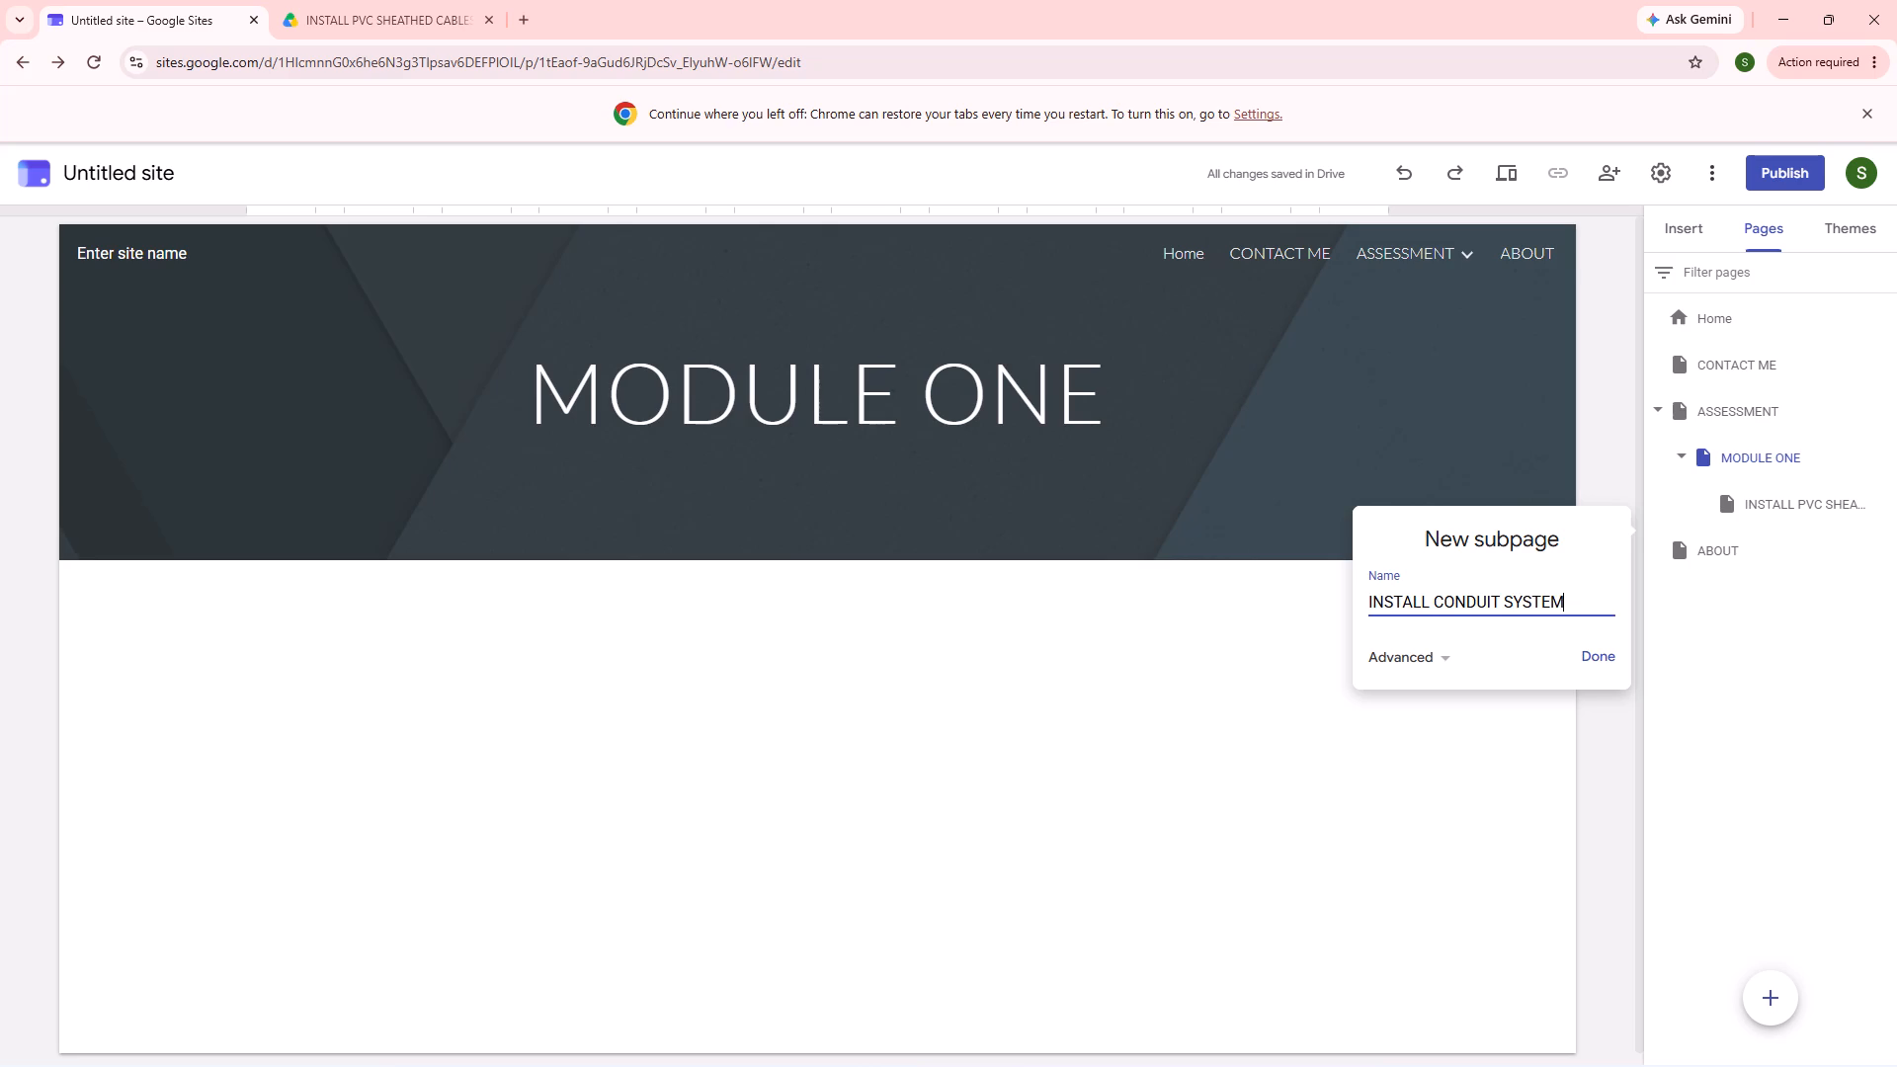
{"action": "key", "text": "Return"}
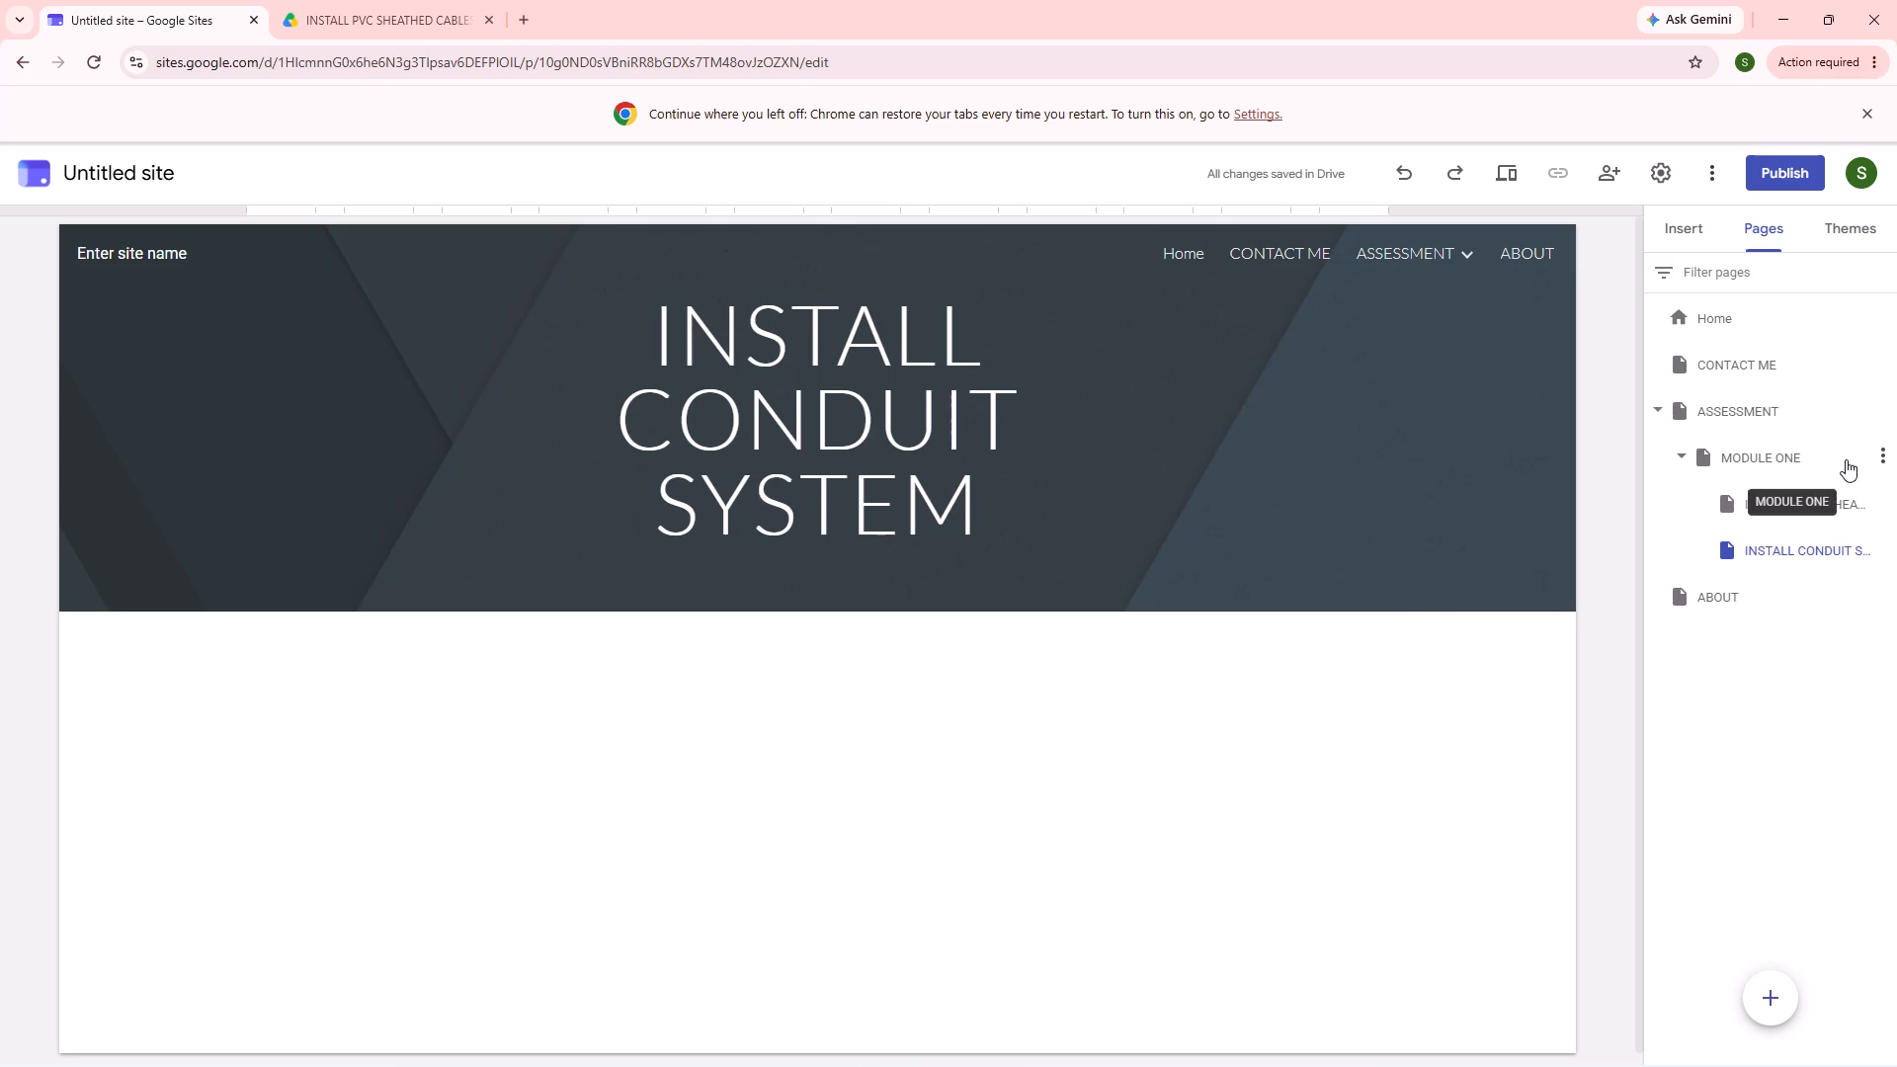
Add a subpage named INSTALL TRUNKING SYSTEM under the MODULE ONE page.
{"action": "left_click", "coordinate": [1883, 460]}
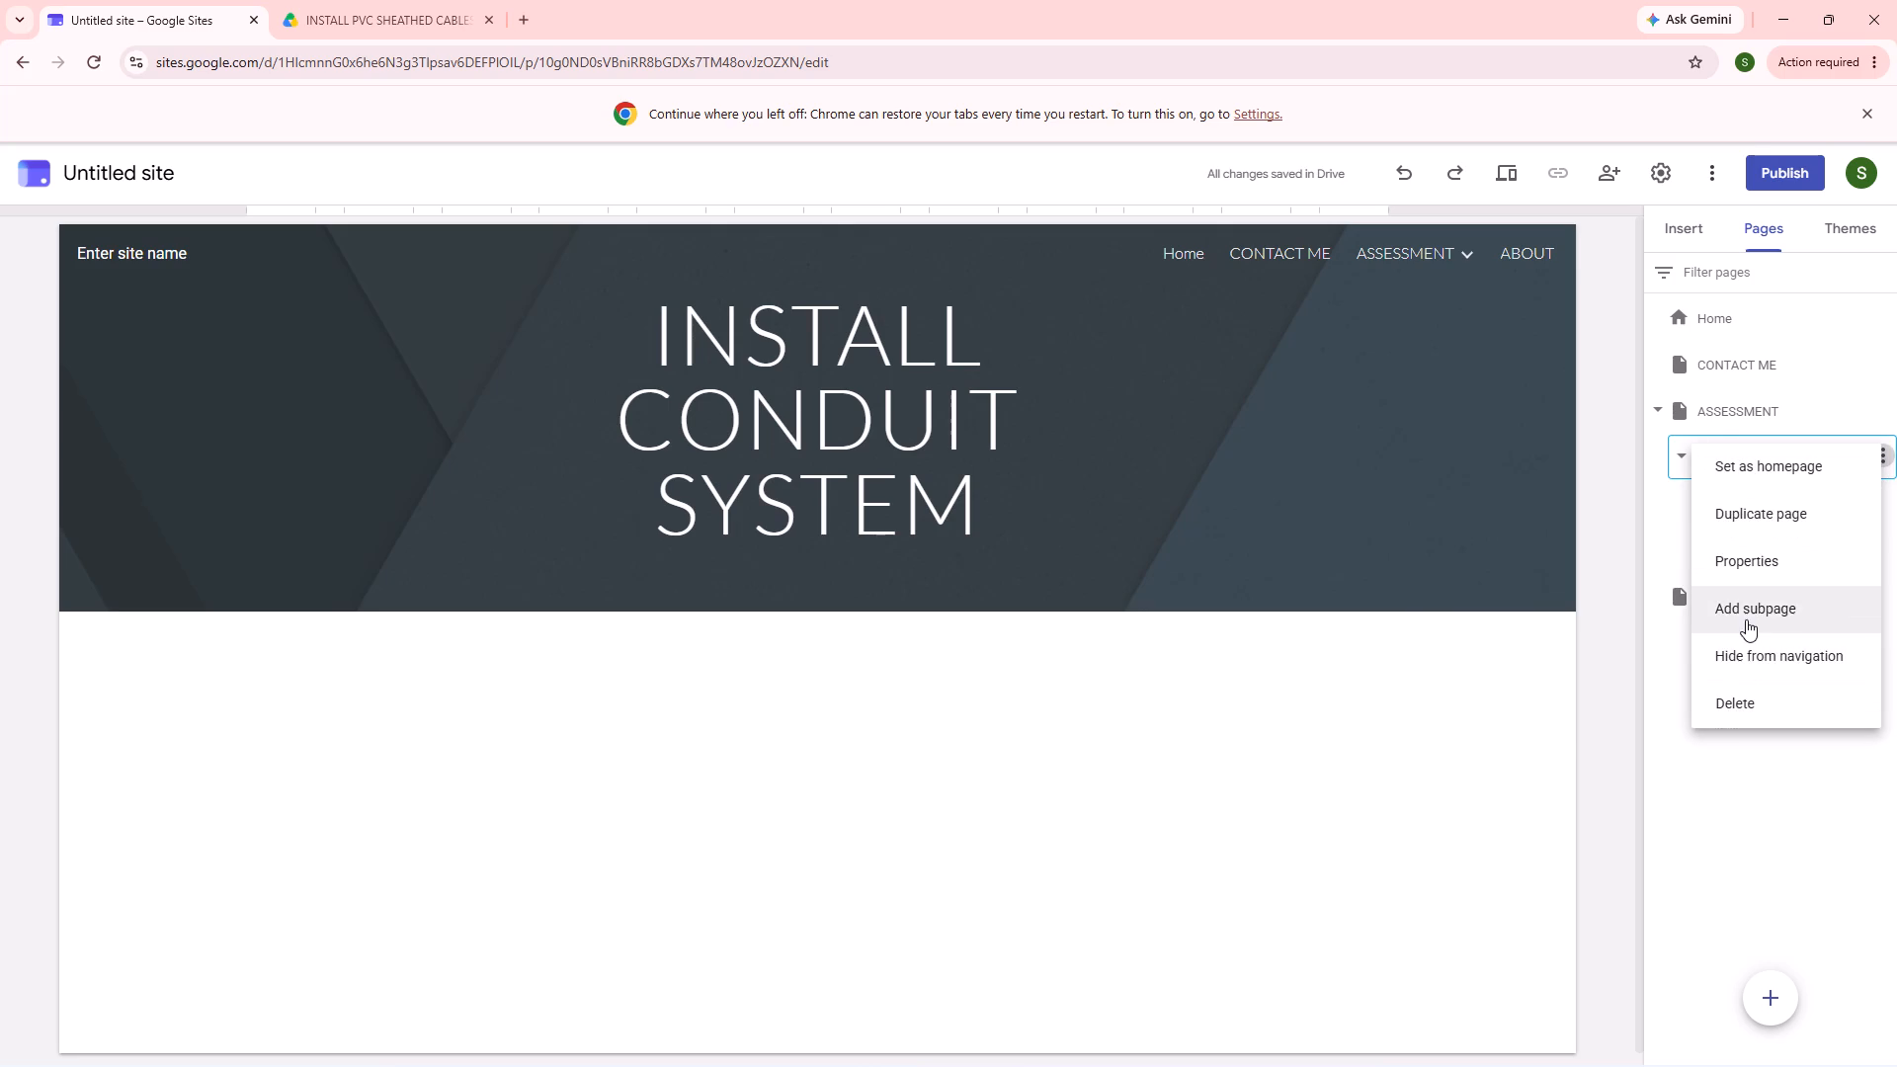
{"action": "left_click", "coordinate": [1746, 618]}
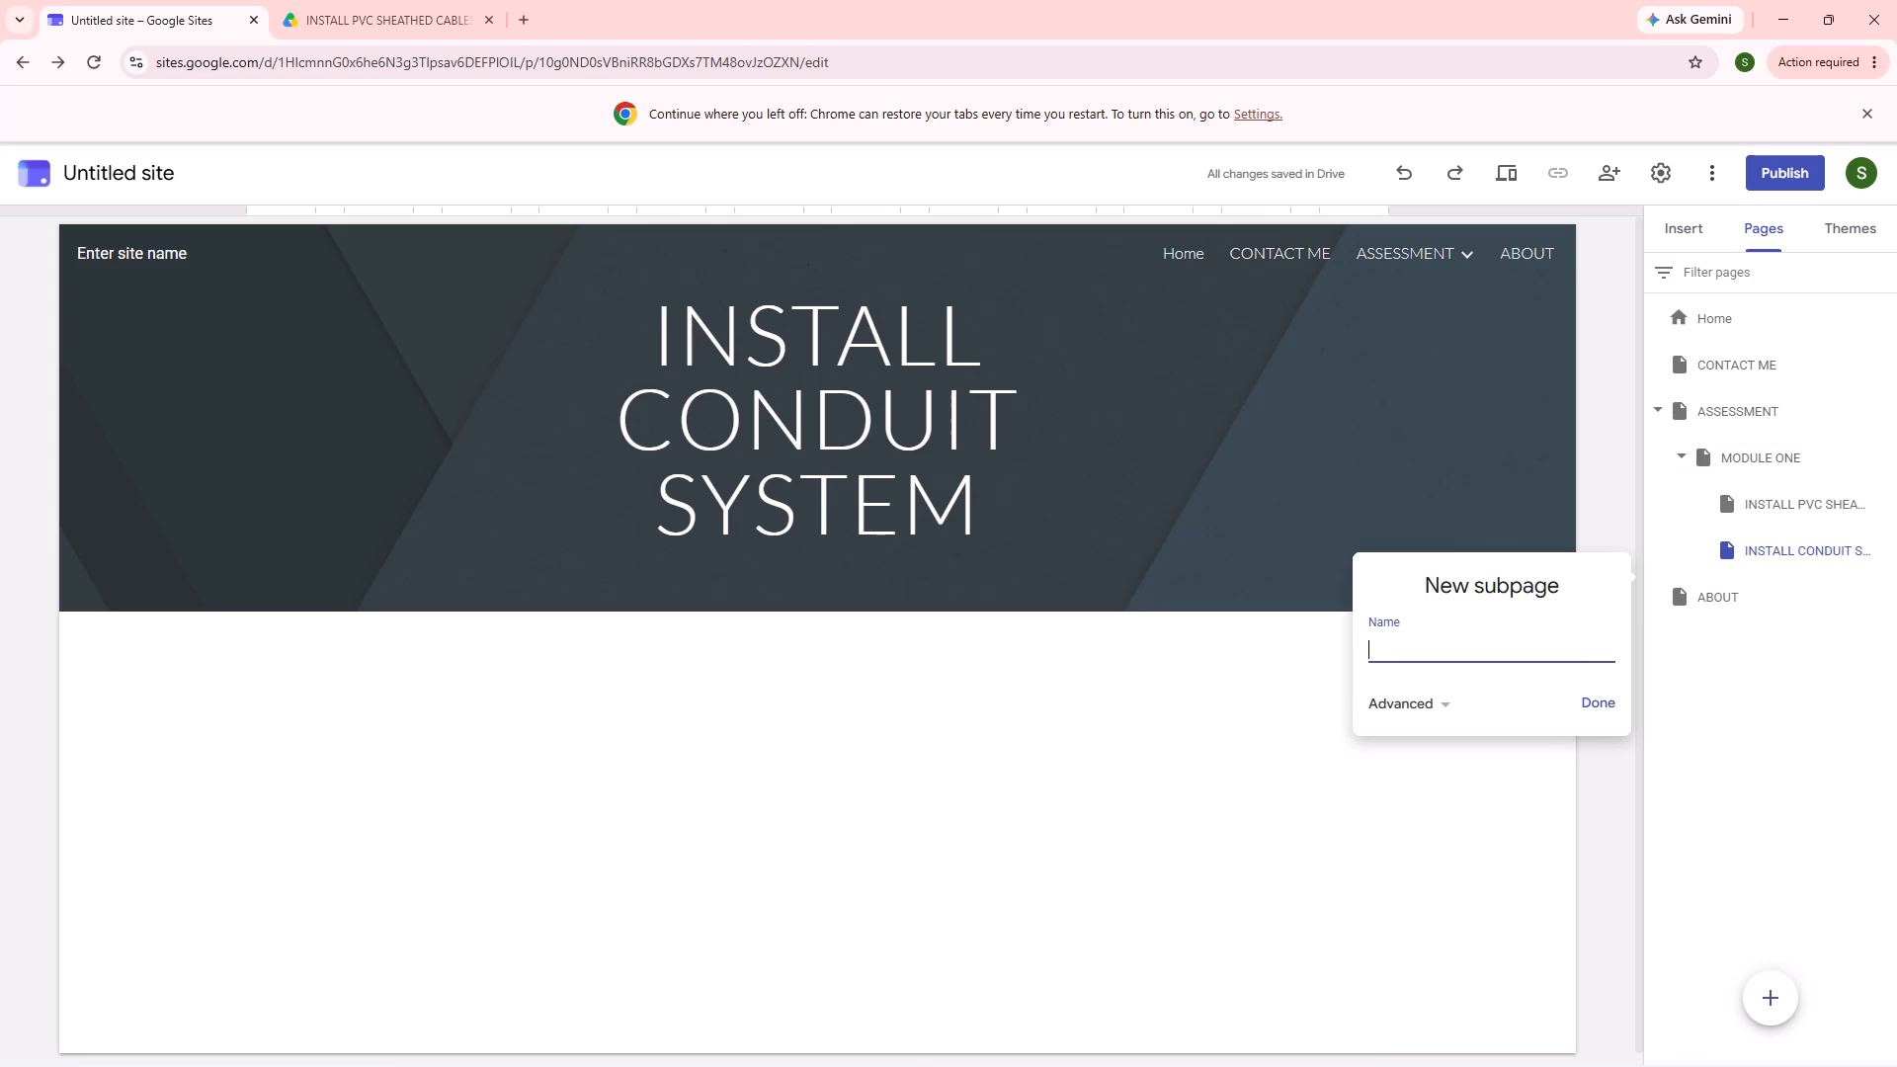
{"action": "left_click", "coordinate": [1395, 647]}
{"action": "type", "text": "IN"}
{"action": "type", "text": "STALL T"}
{"action": "type", "text": "RUNKIN"}
{"action": "type", "text": "G"}
{"action": "key", "text": "space"}
{"action": "type", "text": "SYSTEM"}
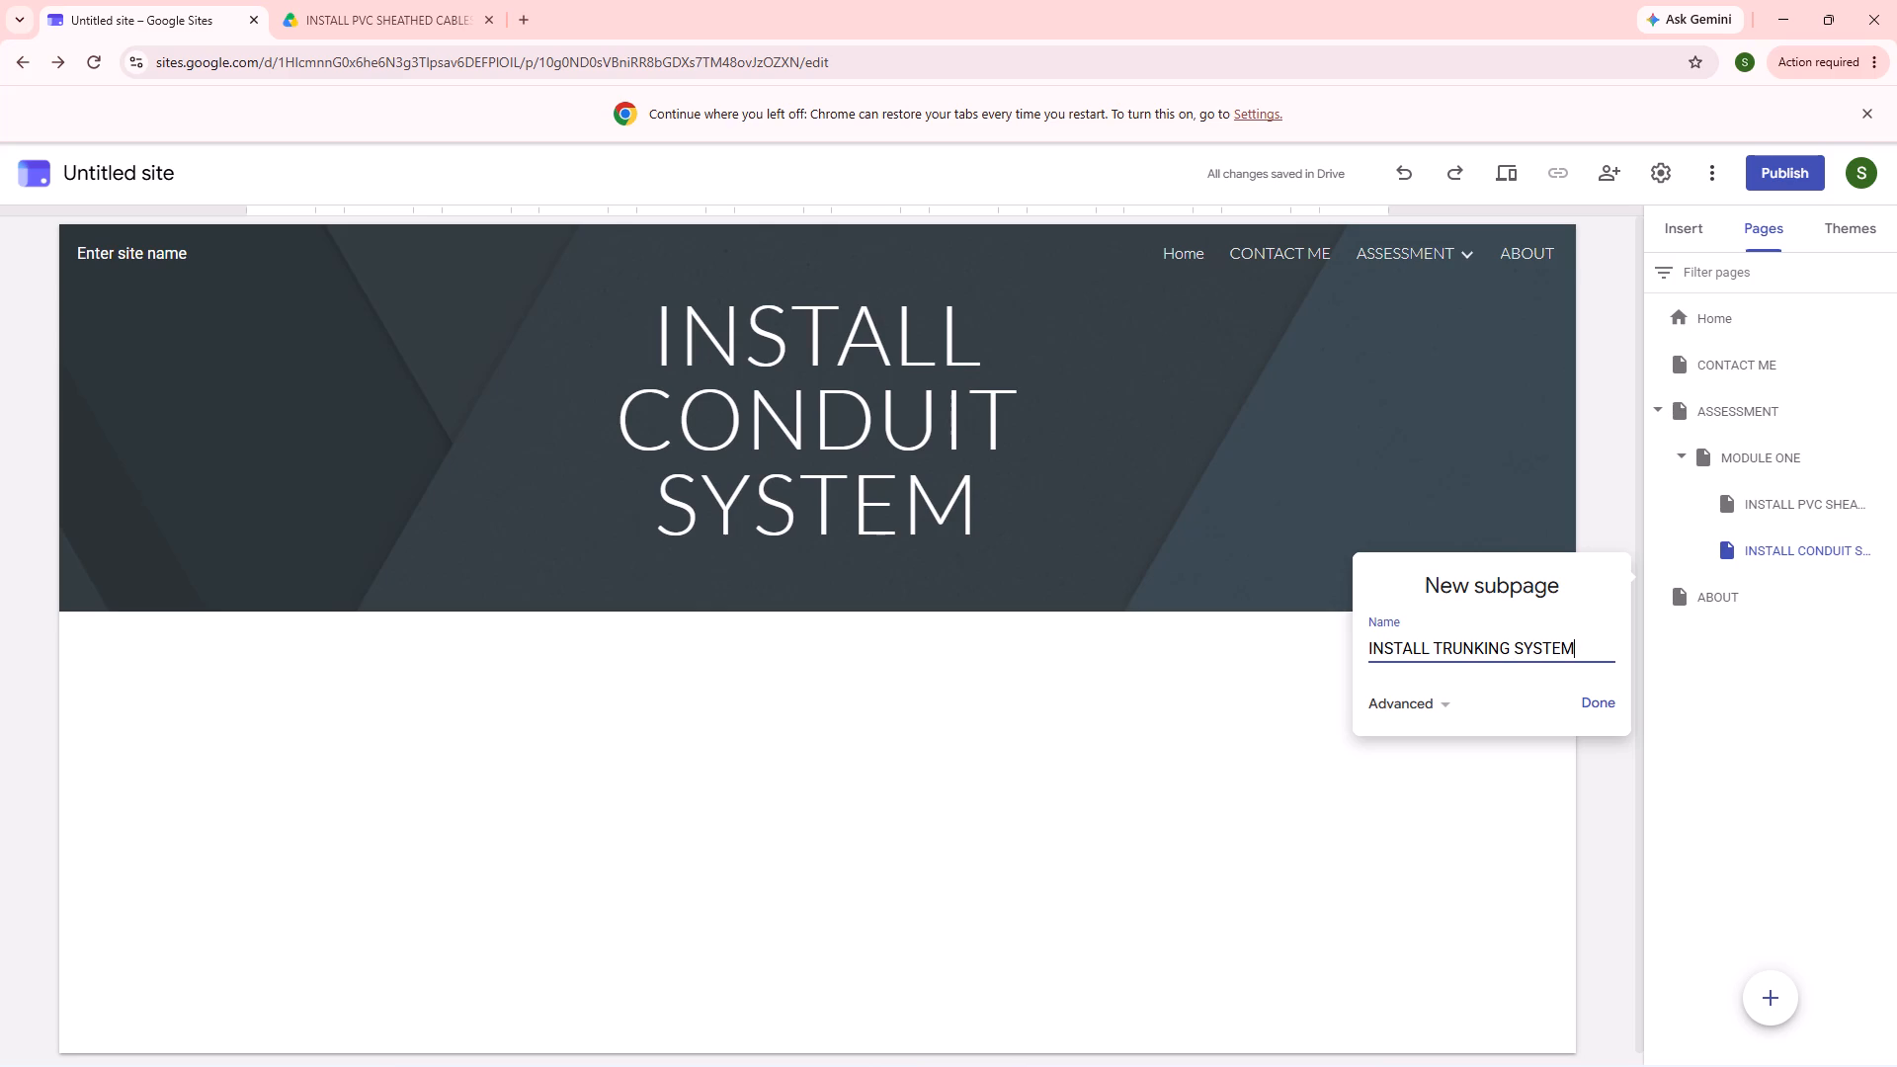
{"action": "key", "text": "Return"}
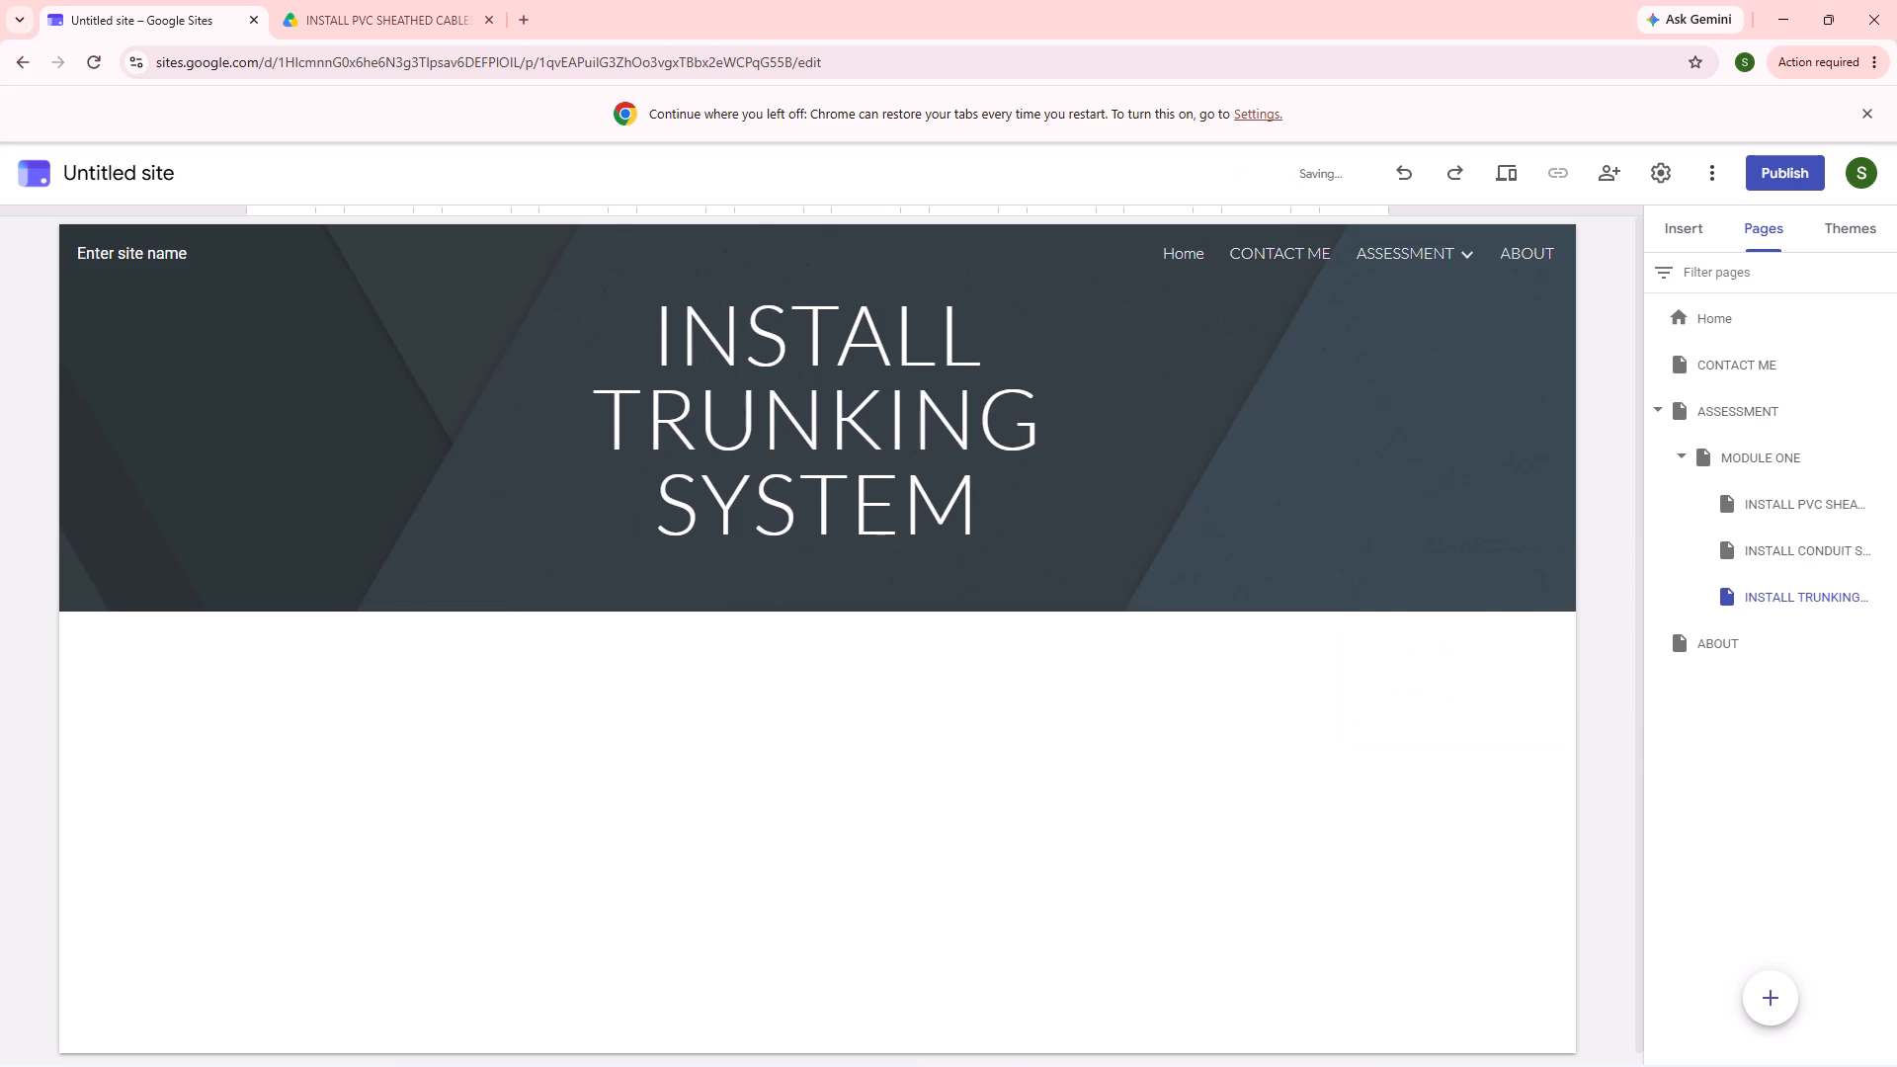
Add a subpage named ASSESSMENT ONE under the INSTALL PVC SHEATHED CABLES page.
{"action": "left_click", "coordinate": [1780, 499]}
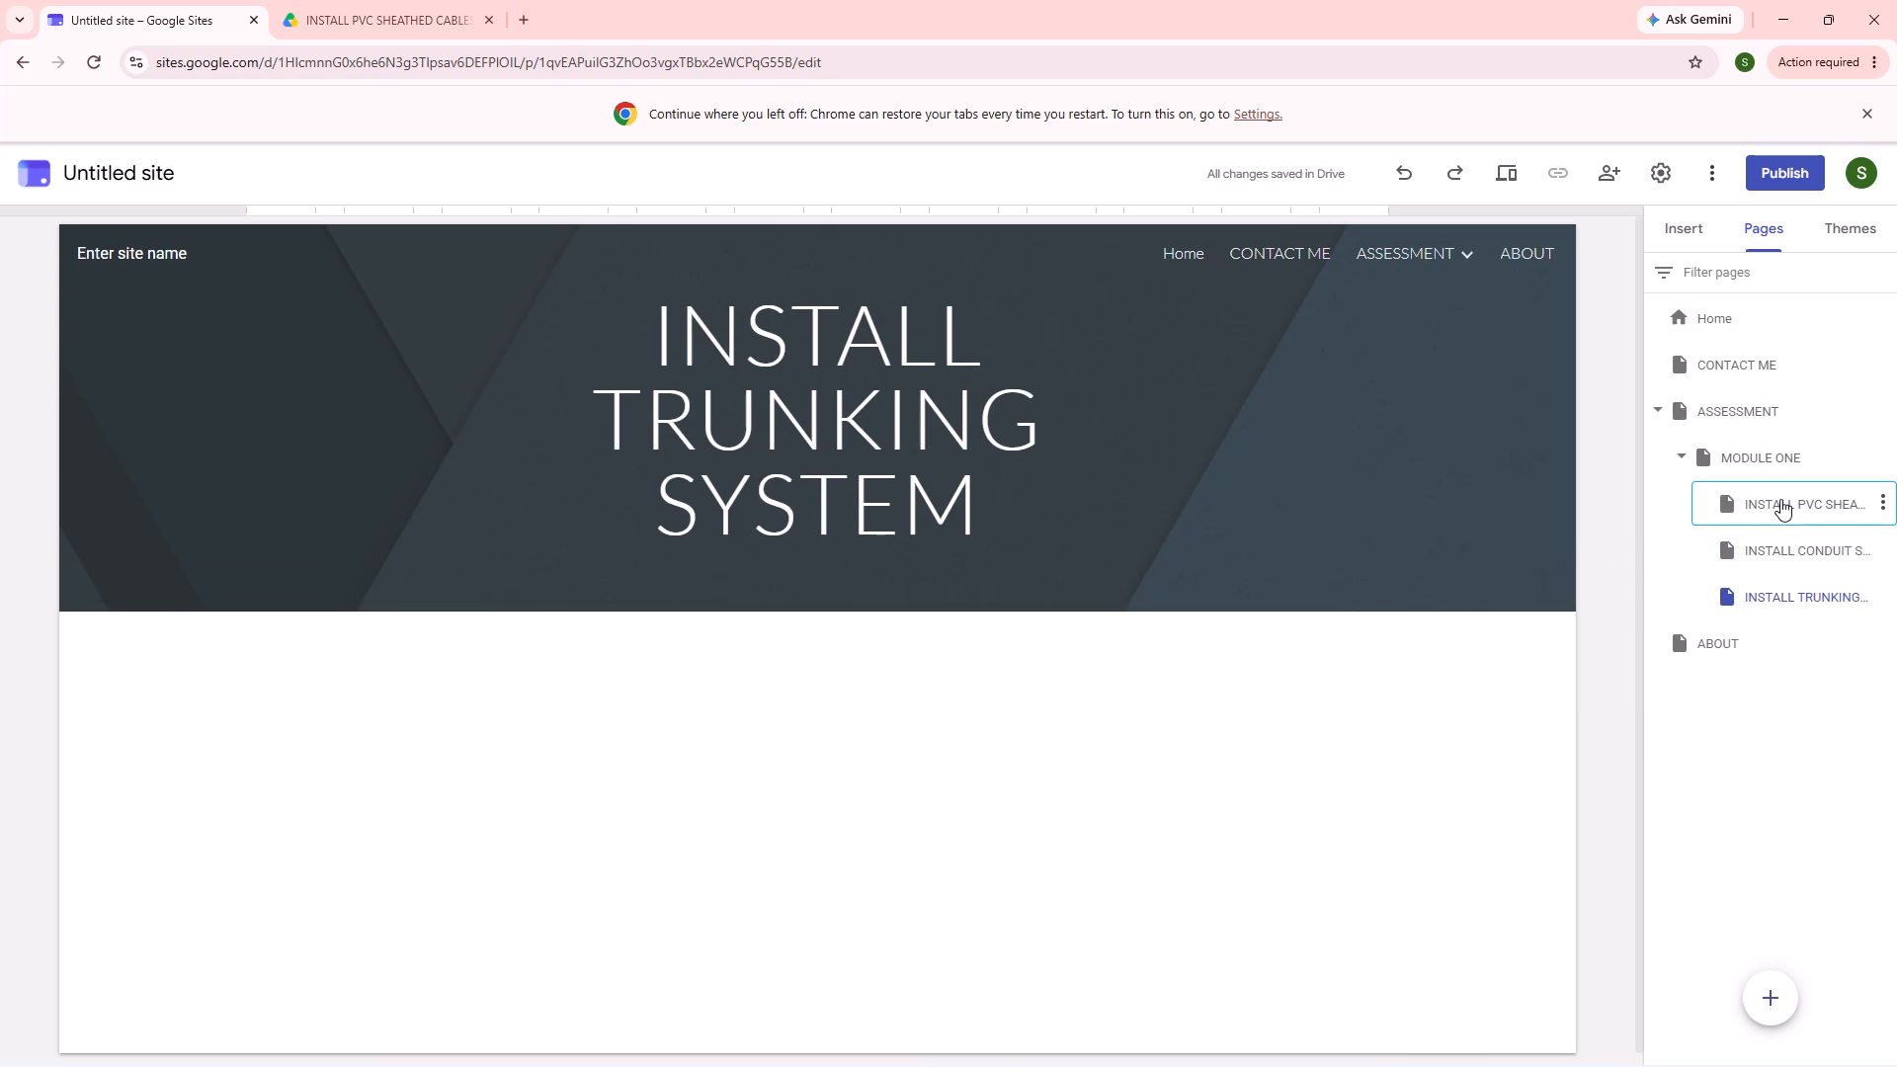
{"action": "left_click", "coordinate": [1885, 504]}
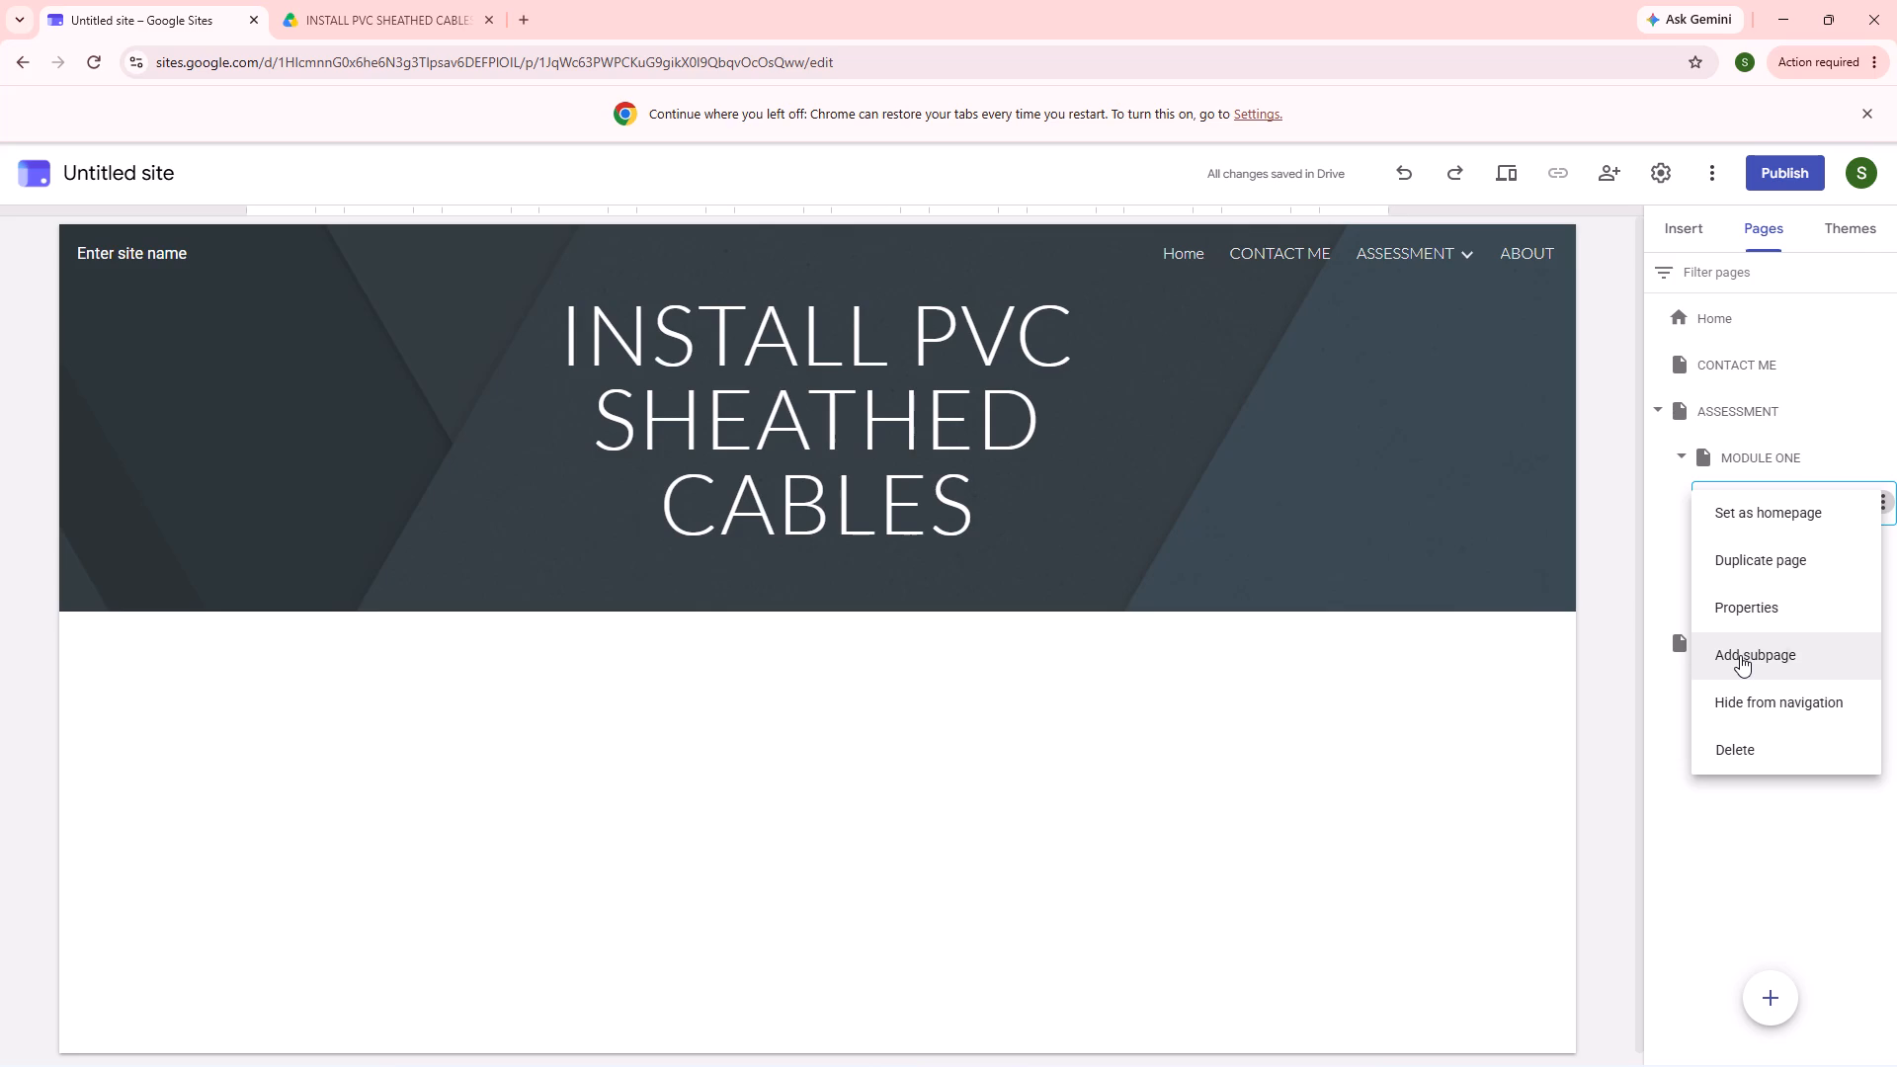
{"action": "left_click", "coordinate": [1740, 655]}
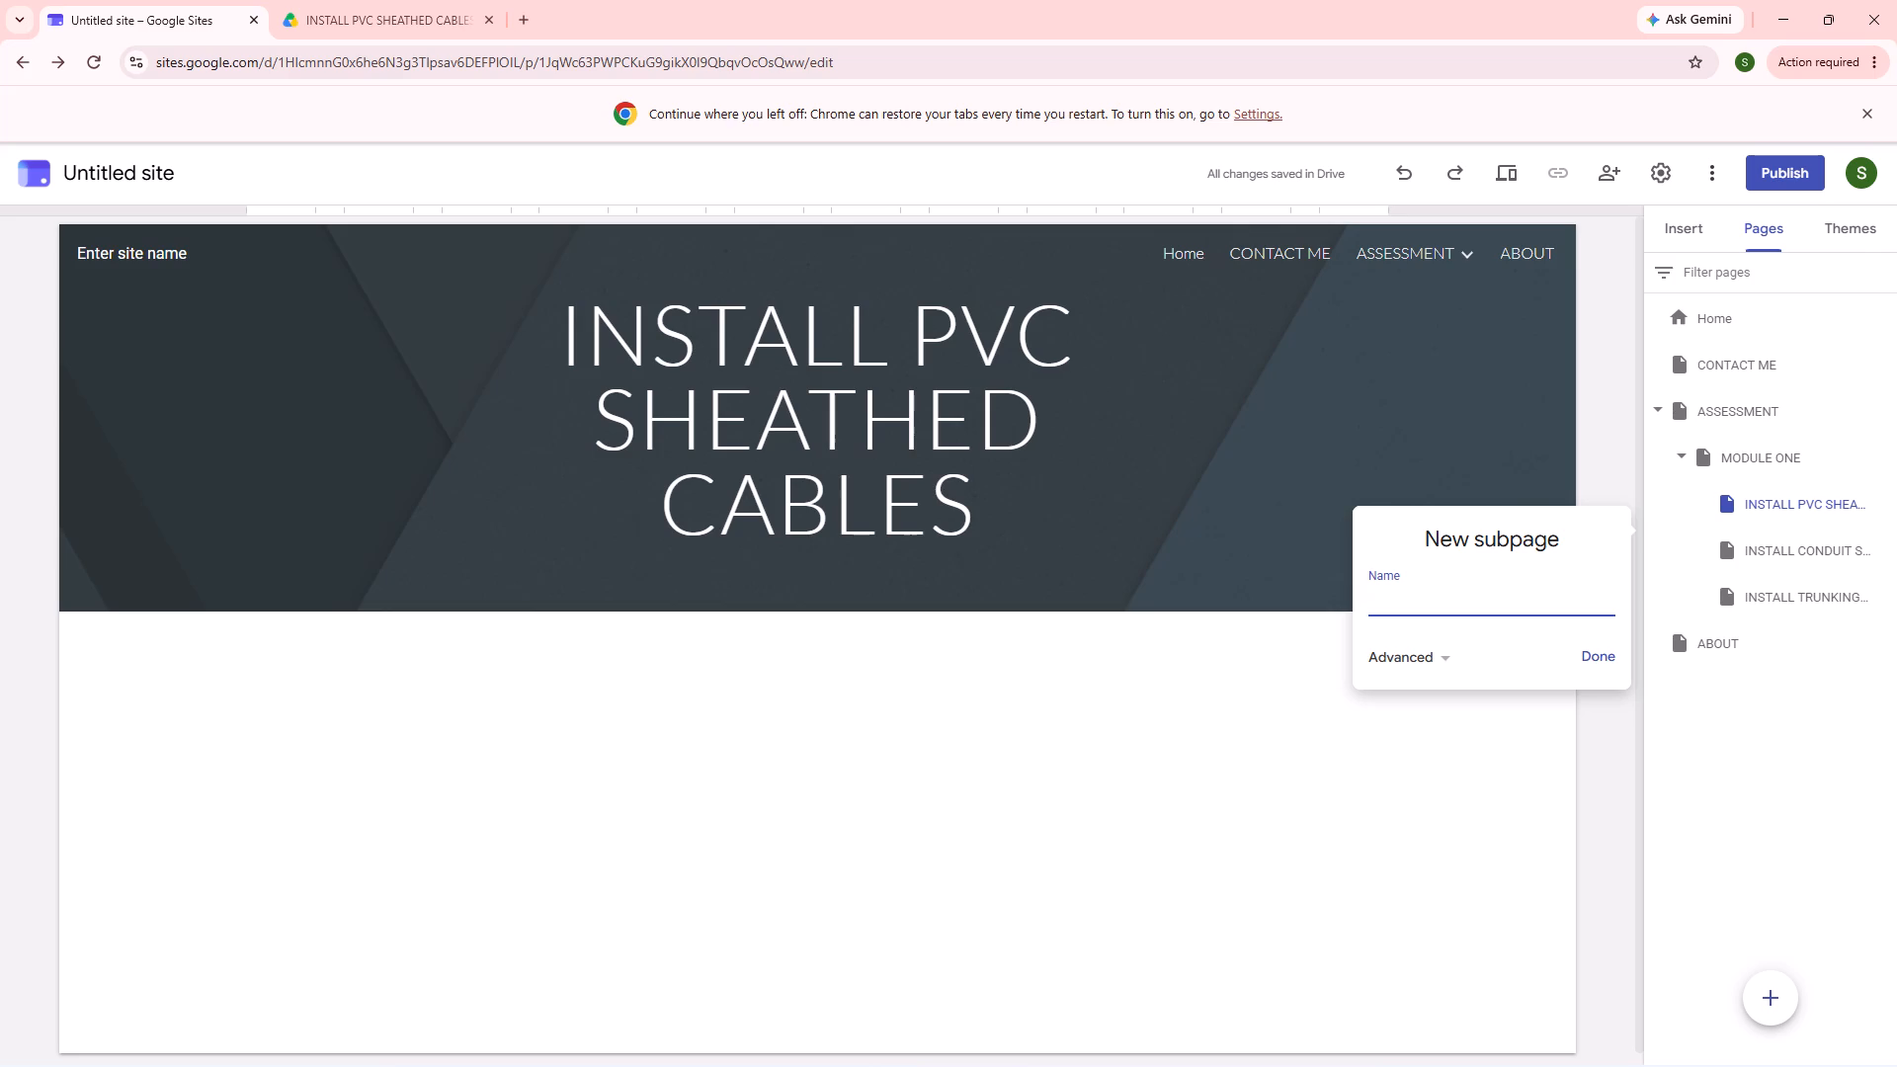
{"action": "type", "text": "ASSESS"}
{"action": "type", "text": "MENT ONE"}
{"action": "key", "text": "Return"}
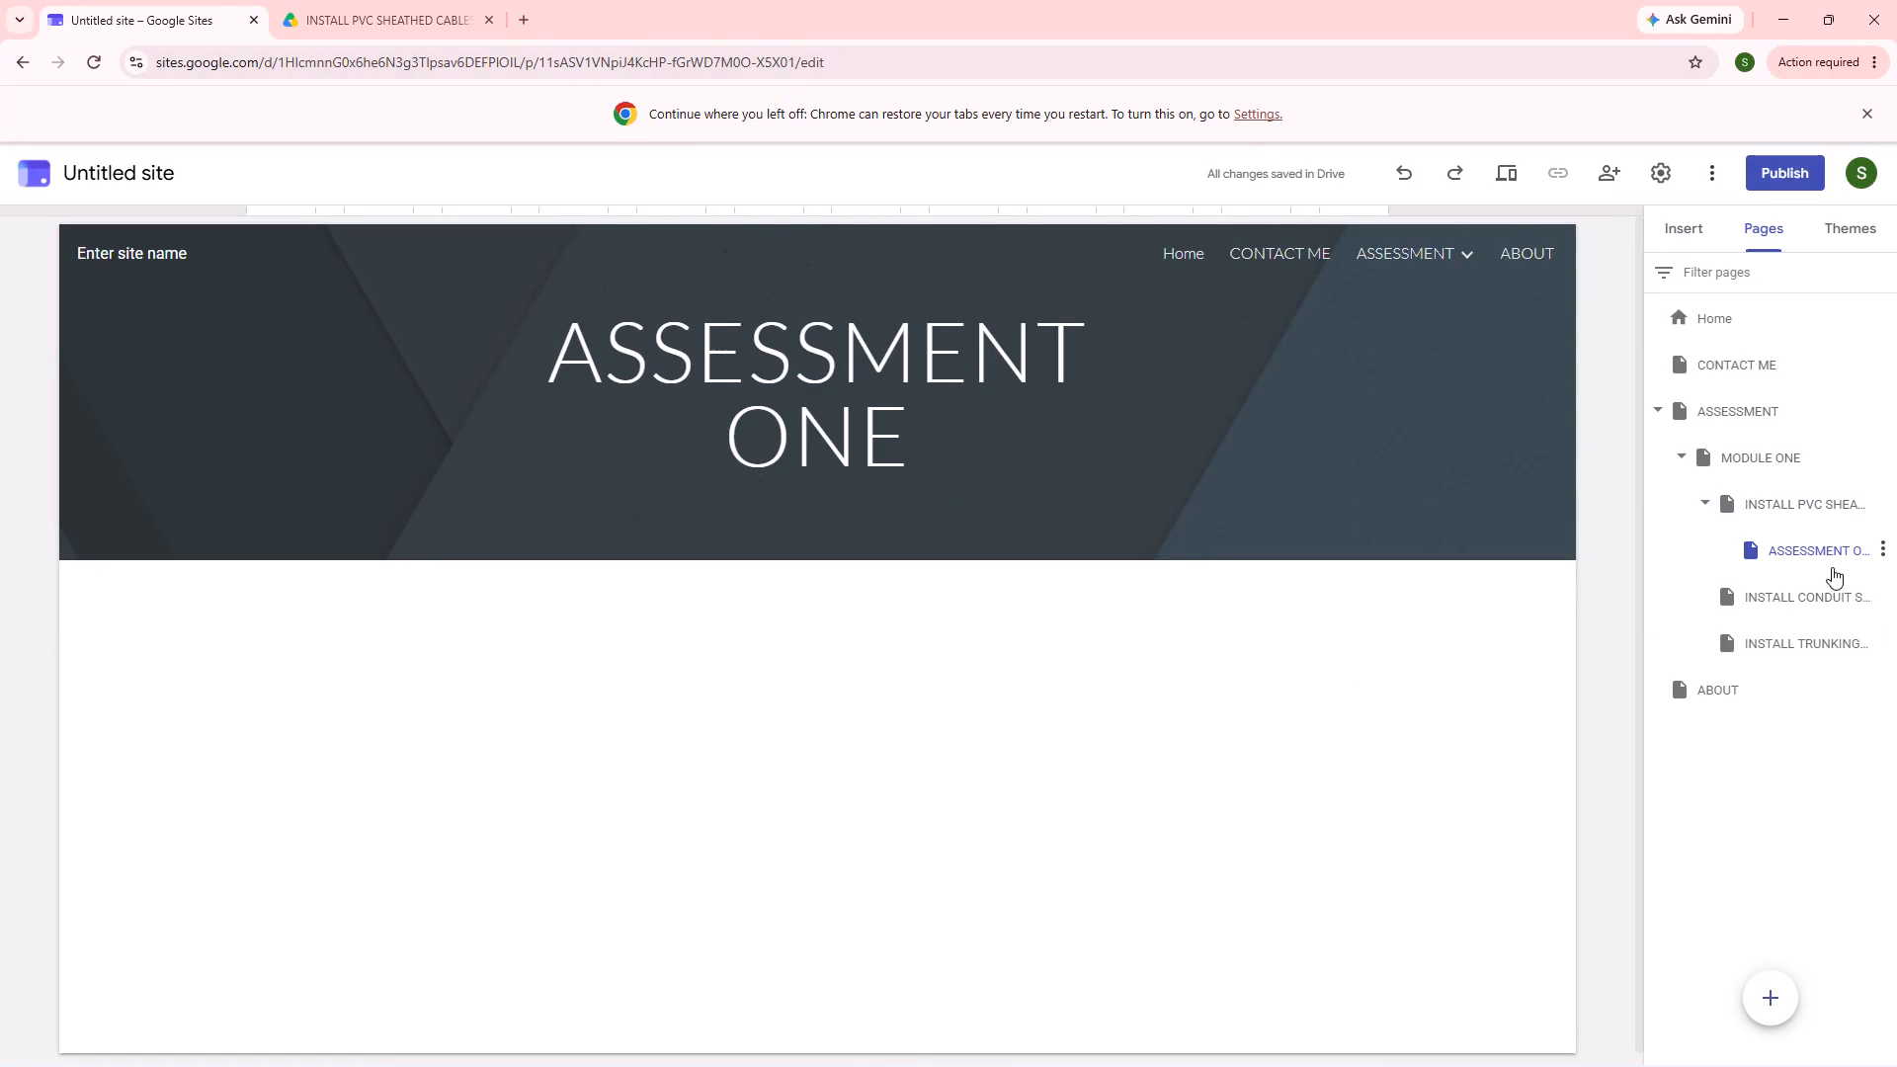
Add a subpage named ASSESSMENT TWO under the INSTALL PVC SHEATHED CABLES page.
{"action": "left_click", "coordinate": [1887, 543]}
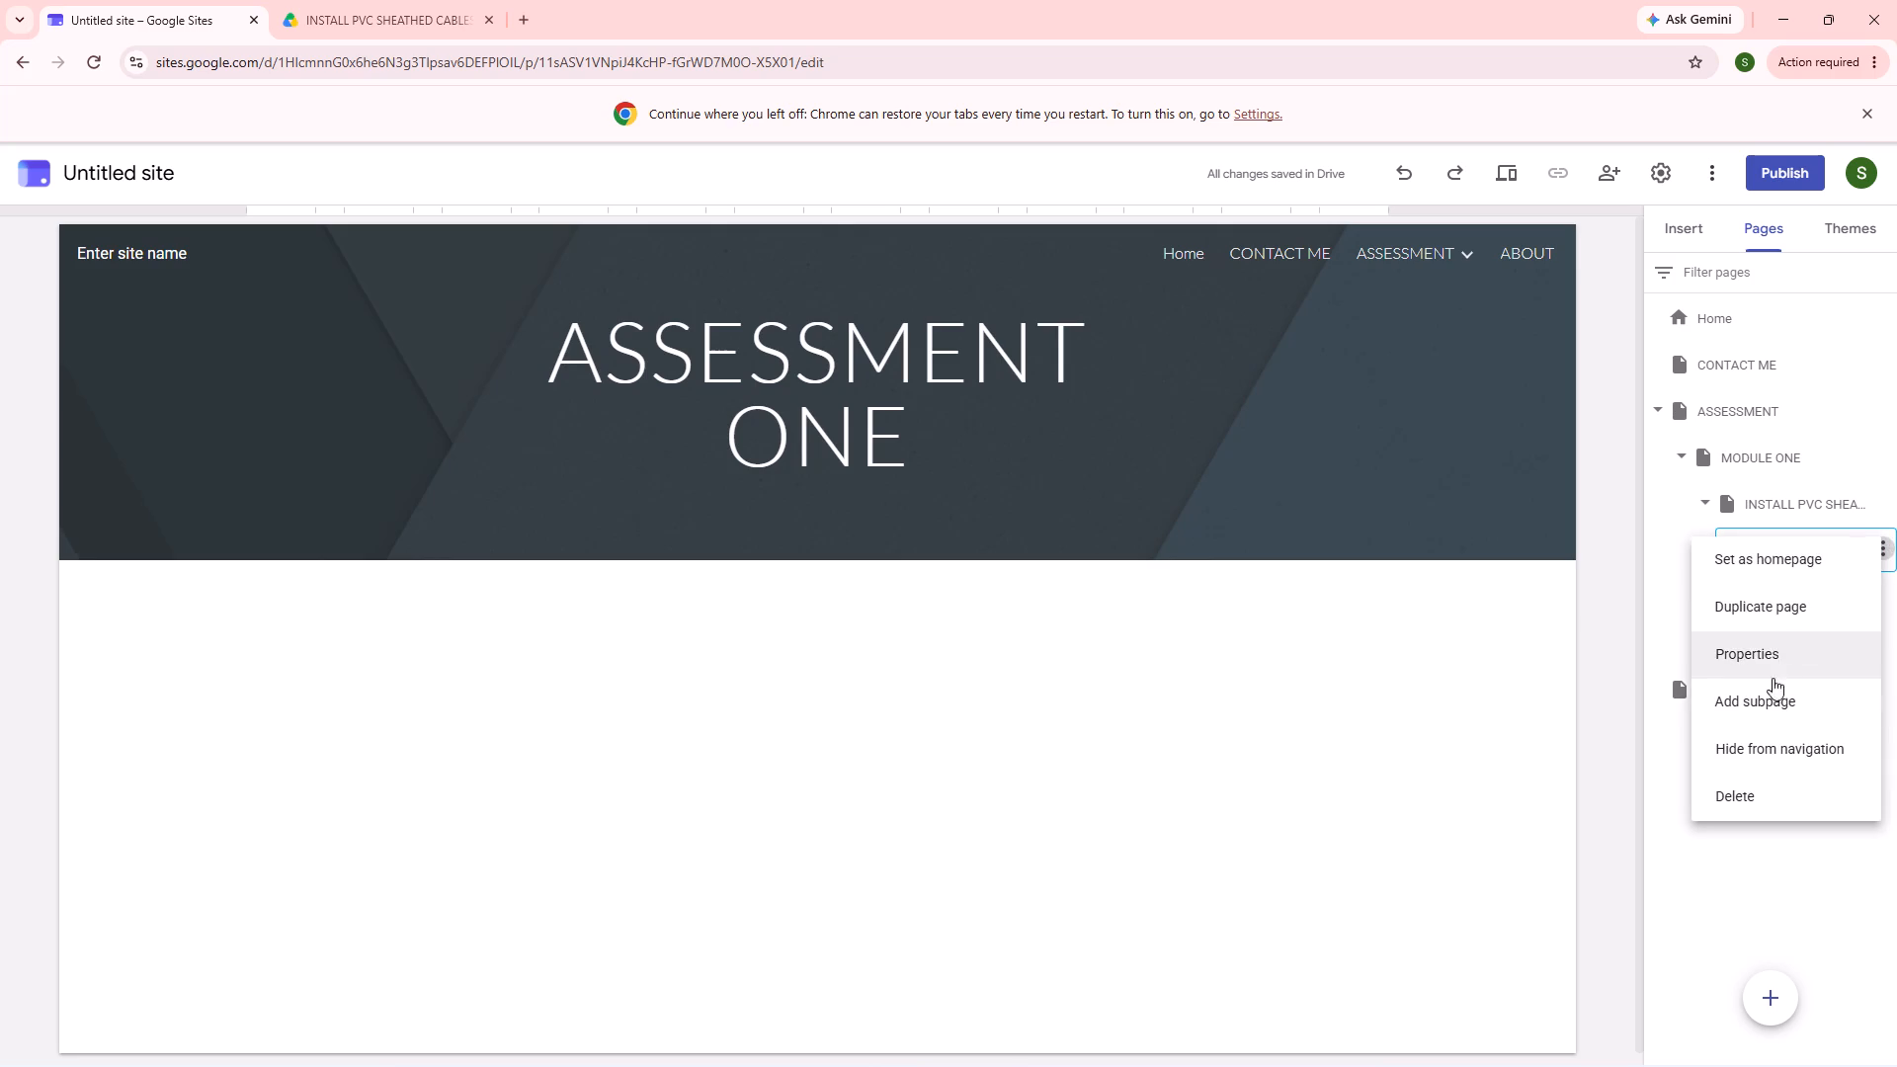
{"action": "left_click", "coordinate": [1393, 516]}
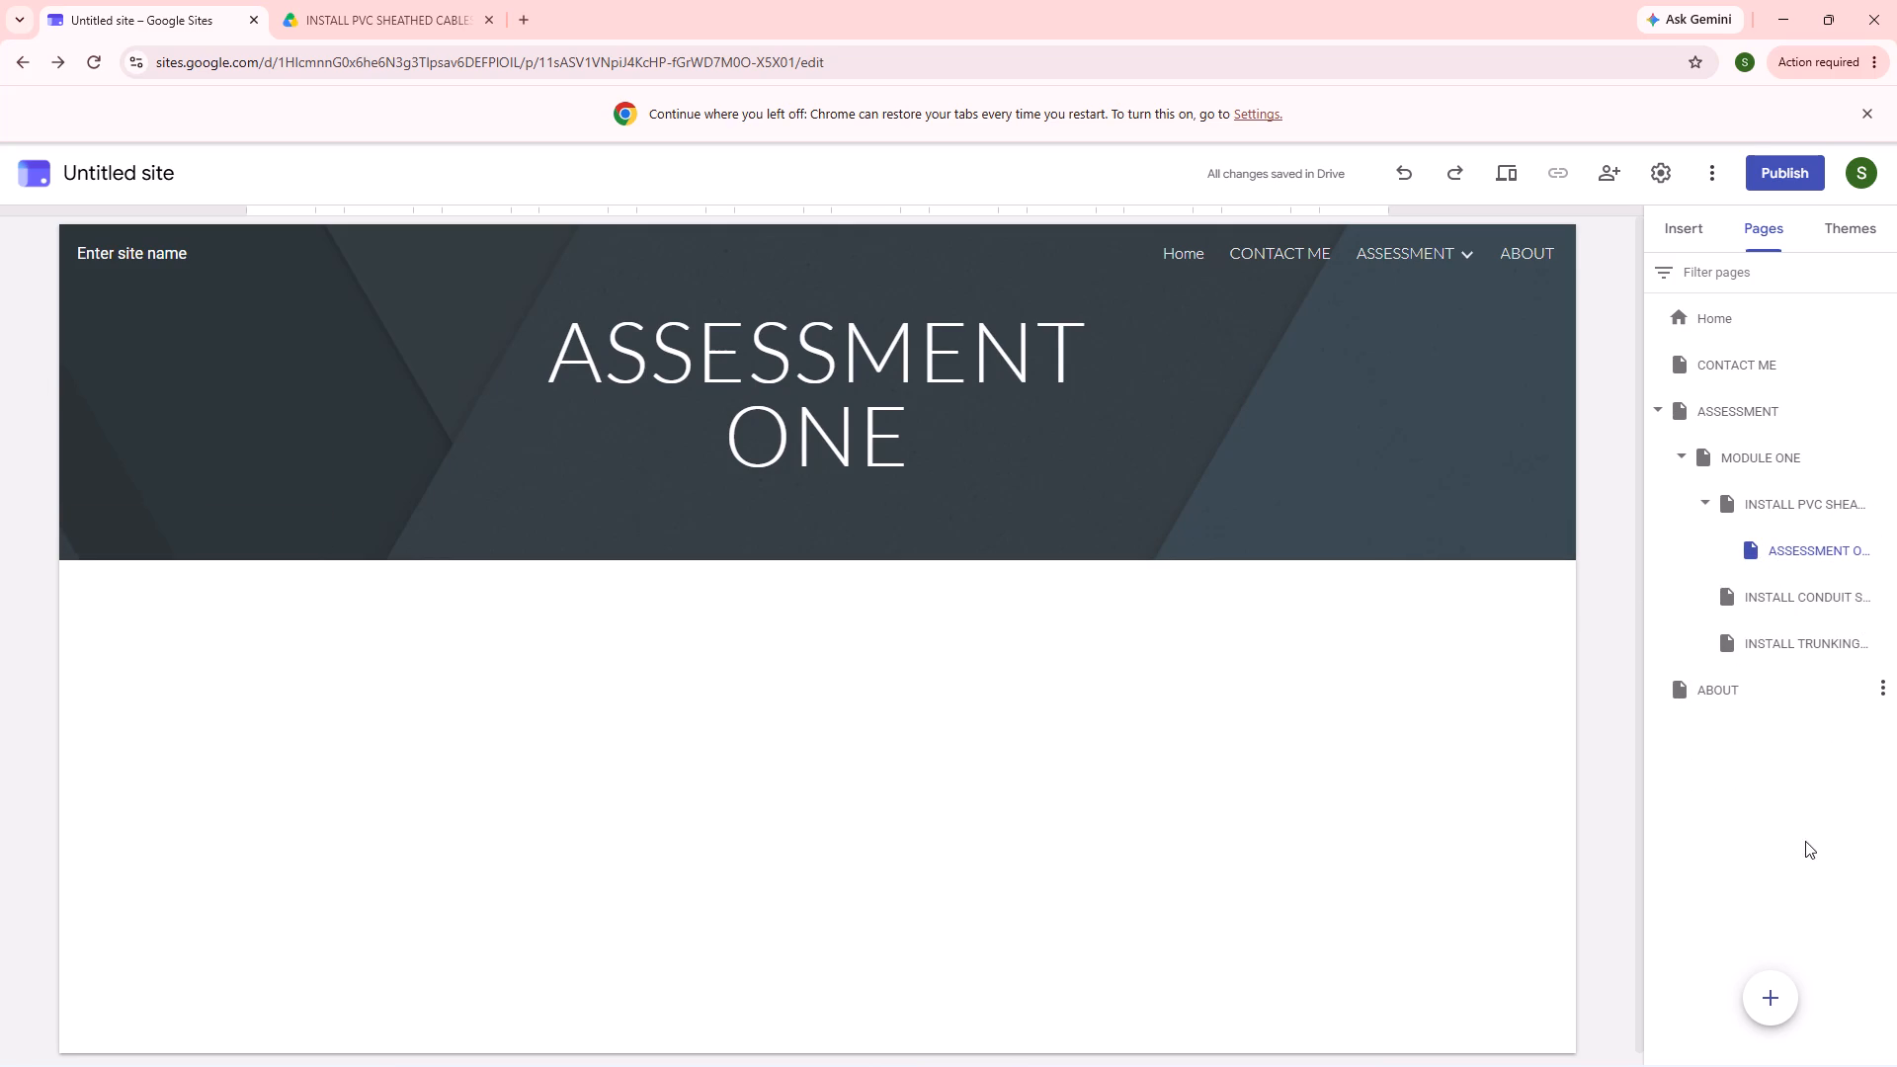
{"action": "left_click", "coordinate": [1883, 513]}
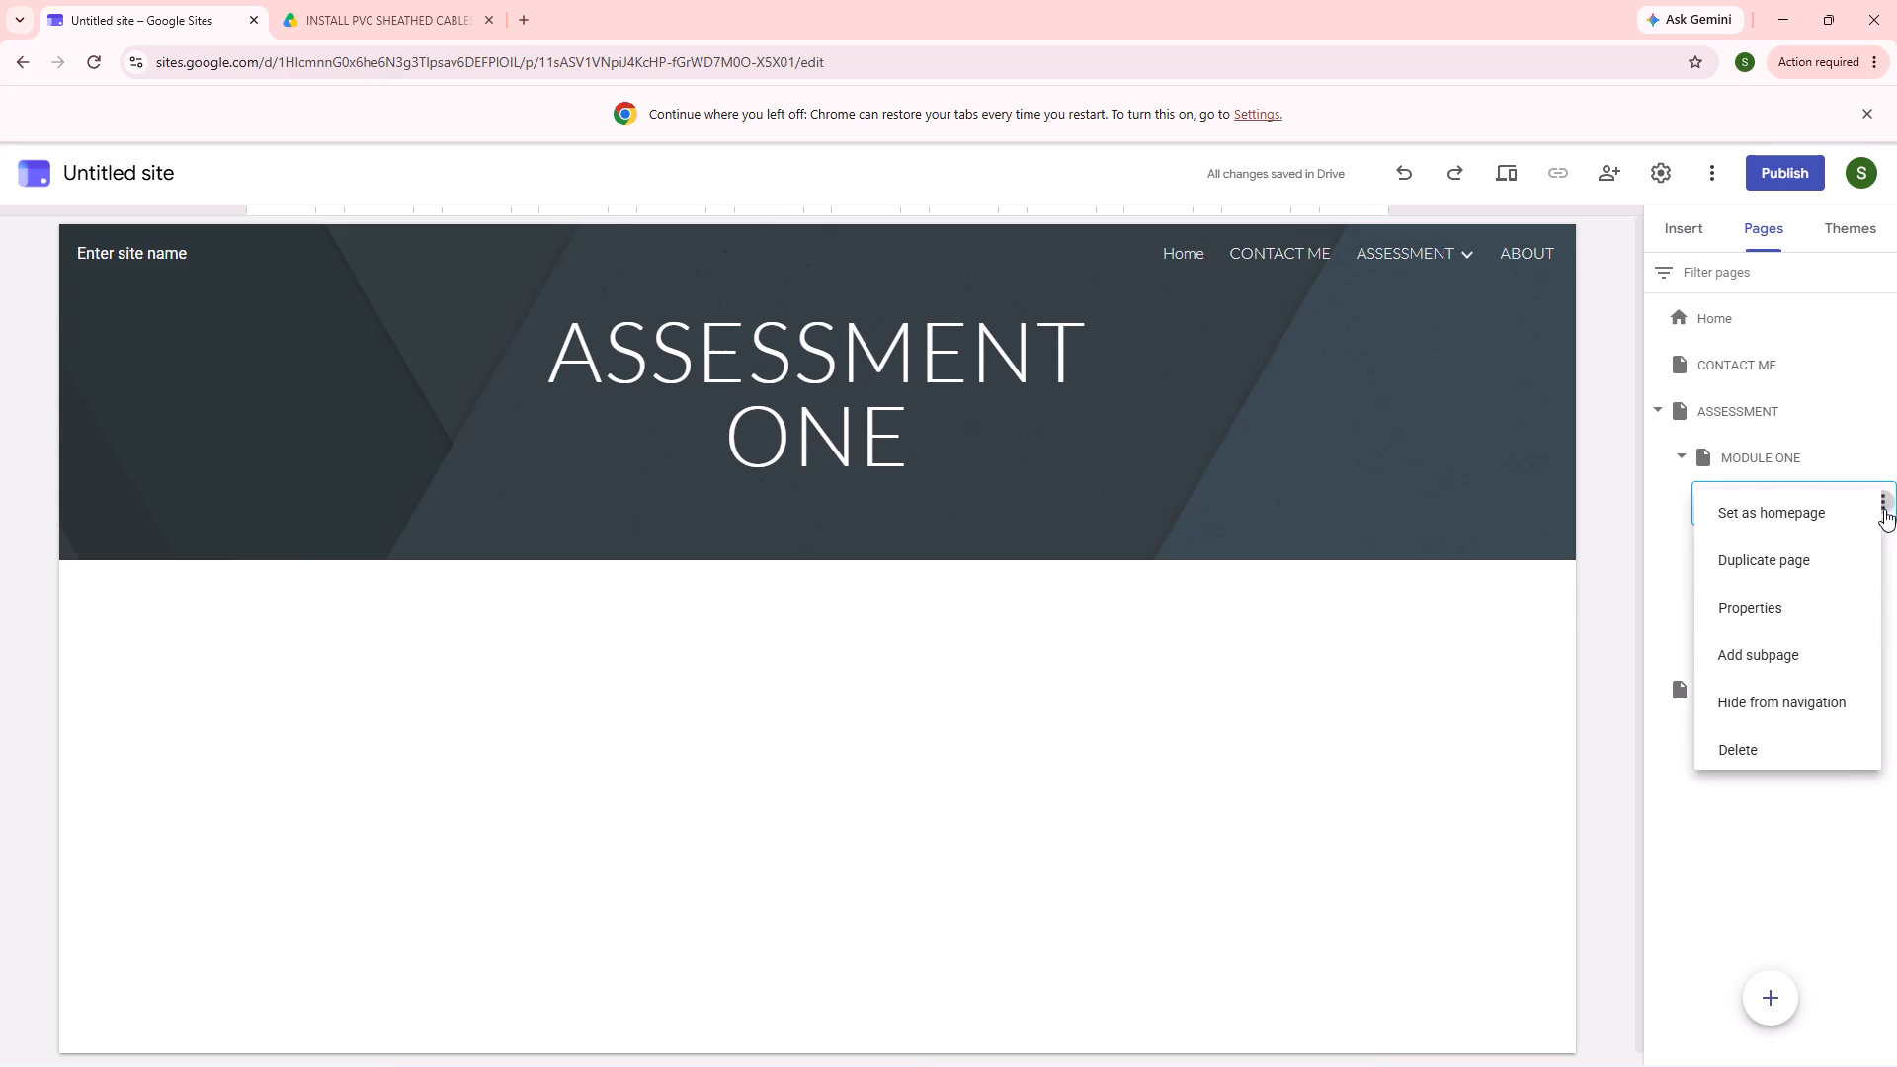
{"action": "left_click", "coordinate": [1781, 646]}
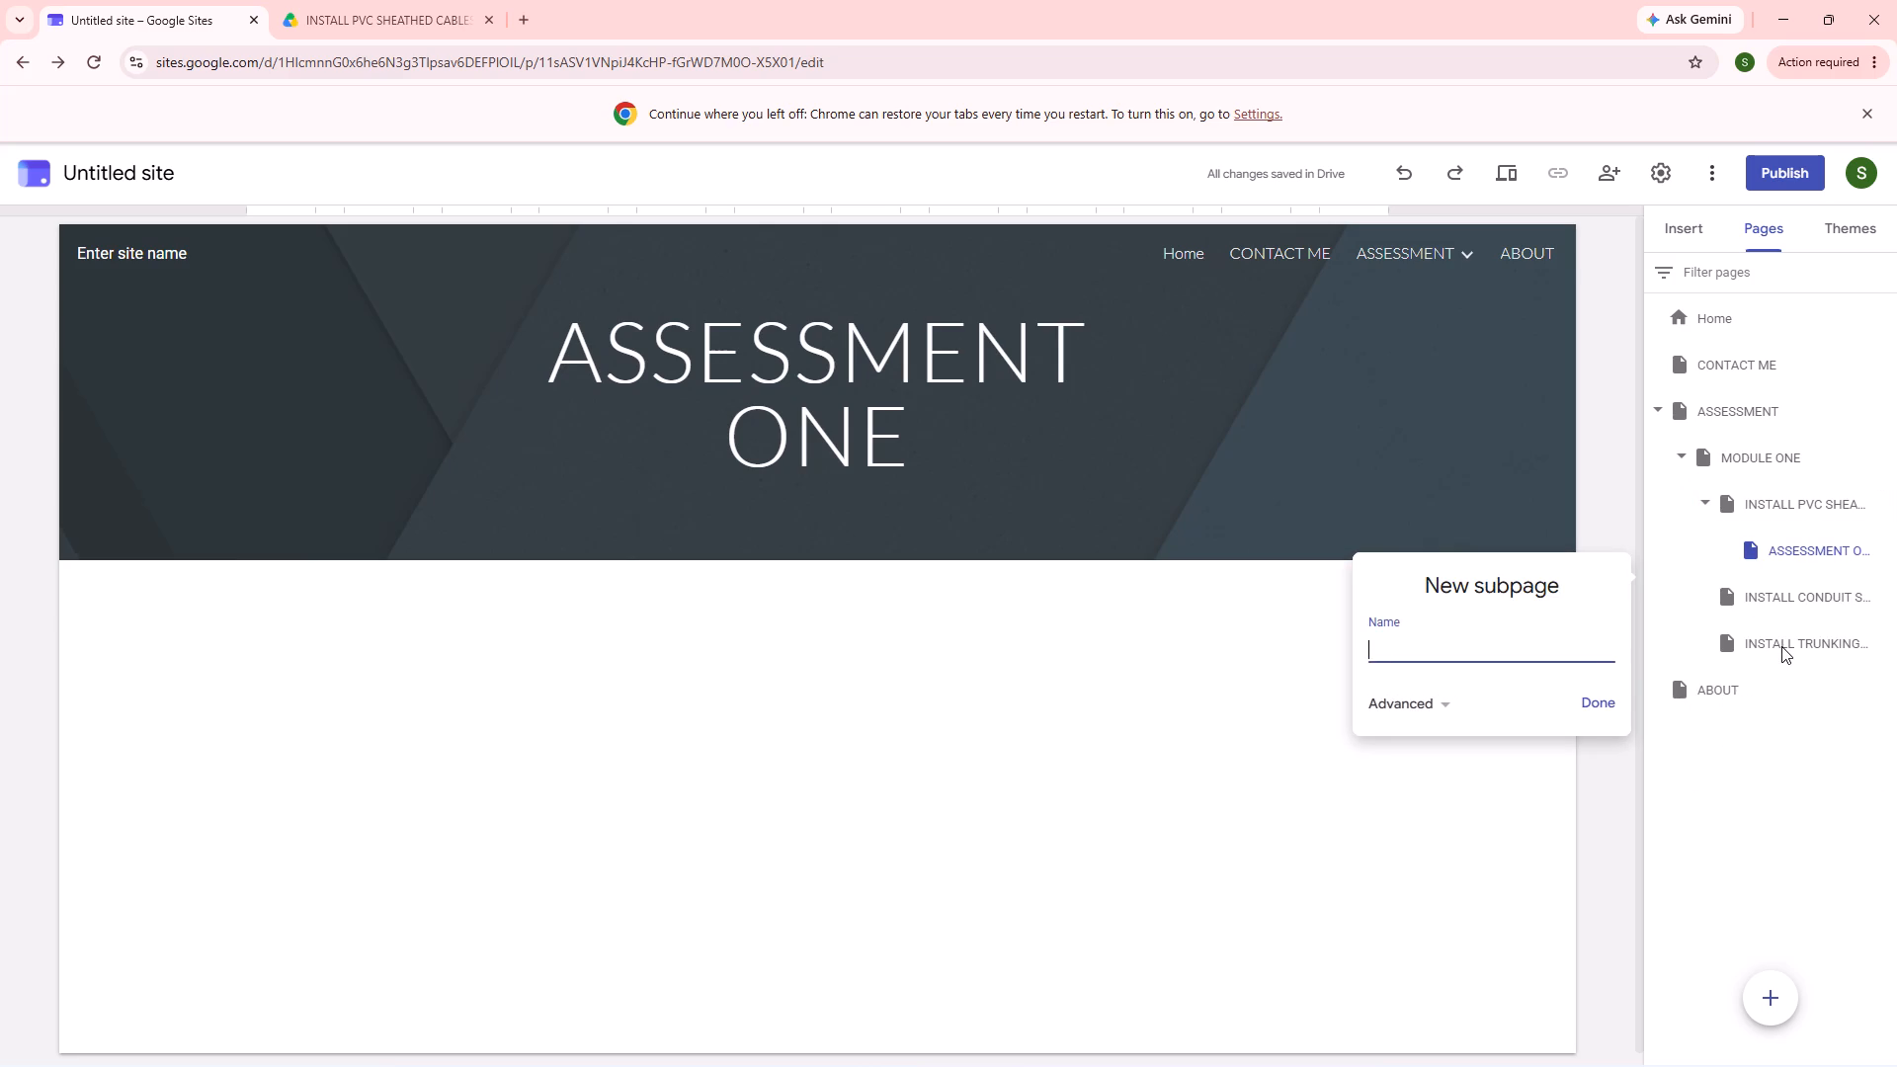
{"action": "left_click", "coordinate": [1406, 652]}
{"action": "type", "text": "ASSESS"}
{"action": "type", "text": "ME"}
{"action": "type", "text": "NT"}
{"action": "key", "text": "space"}
{"action": "type", "text": "T"}
{"action": "type", "text": "WO"}
{"action": "key", "text": "Return"}
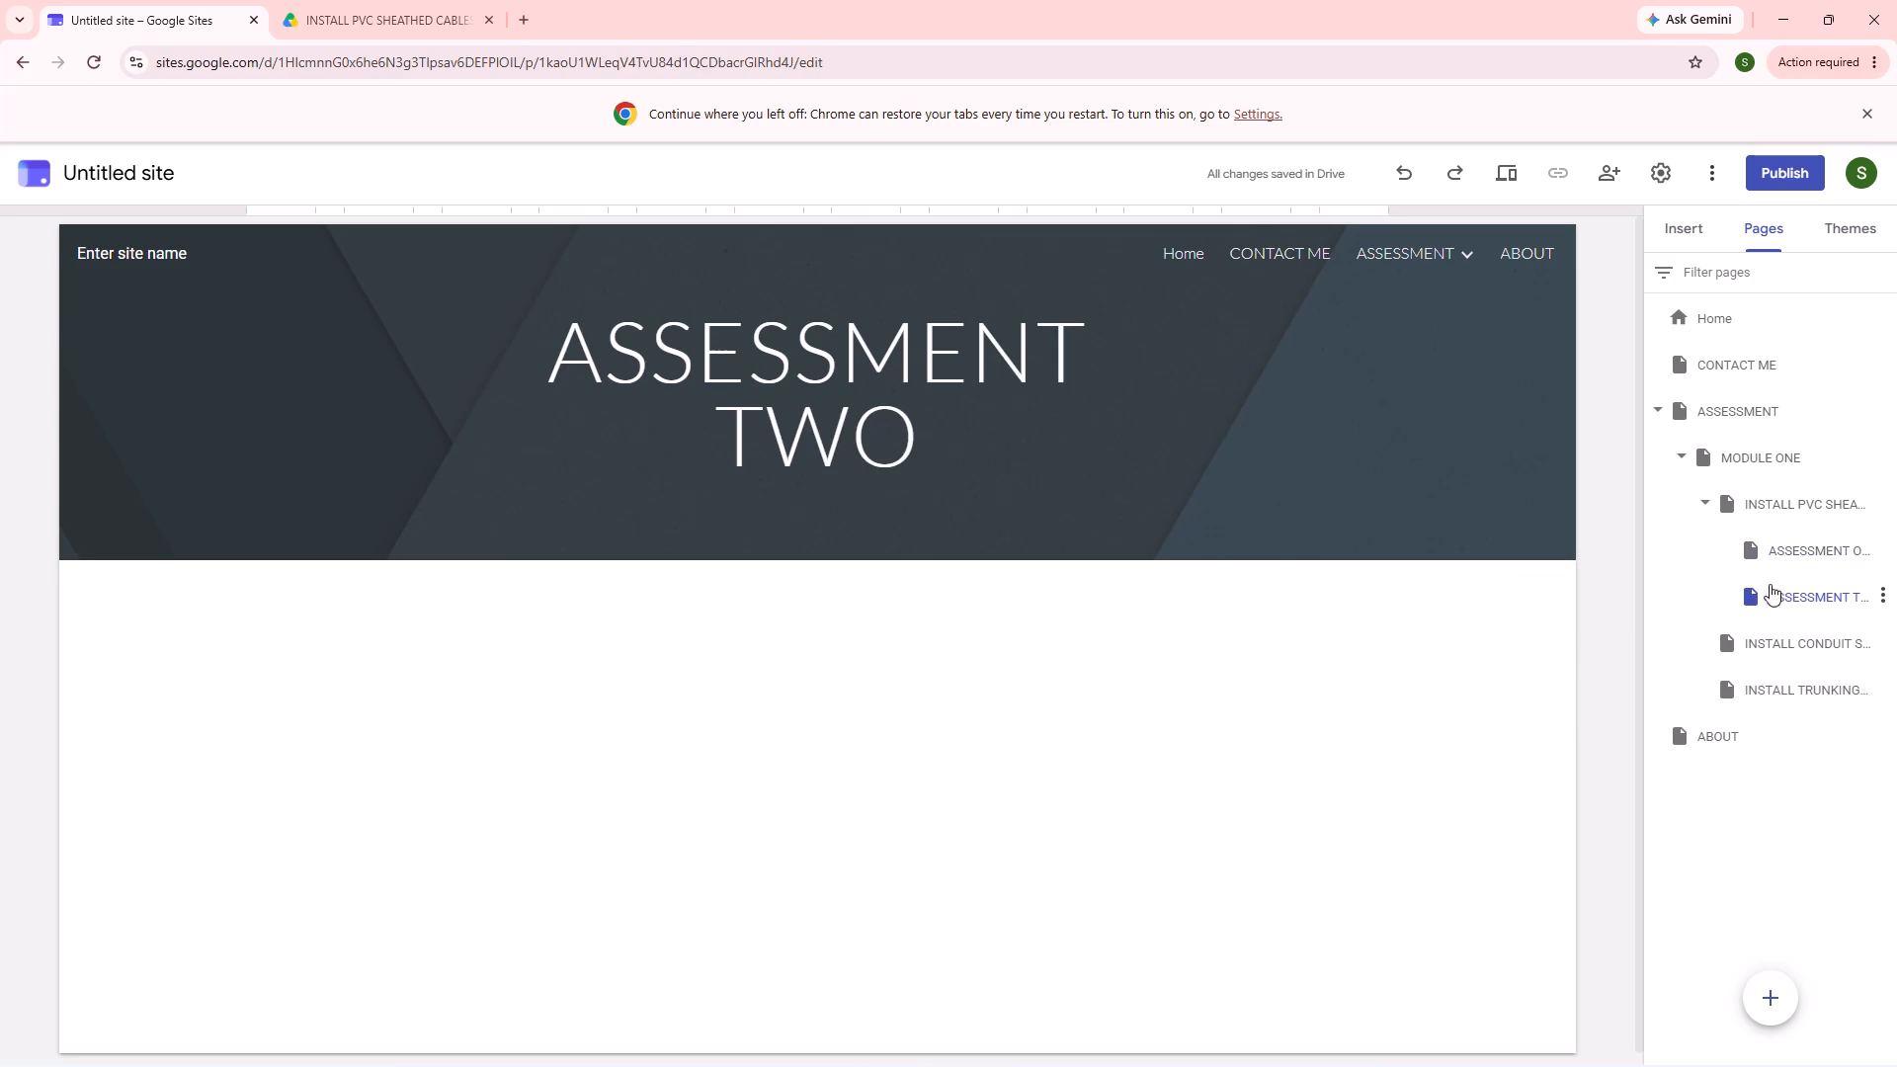
Add a subpage named ASSESSMENT THREE under the INSTALL PVC SHEATHED CABLES page.
{"action": "left_click", "coordinate": [1889, 501]}
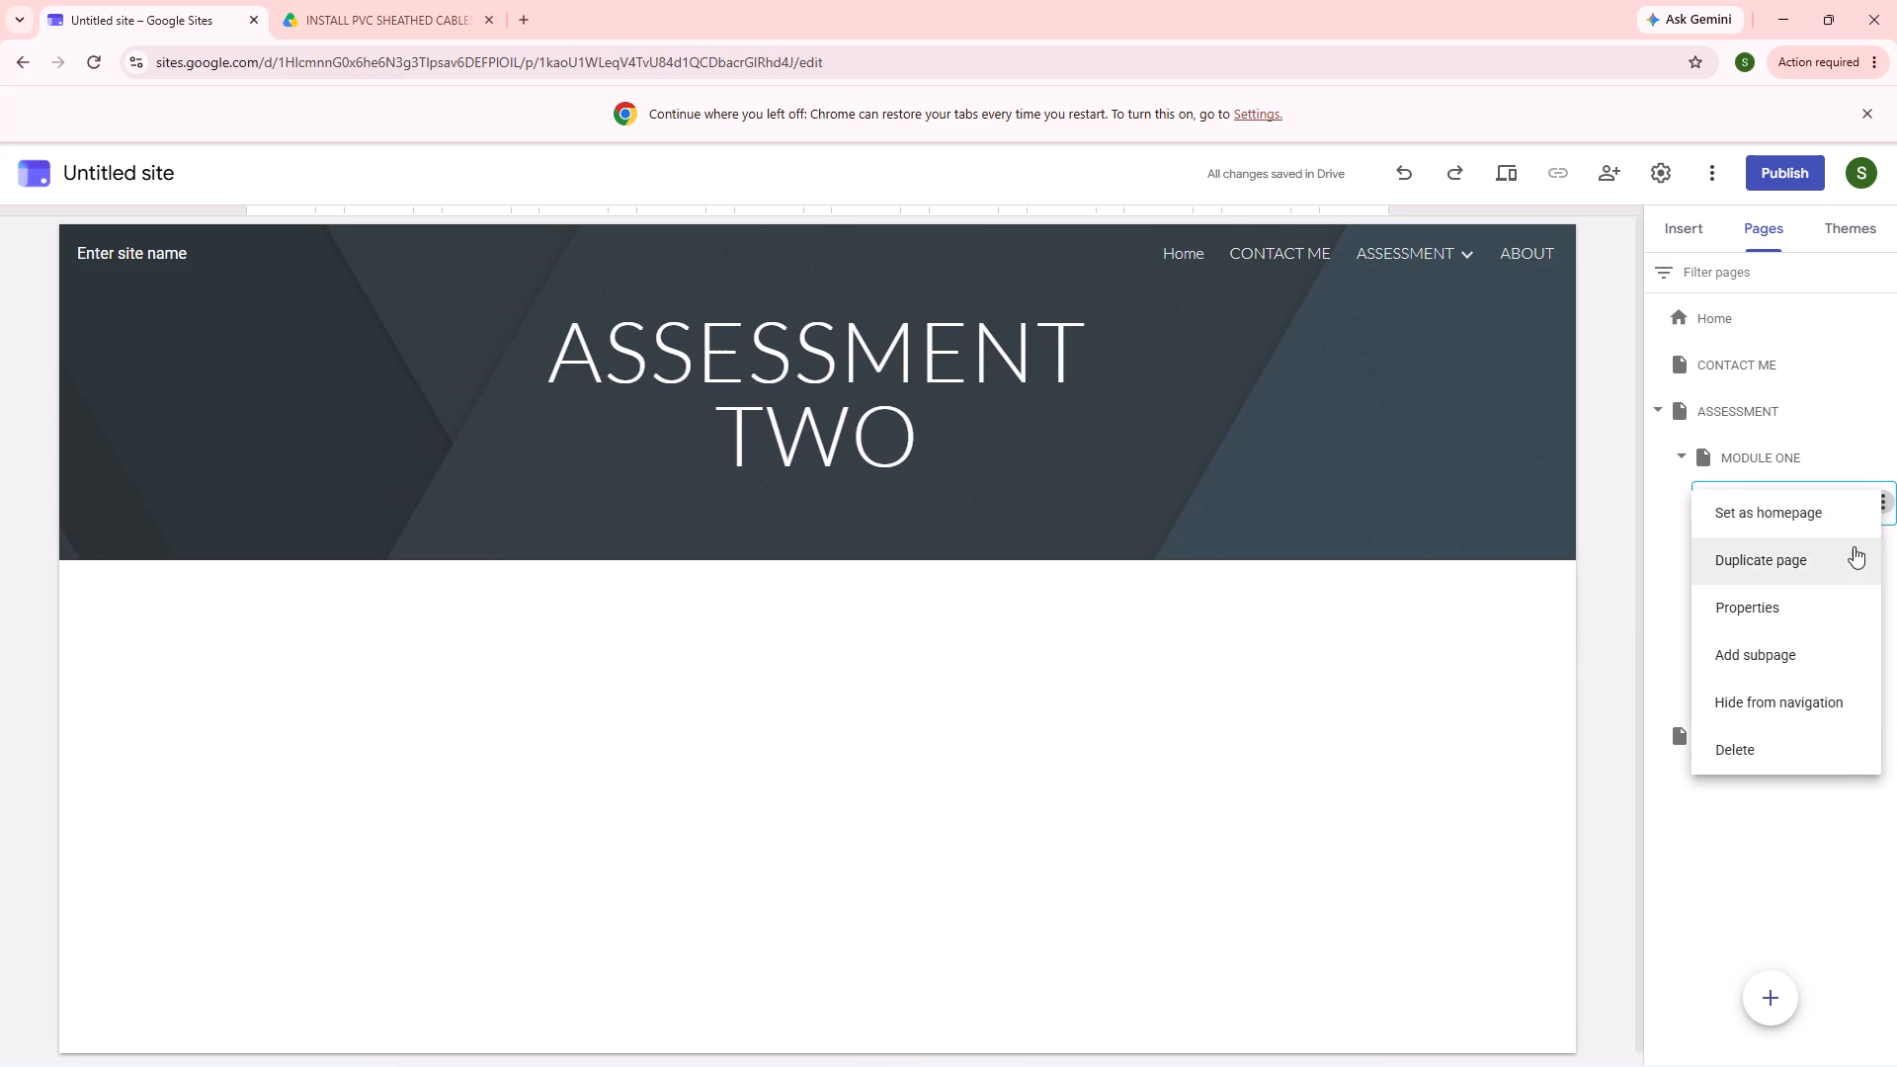
{"action": "left_click", "coordinate": [1770, 658]}
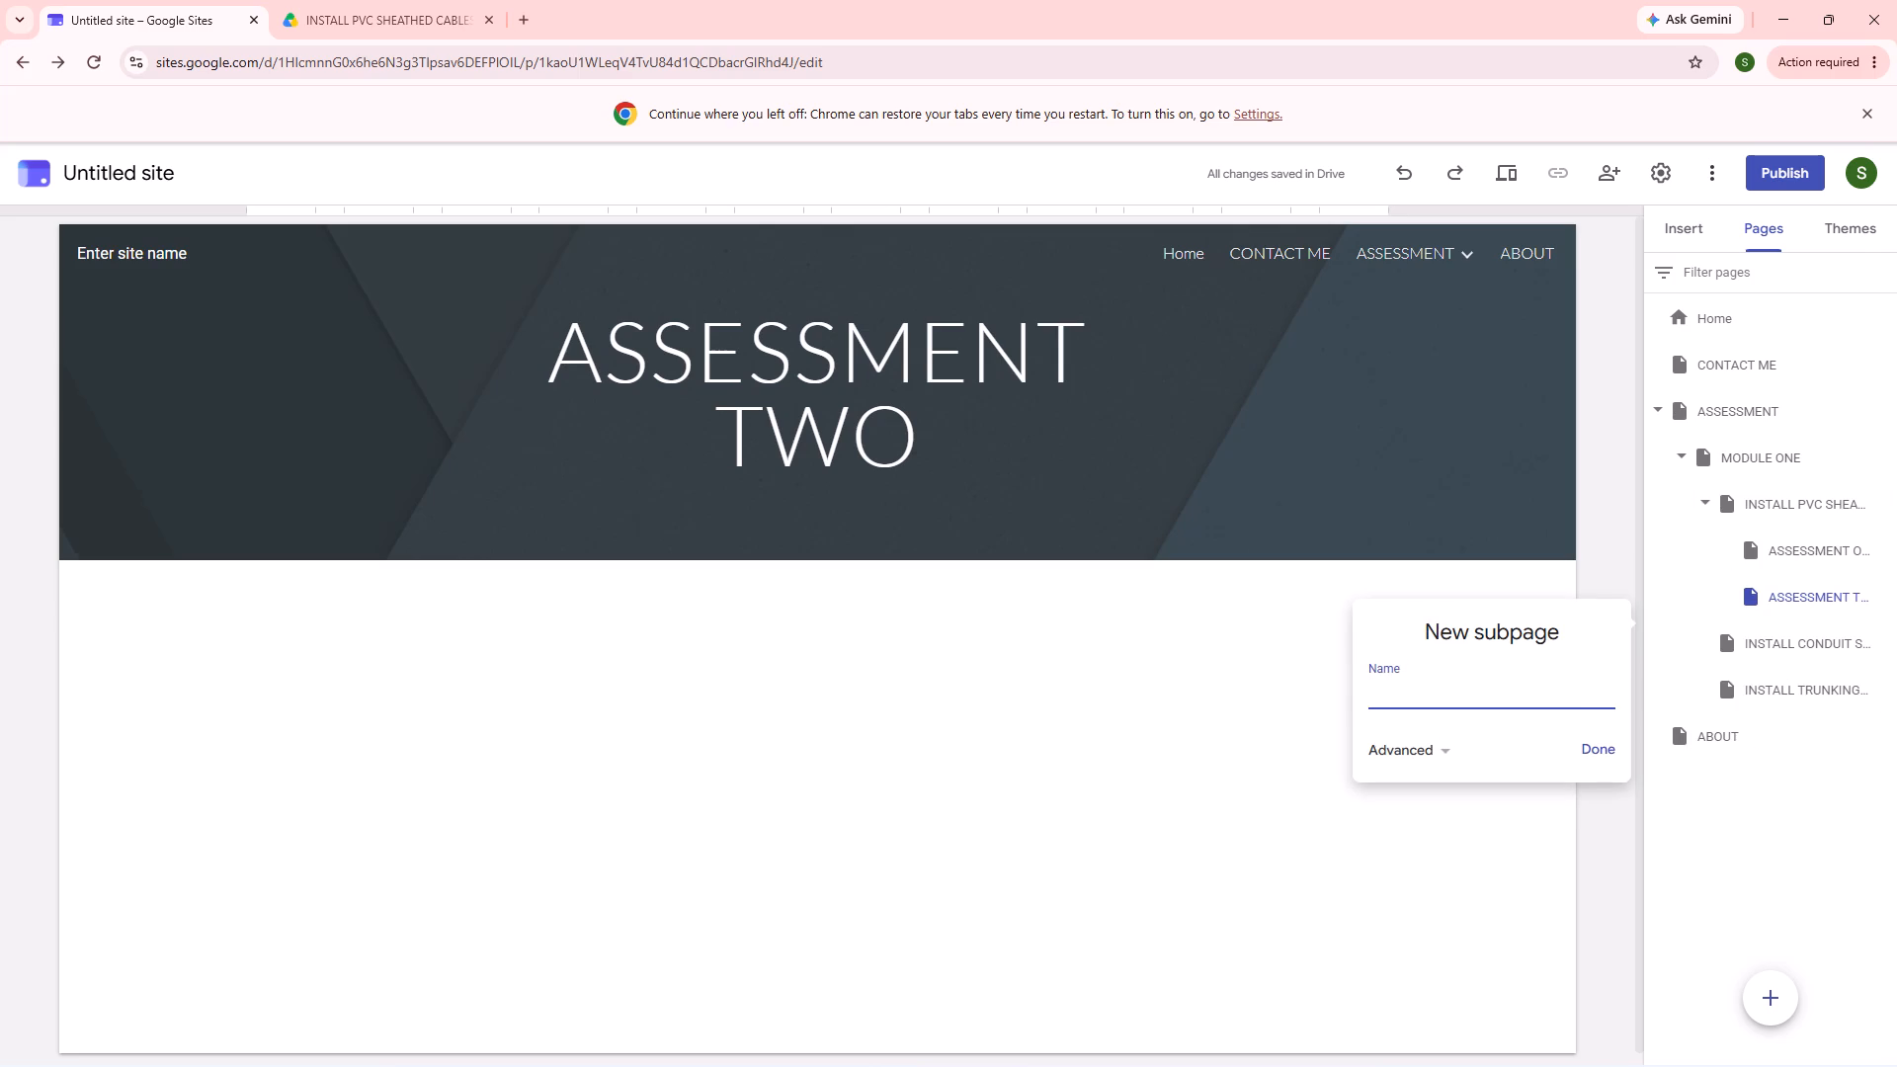
{"action": "left_click", "coordinate": [1441, 680]}
{"action": "type", "text": "AS"}
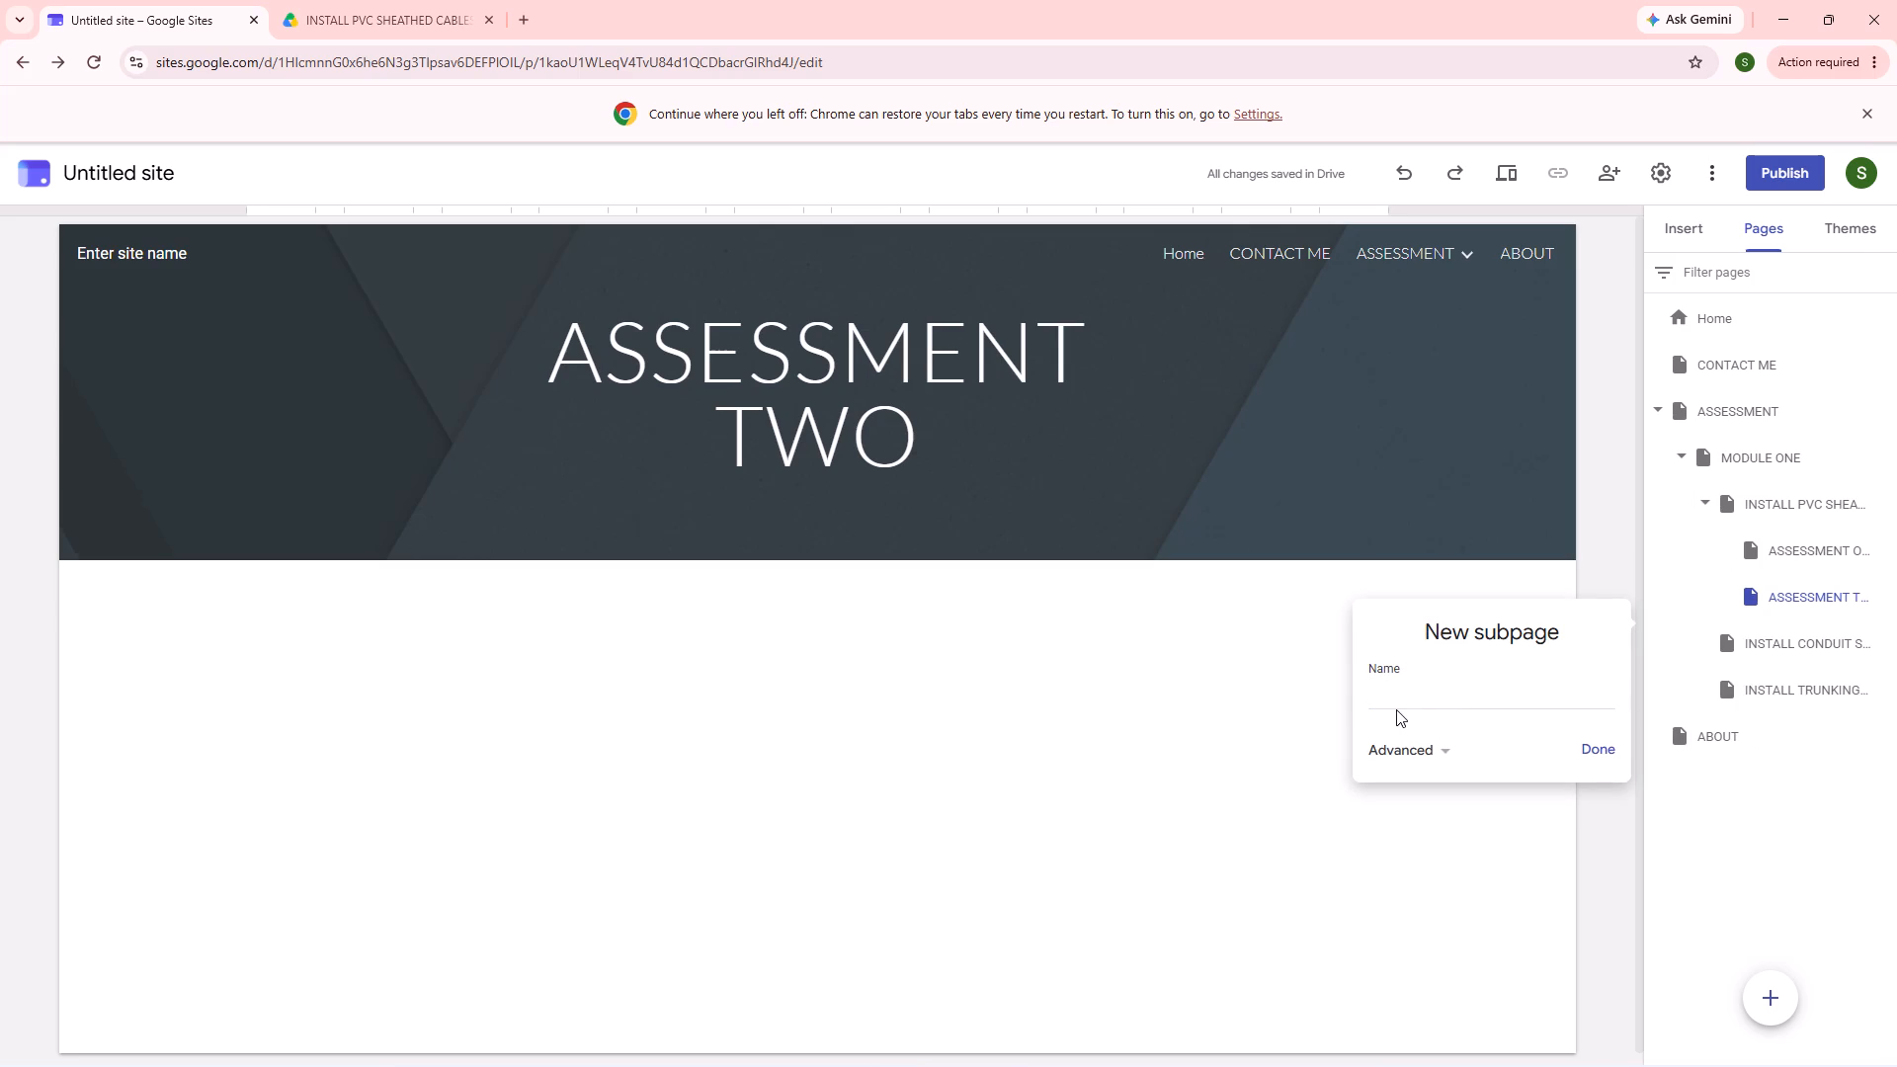
{"action": "left_click", "coordinate": [1396, 702]}
{"action": "type", "text": "ASSESS"}
{"action": "type", "text": "MENT THREE"}
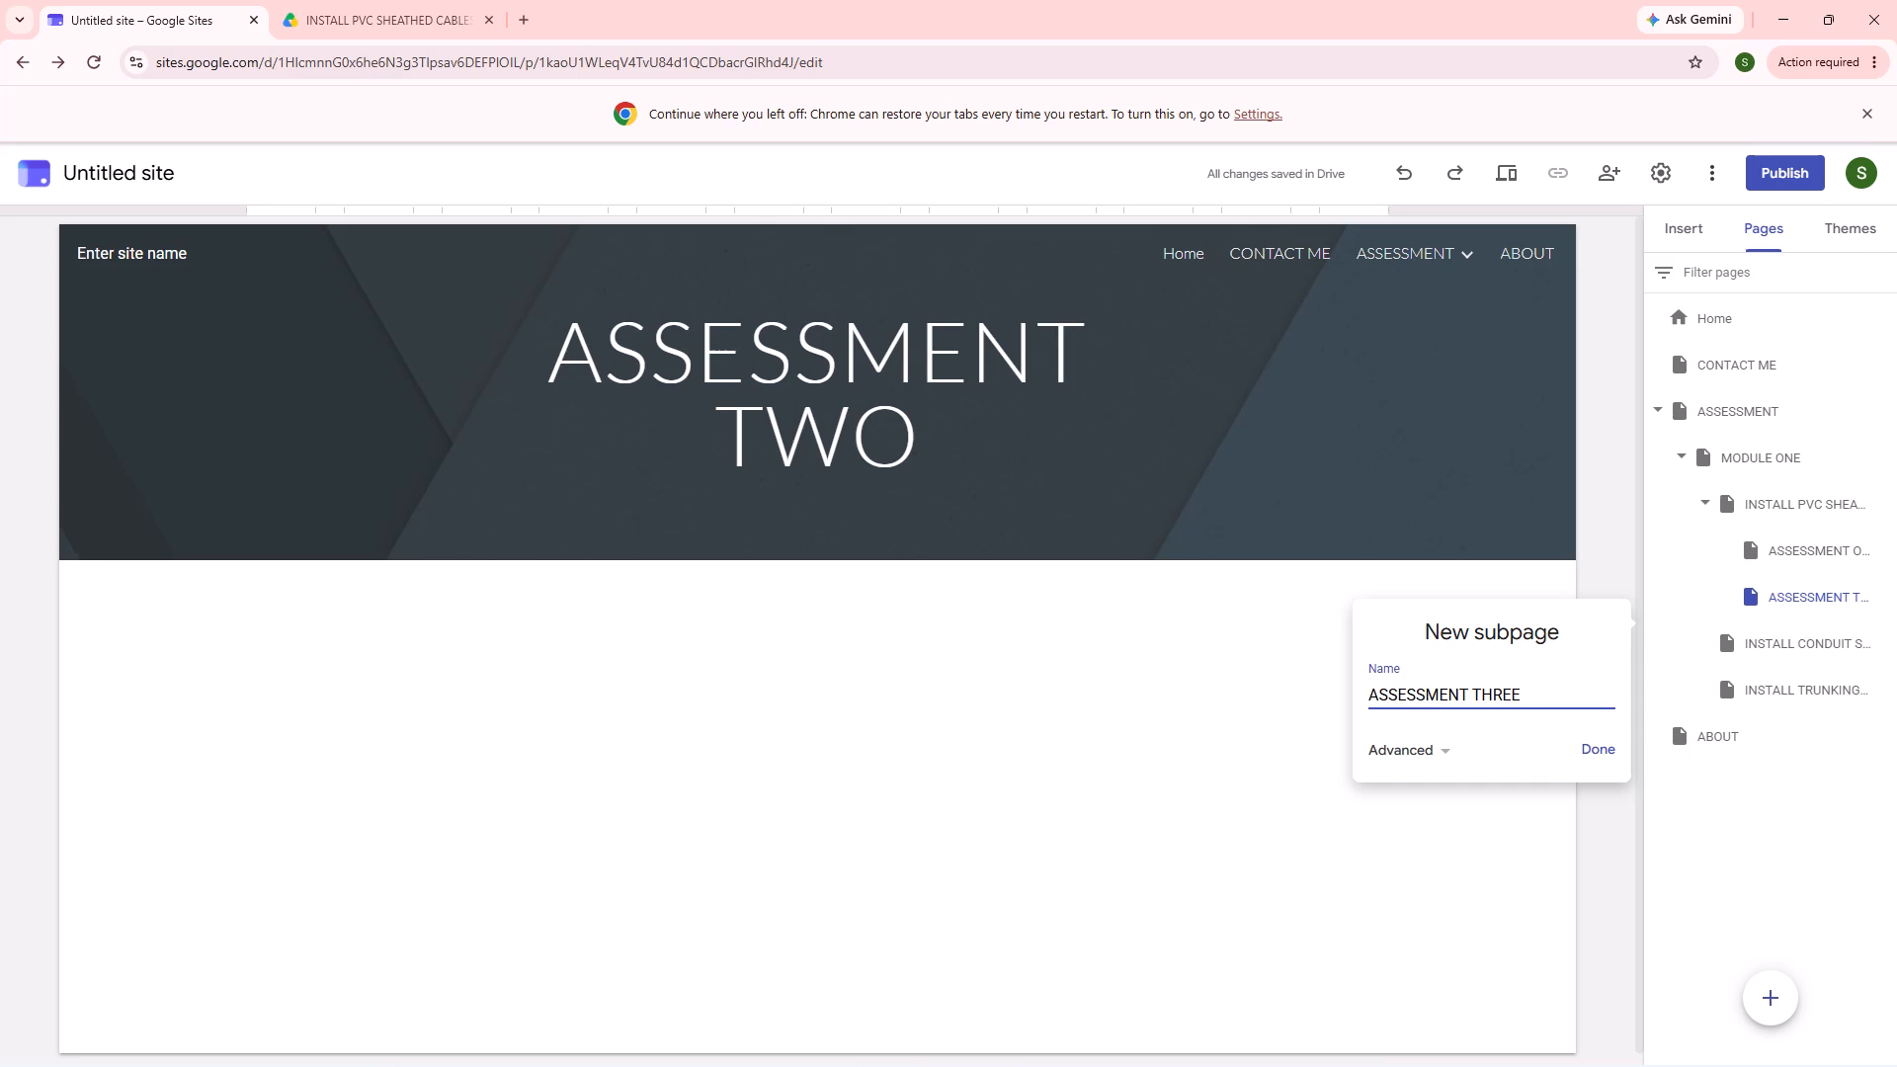
{"action": "key", "text": "Return"}
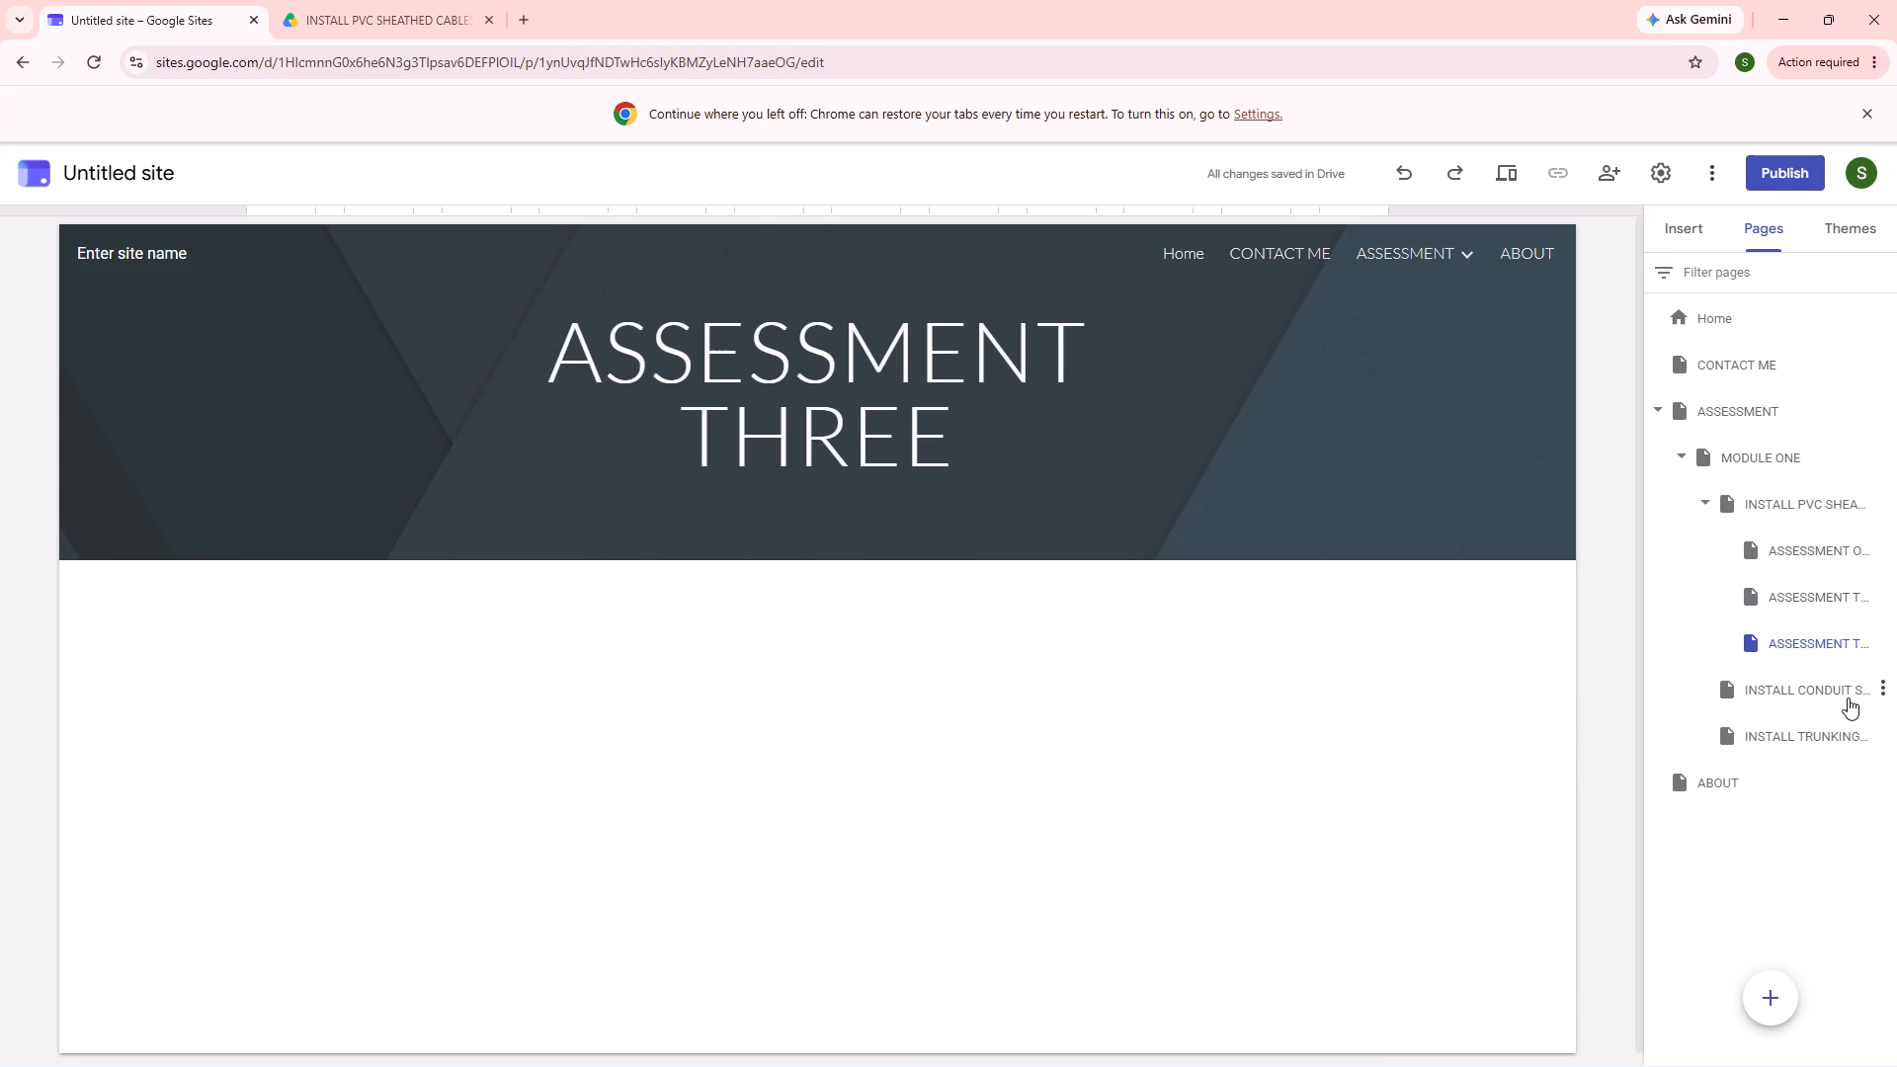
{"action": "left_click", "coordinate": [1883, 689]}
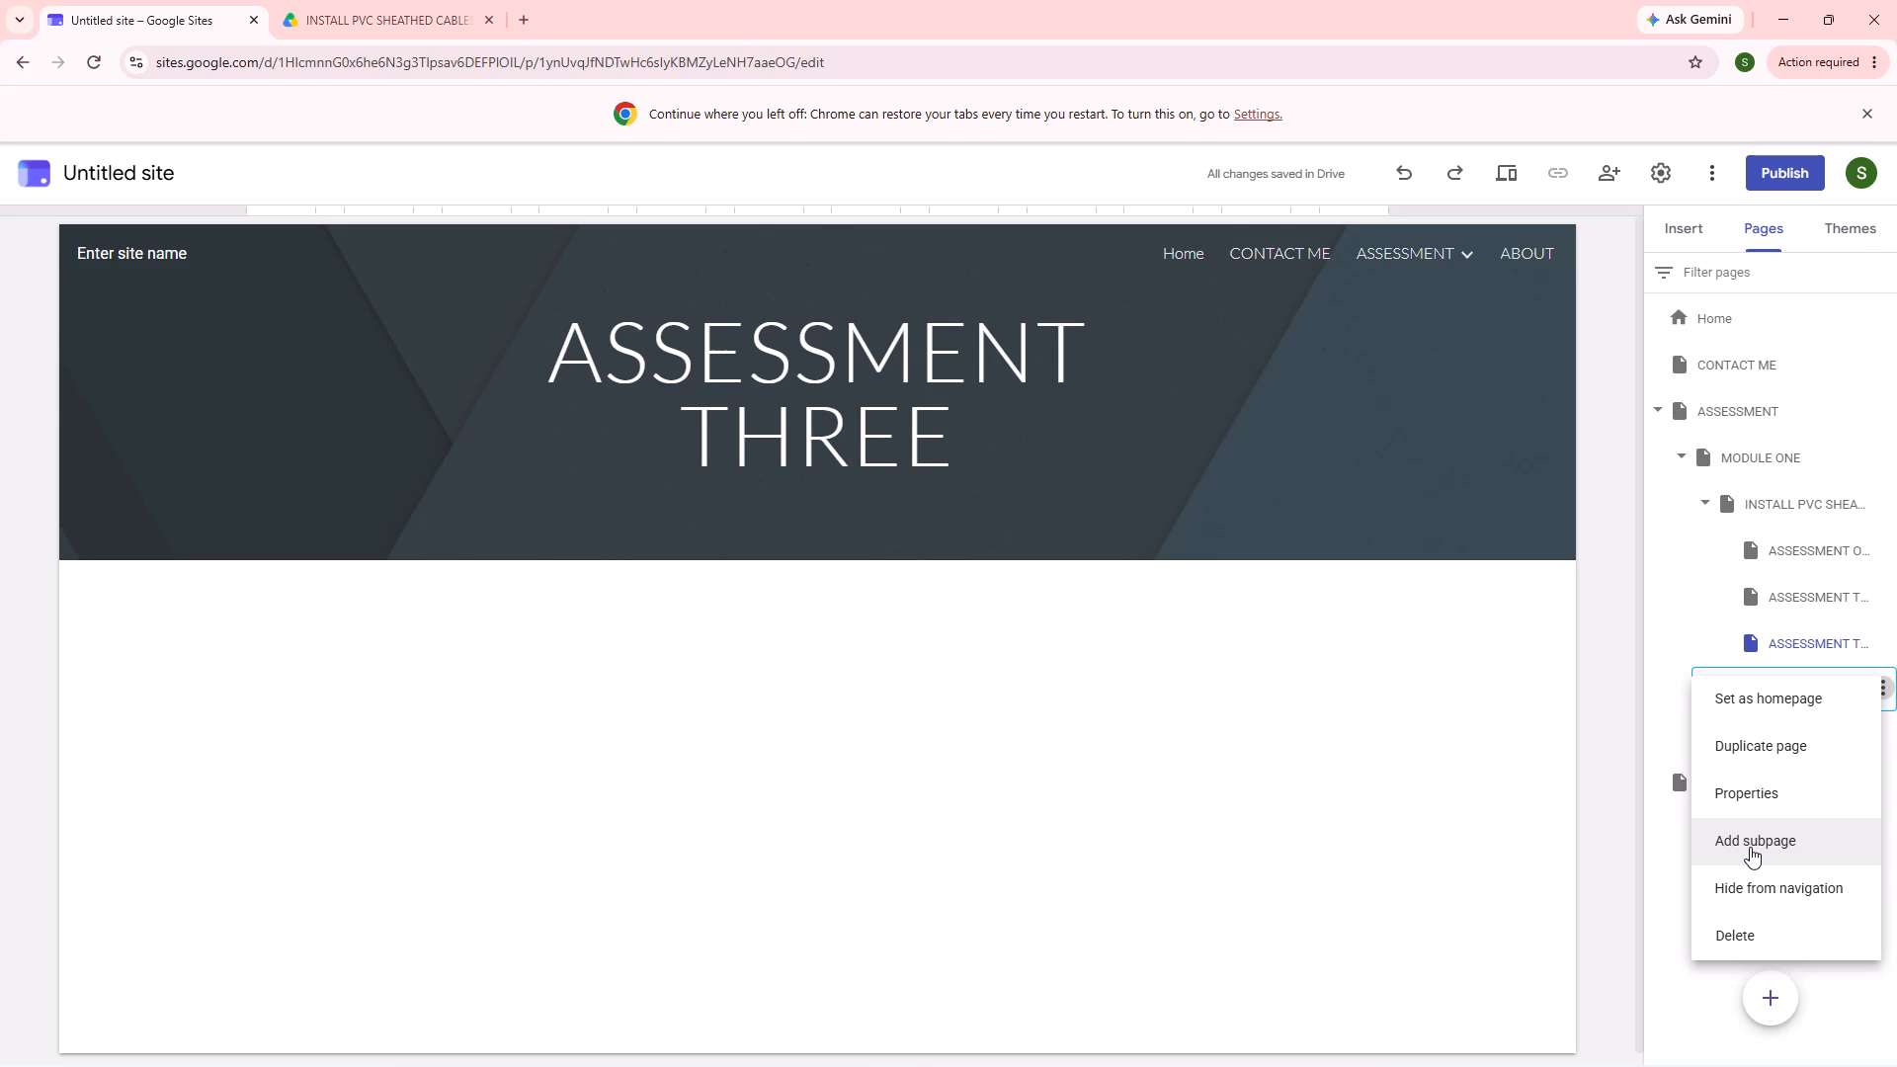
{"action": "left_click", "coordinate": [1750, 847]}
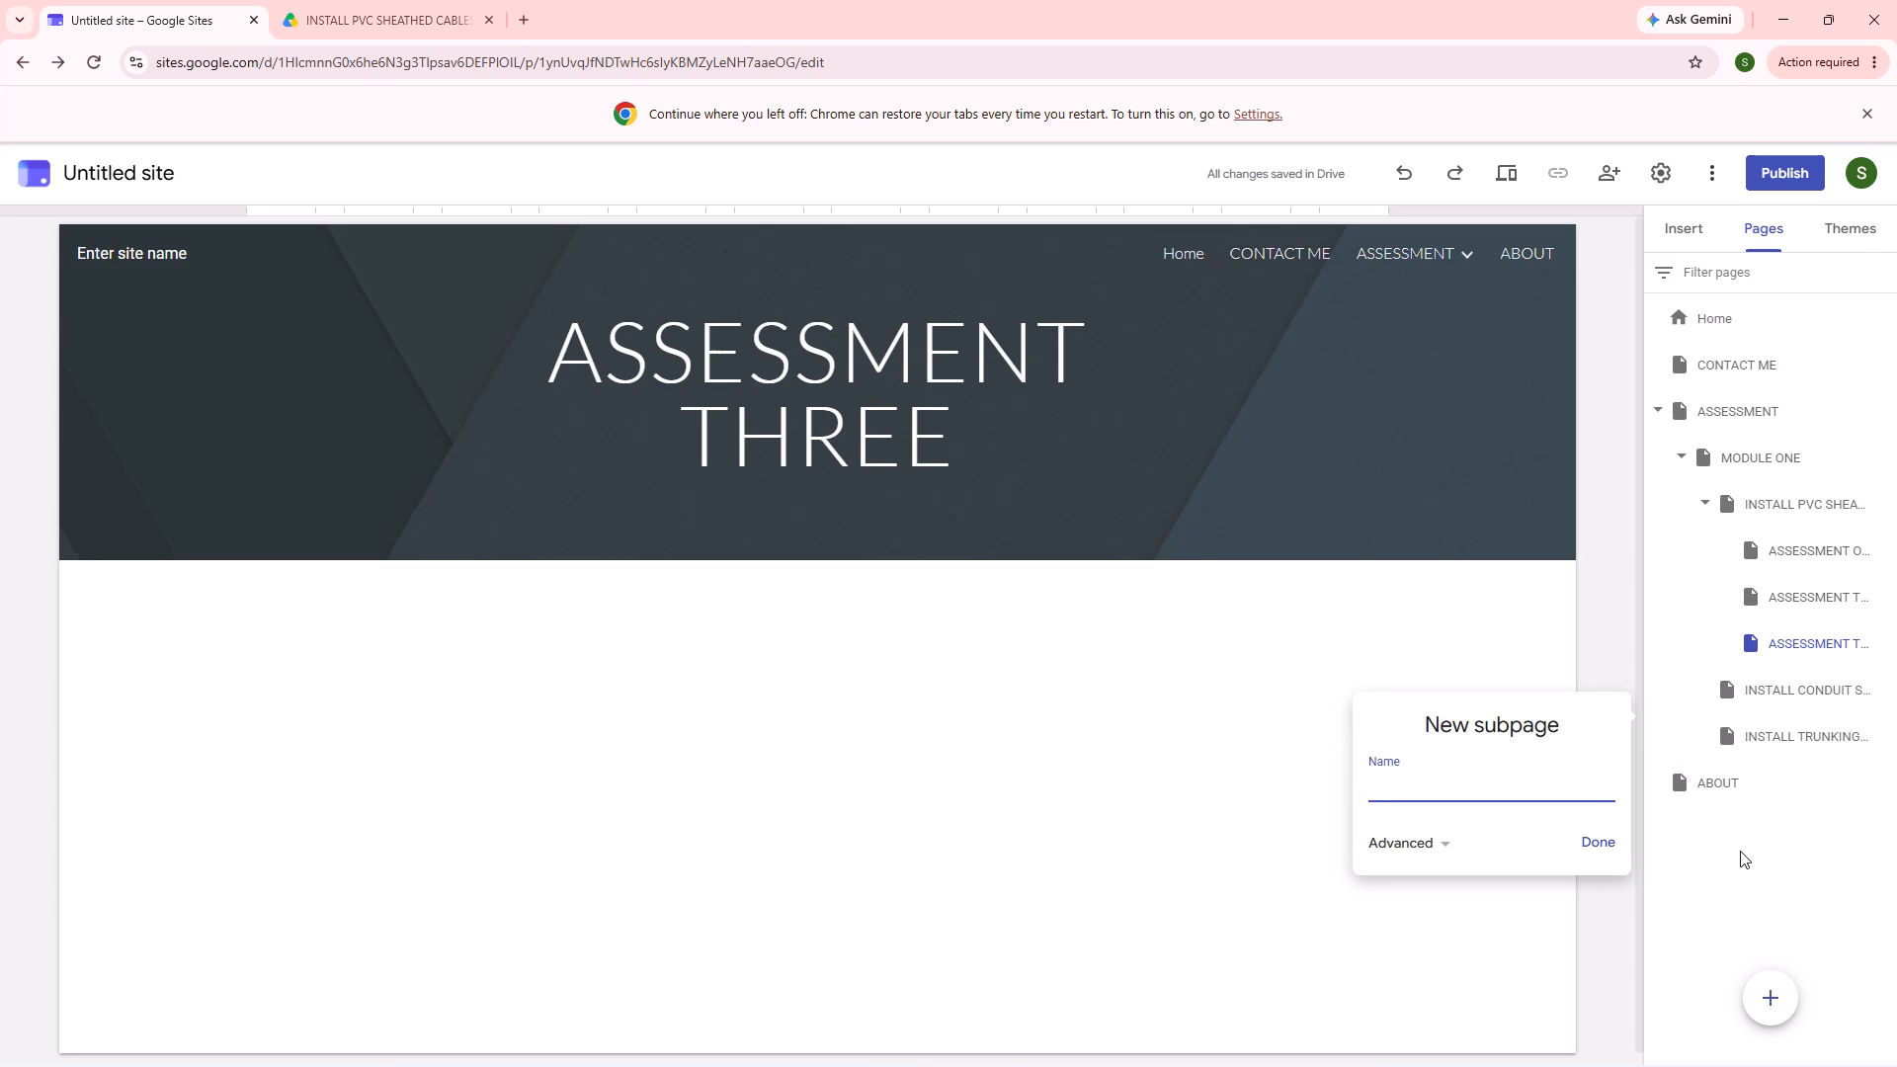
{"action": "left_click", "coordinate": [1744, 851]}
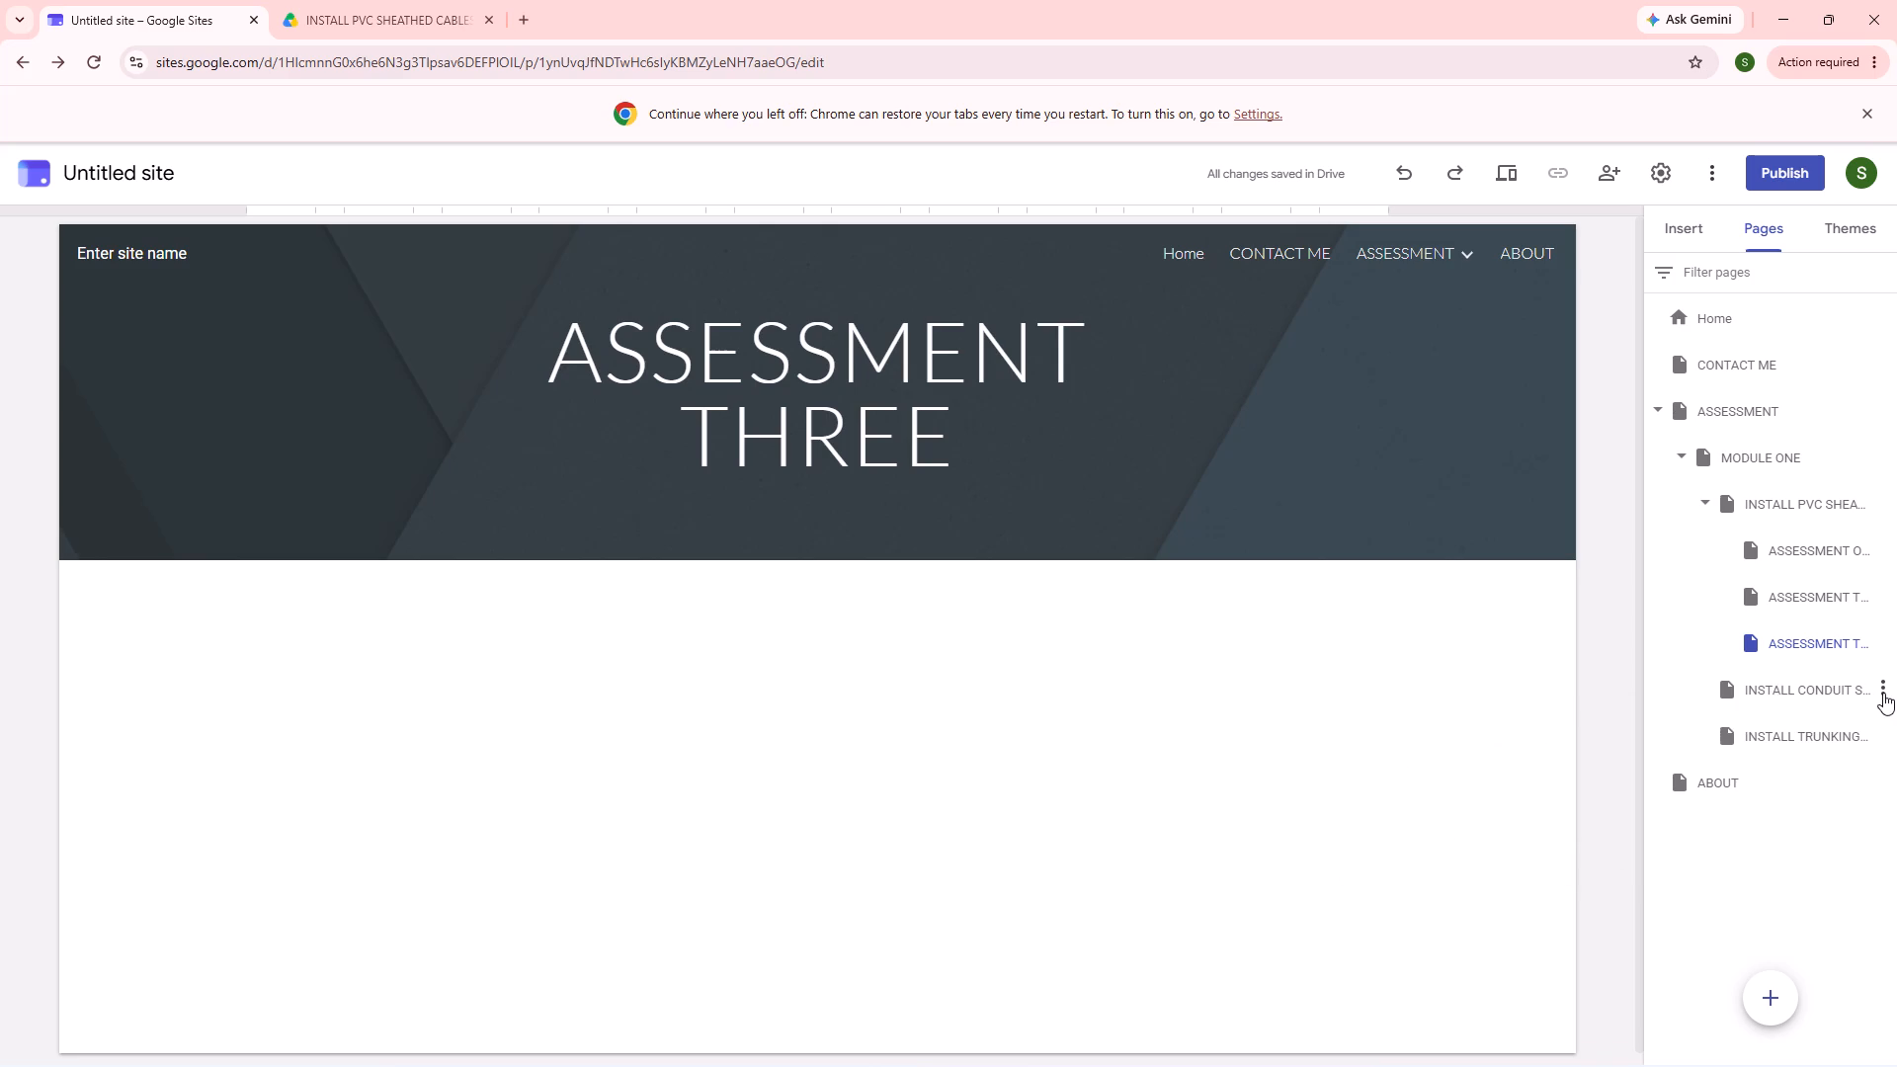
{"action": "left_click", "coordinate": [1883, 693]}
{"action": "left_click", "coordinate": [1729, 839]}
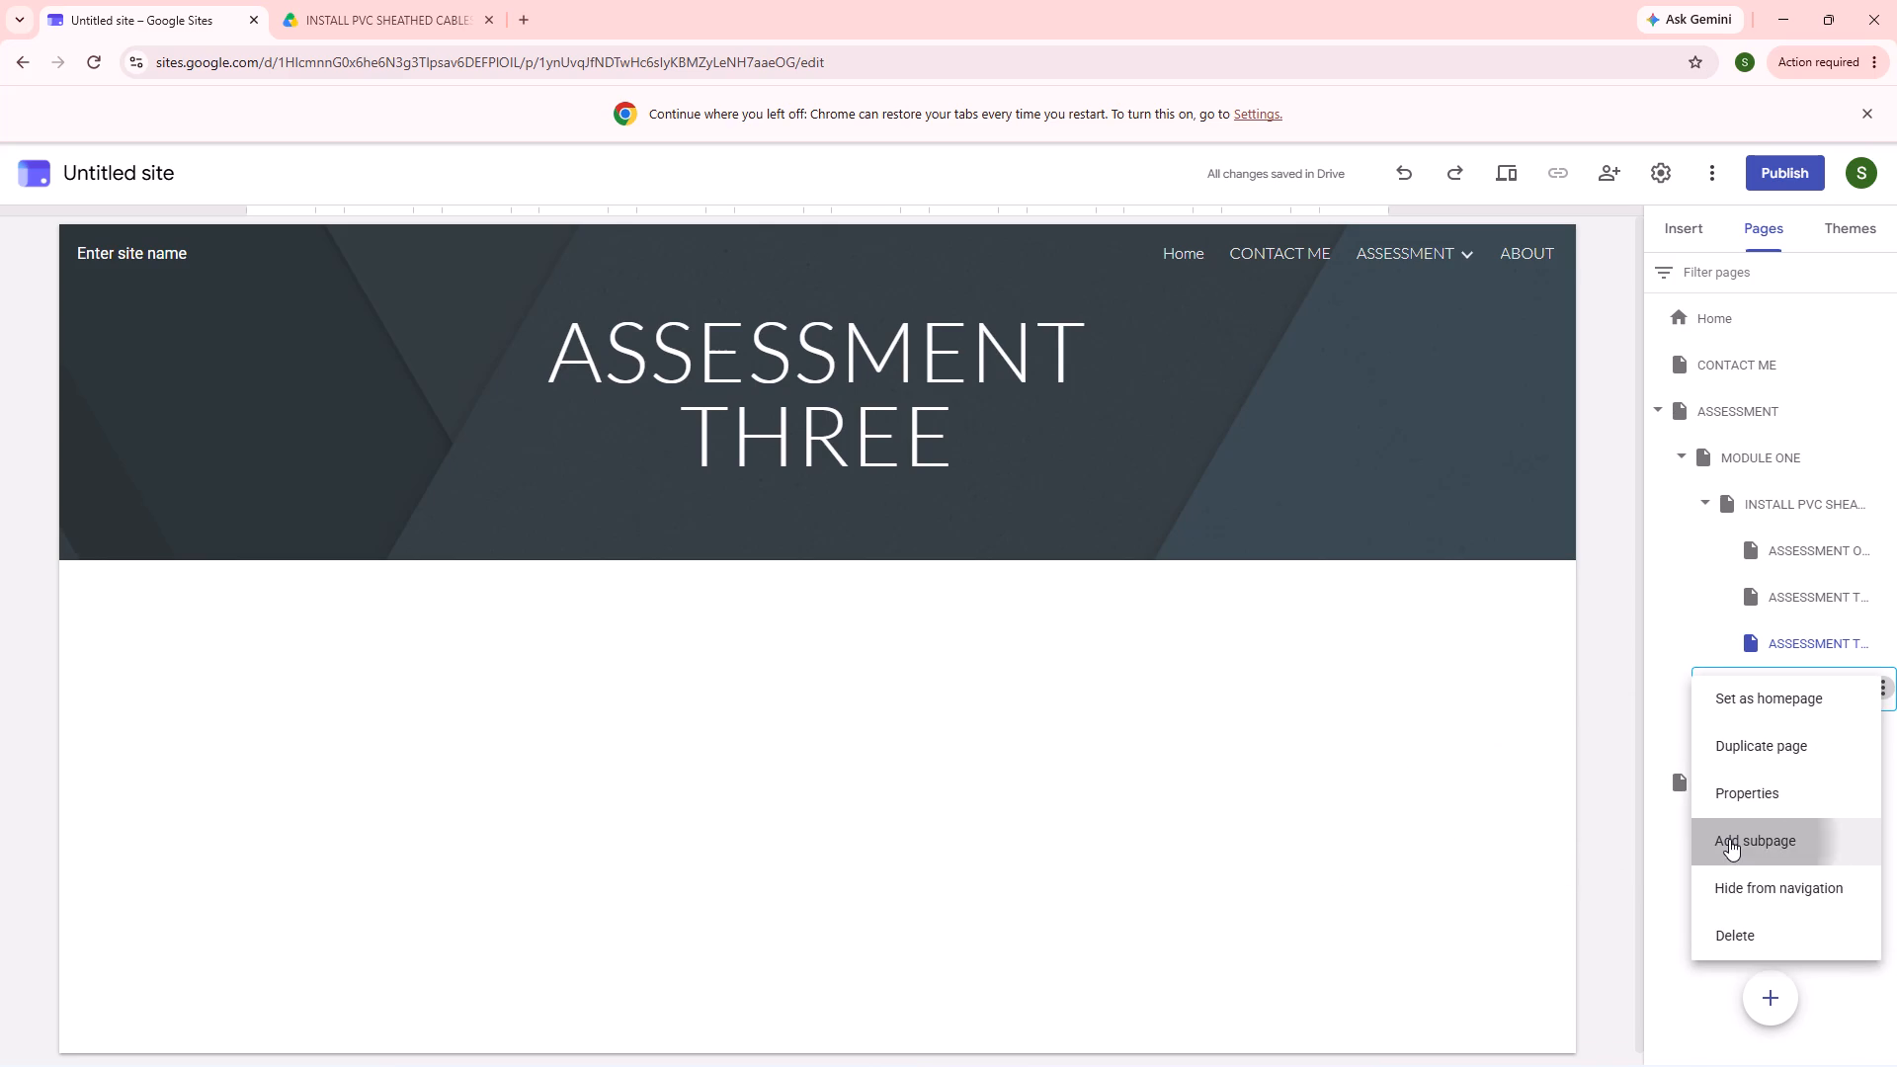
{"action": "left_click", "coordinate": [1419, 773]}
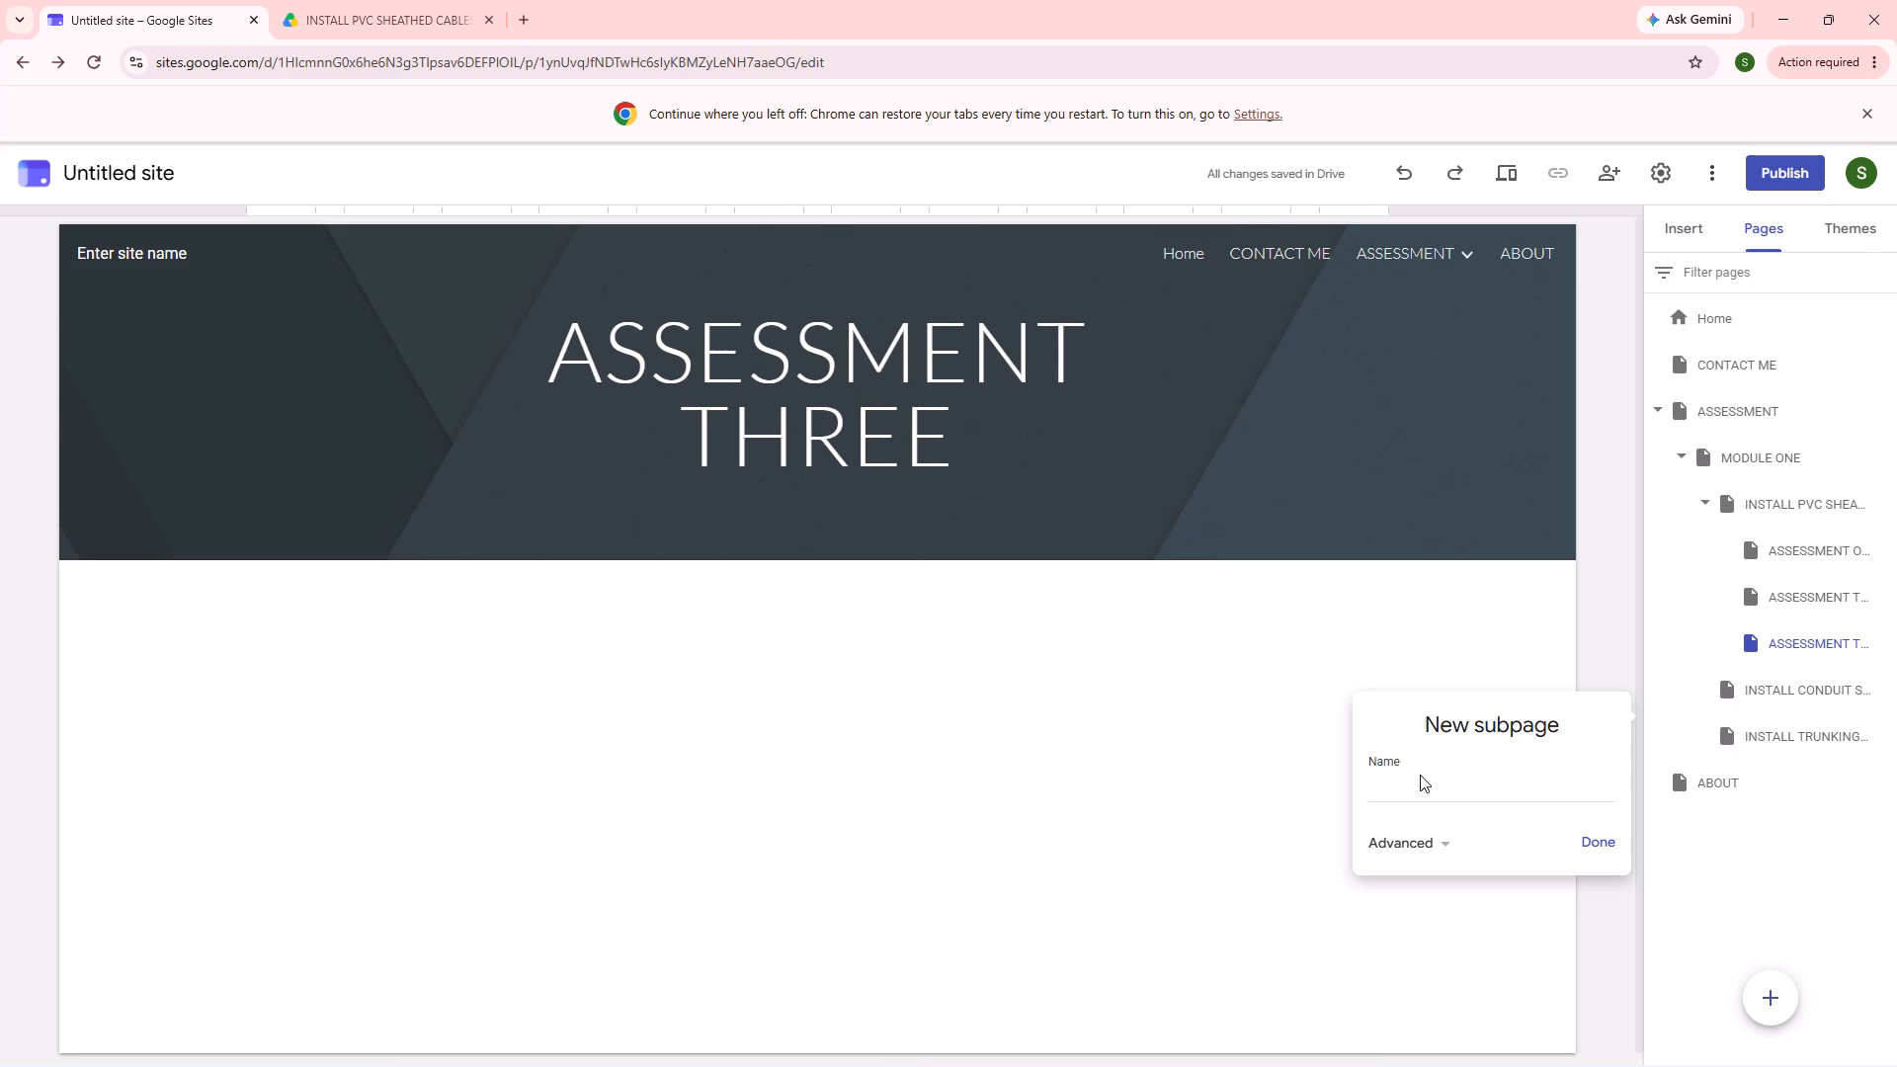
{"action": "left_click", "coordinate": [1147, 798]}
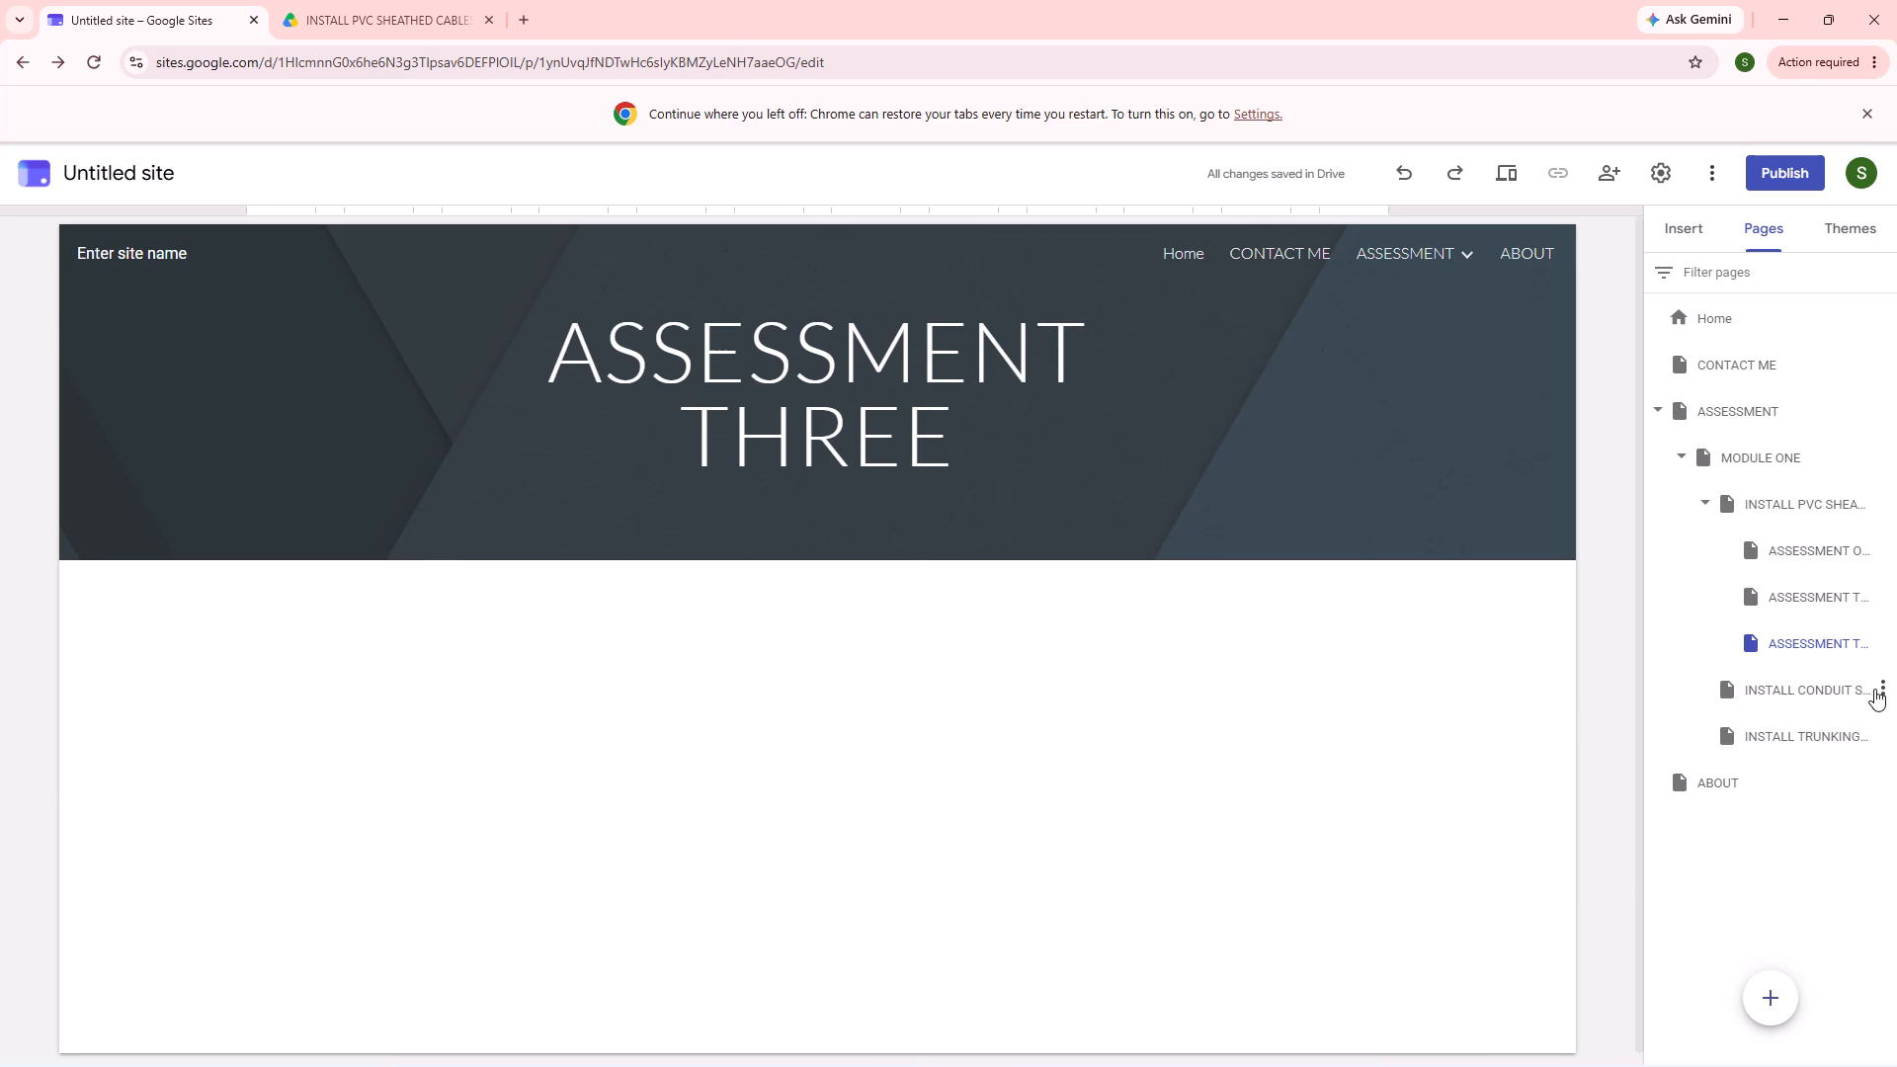
Add a subpage named ASSESSMENT ONE under the INSTALL CONDUIT SYSTEM page.
{"action": "left_click", "coordinate": [1883, 689]}
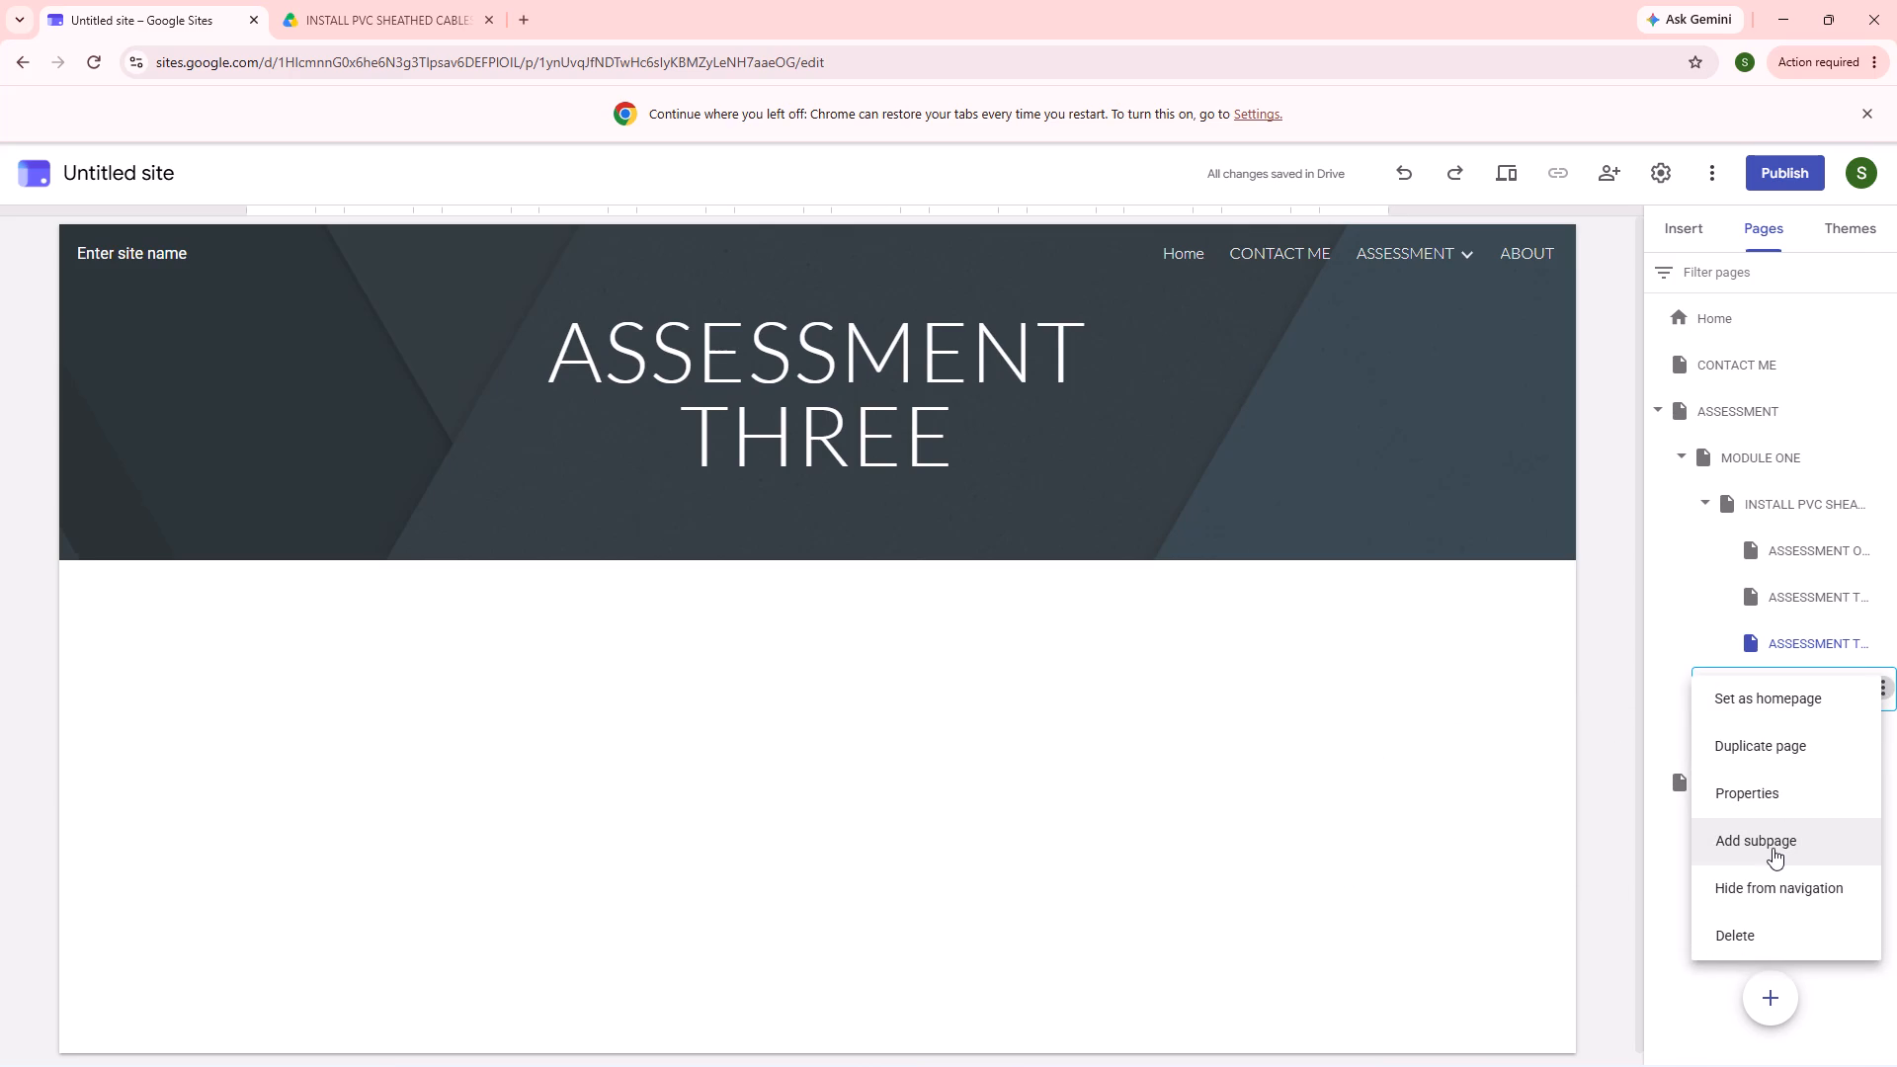
{"action": "left_click", "coordinate": [1773, 848]}
{"action": "left_click_drag", "start_coordinate": [1379, 757], "coordinate": [1379, 773]}
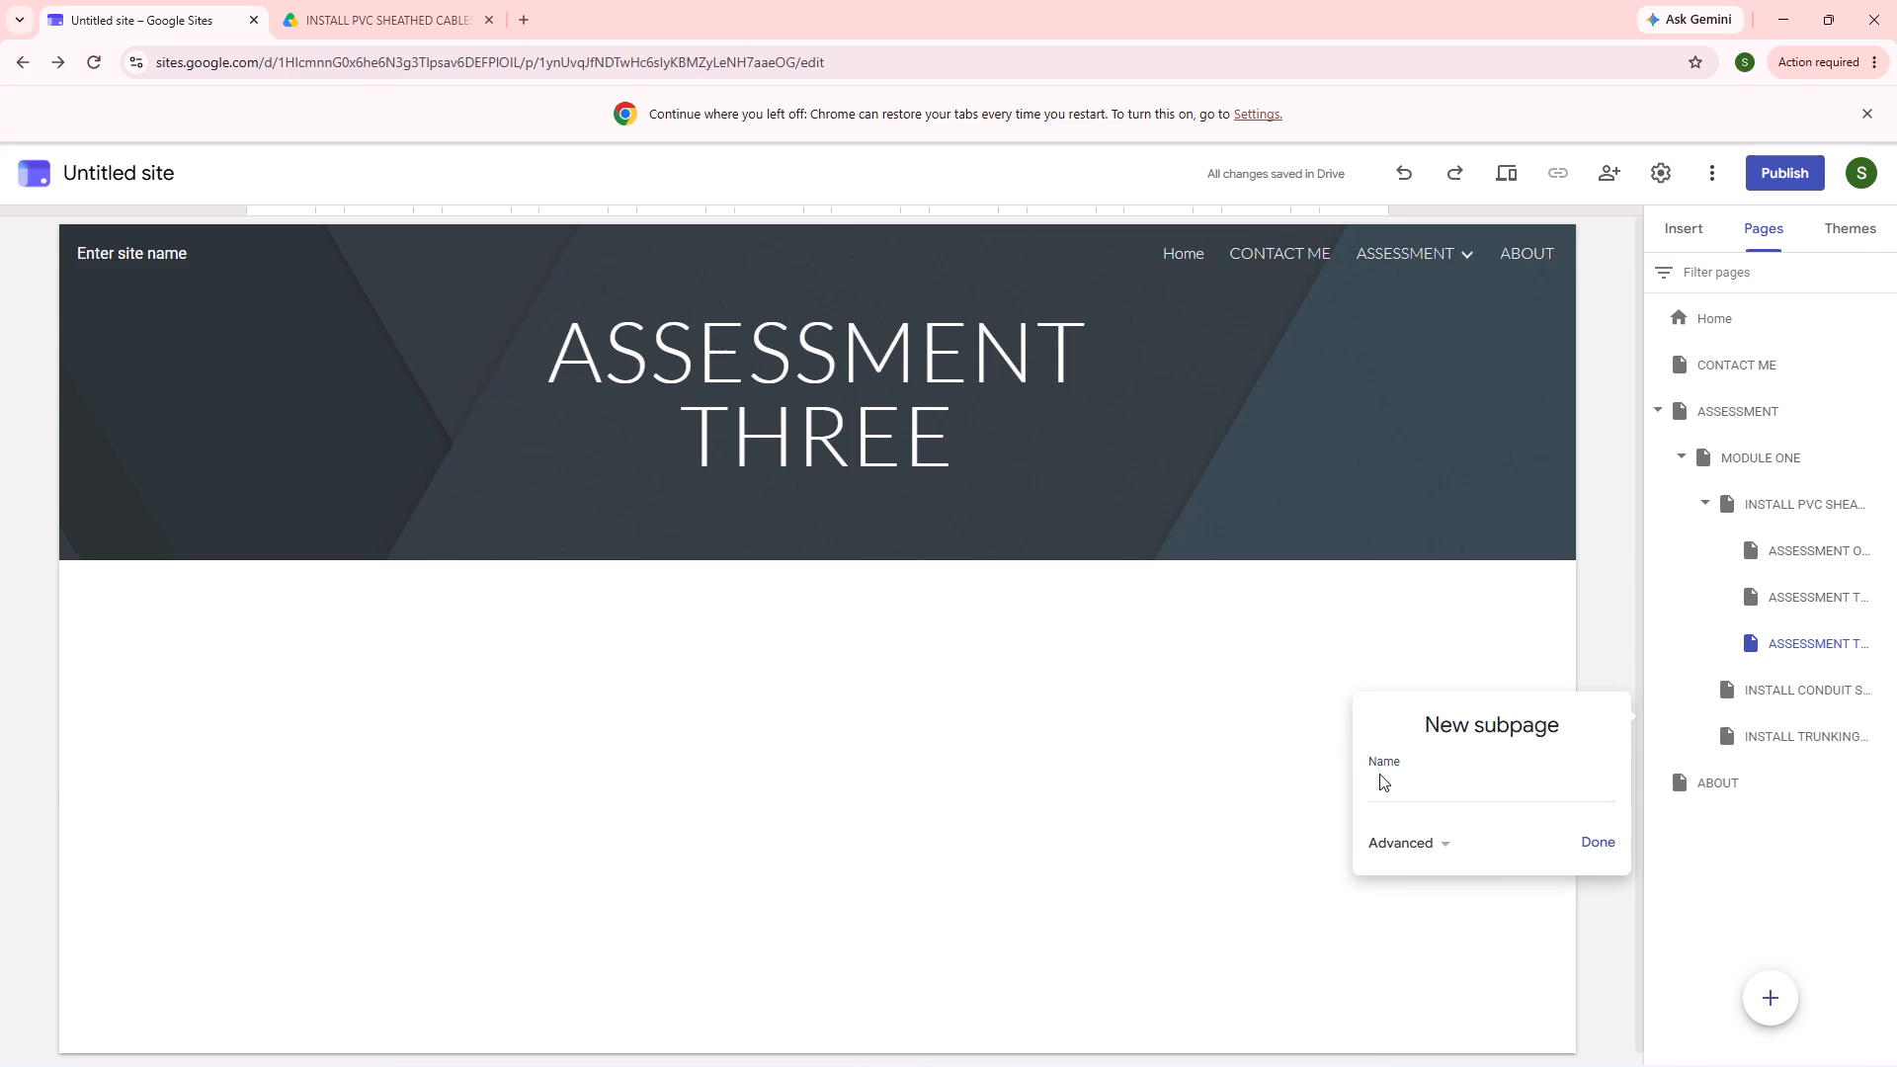
{"action": "type", "text": "AS"}
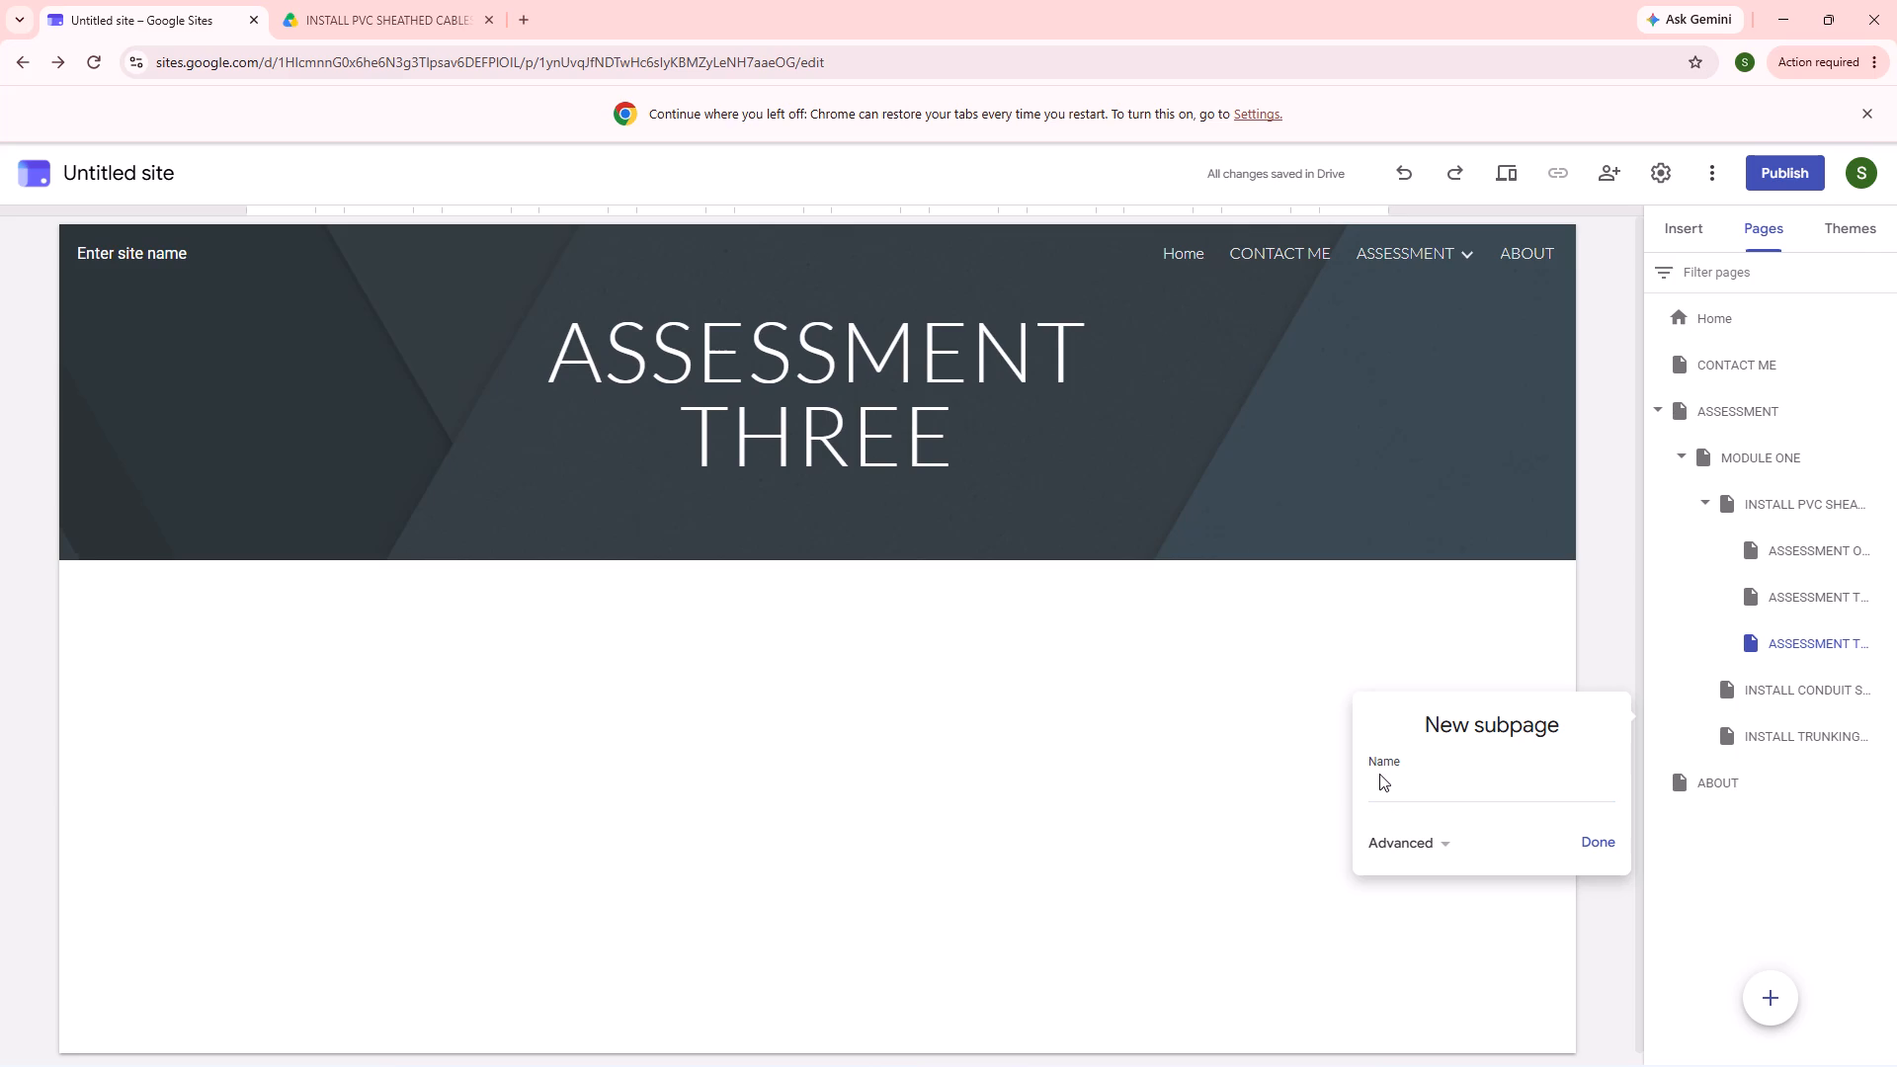
{"action": "left_click", "coordinate": [1387, 782]}
{"action": "type", "text": "ASSESS"}
{"action": "type", "text": "MENT ONE"}
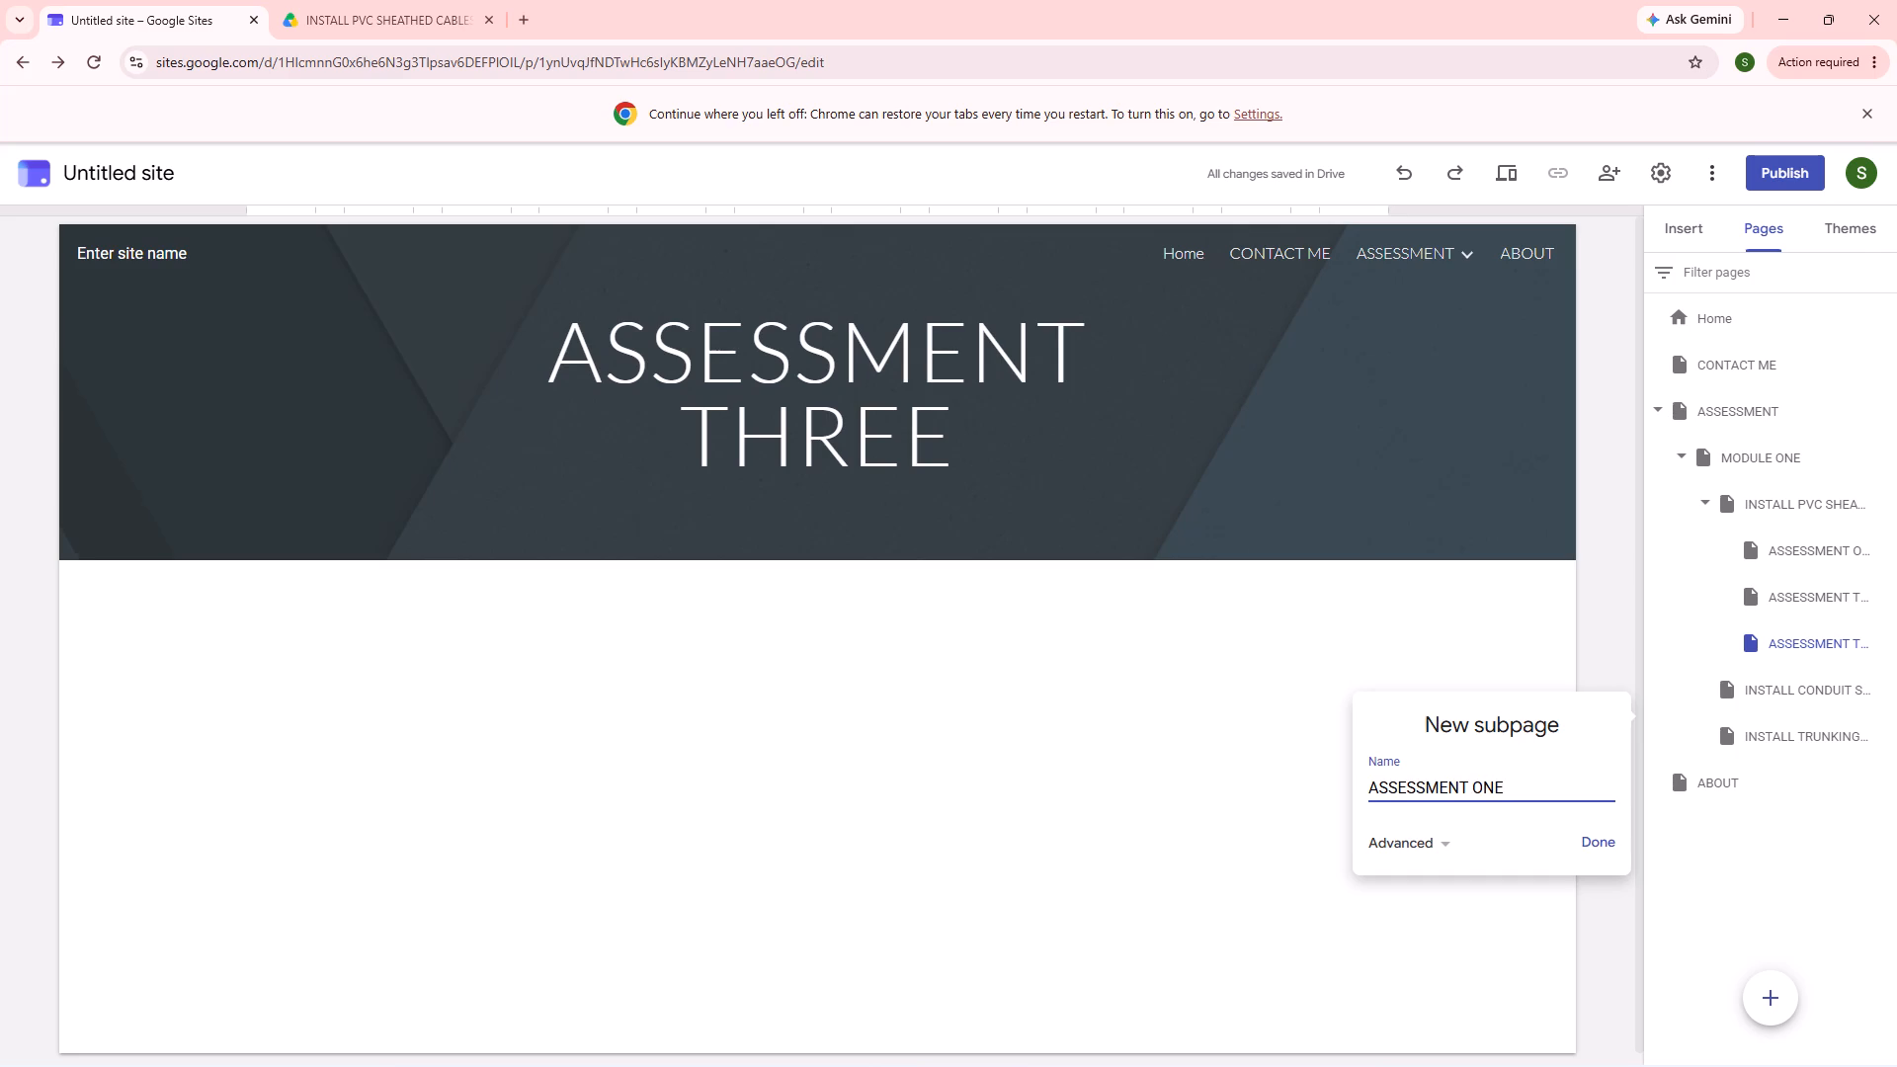
{"action": "key", "text": "Return"}
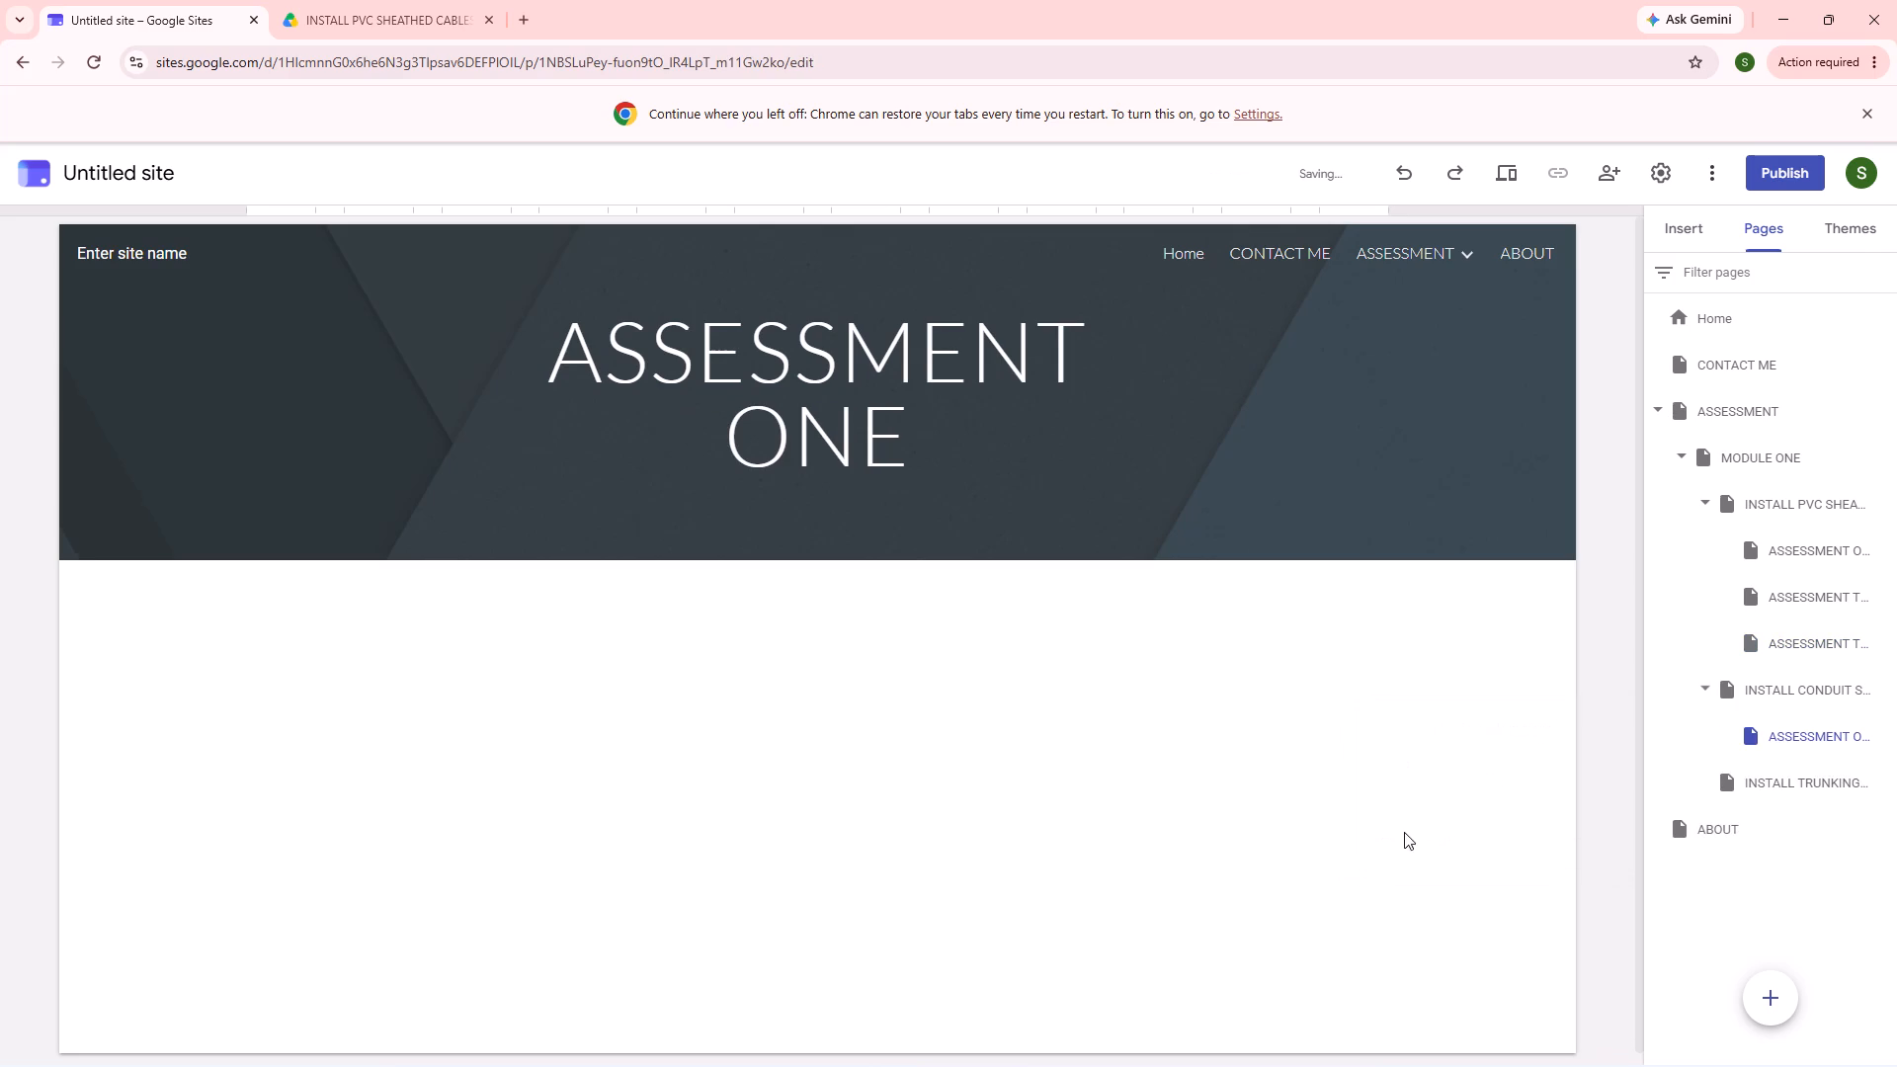
Add a subpage named ASSESSMENT TWO under the INSTALL CONDUIT SYSTEM page.
{"action": "left_click", "coordinate": [1883, 683]}
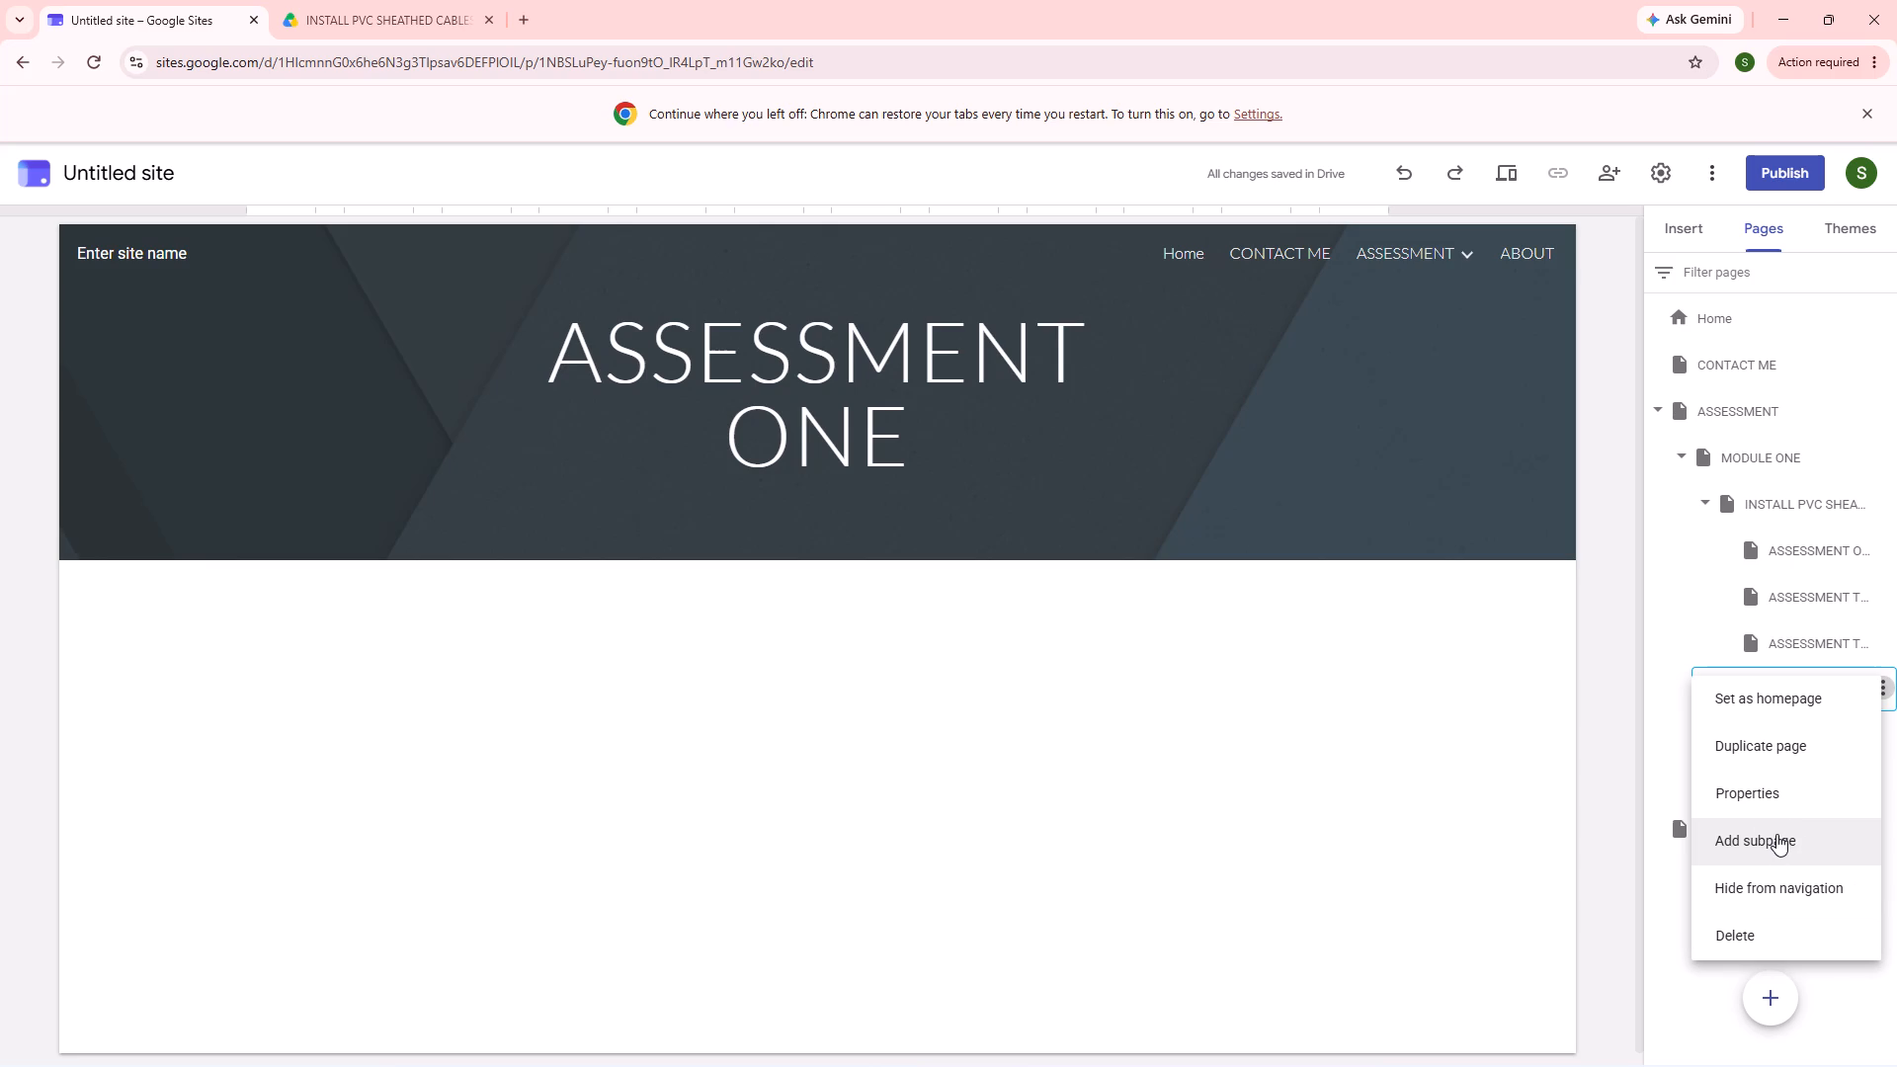
{"action": "left_click", "coordinate": [1776, 834]}
{"action": "left_click", "coordinate": [1398, 834]}
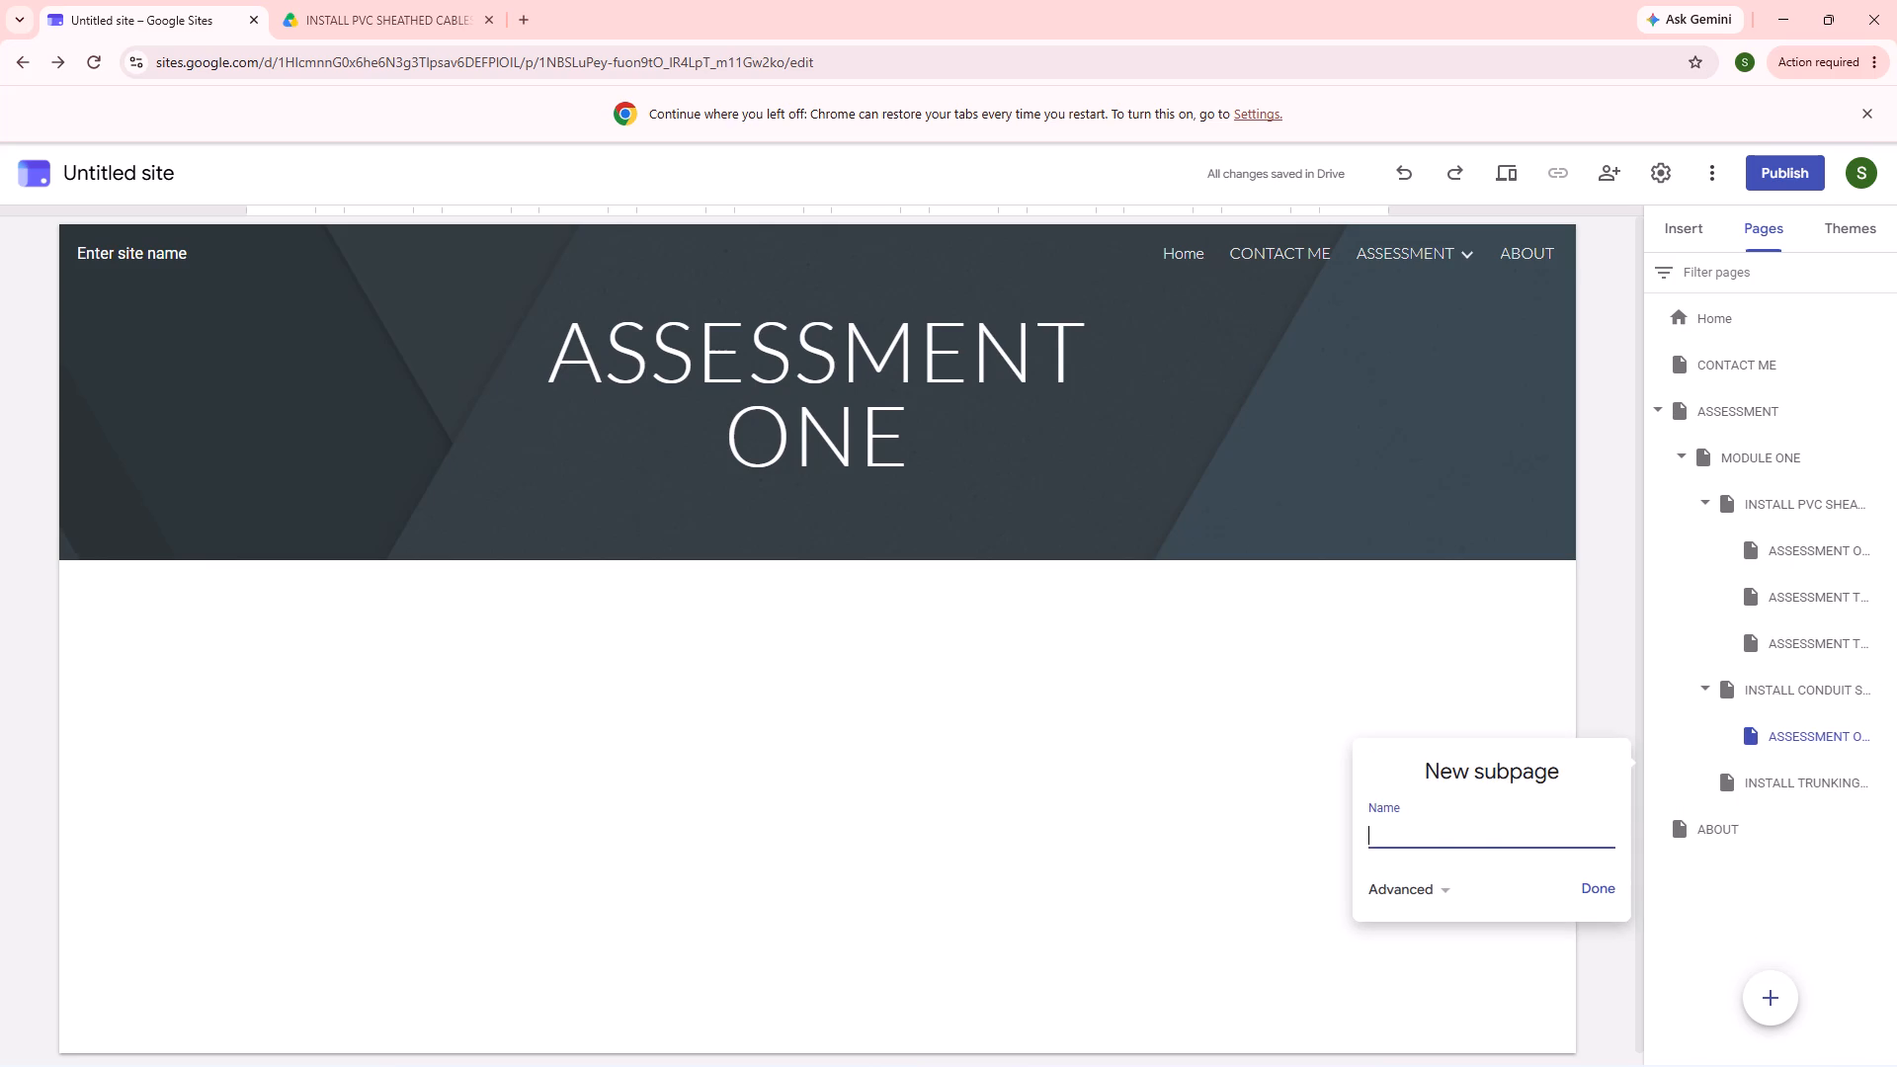
{"action": "type", "text": "ASS"}
{"action": "type", "text": "ESSM"}
{"action": "type", "text": "ENT T"}
{"action": "type", "text": "WO"}
{"action": "key", "text": "Return"}
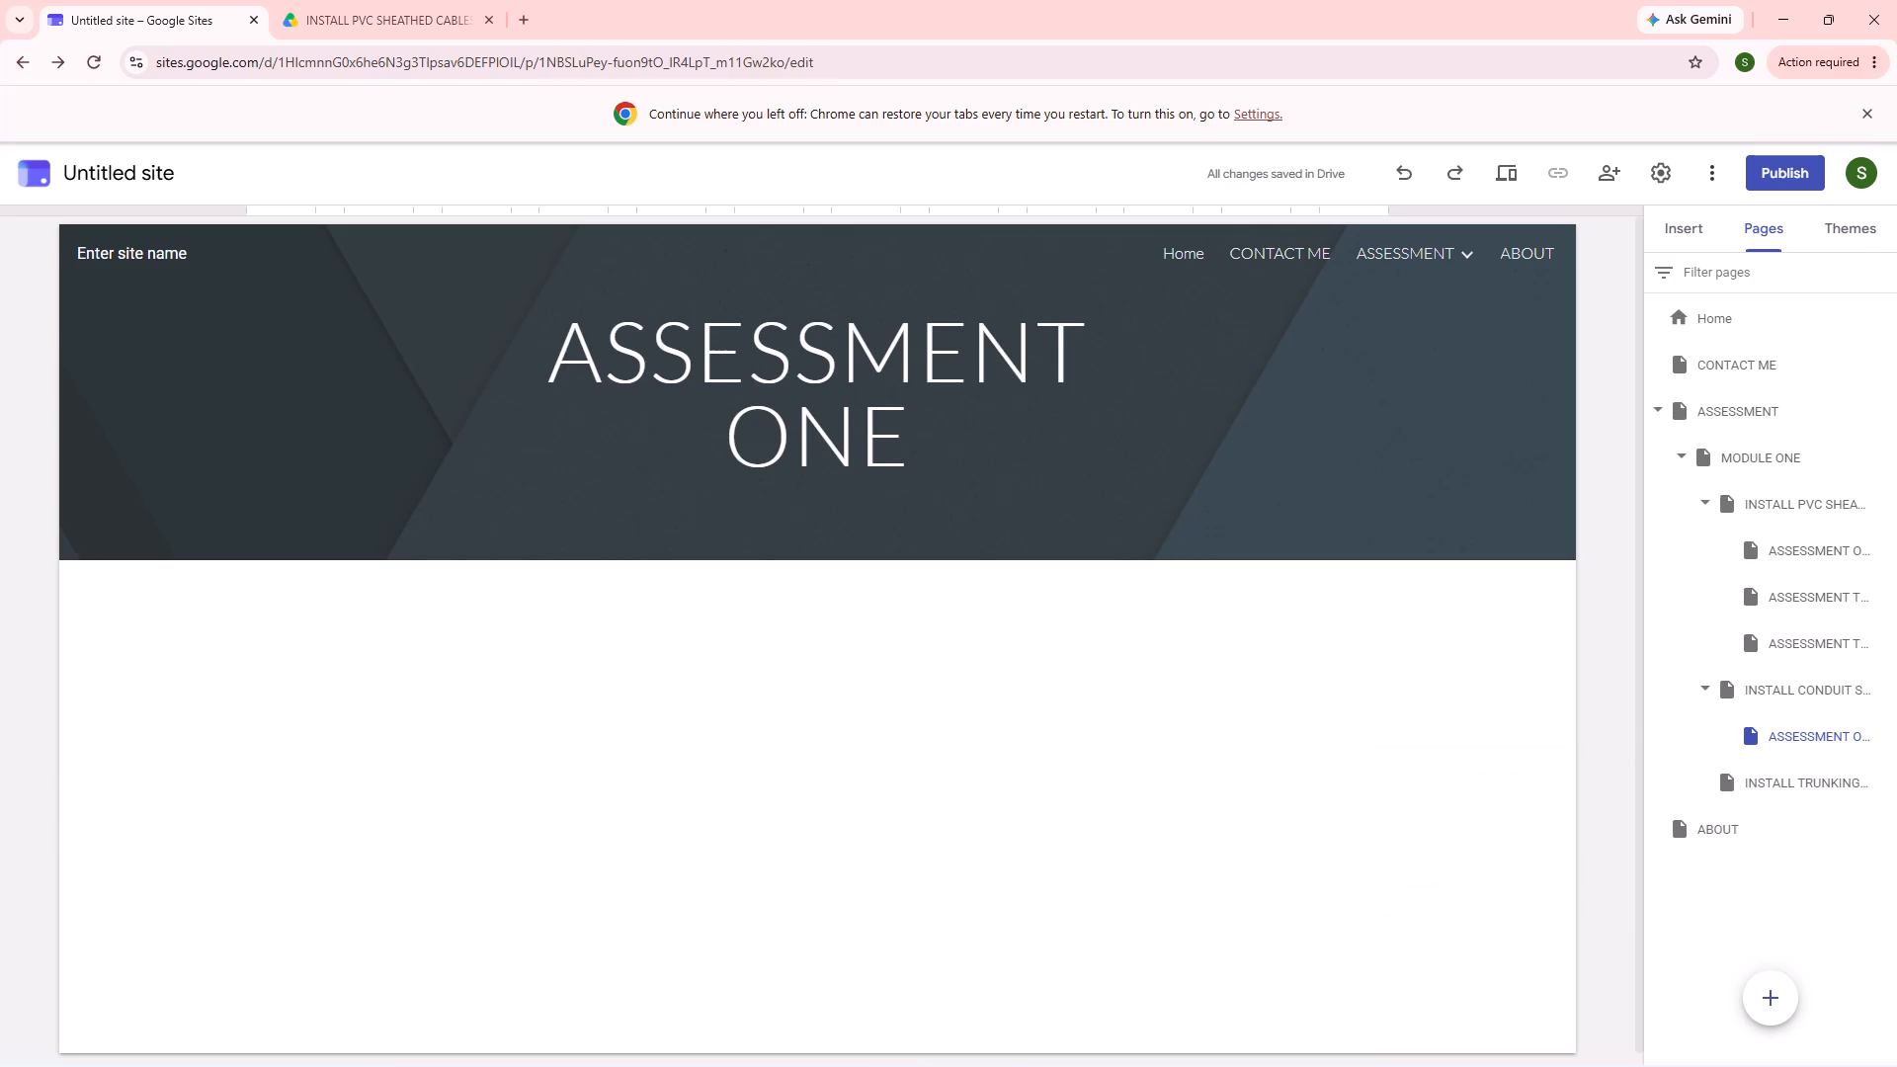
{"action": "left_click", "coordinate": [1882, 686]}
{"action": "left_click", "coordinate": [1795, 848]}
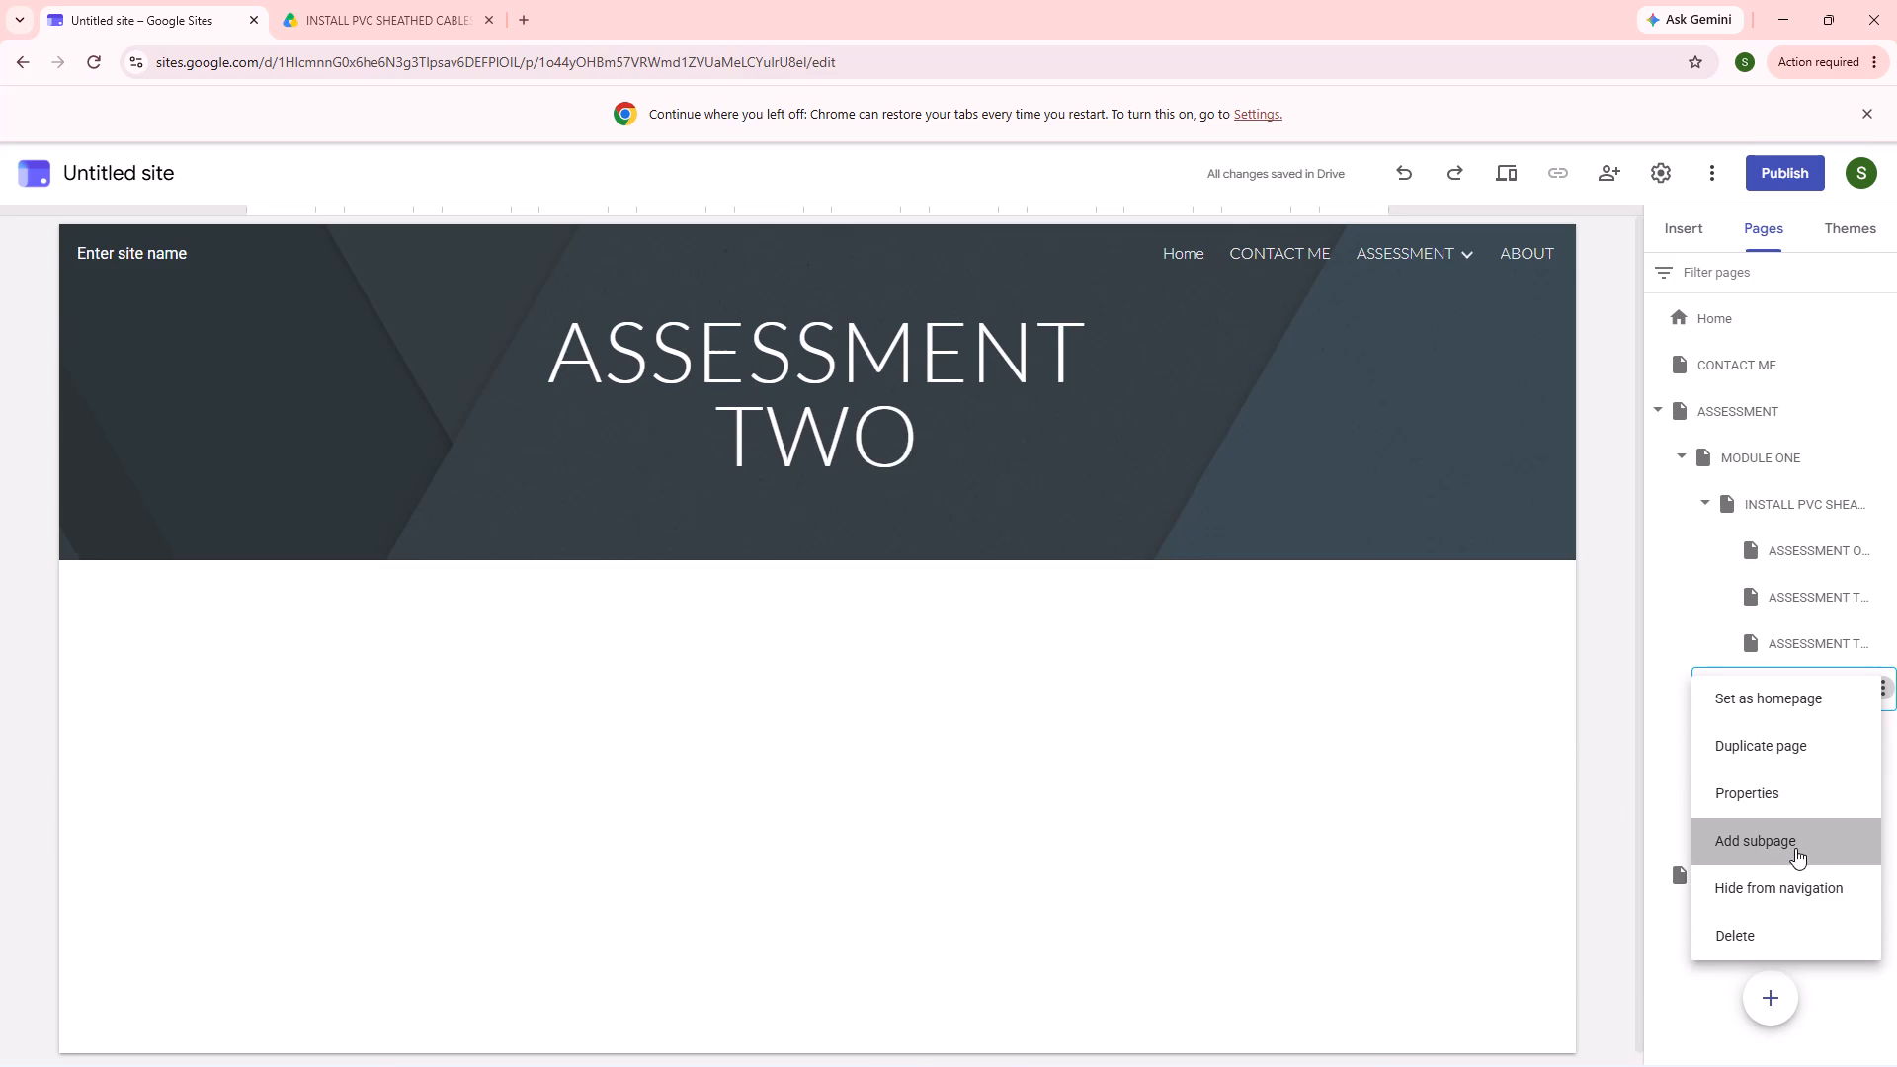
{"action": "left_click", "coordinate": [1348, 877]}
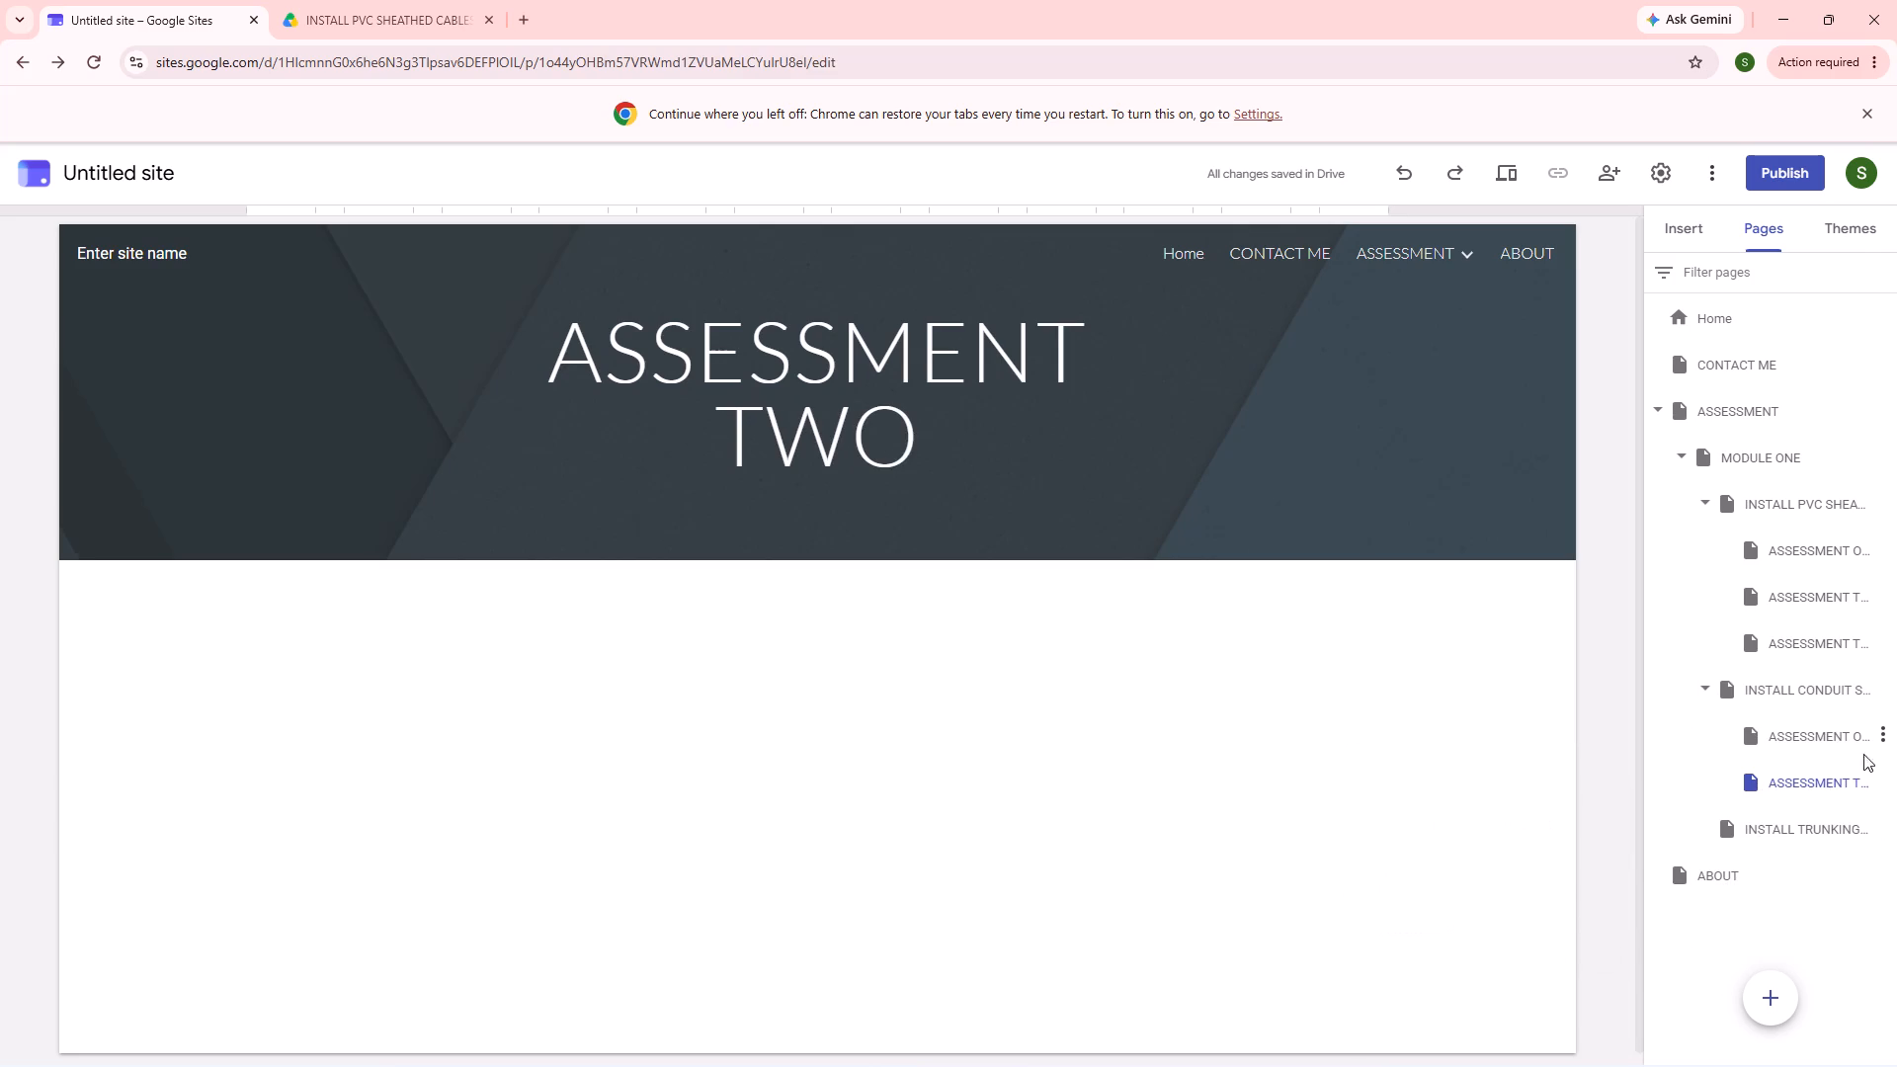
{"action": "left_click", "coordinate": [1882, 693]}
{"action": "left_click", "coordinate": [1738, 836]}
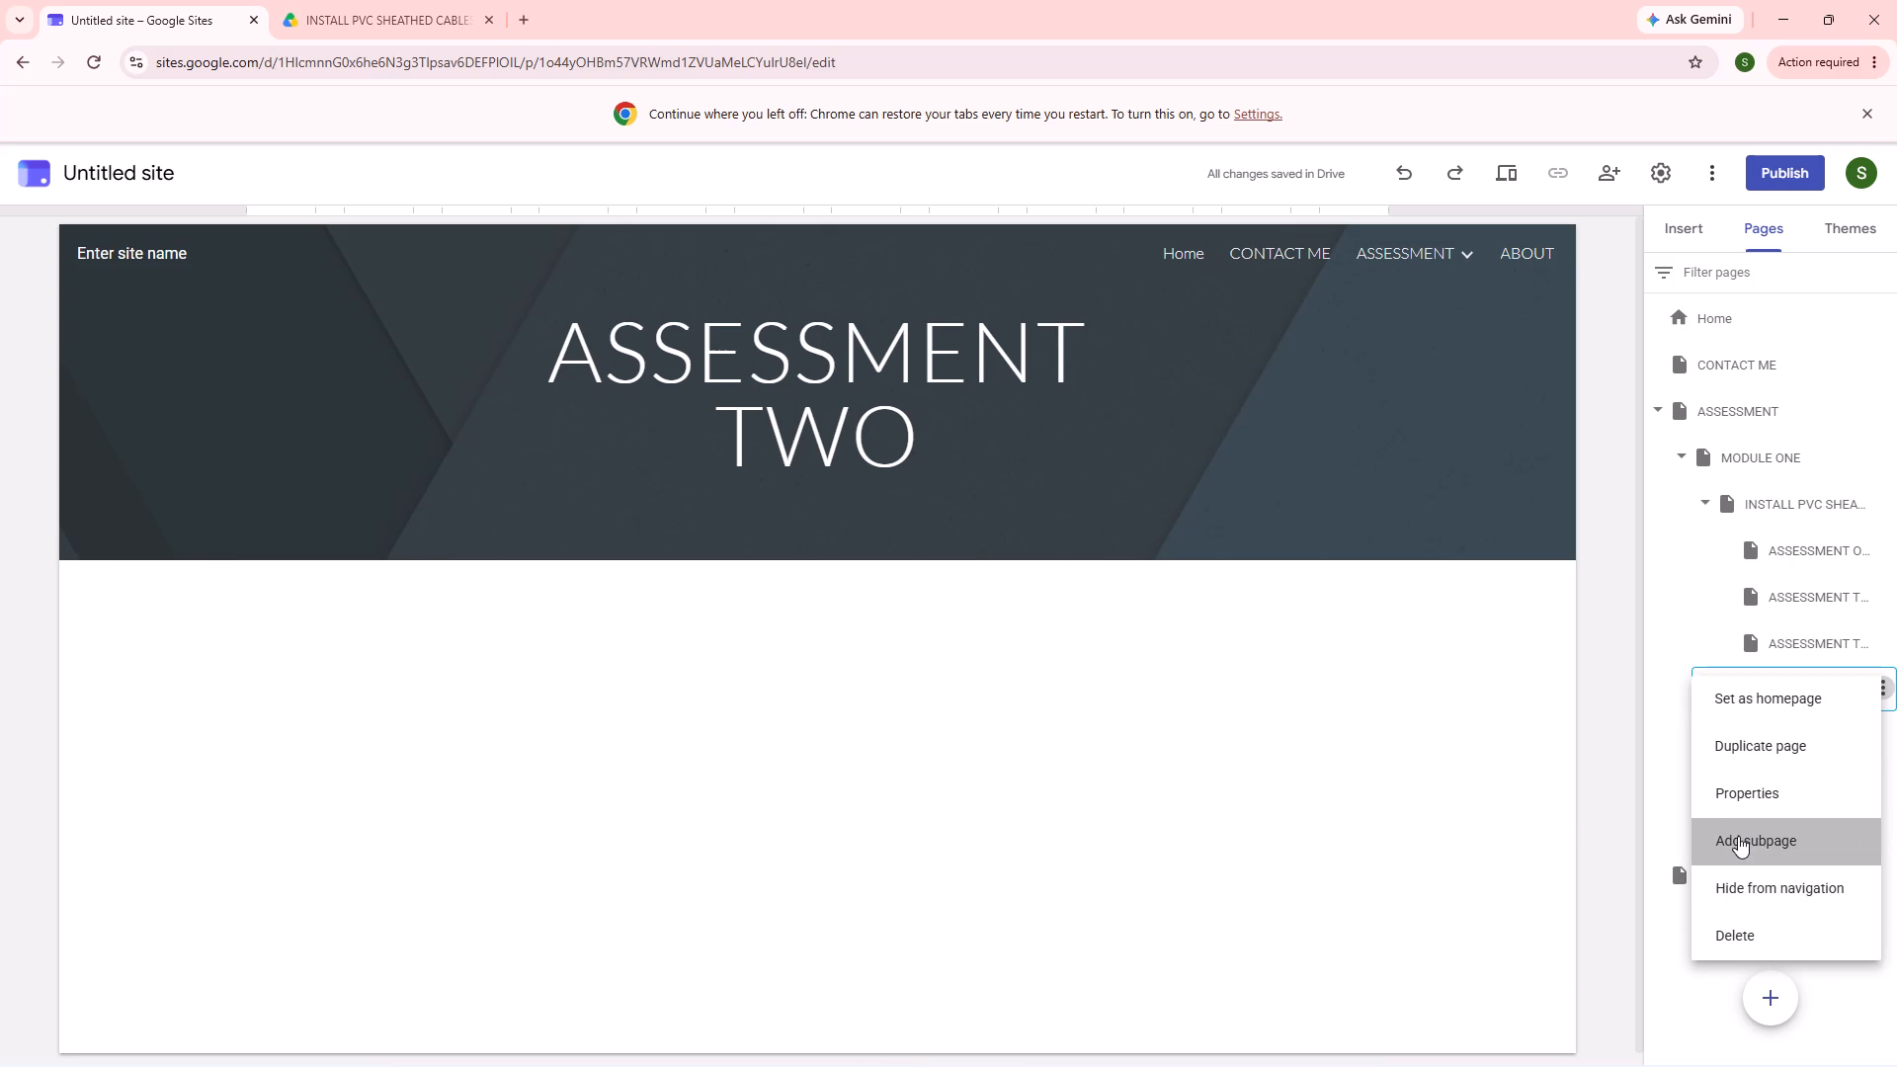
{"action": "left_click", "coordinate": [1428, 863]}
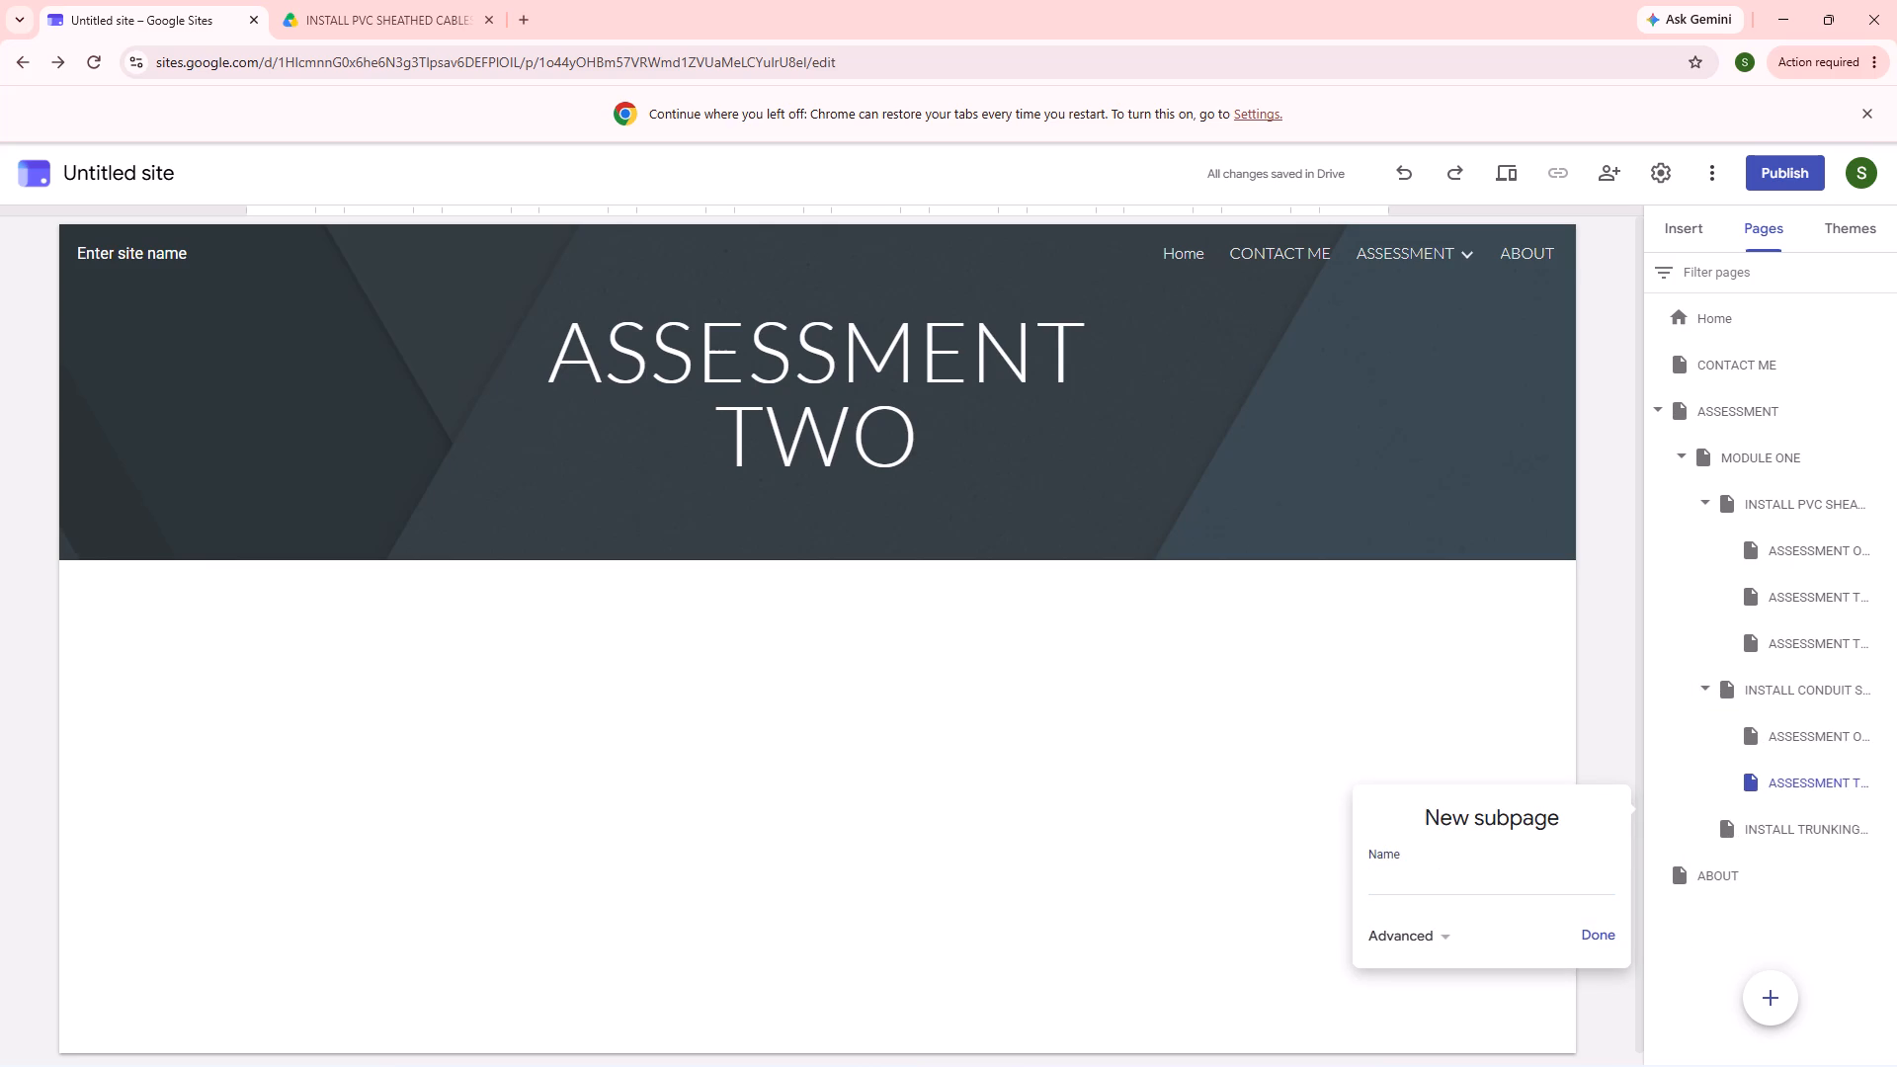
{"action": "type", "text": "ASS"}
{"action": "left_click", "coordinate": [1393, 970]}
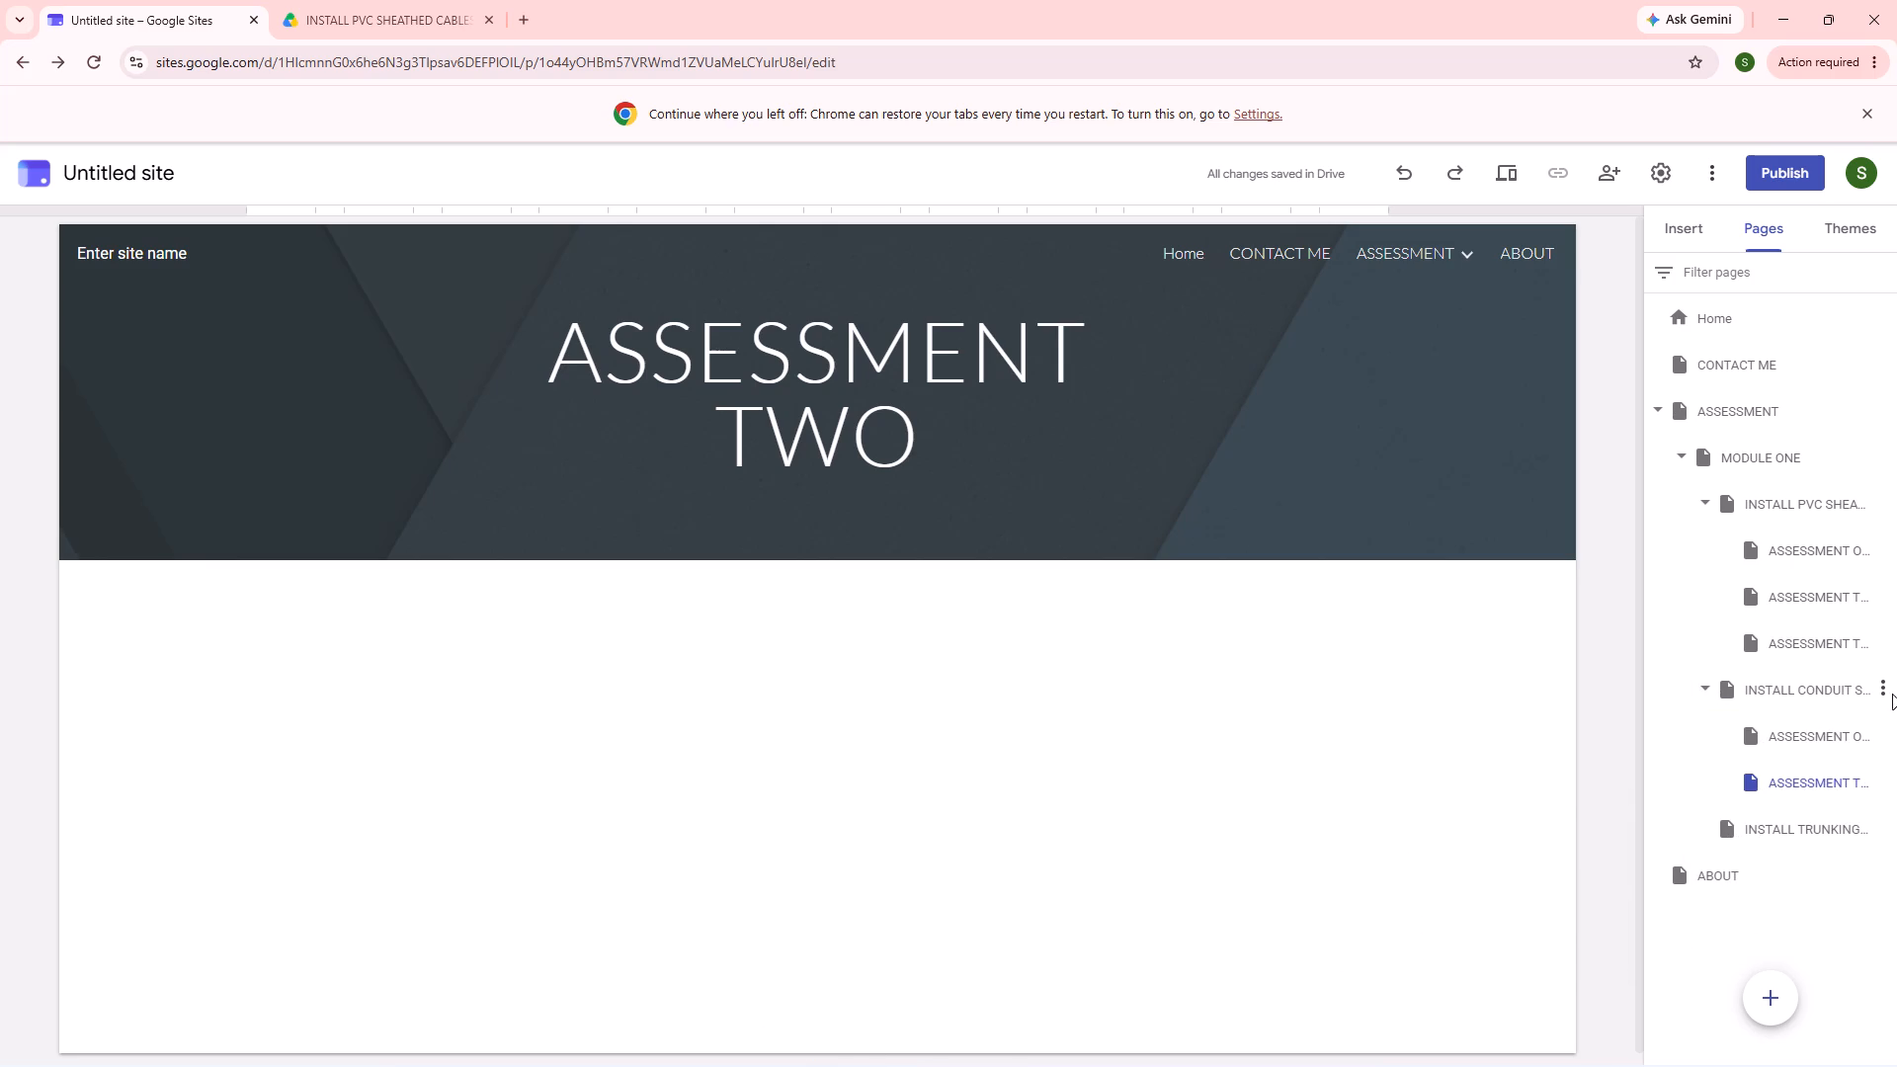
Add a subpage named ASSESSMENT THREE under the INSTALL CONDUIT SYSTEM page.
{"action": "left_click", "coordinate": [1893, 693]}
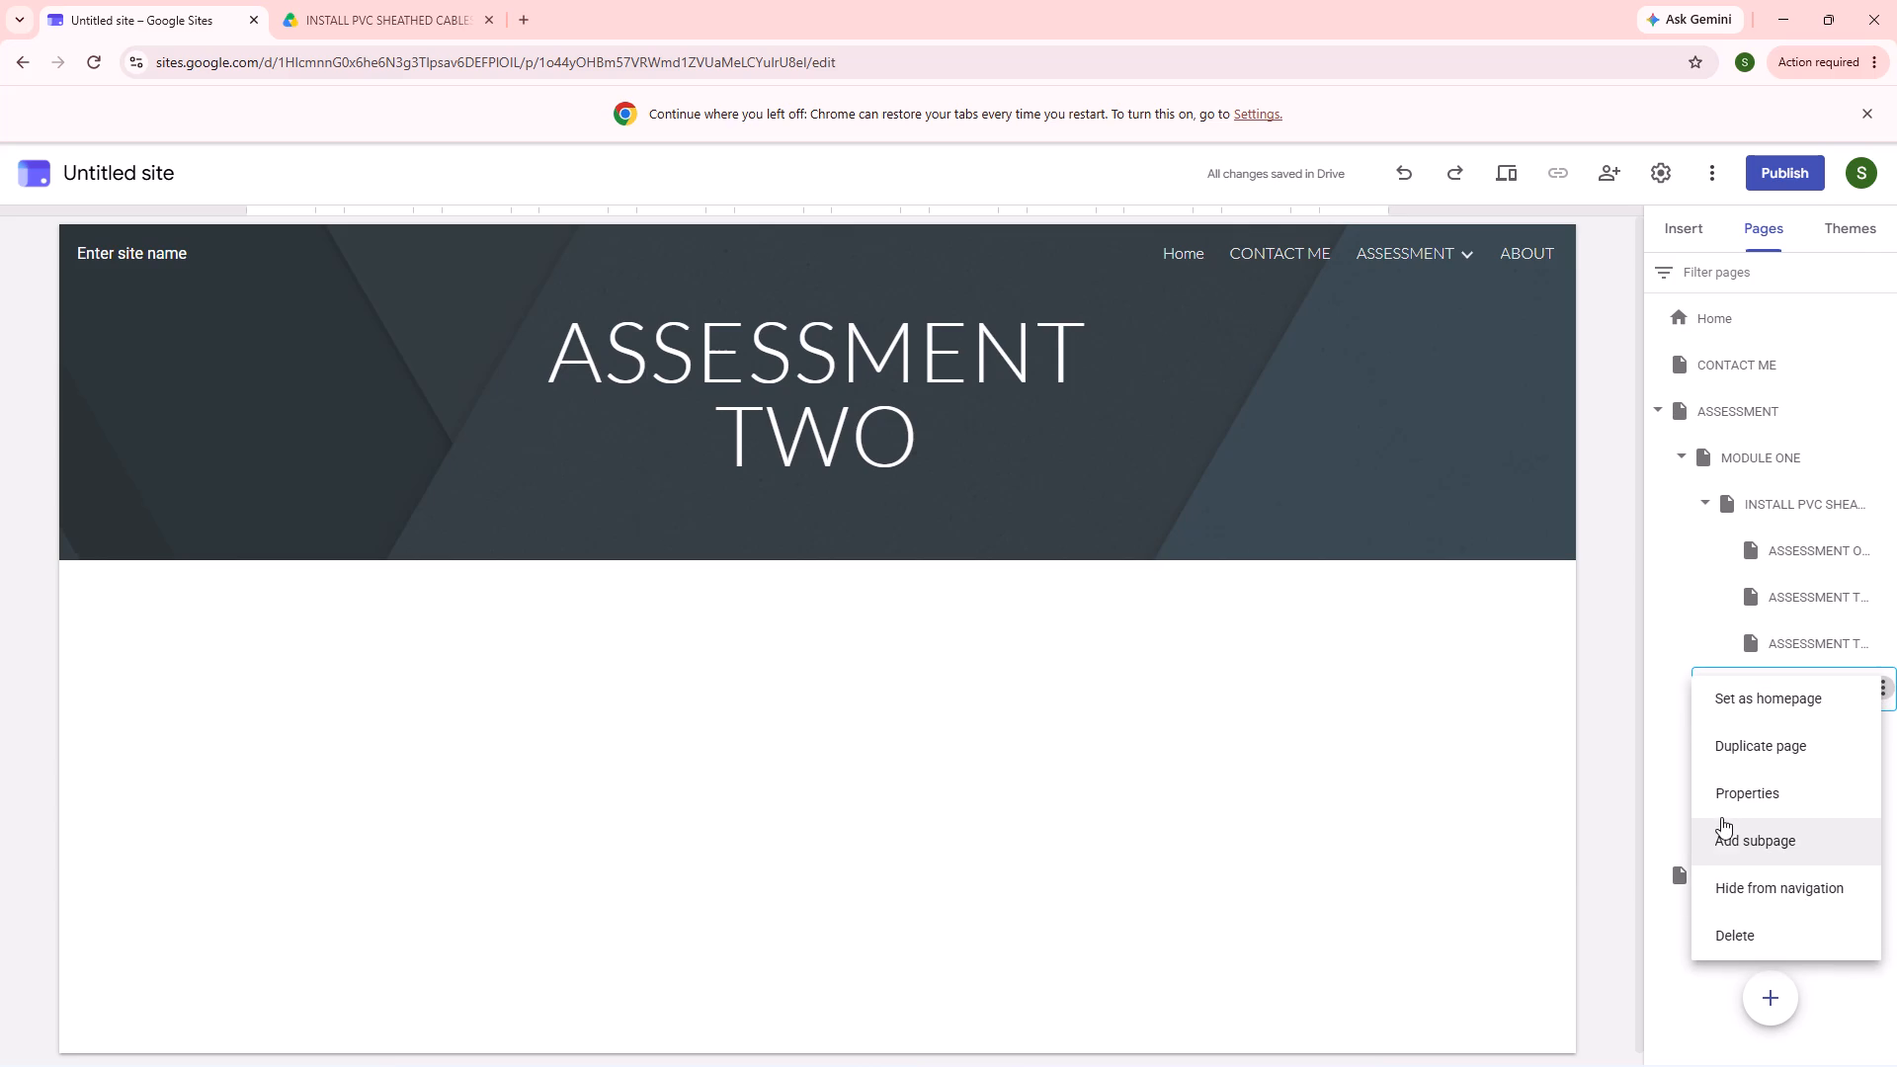
{"action": "left_click", "coordinate": [1721, 835]}
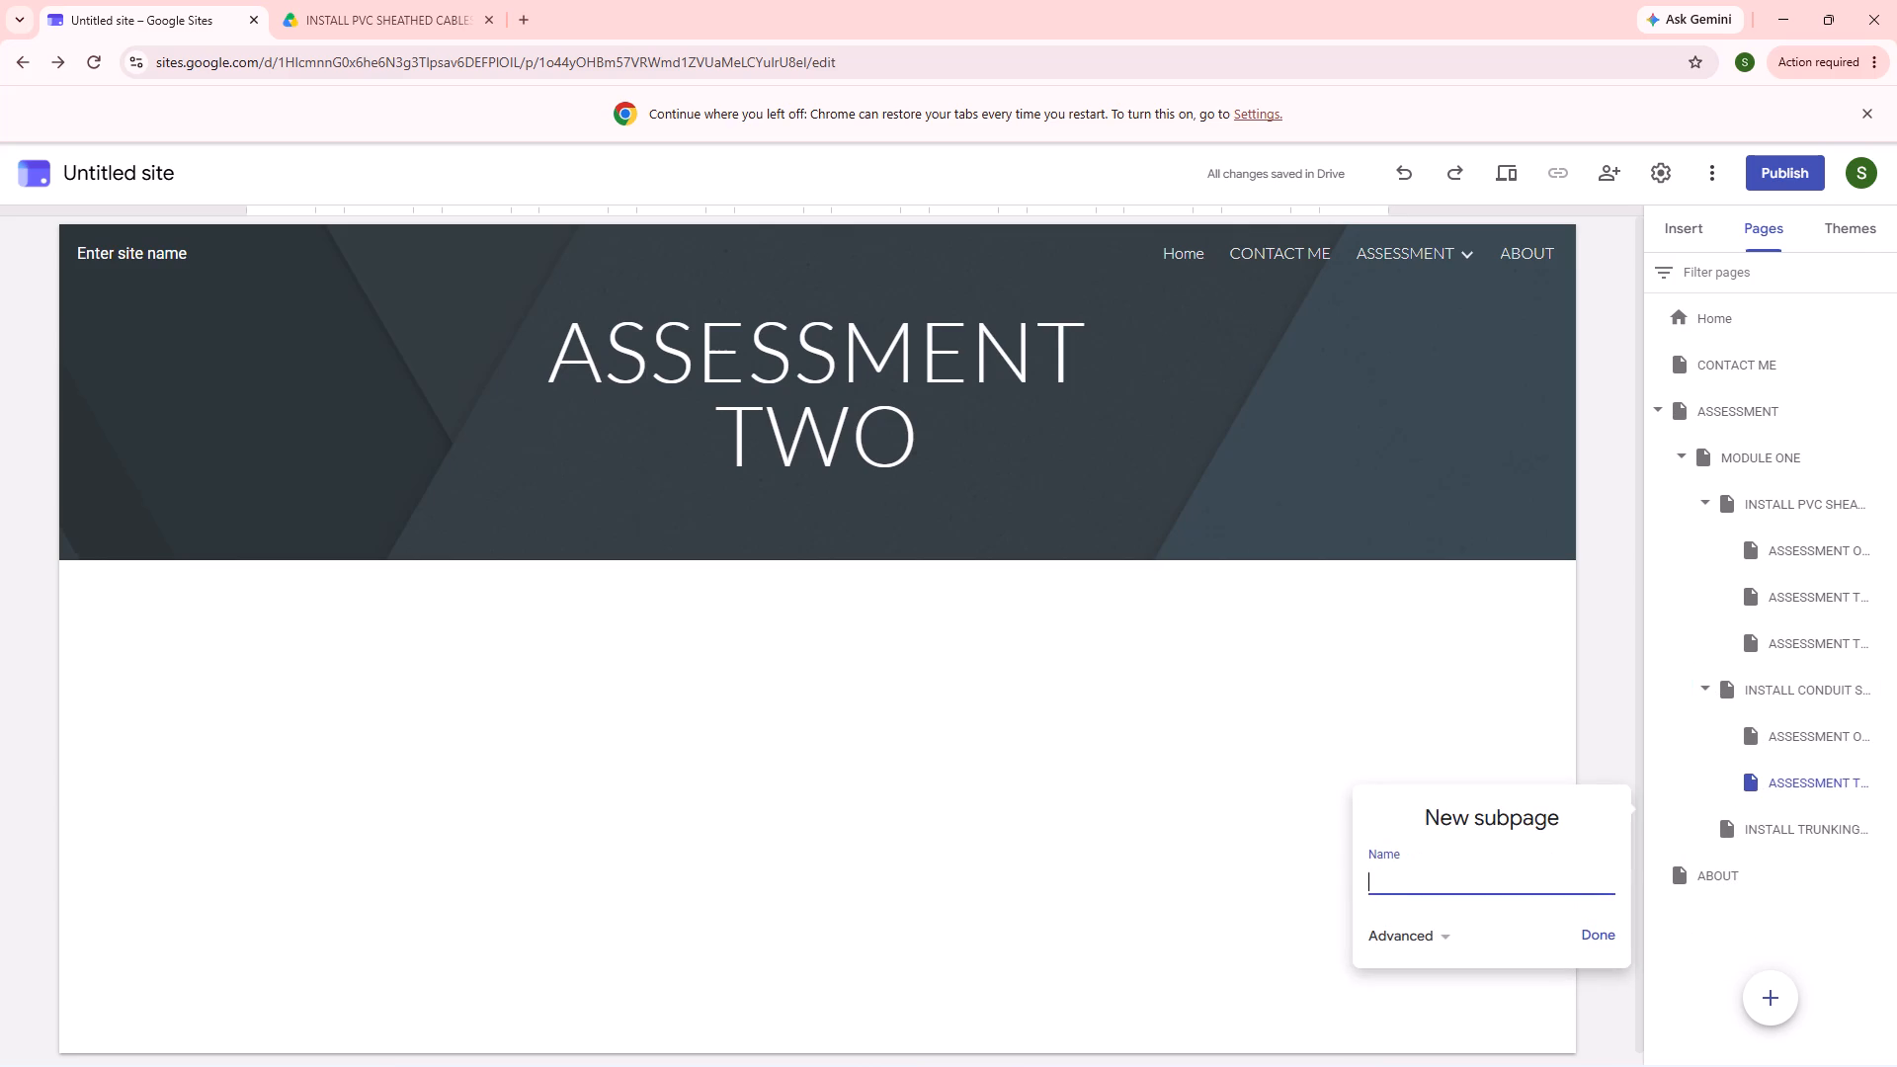
{"action": "type", "text": "ASS"}
{"action": "type", "text": "ESS"}
{"action": "type", "text": "ME"}
{"action": "type", "text": "NT"}
{"action": "key", "text": "space"}
{"action": "type", "text": "THREE"}
{"action": "key", "text": "Return"}
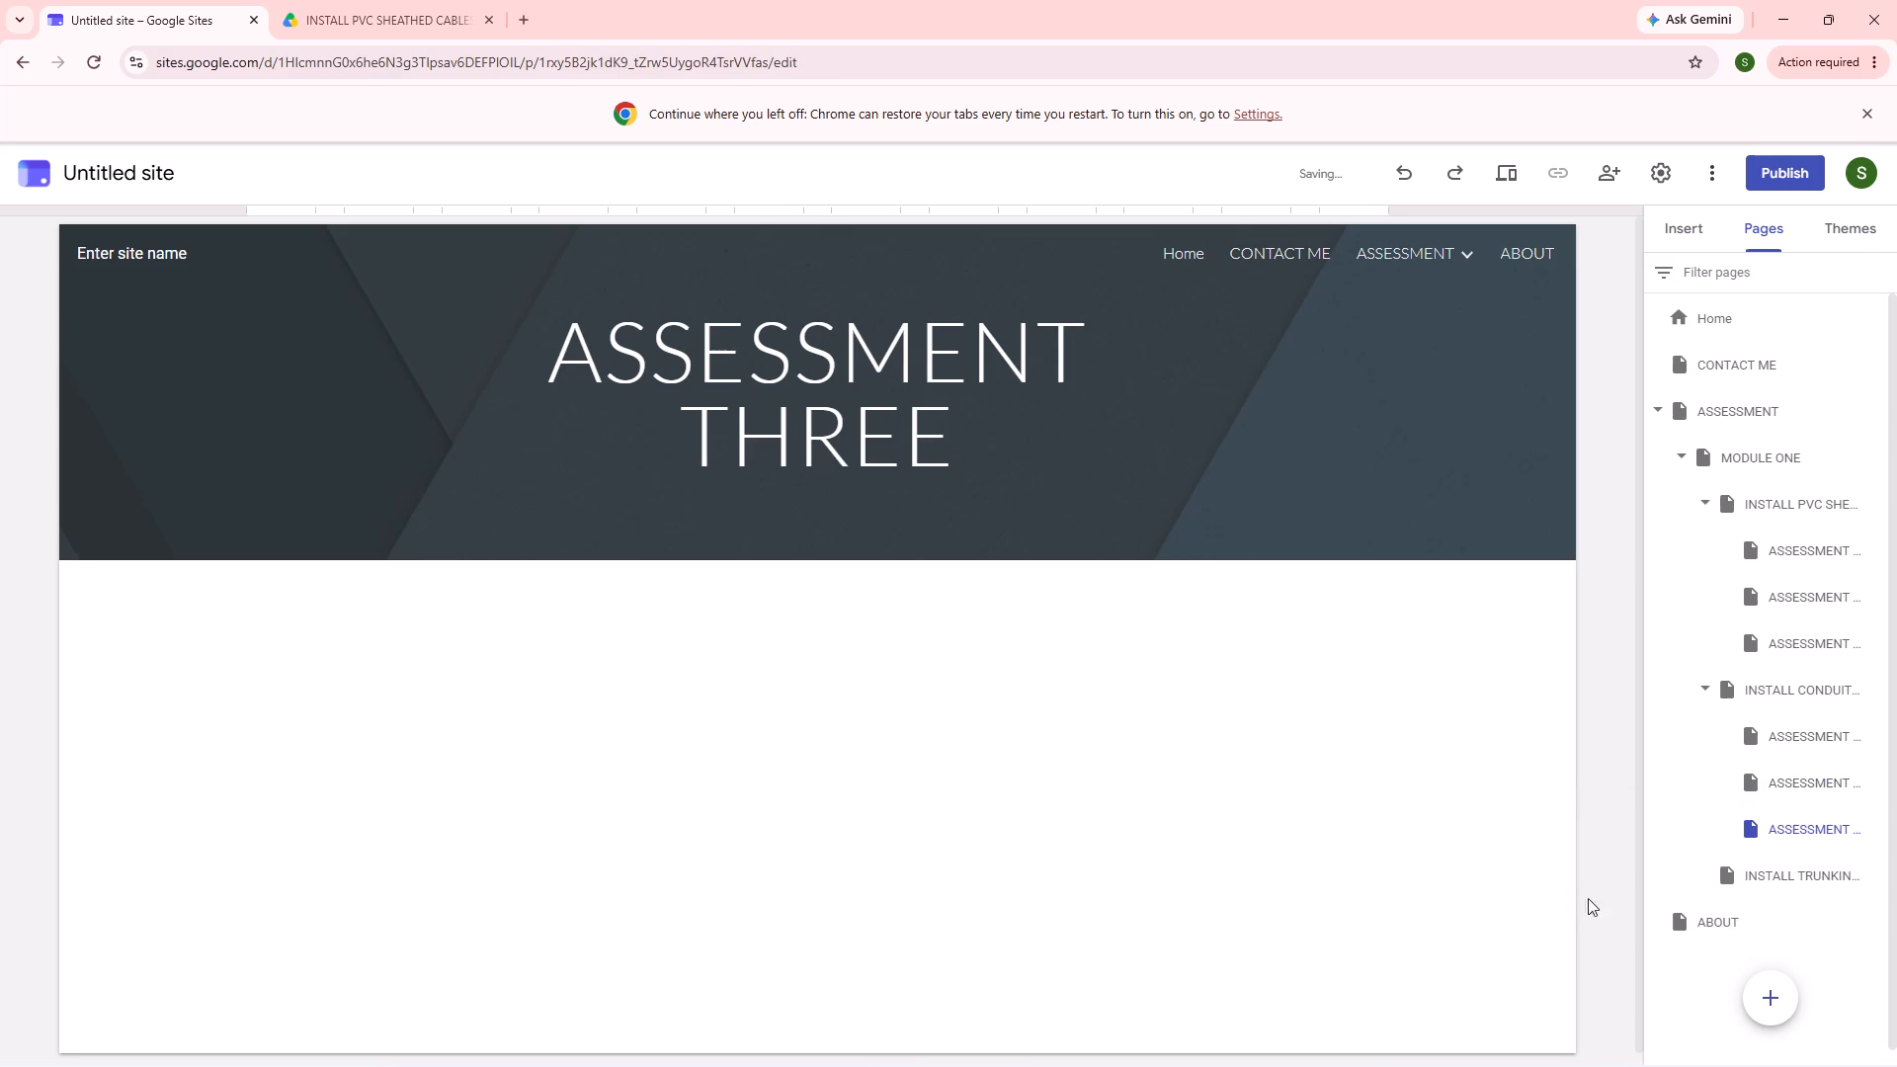
Add a subpage named ASSESSMENT ONE under the INSTALL TRUNKING page.
{"action": "left_click", "coordinate": [1872, 879]}
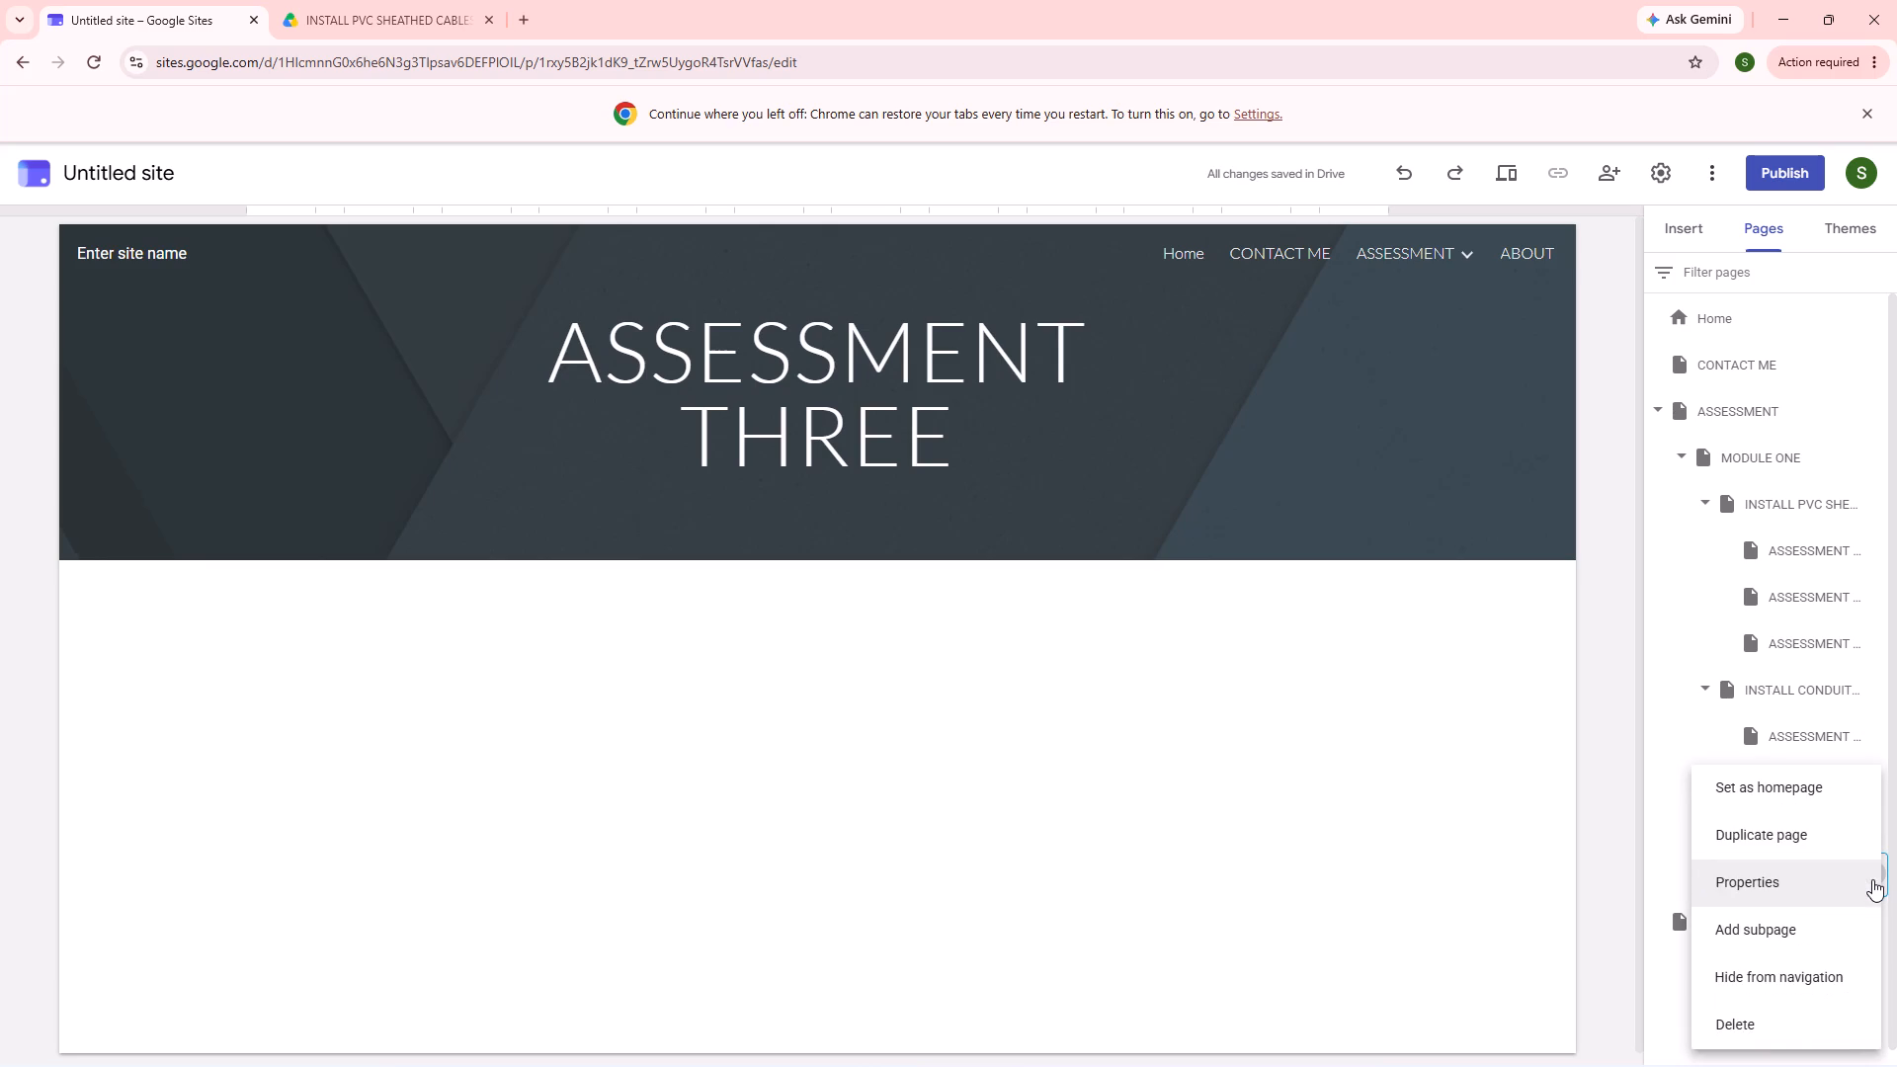
{"action": "left_click", "coordinate": [1783, 923]}
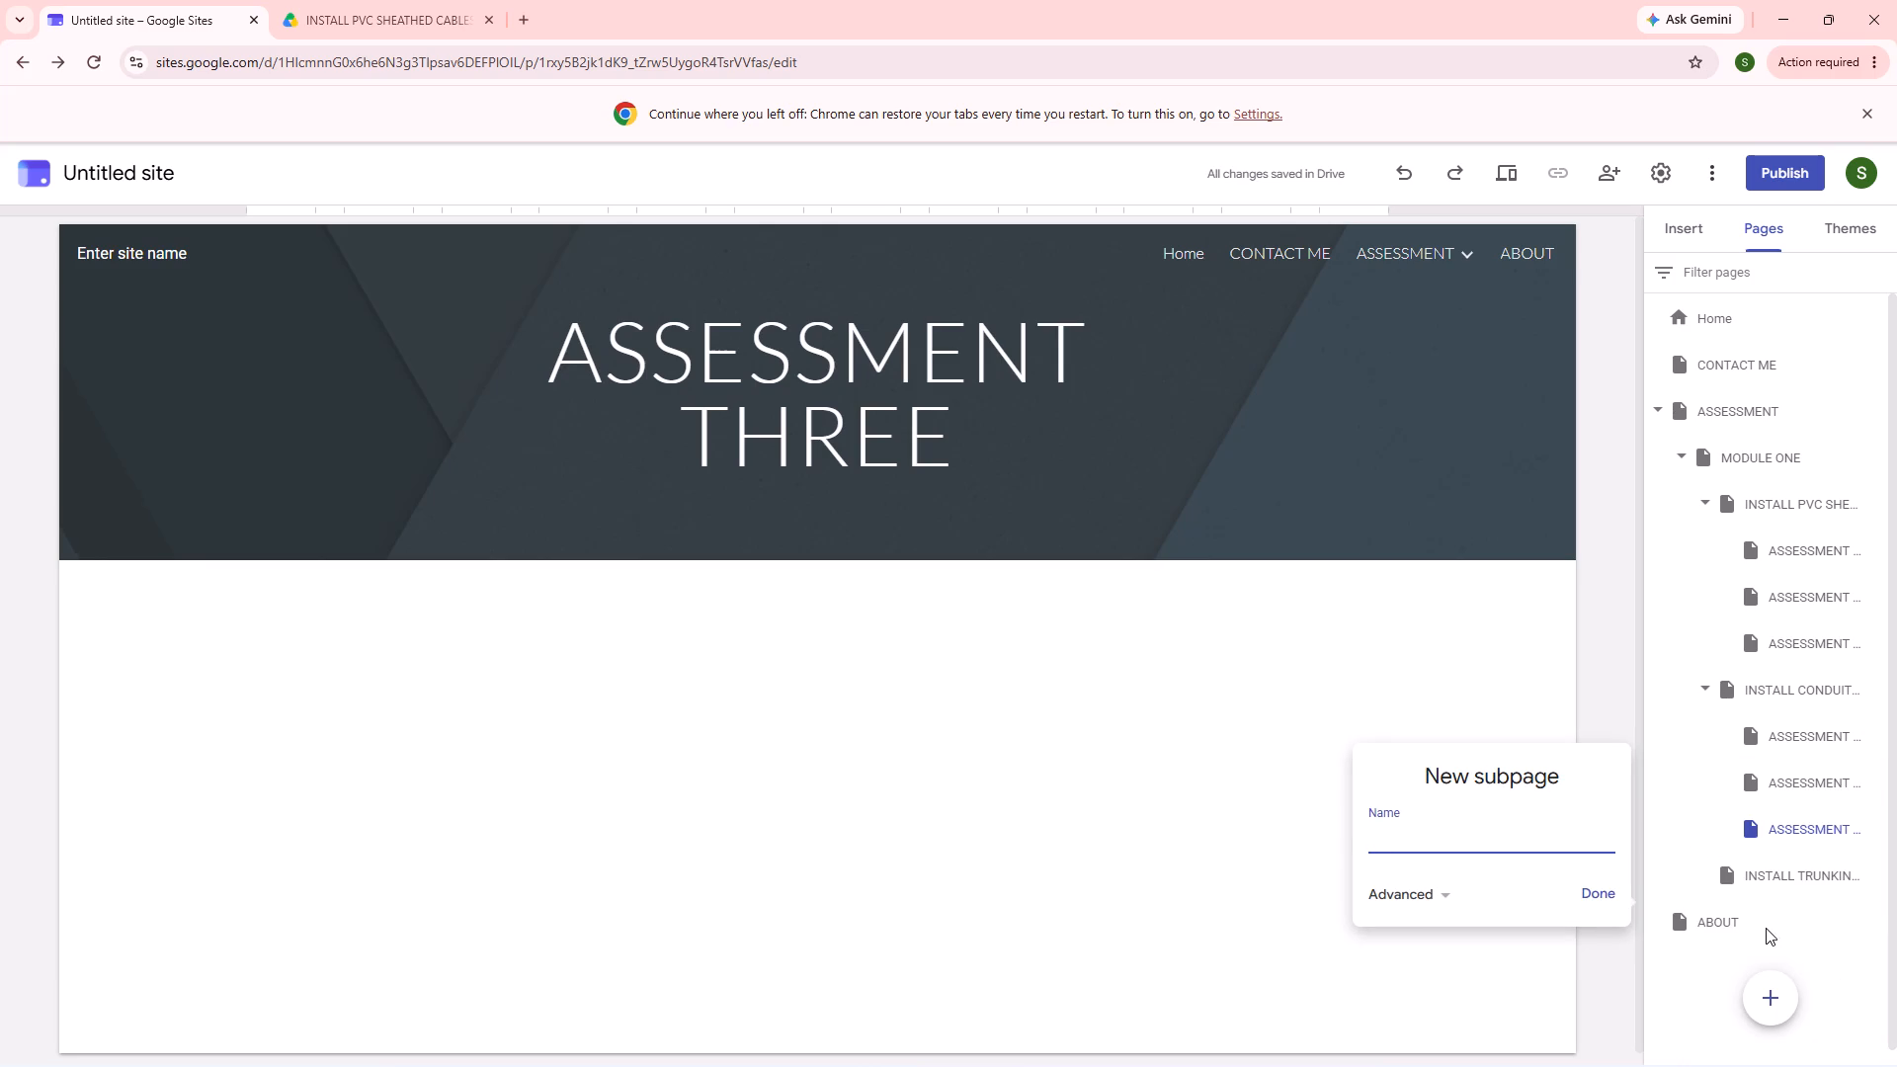
{"action": "type", "text": "ASSESSMENT ON"}
{"action": "key", "text": "e"}
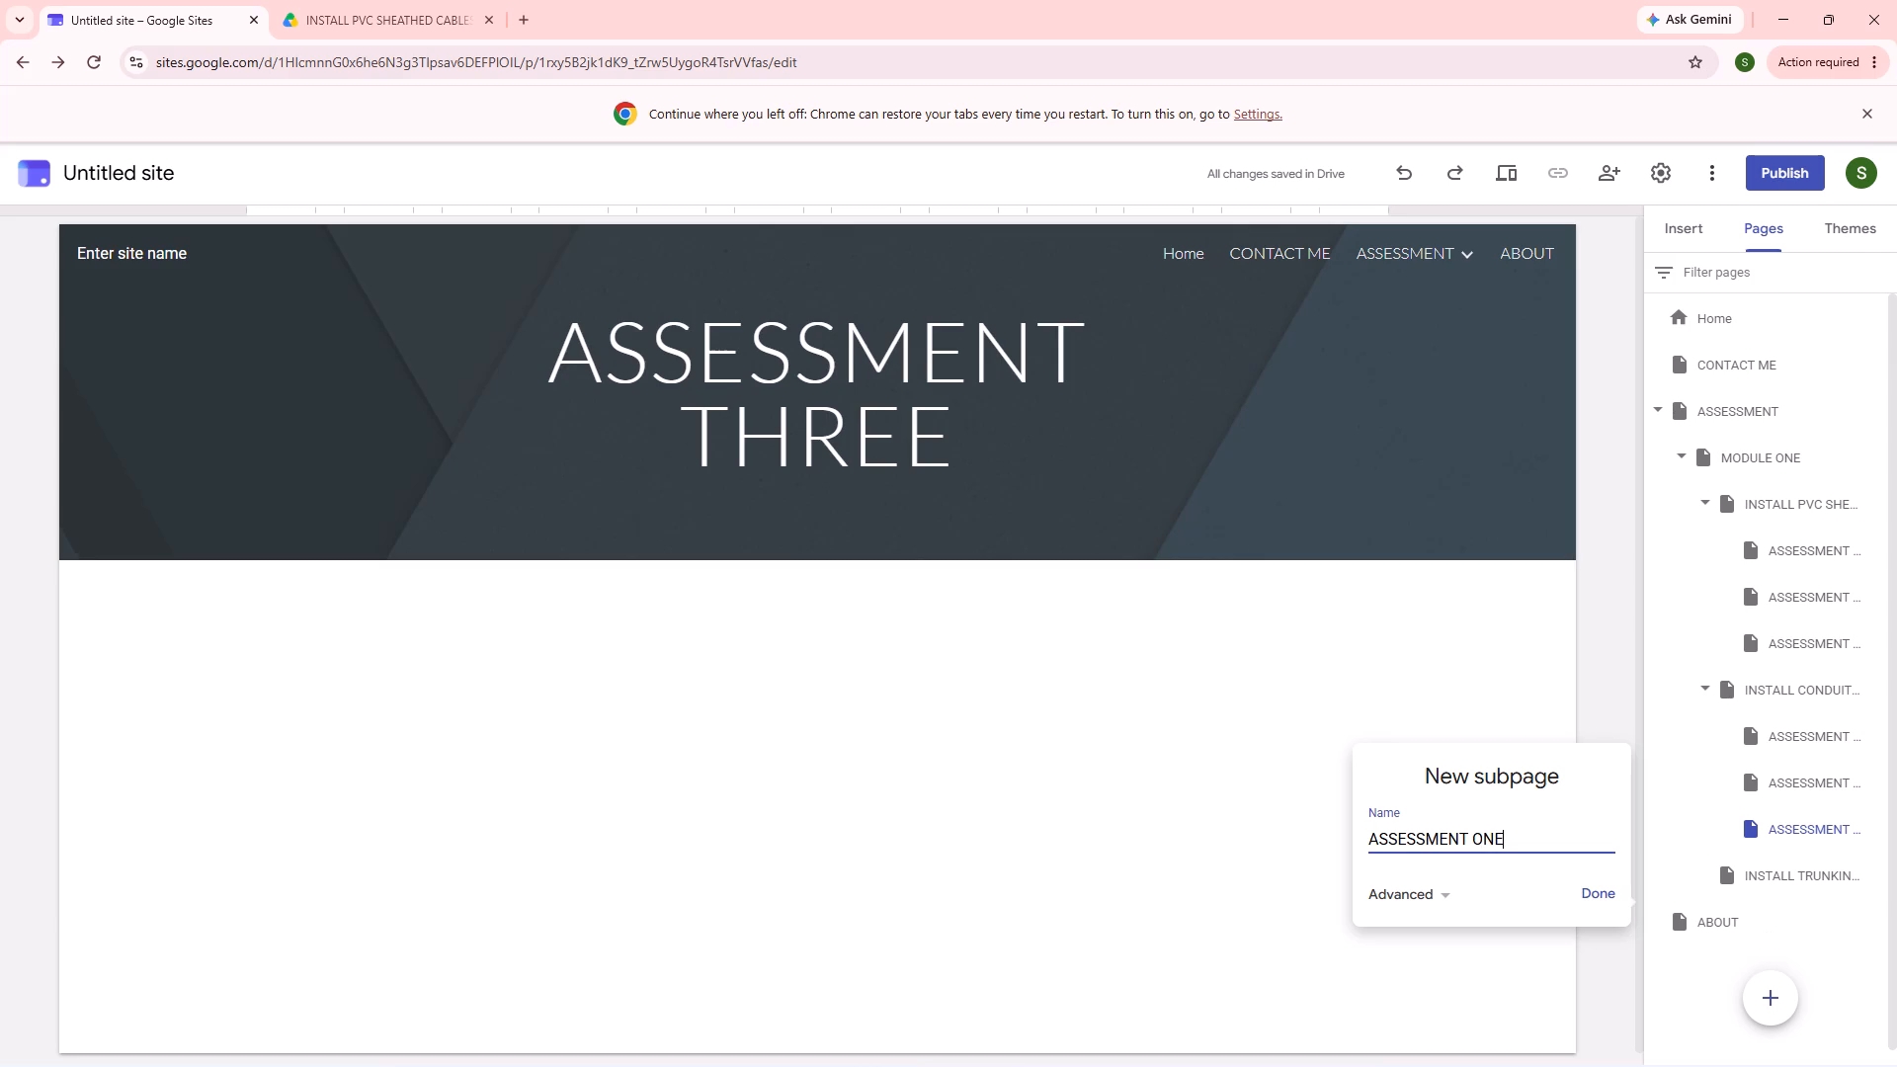
{"action": "key", "text": "Return"}
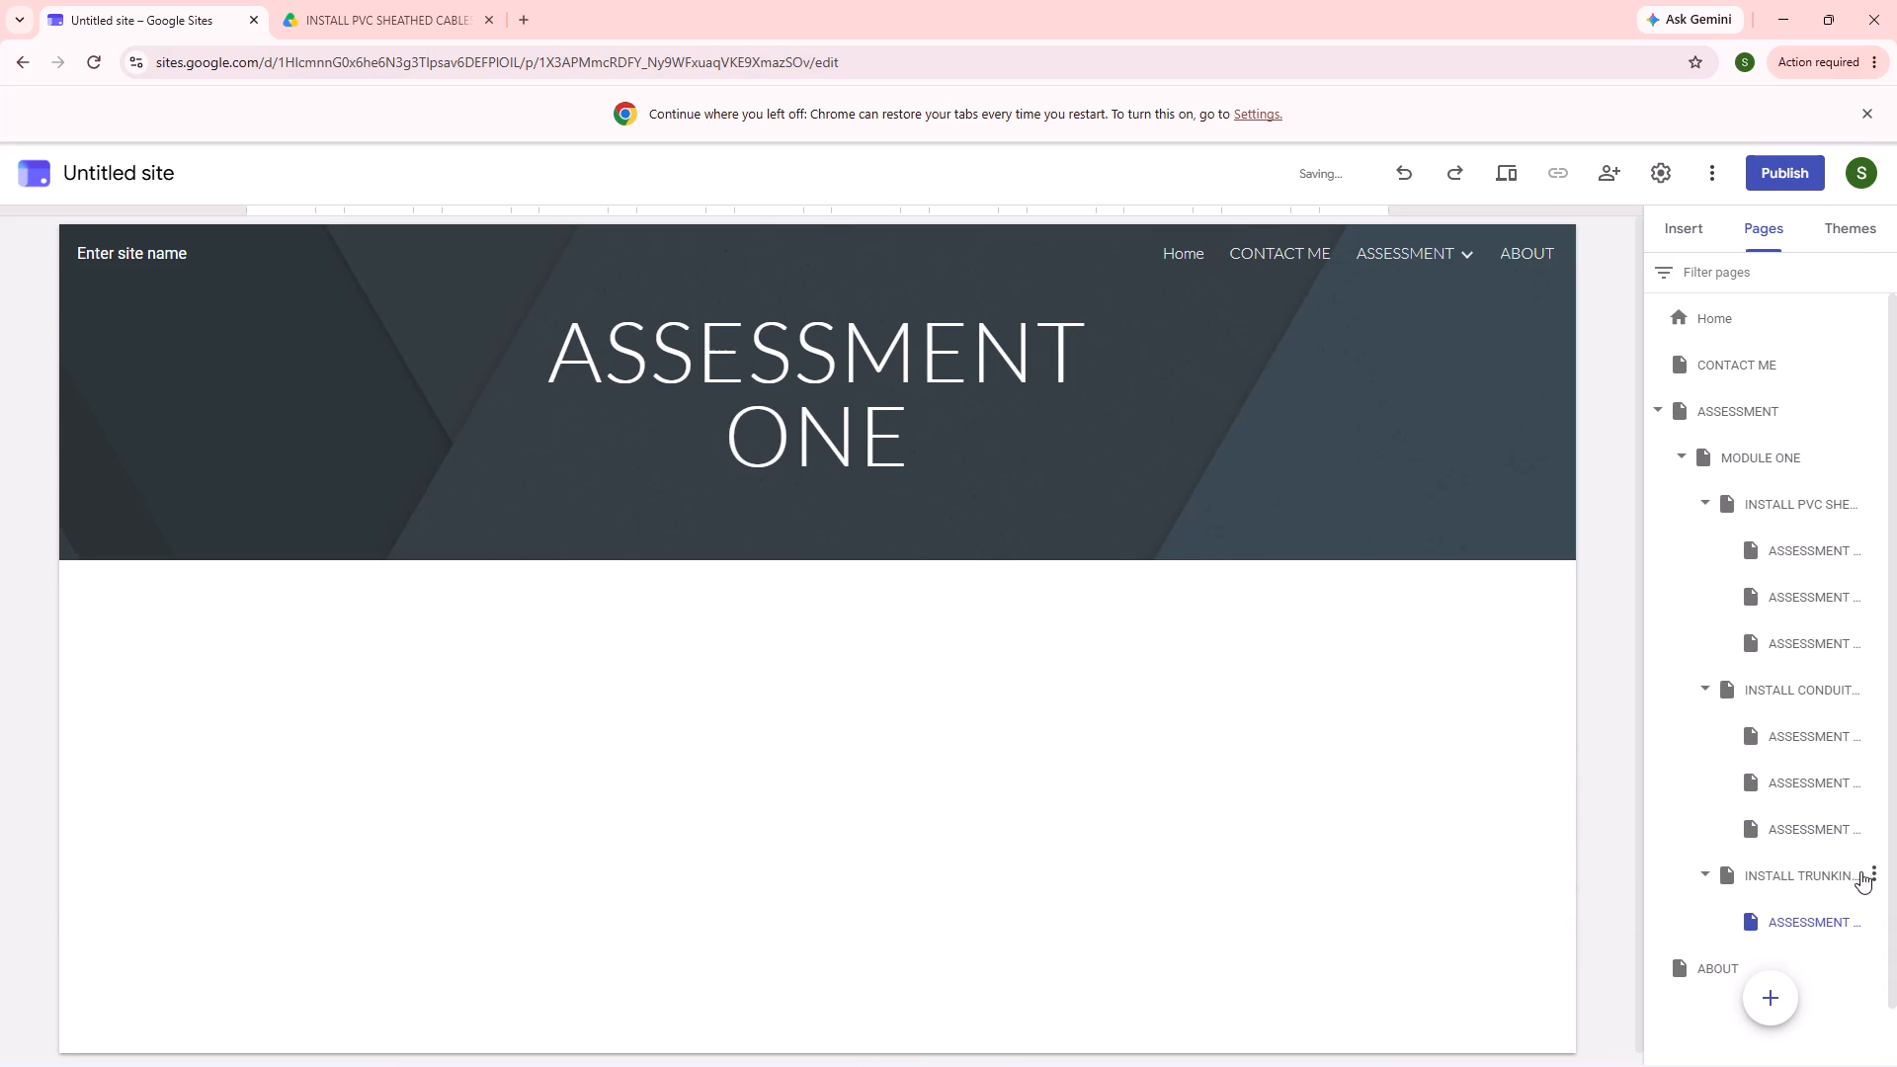
Add a subpage named ASSESSMENT TWO under the INSTALL TRUNKING page.
{"action": "left_click", "coordinate": [1875, 864]}
{"action": "left_click", "coordinate": [1781, 918]}
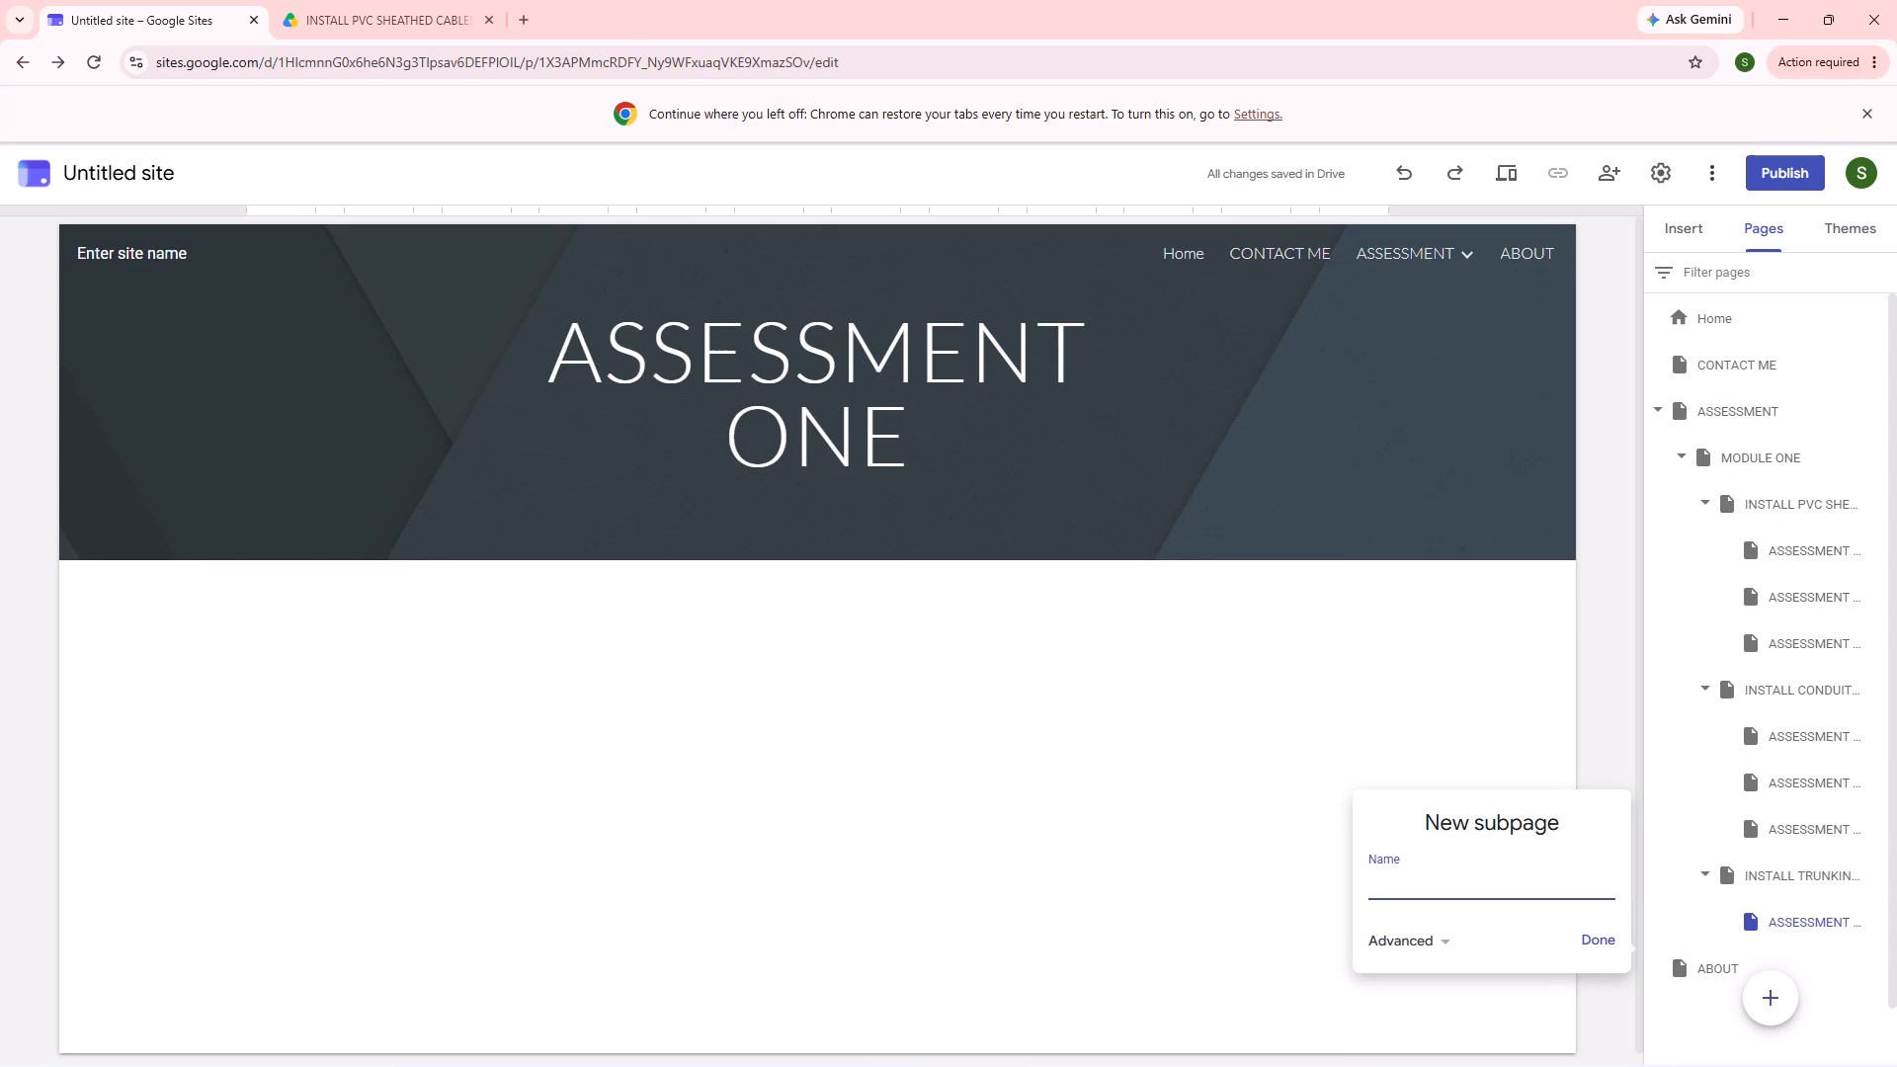
{"action": "type", "text": "ASSESS"}
{"action": "type", "text": "ME"}
{"action": "type", "text": "NT TWO"}
{"action": "key", "text": "Return"}
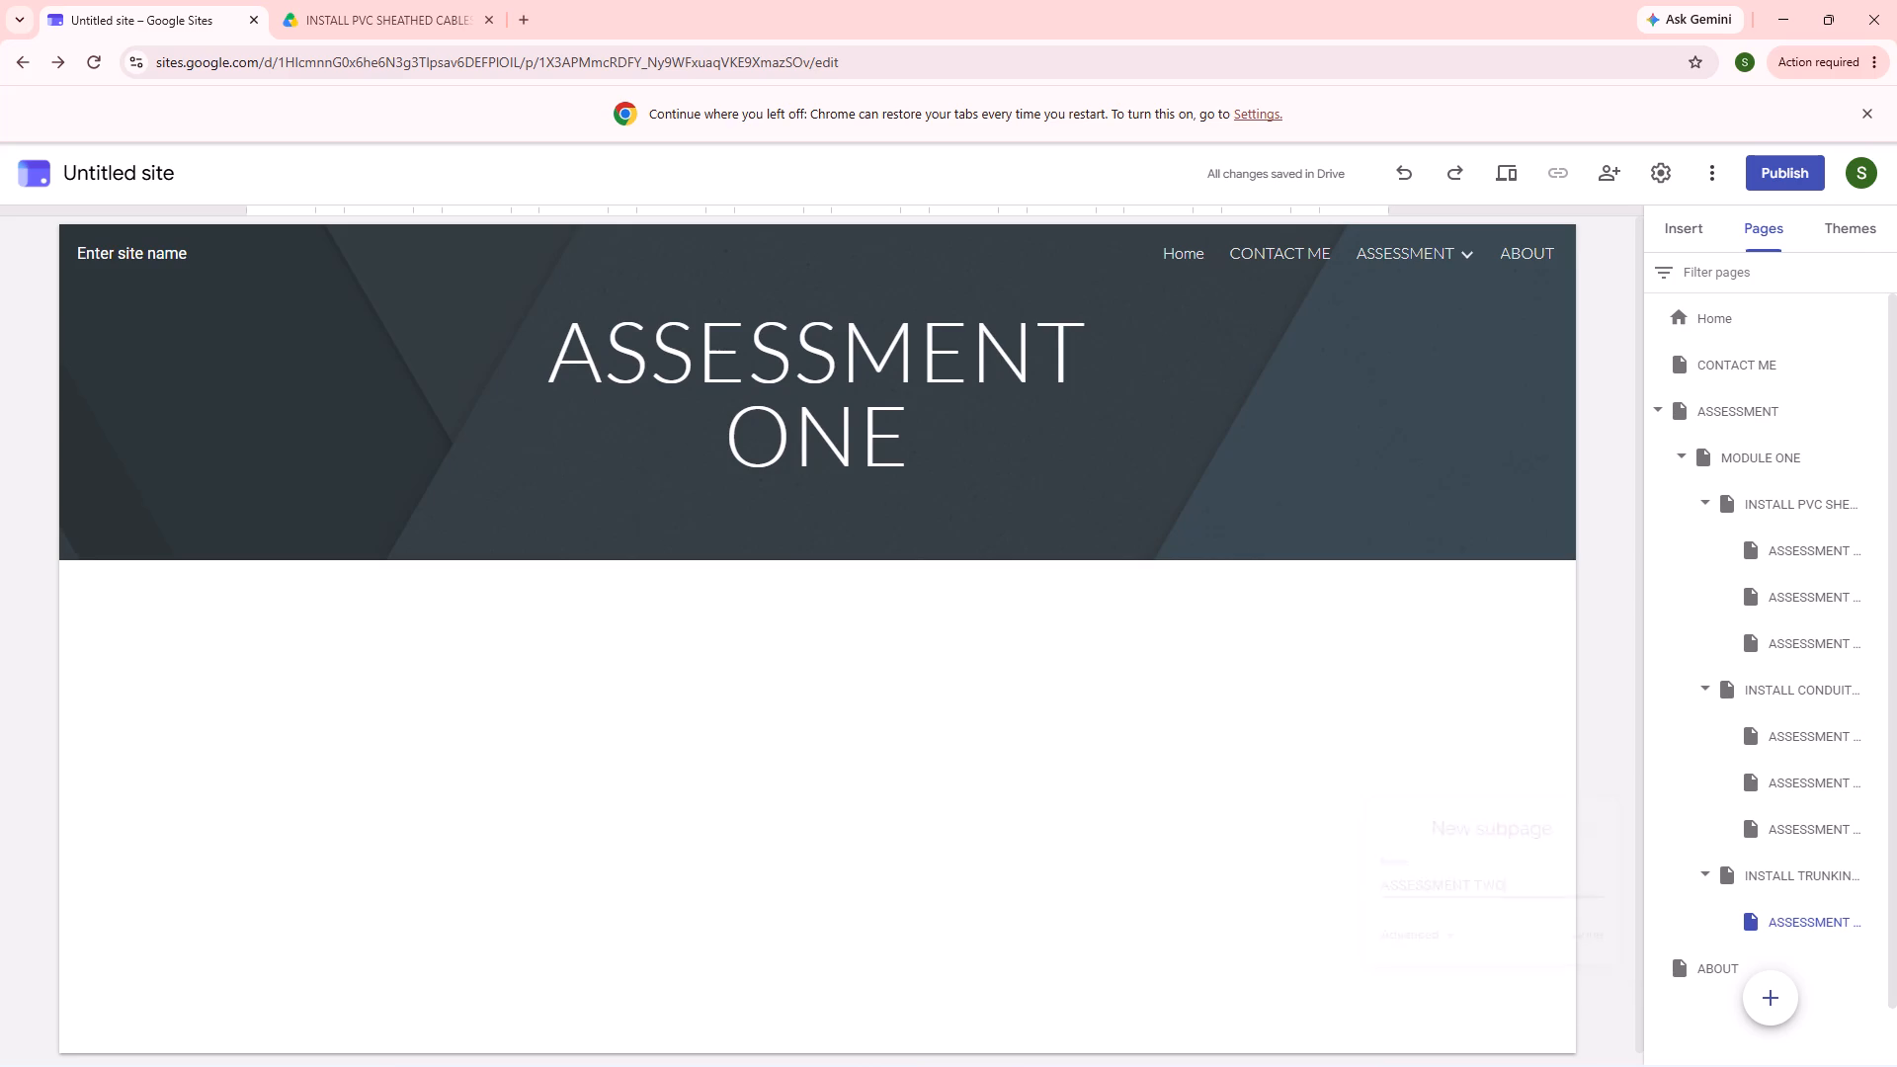
Add a subpage named ASSESSMENT THREE under the INSTALL TRUNKING page.
{"action": "left_click", "coordinate": [1879, 877]}
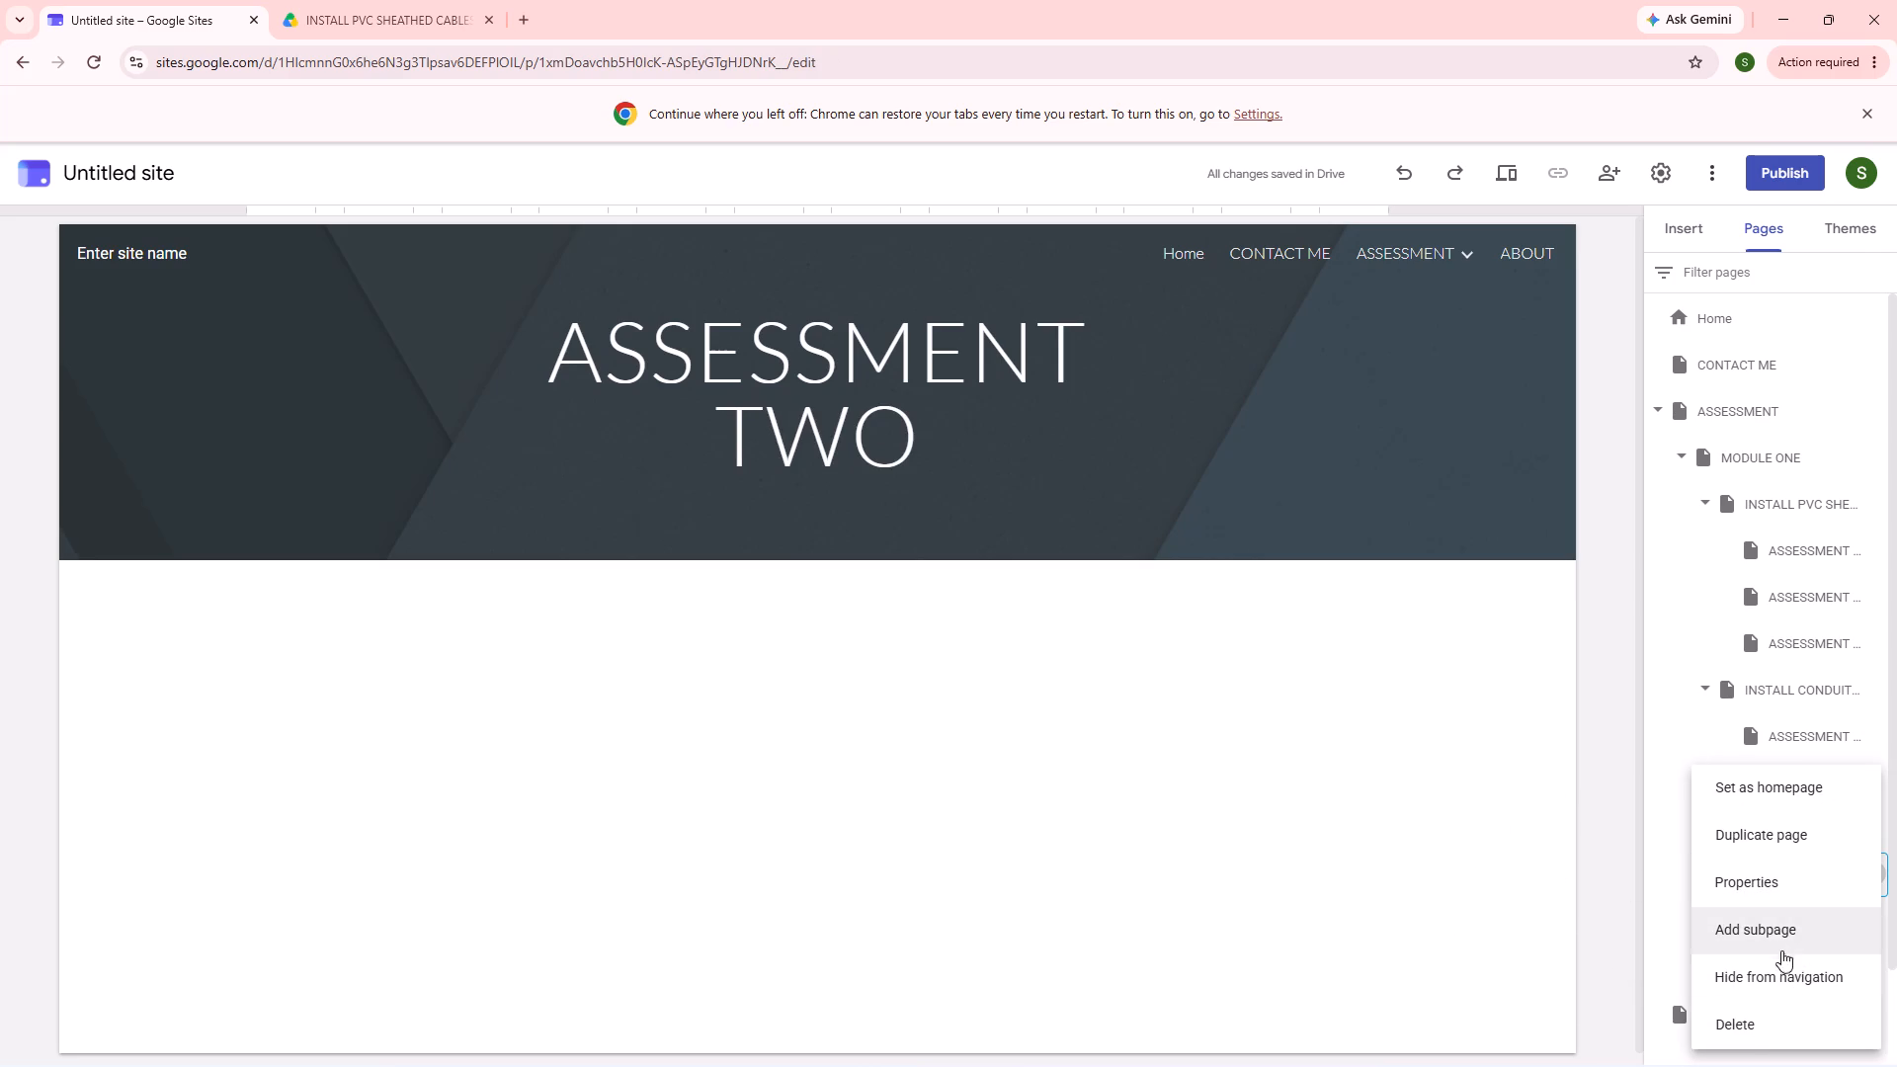
{"action": "left_click", "coordinate": [1775, 938]}
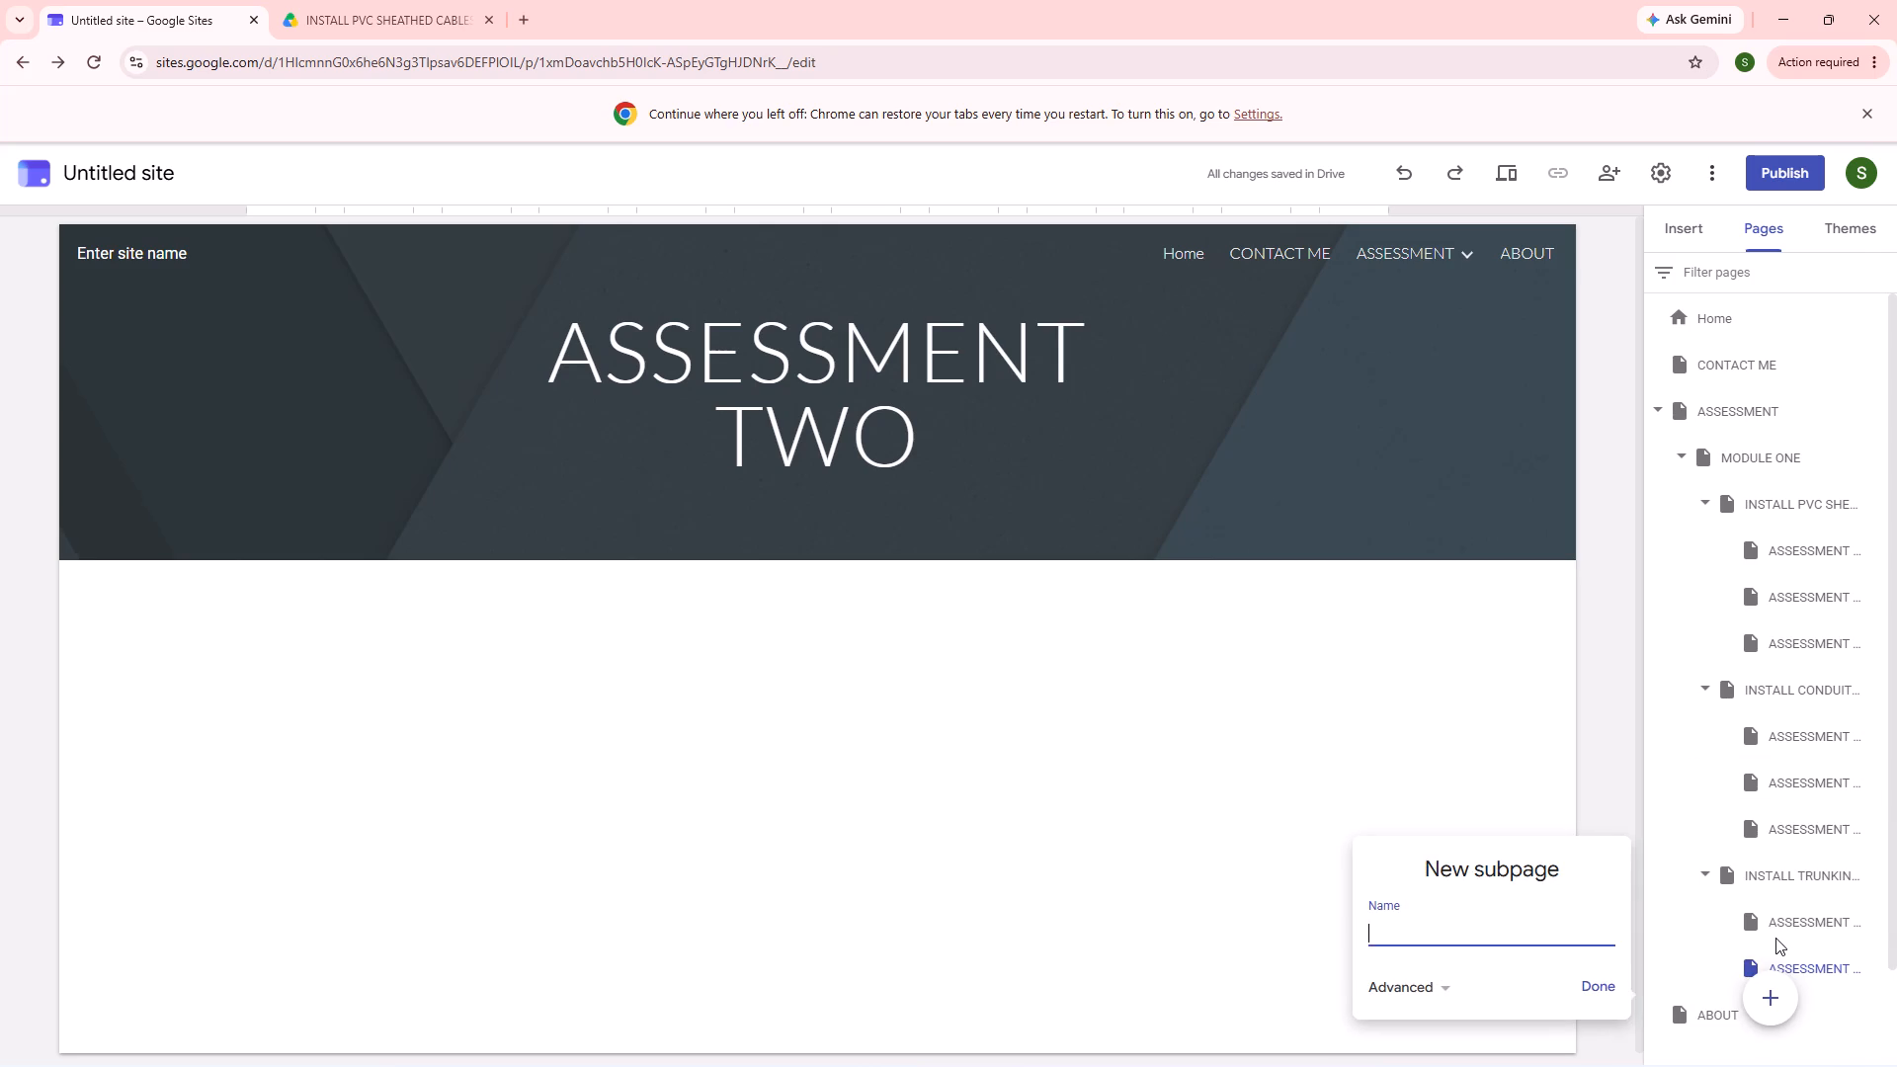
{"action": "type", "text": "ASSESSM"}
{"action": "type", "text": "ENT THREE"}
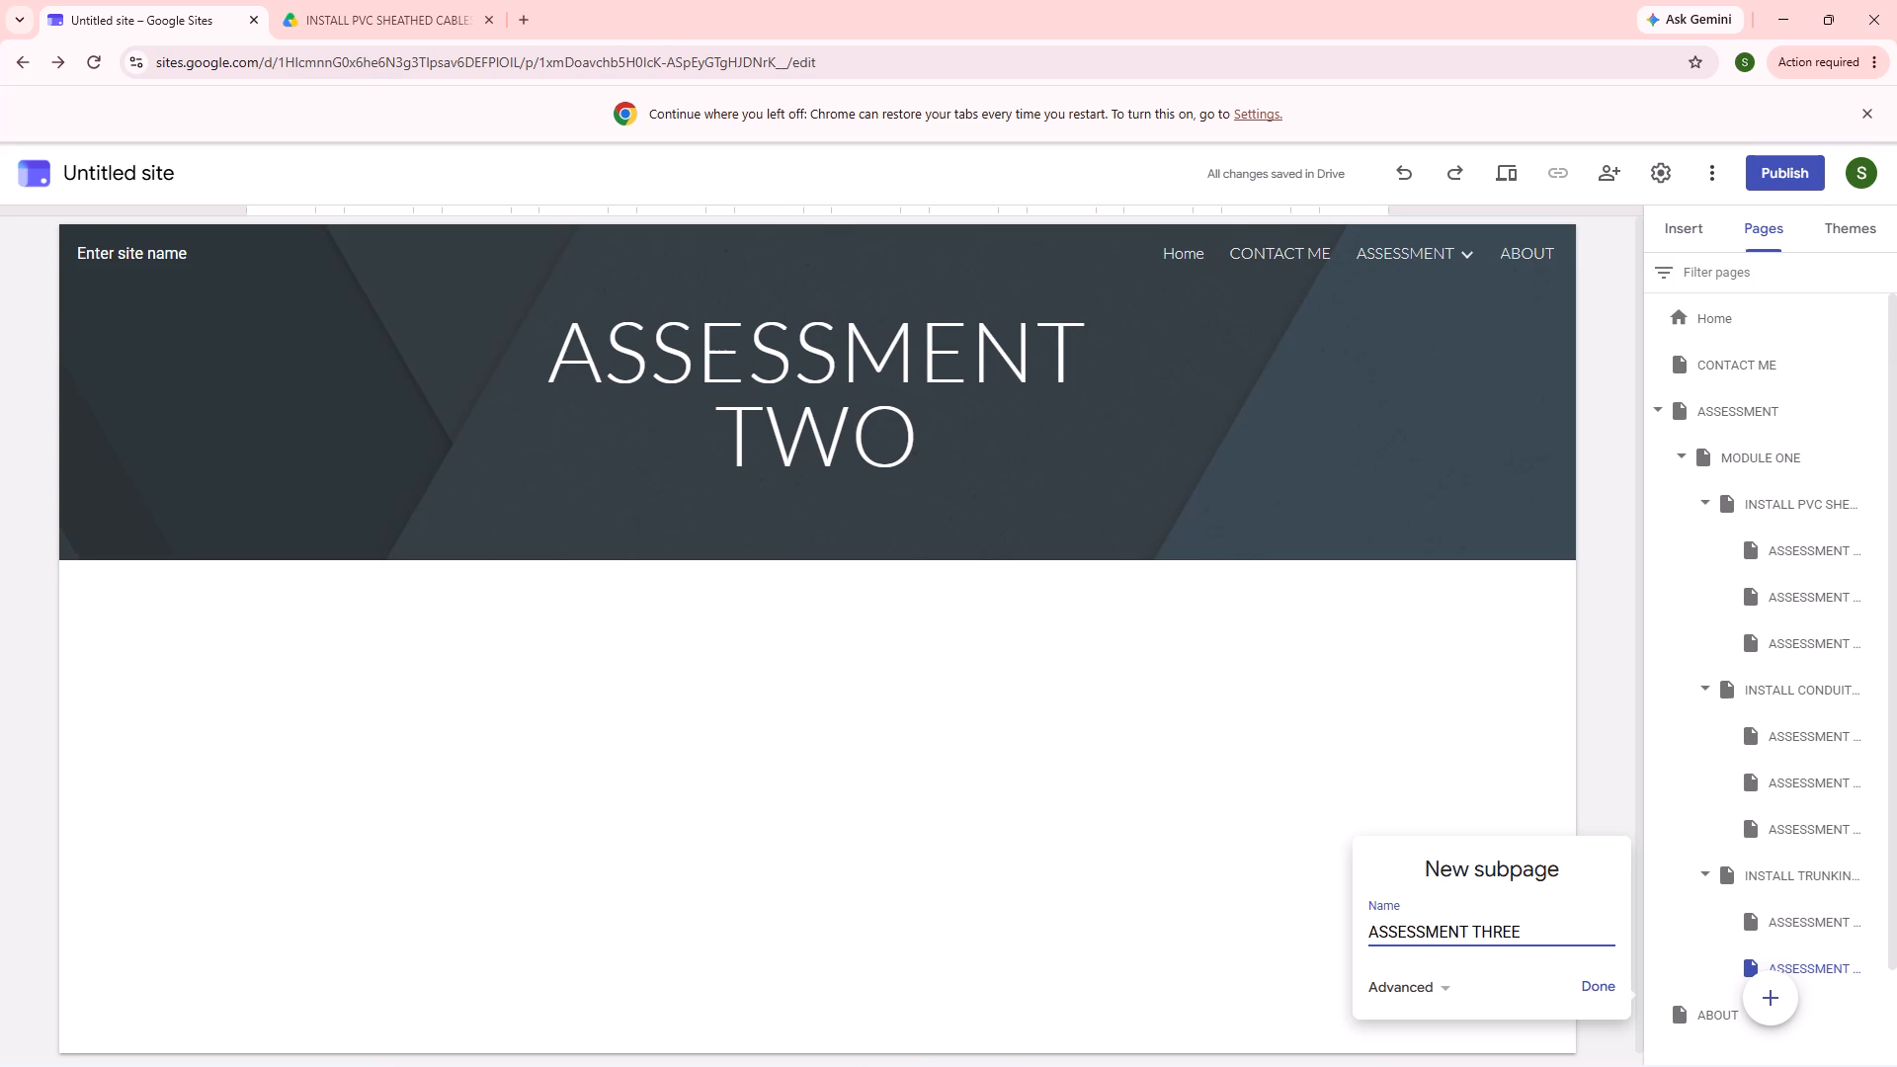
{"action": "key", "text": "Return"}
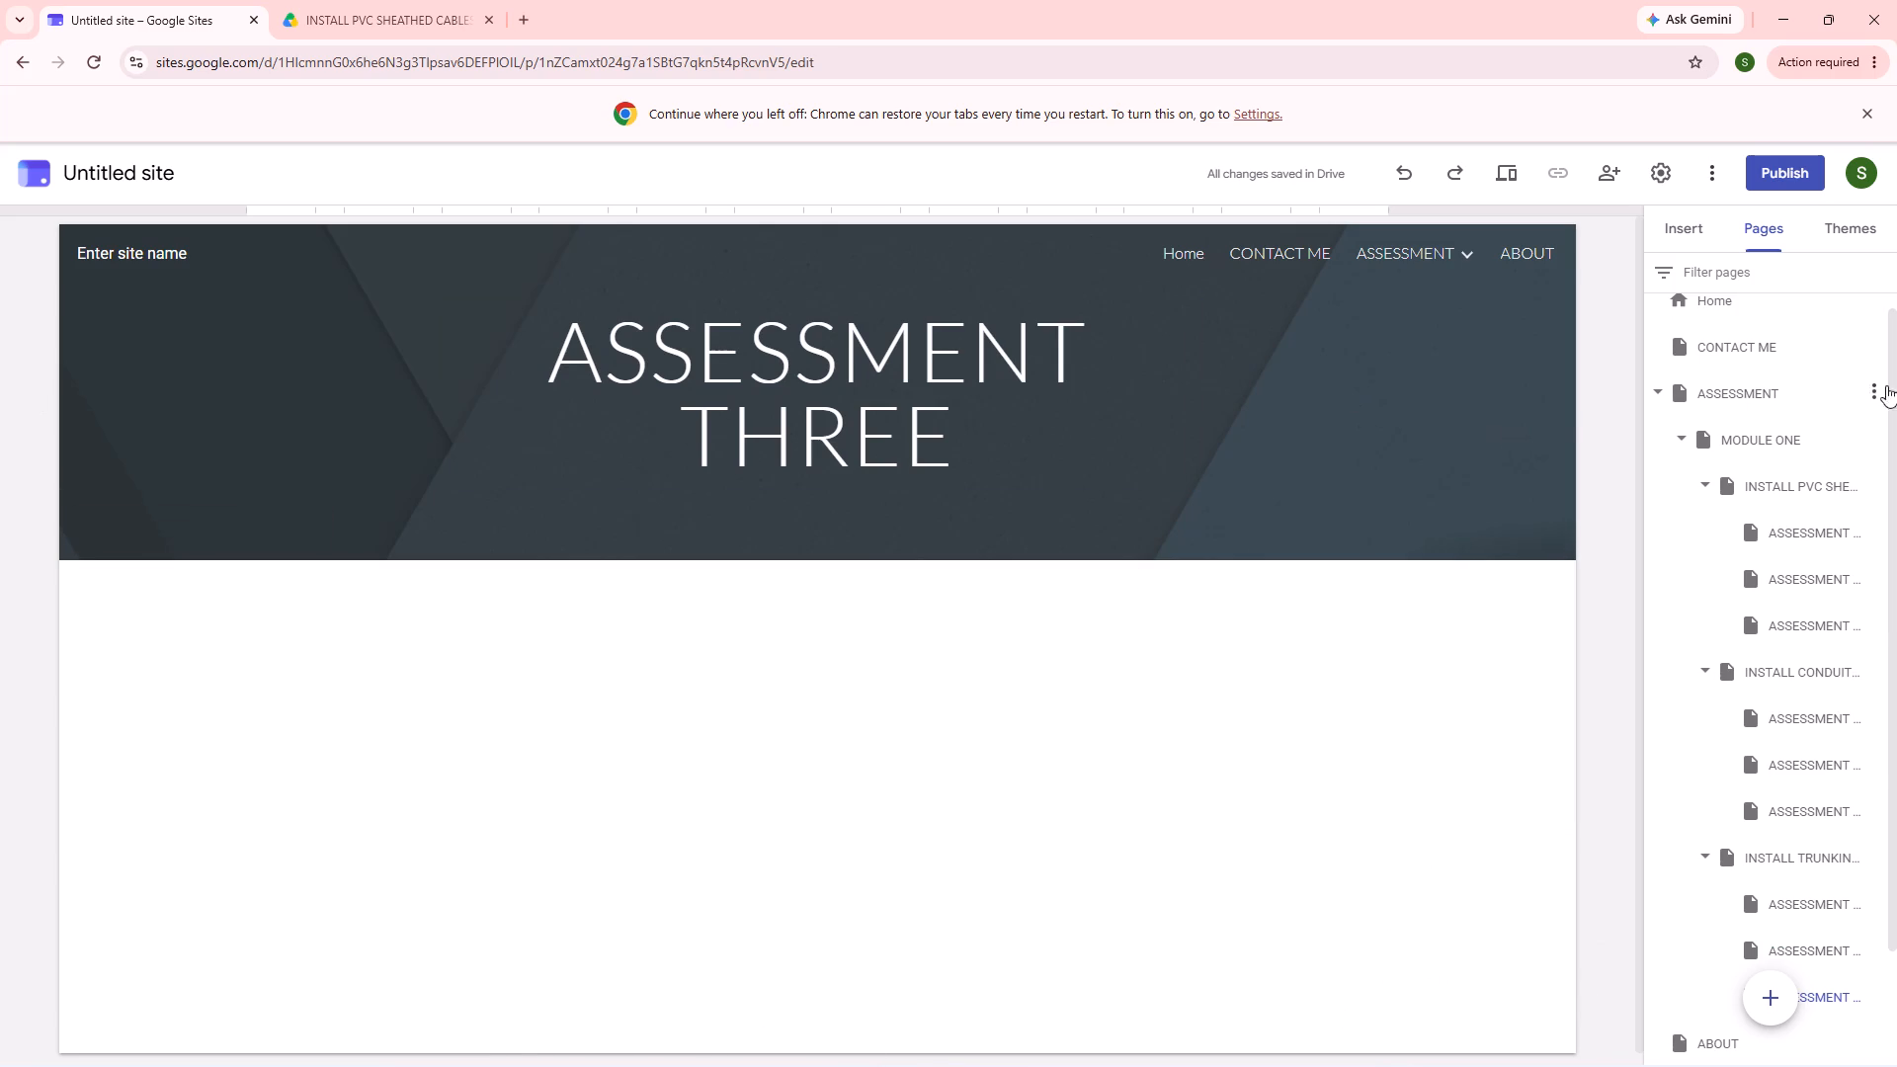
On the ASSESSMENT ONE page under INSTALL PVC SHEATHED CABLES, insert the content block with three captioned image placeholders side by side.
{"action": "scroll", "coordinate": [1896, 379], "scroll_direction": "down", "scroll_amount": 2}
{"action": "scroll", "coordinate": [1758, 389], "scroll_direction": "up", "scroll_amount": 2}
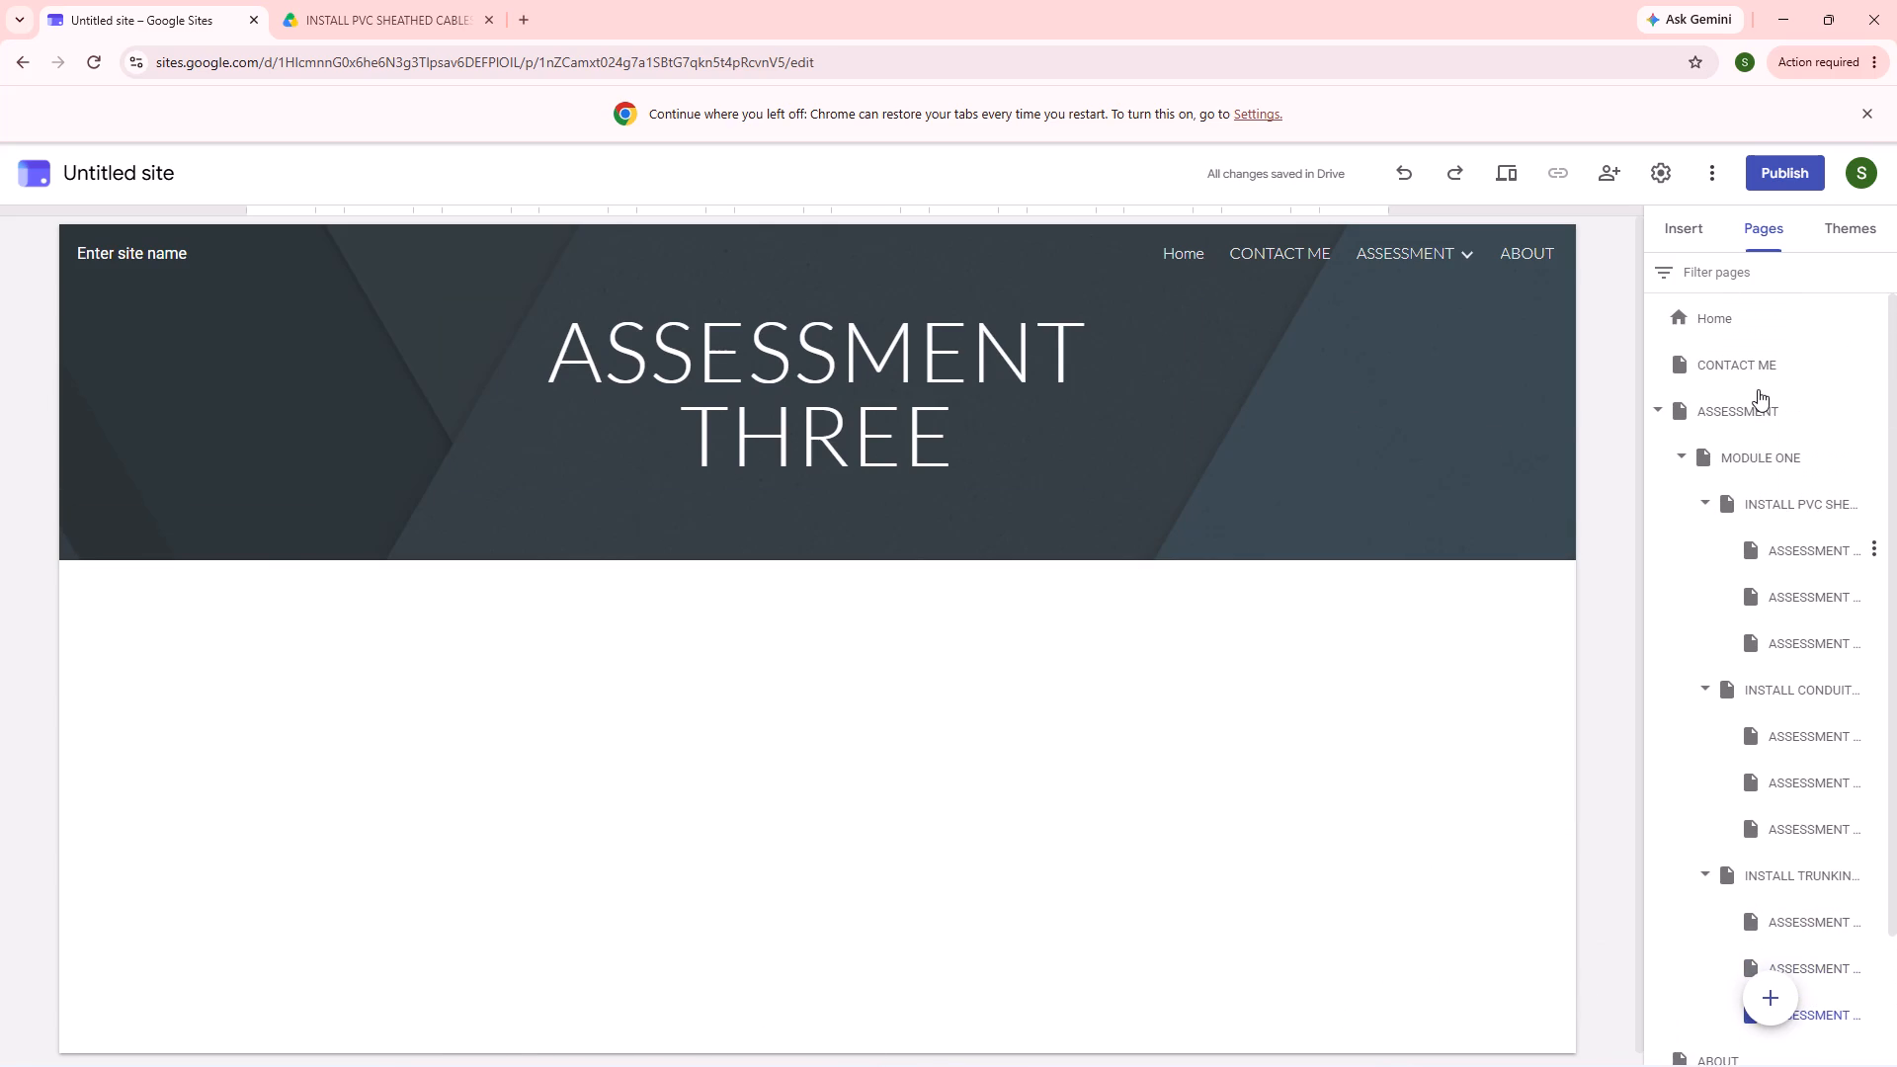
{"action": "double_click", "coordinate": [1828, 539]}
{"action": "left_click", "coordinate": [1818, 559]}
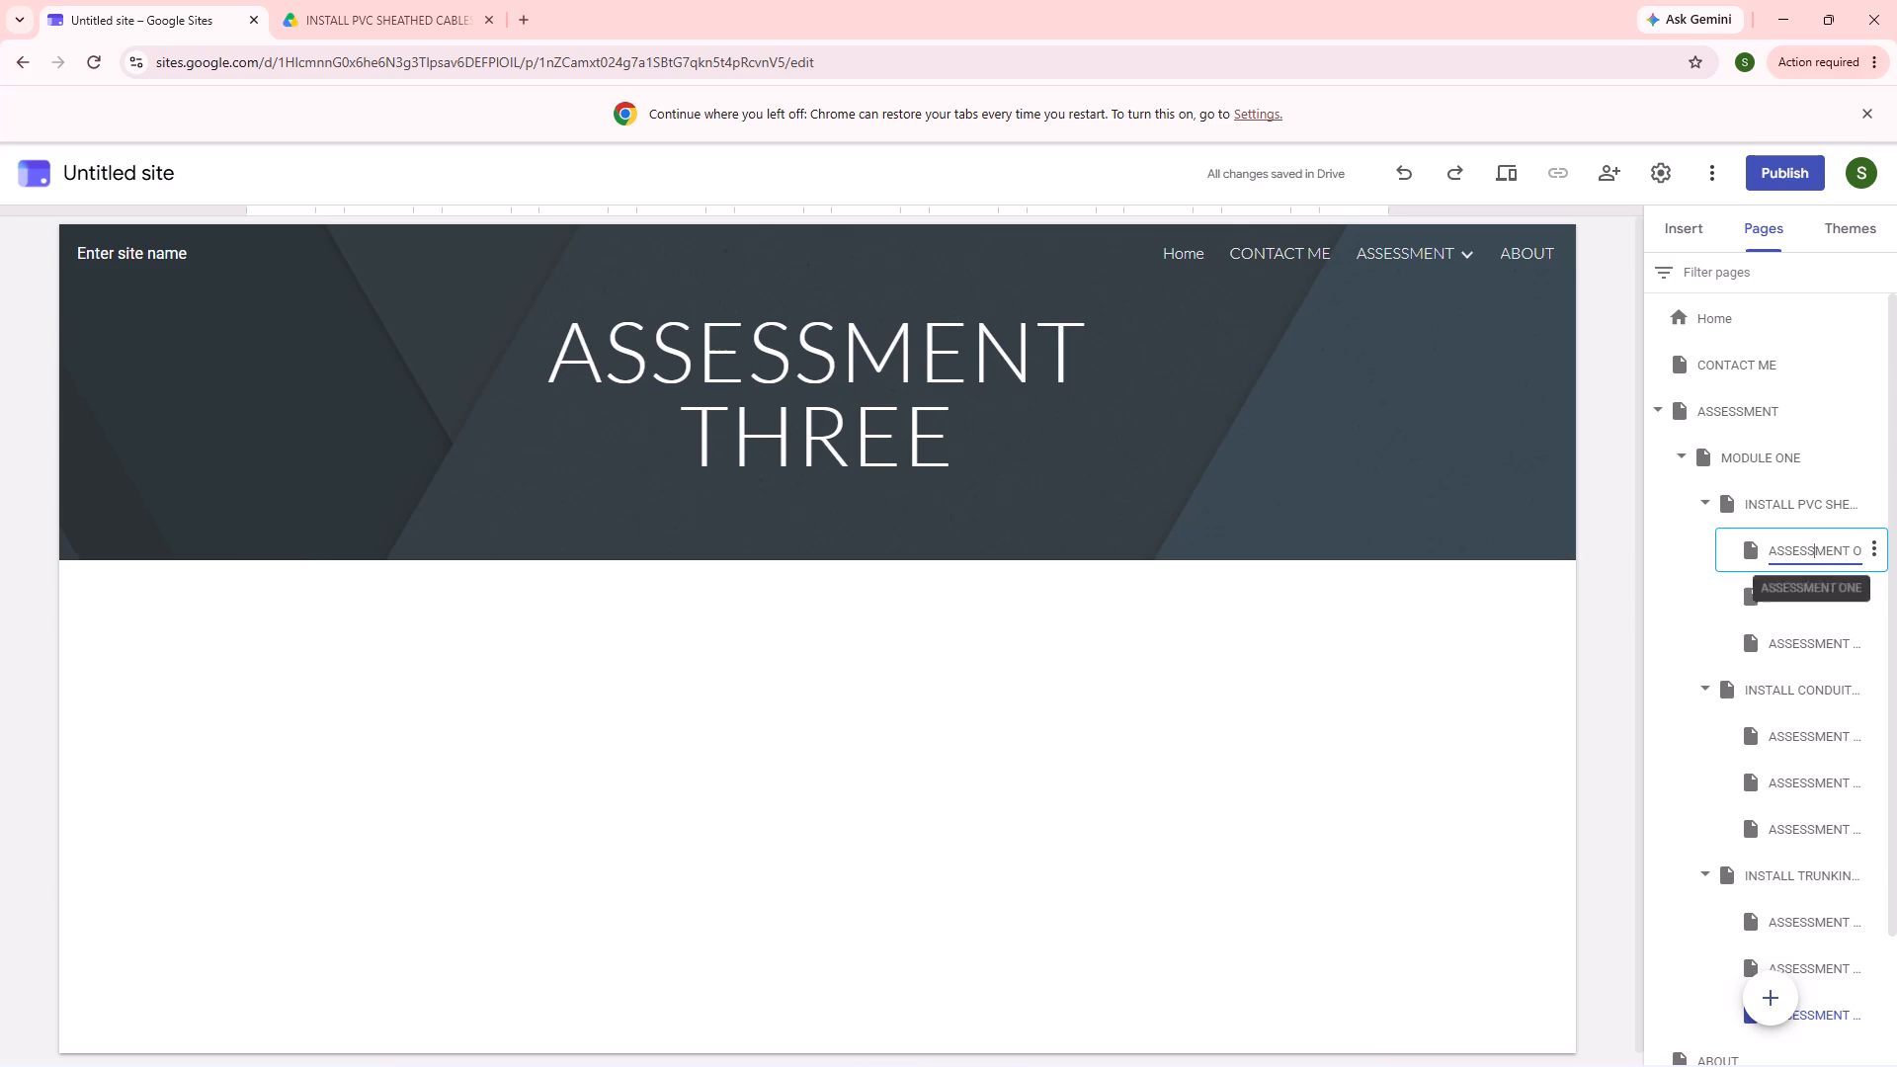
{"action": "left_click", "coordinate": [1818, 557]}
{"action": "left_click", "coordinate": [1652, 572]}
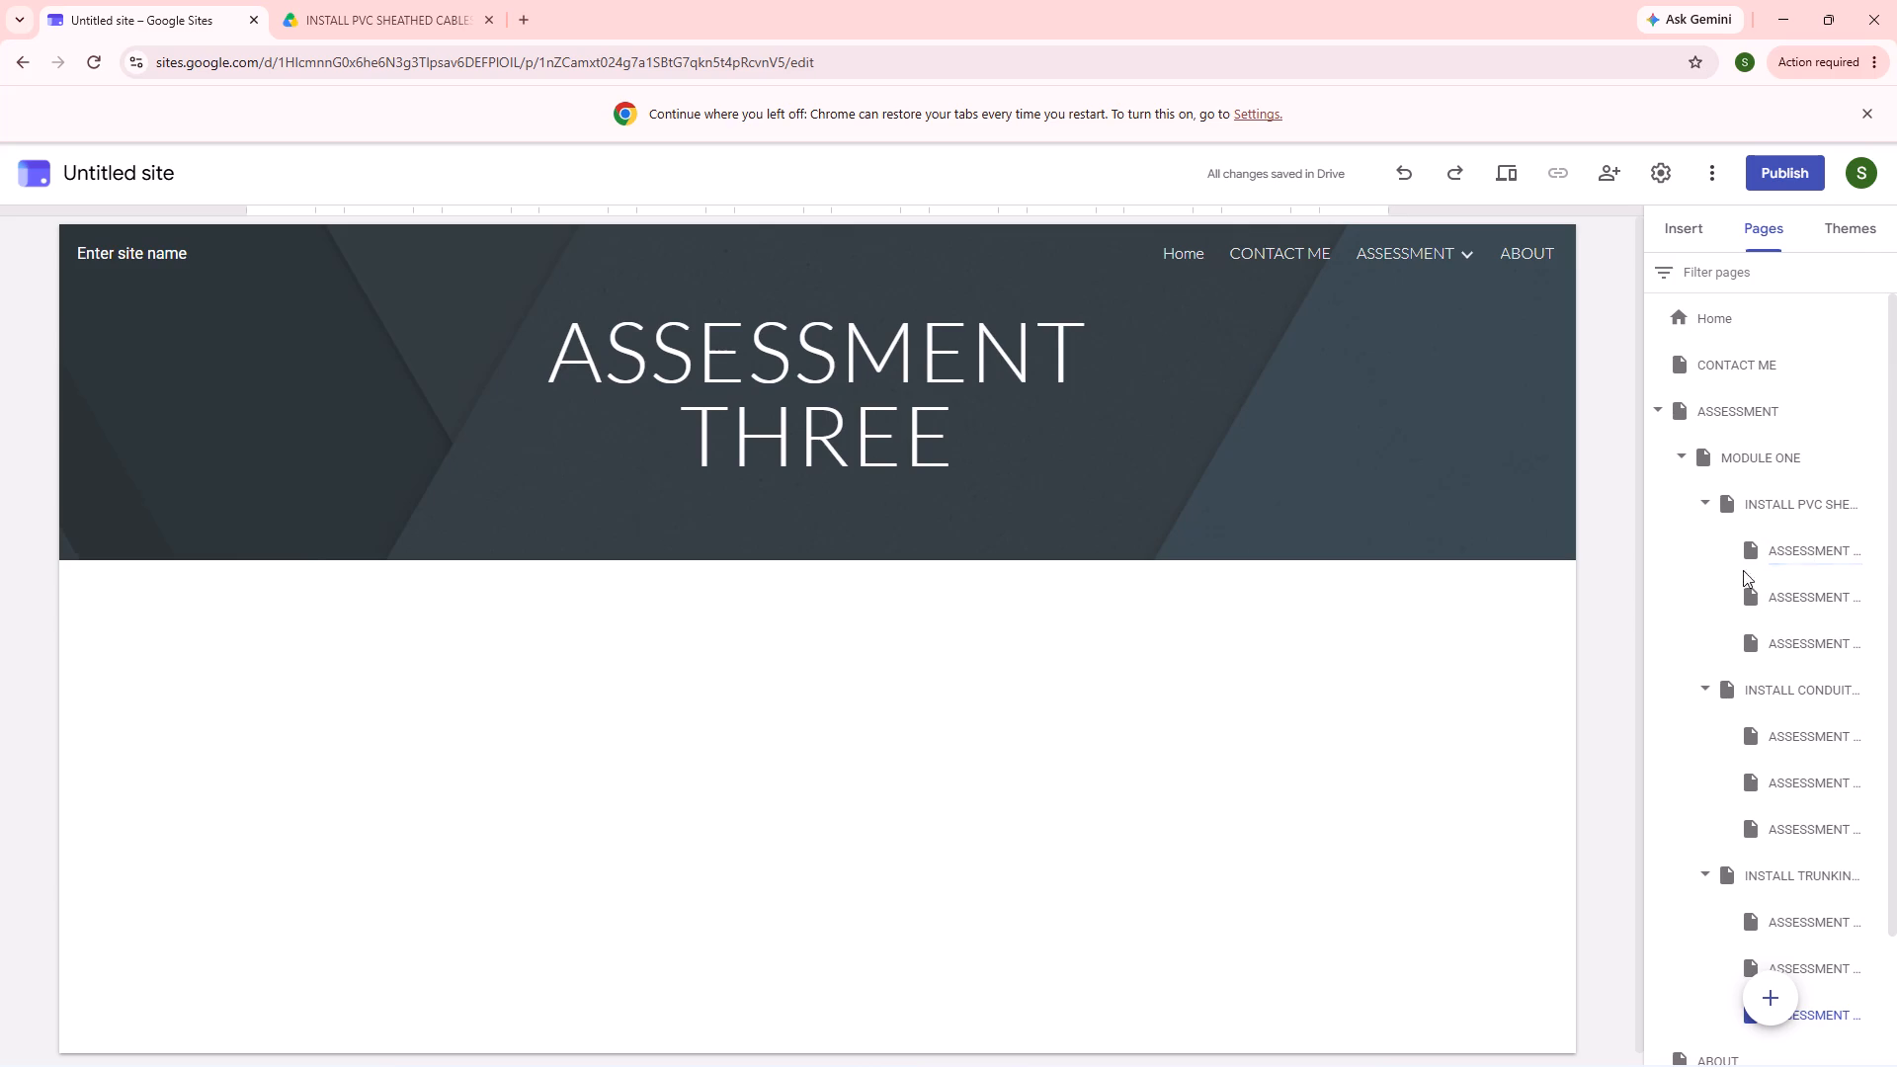
{"action": "left_click", "coordinate": [1787, 560]}
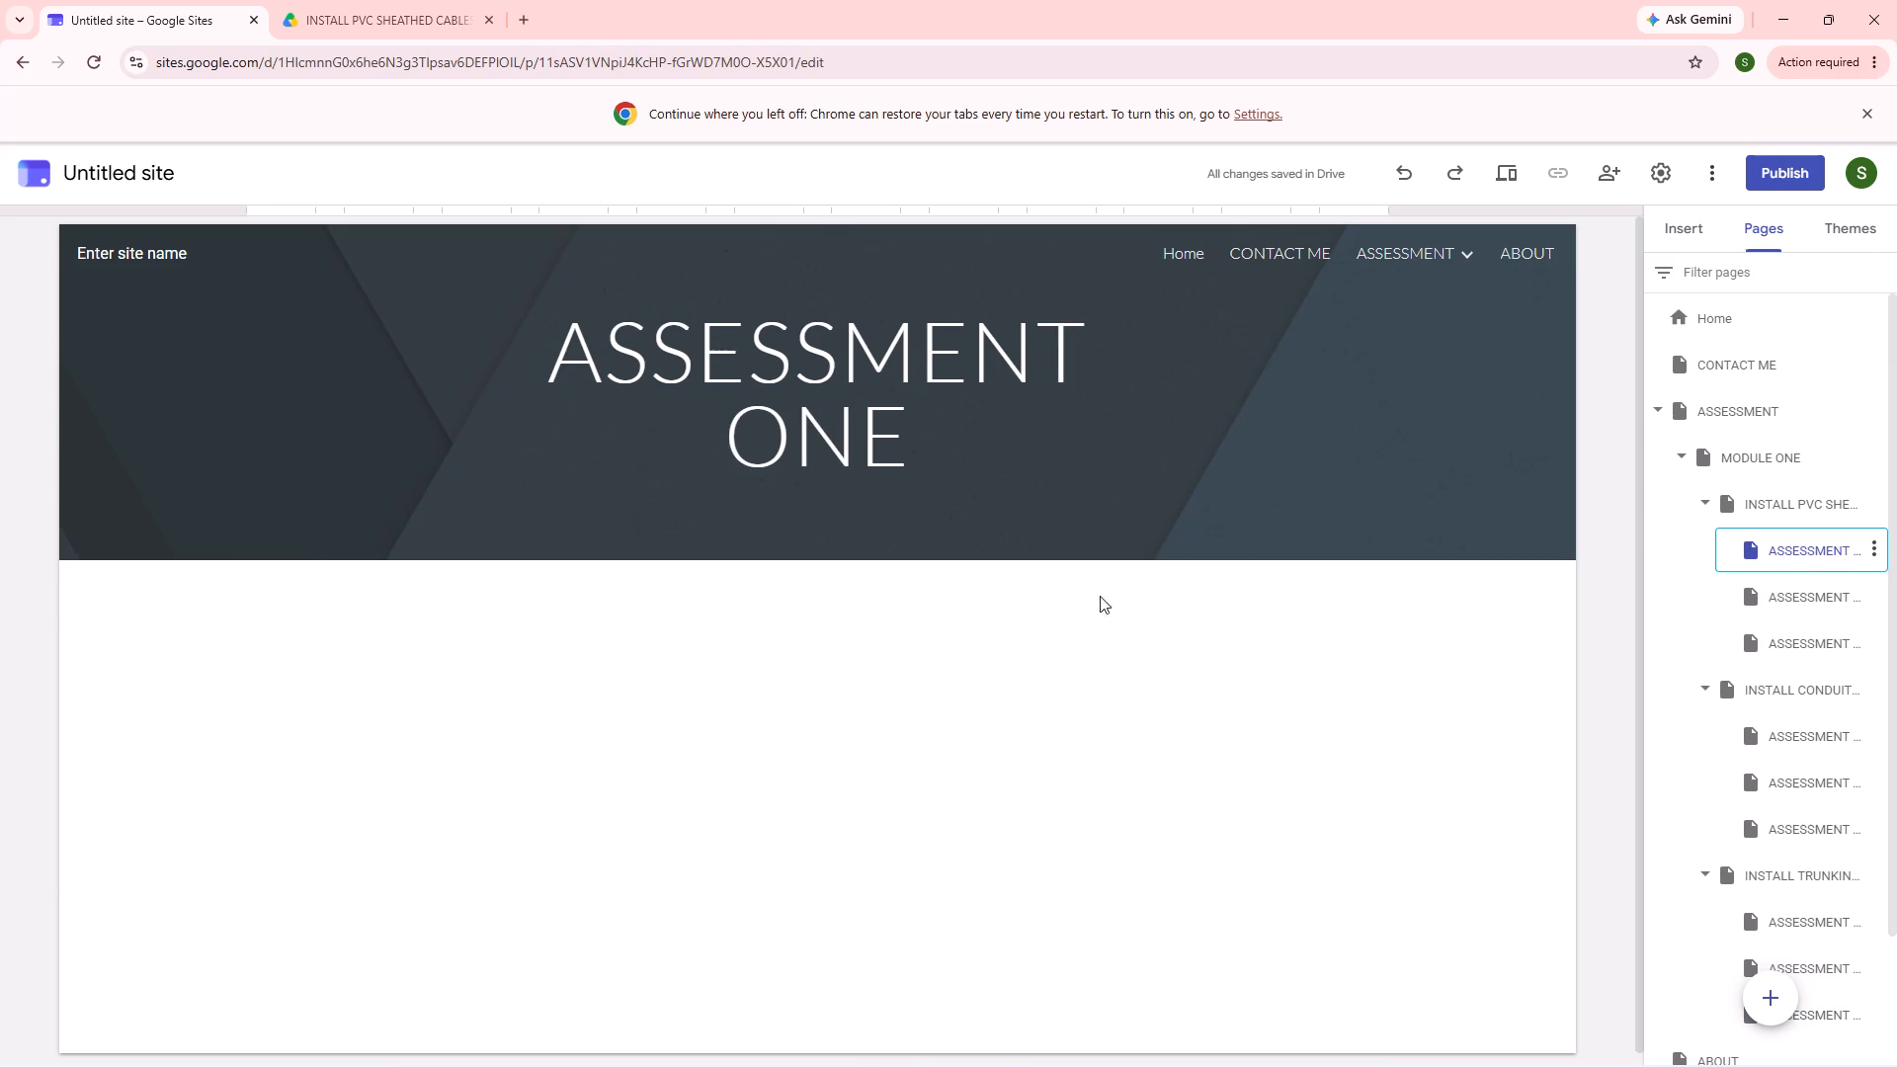
{"action": "left_click", "coordinate": [1661, 229]}
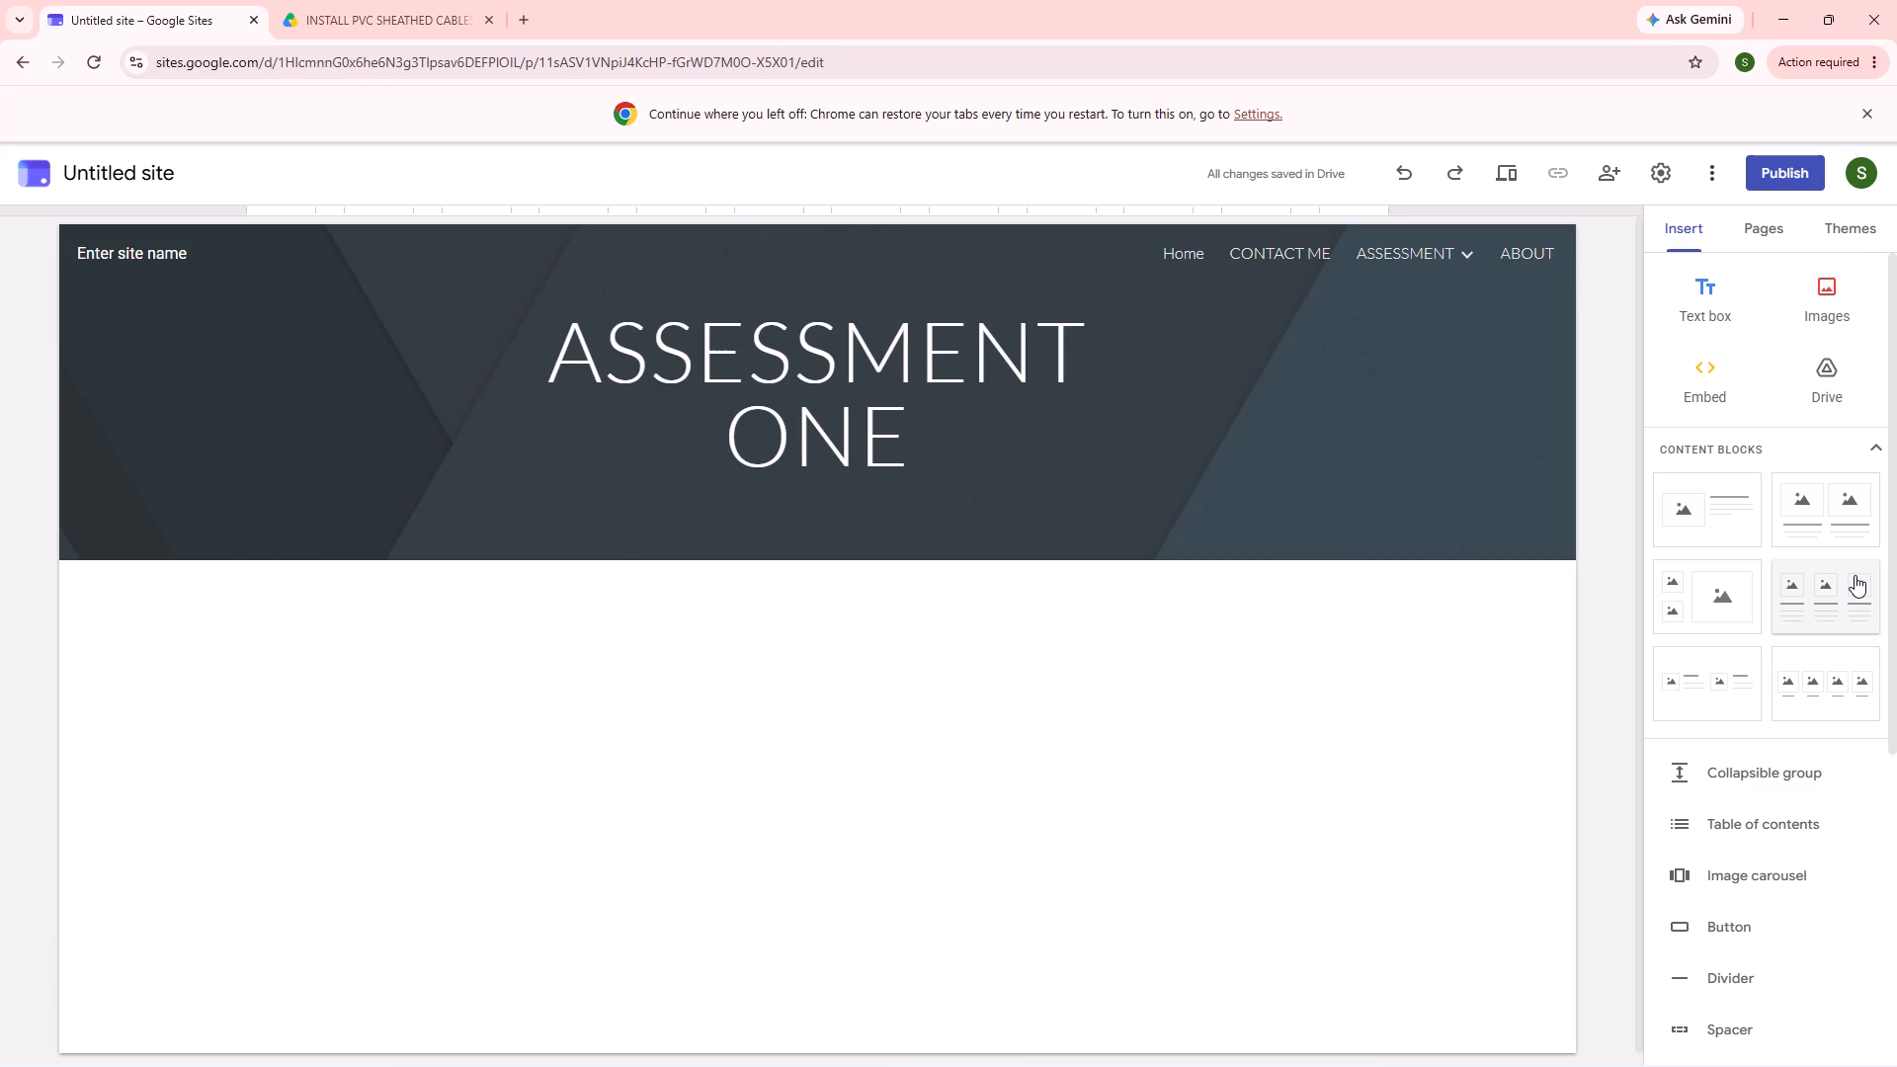
{"action": "left_click", "coordinate": [1848, 576]}
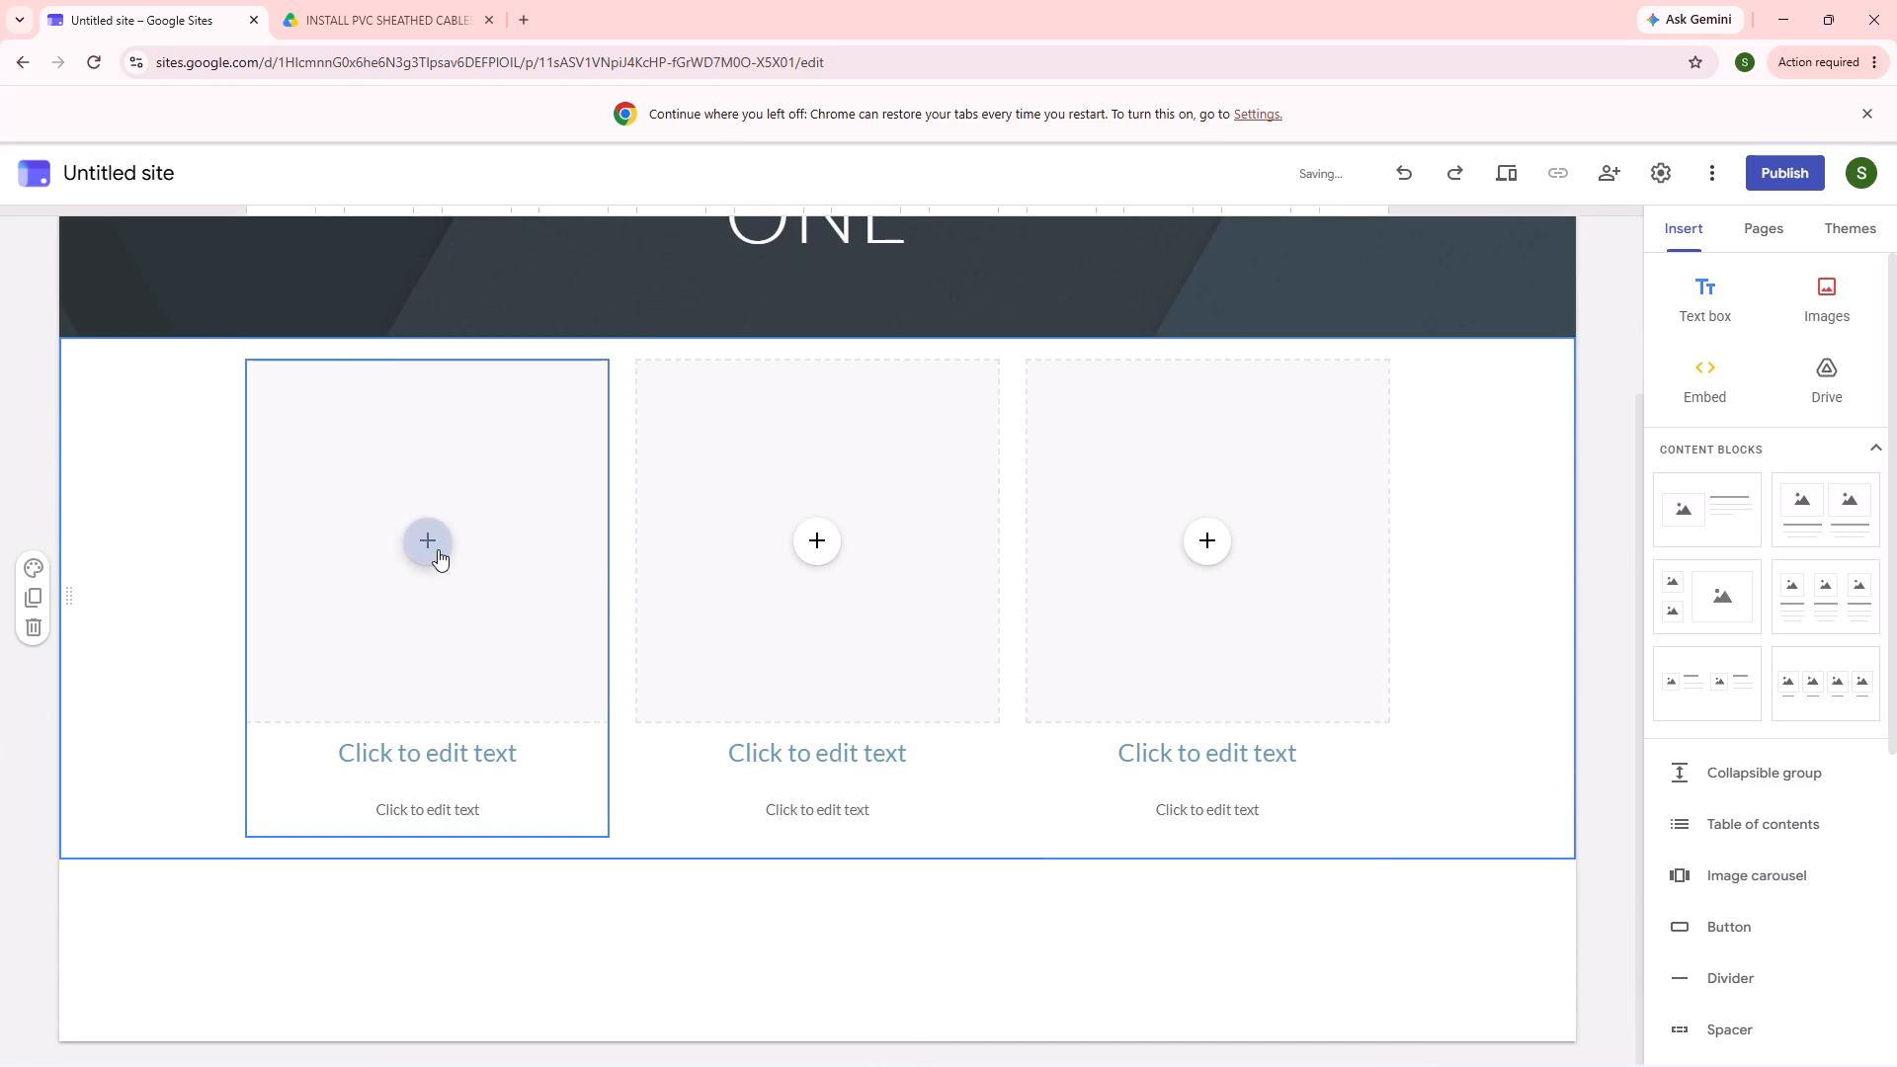
Insert the Assessor checklist PDF from Drive folder E-PORTFOLIO > MODULE 1 > INSTALL PVC SHEATHED CABLES > Cat 1 into the first placeholder.
{"action": "left_click", "coordinate": [438, 549]}
{"action": "left_click", "coordinate": [469, 685]}
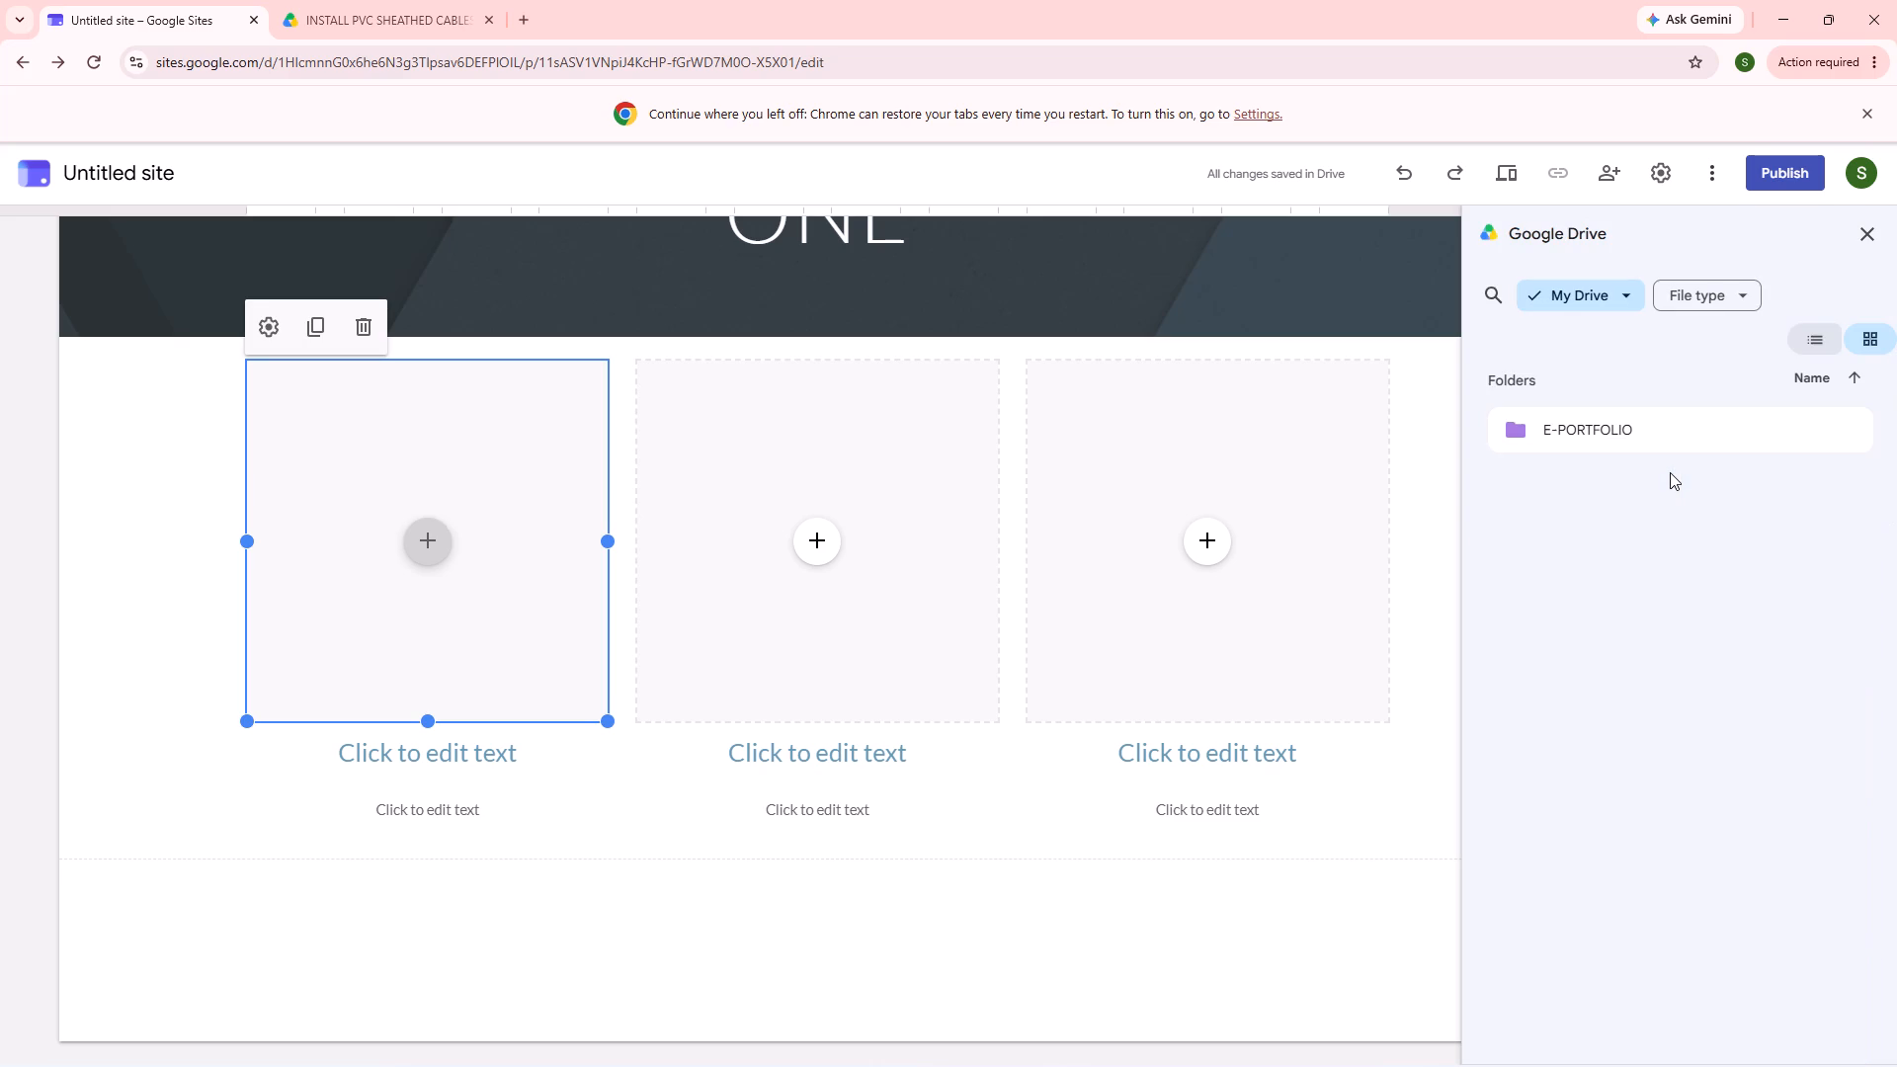
{"action": "scroll", "coordinate": [1670, 472], "scroll_direction": "down", "scroll_amount": 2}
{"action": "scroll", "coordinate": [1670, 472], "scroll_direction": "up", "scroll_amount": 2}
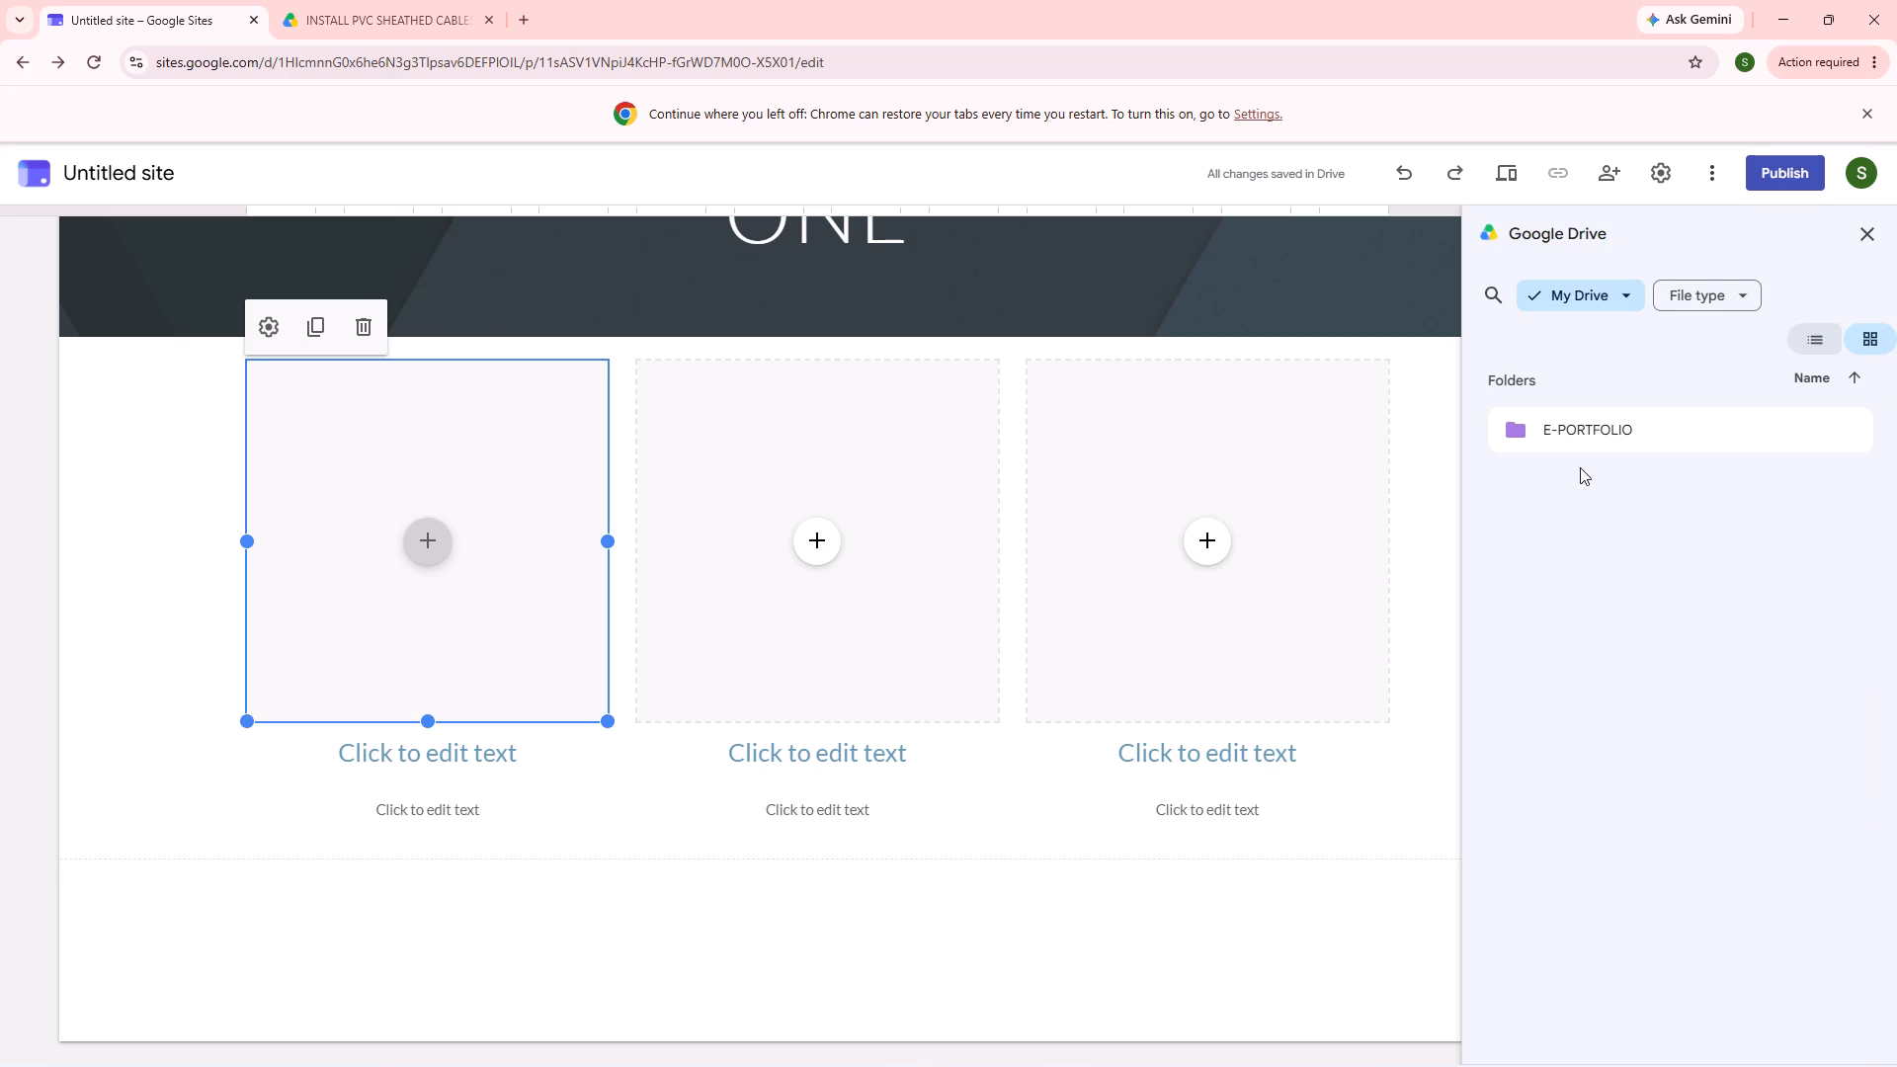
{"action": "left_click", "coordinate": [1580, 457]}
{"action": "left_click_drag", "start_coordinate": [1580, 454], "coordinate": [1583, 444]}
{"action": "left_click", "coordinate": [1587, 431]}
{"action": "left_click", "coordinate": [1587, 431]}
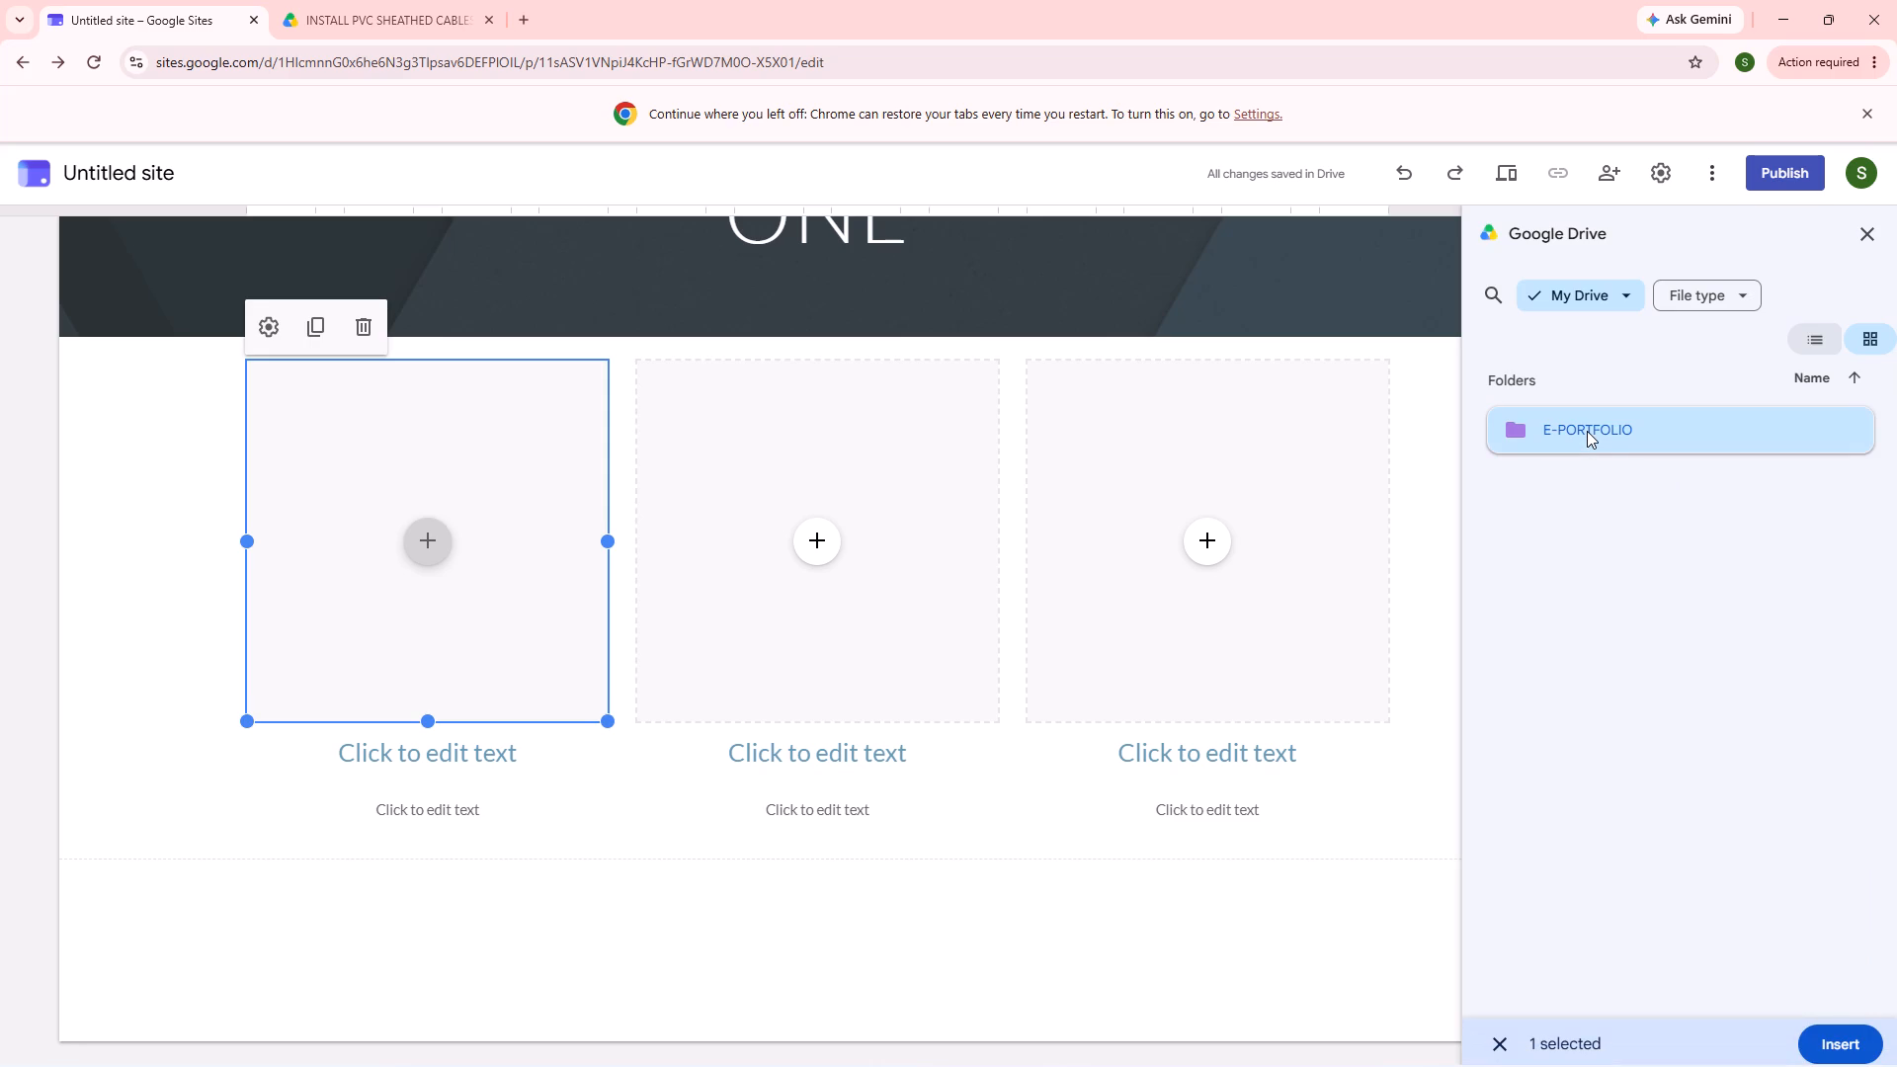
{"action": "double_click", "coordinate": [1587, 435]}
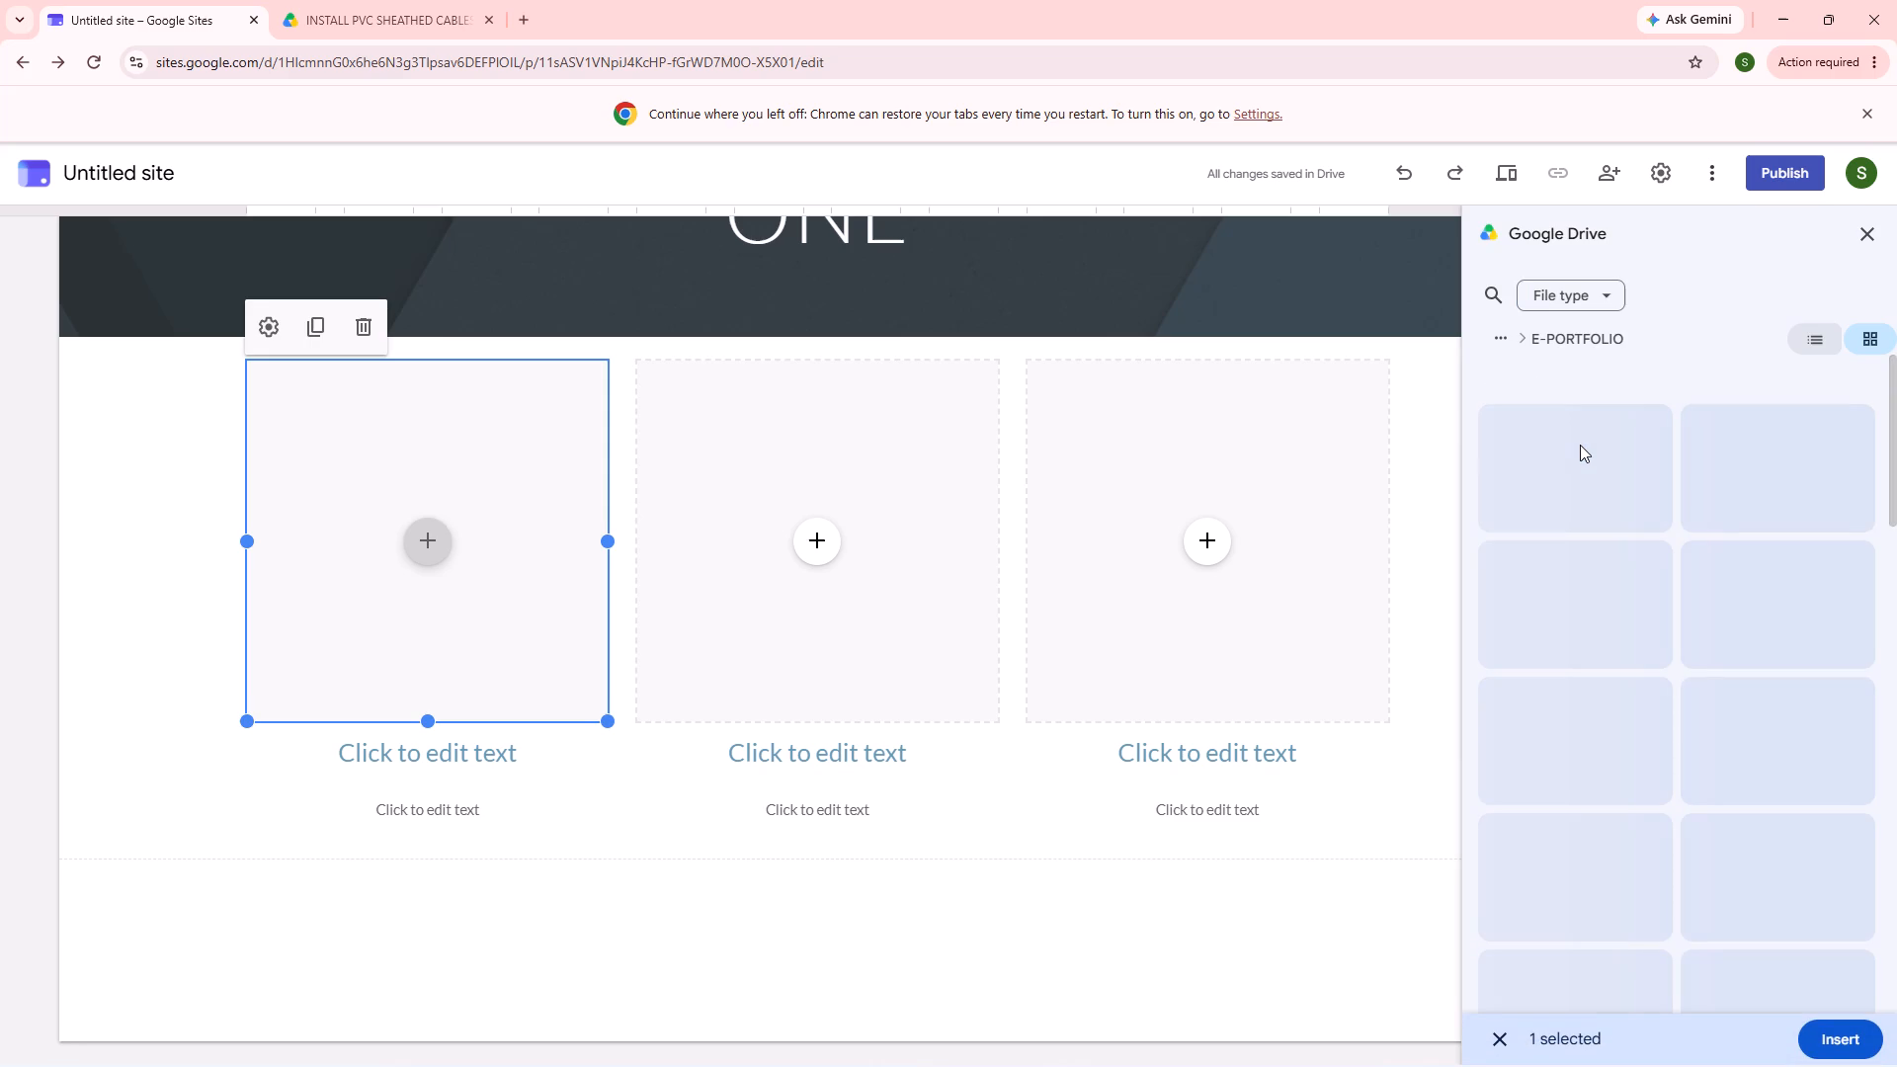
{"action": "left_click", "coordinate": [1580, 445]}
{"action": "double_click", "coordinate": [1574, 438]}
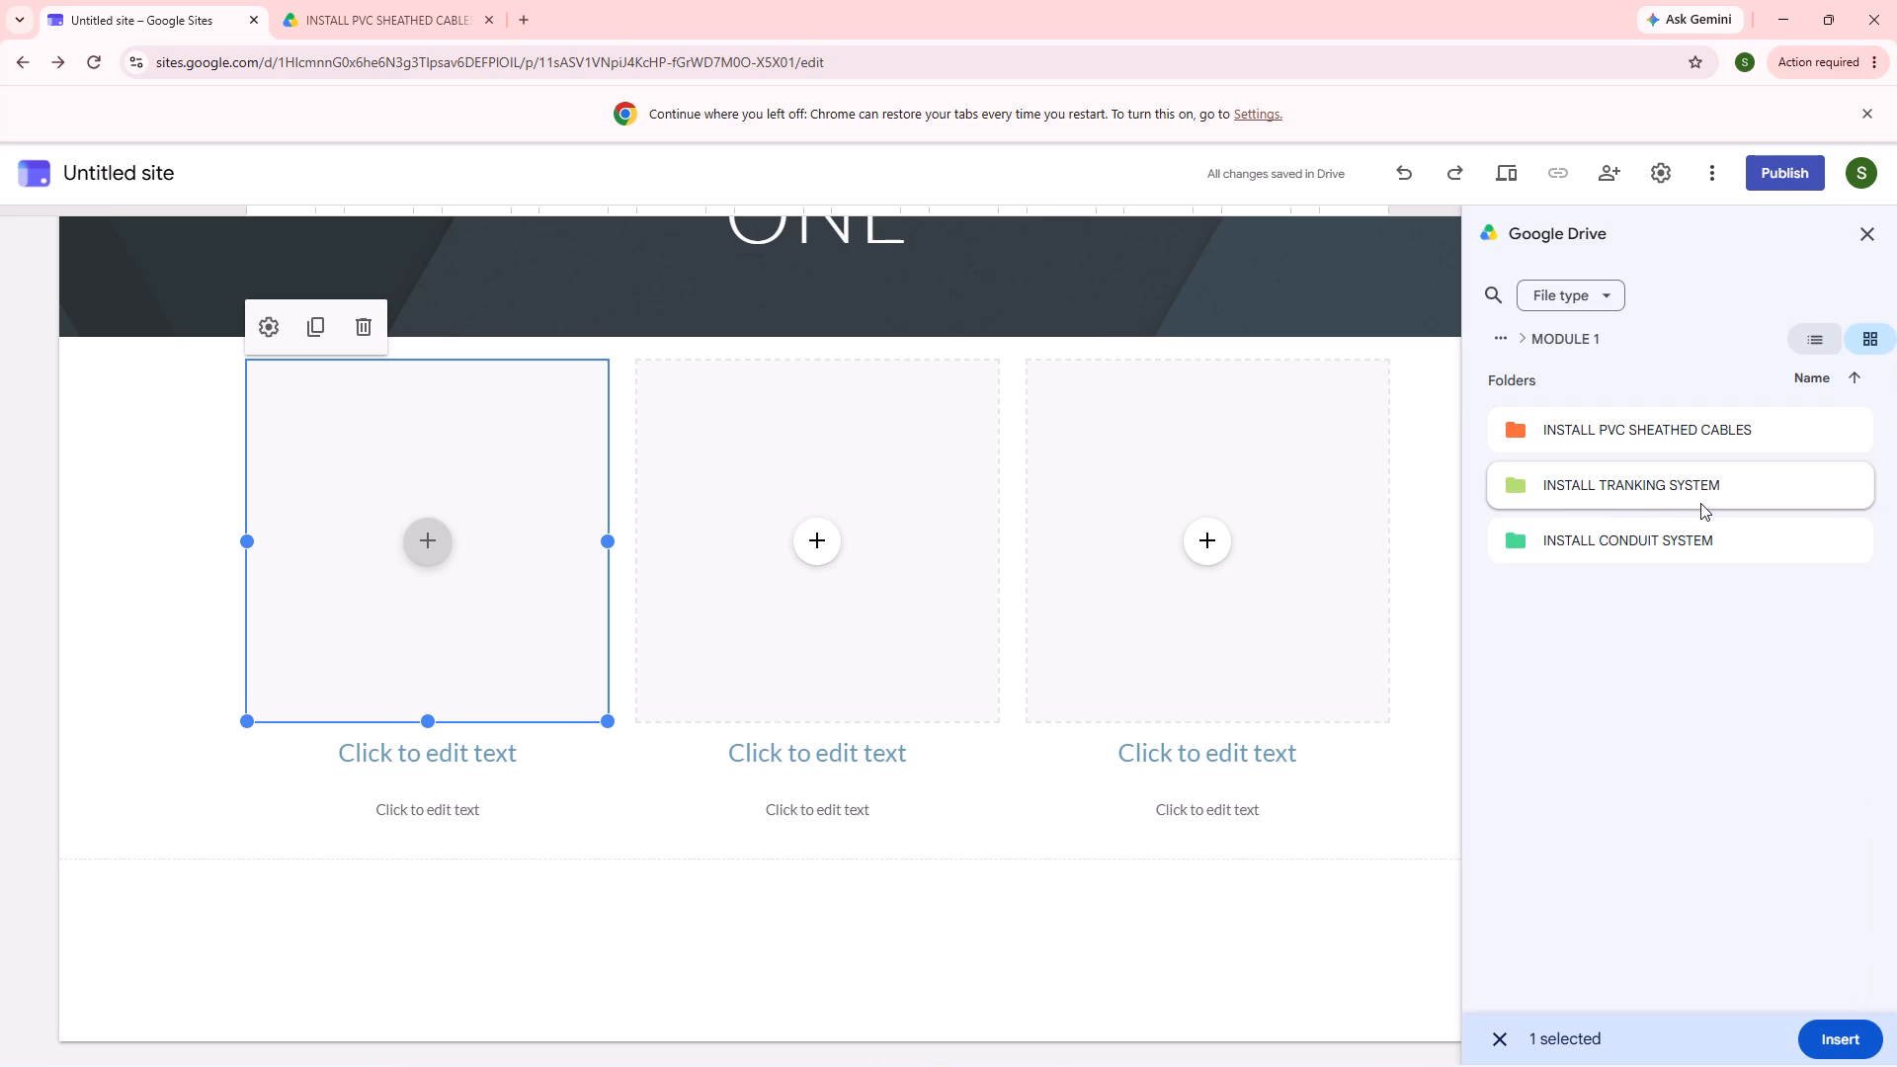
{"action": "double_click", "coordinate": [1622, 442]}
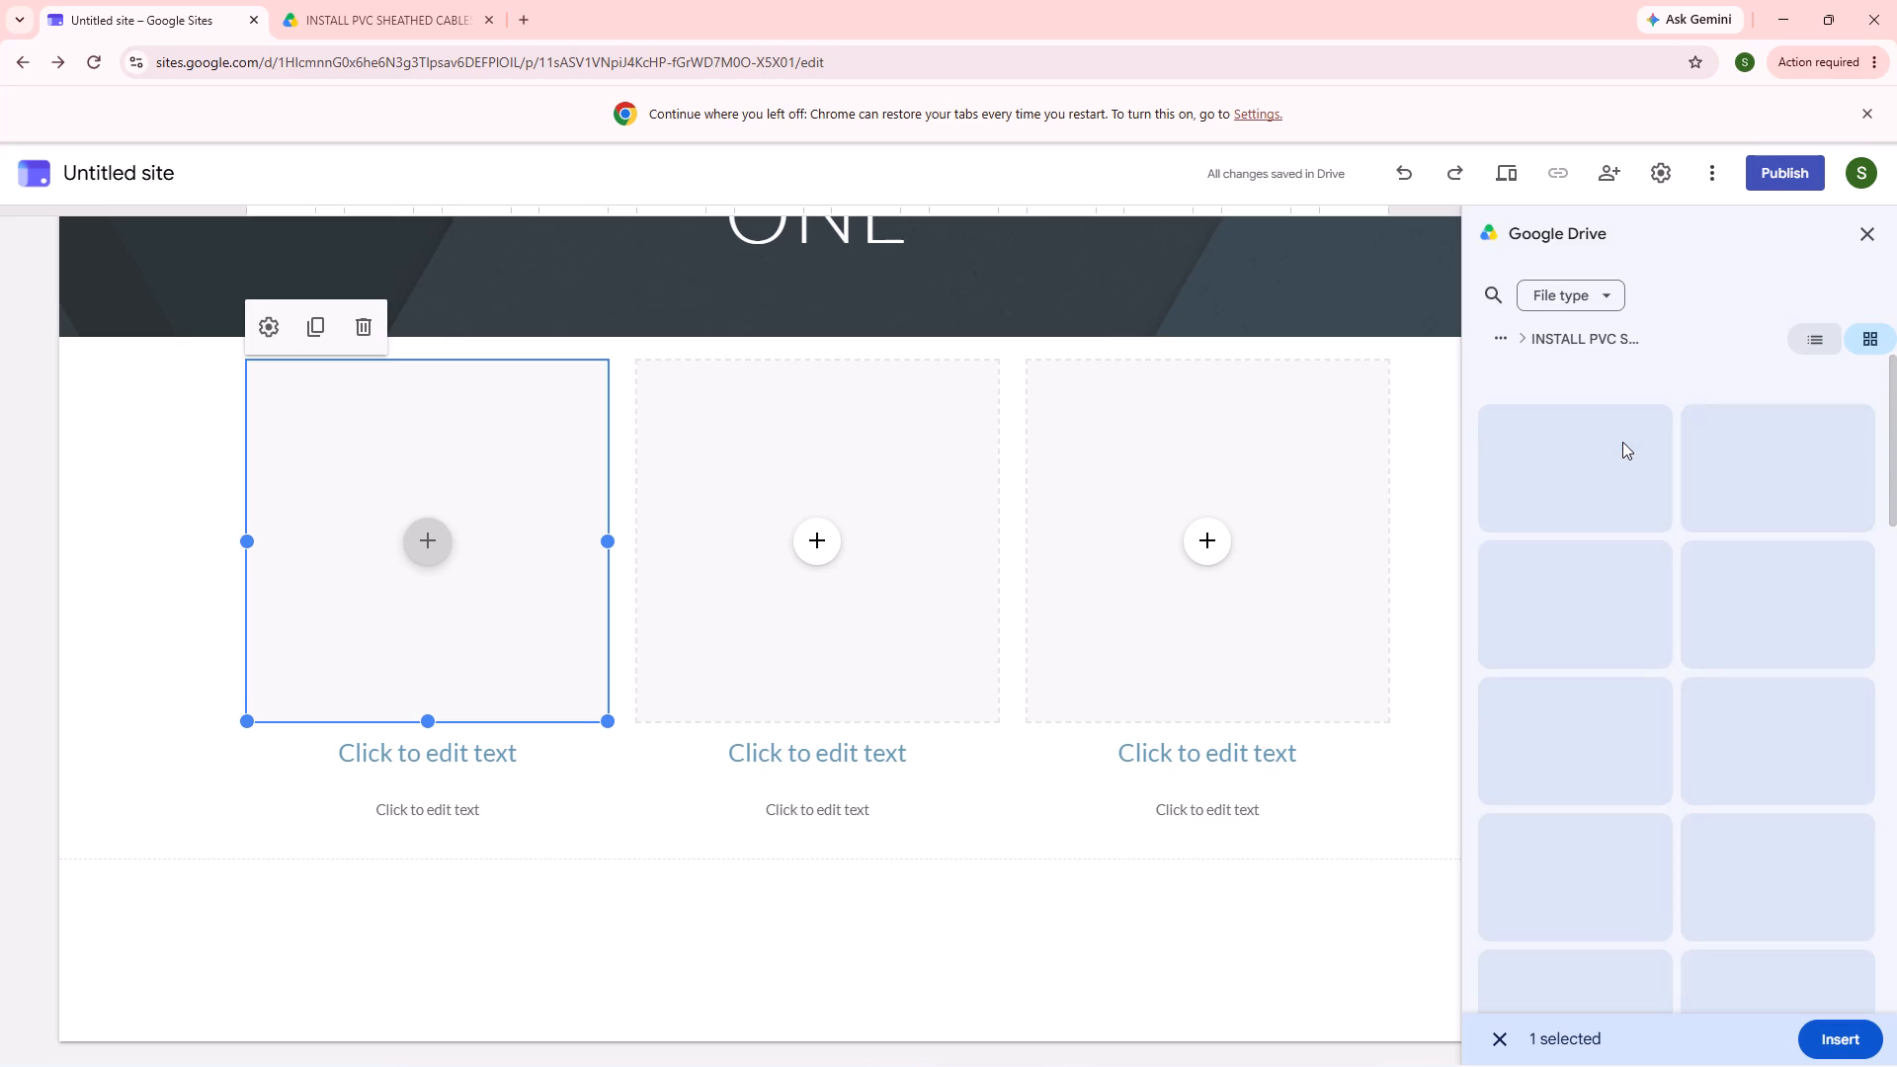
{"action": "double_click", "coordinate": [1617, 434]}
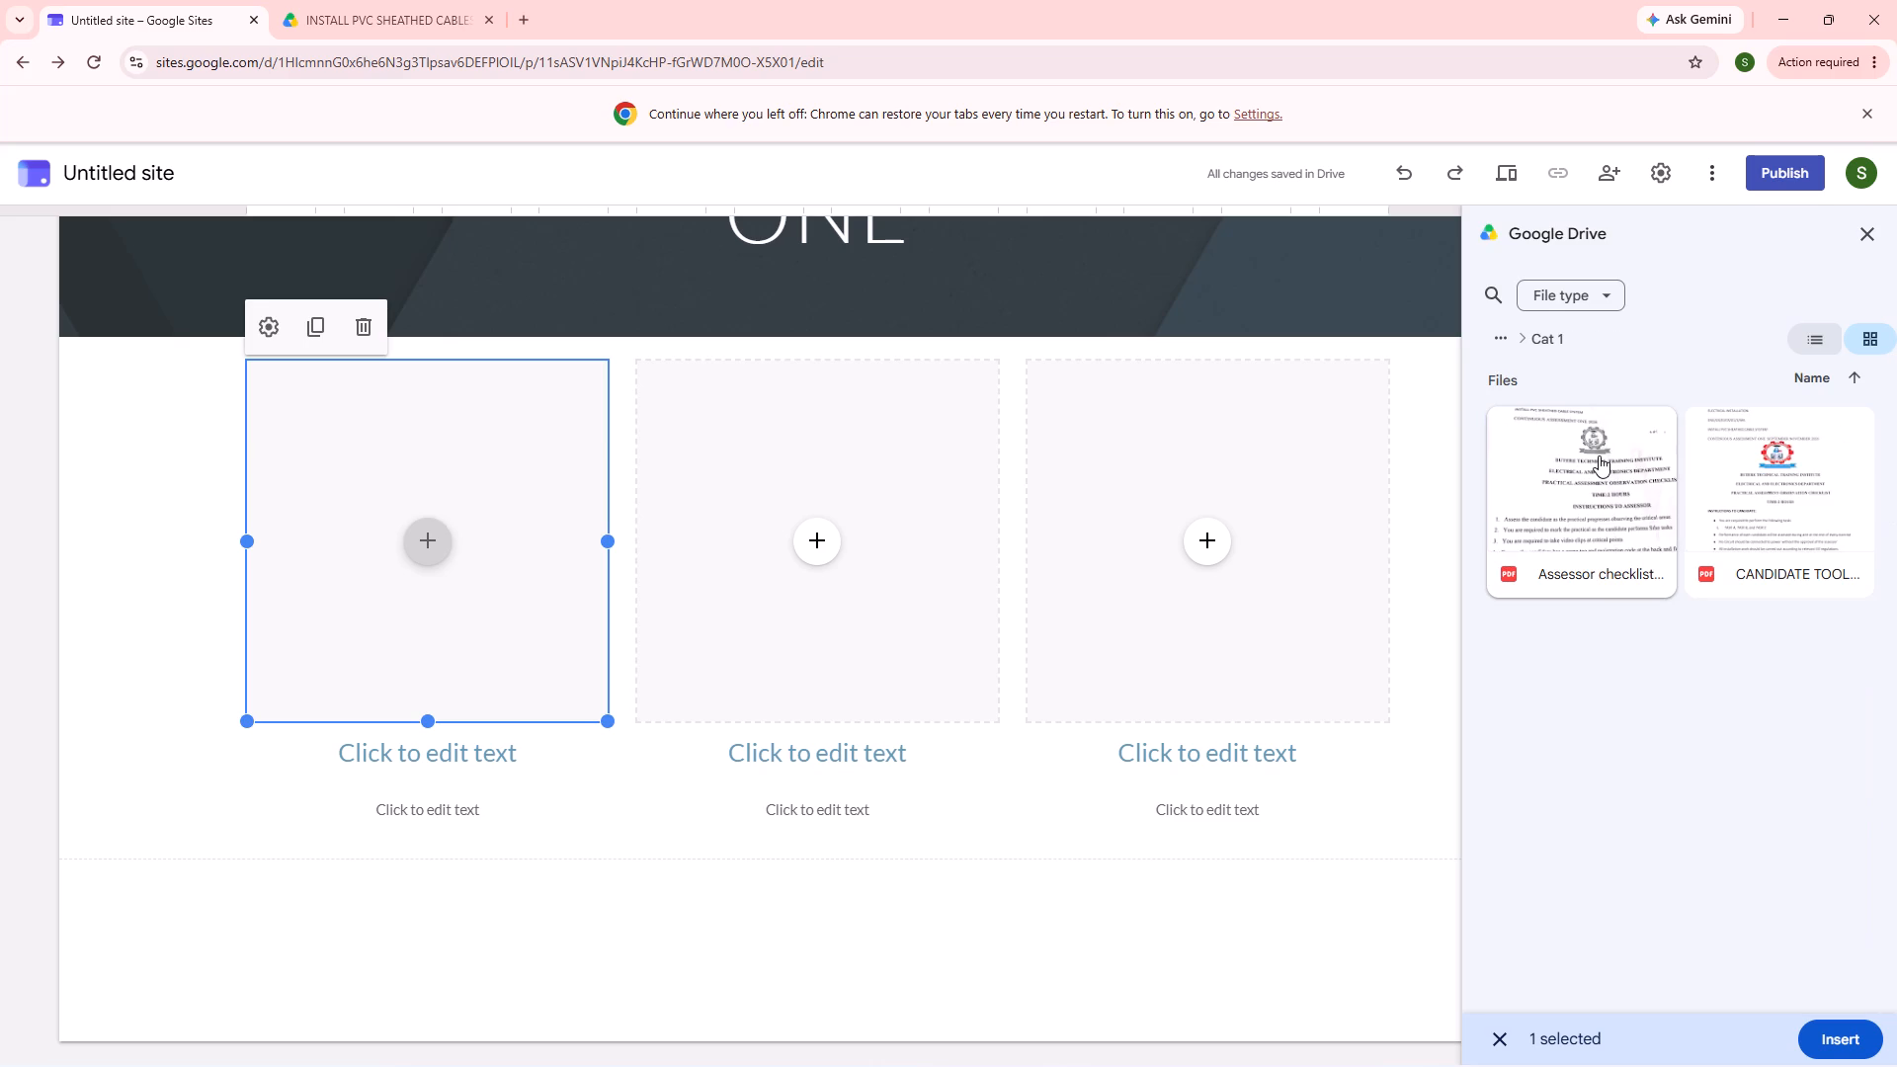
{"action": "left_click", "coordinate": [1599, 456]}
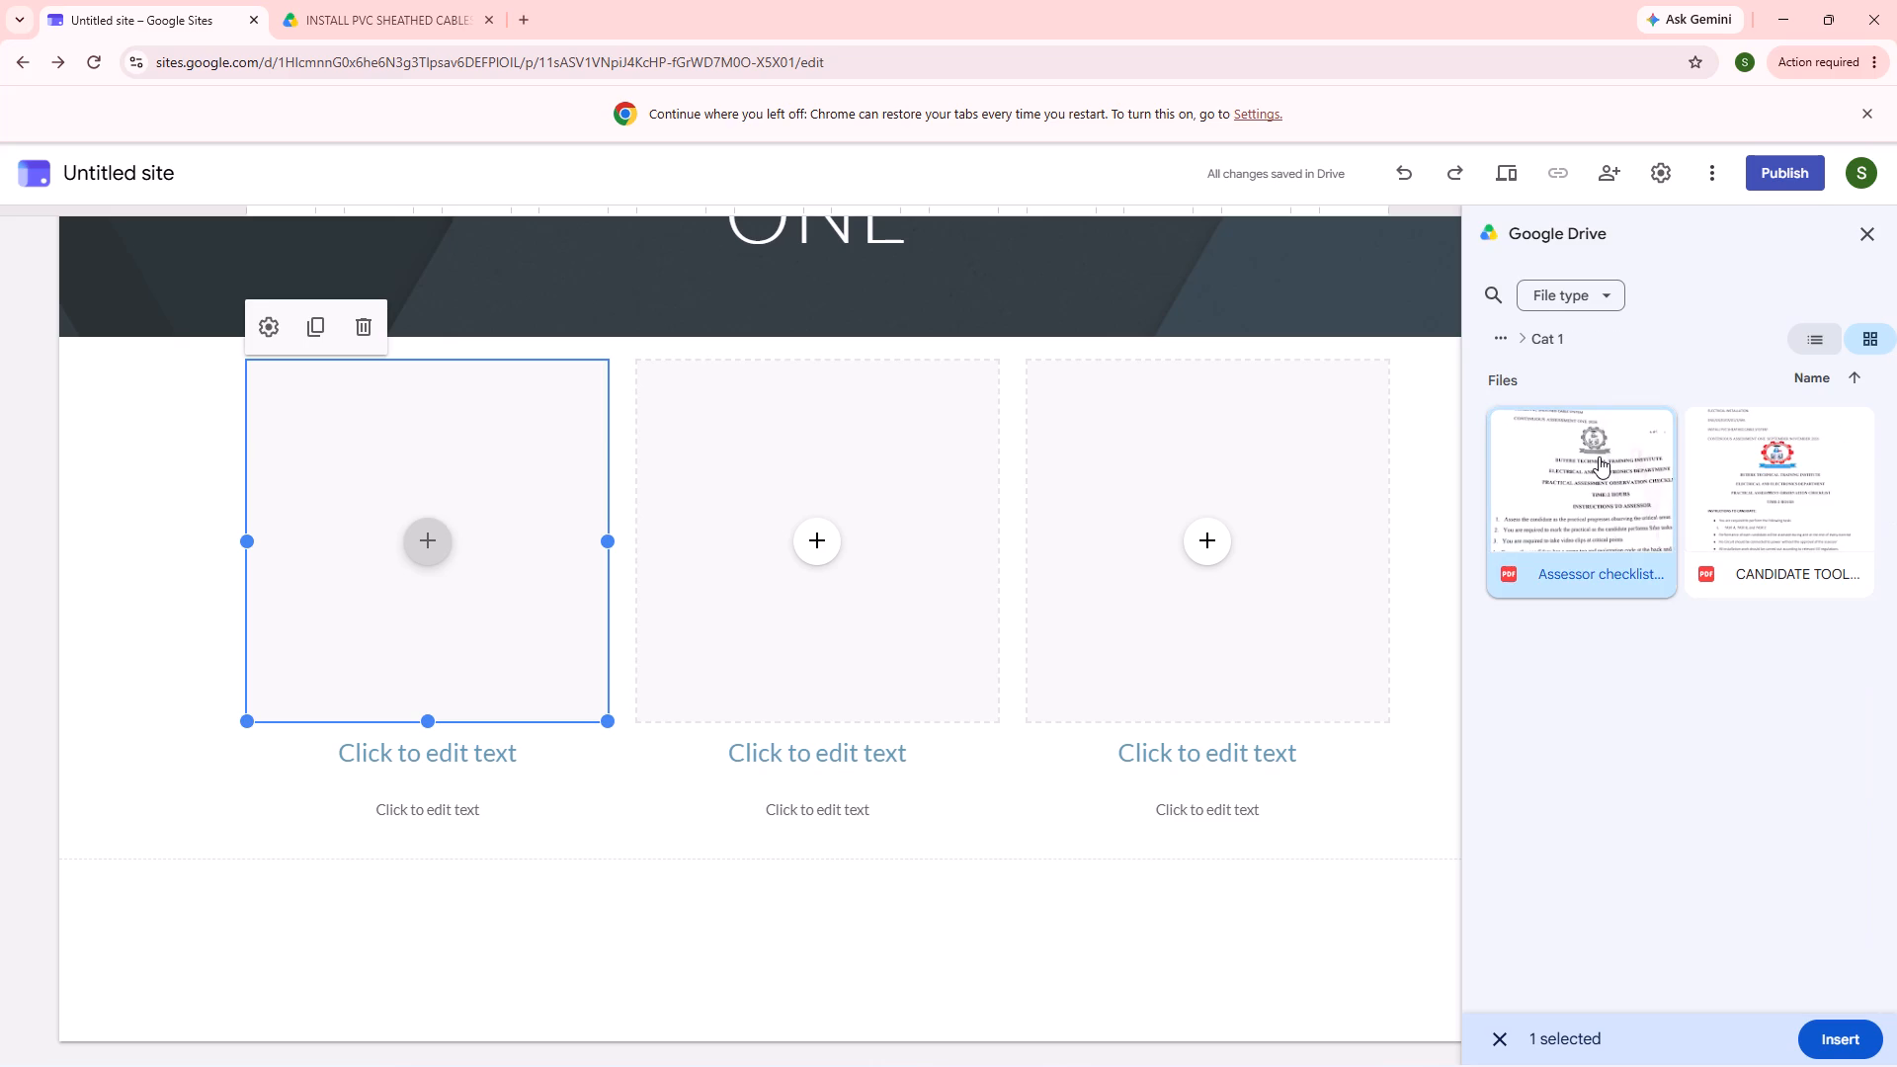
{"action": "left_click", "coordinate": [1847, 1026]}
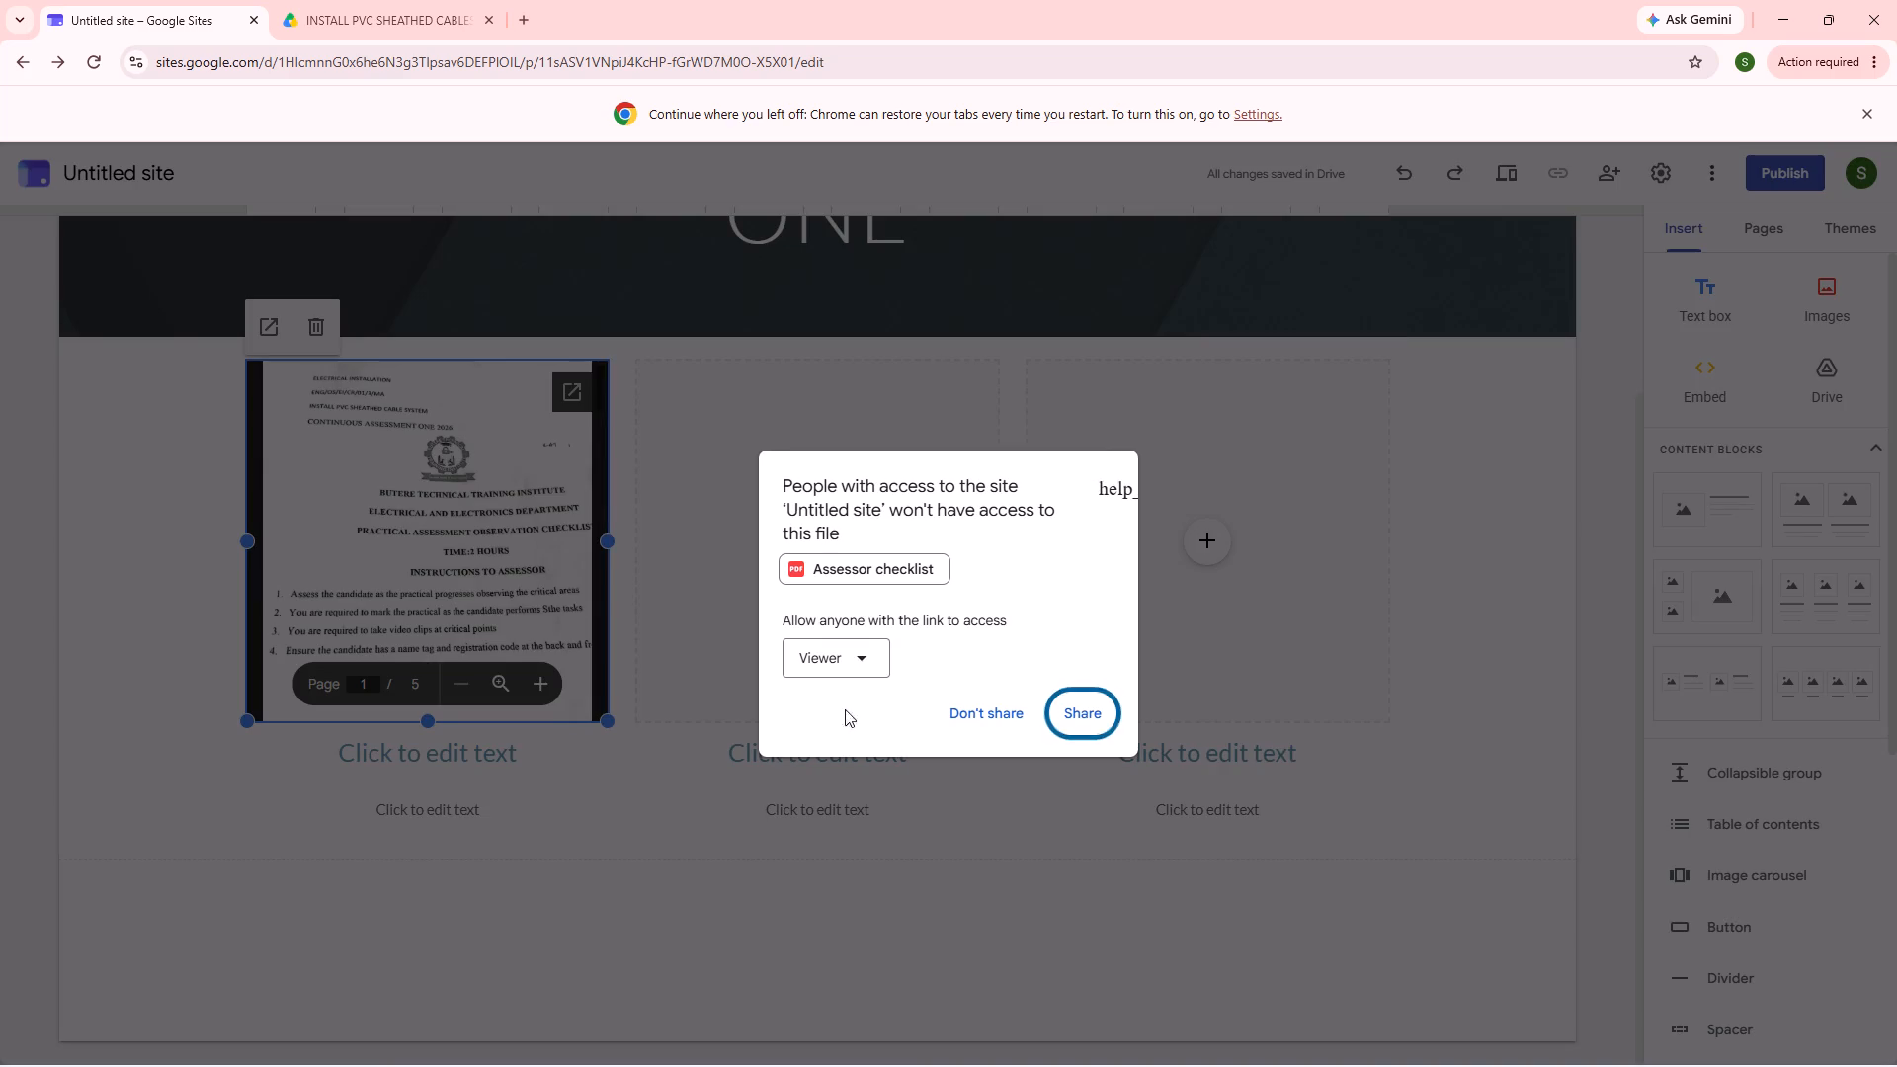
Share the Assessor checklist file so anyone with the link has Viewer access.
{"action": "left_click", "coordinate": [856, 653]}
{"action": "left_click", "coordinate": [776, 699]}
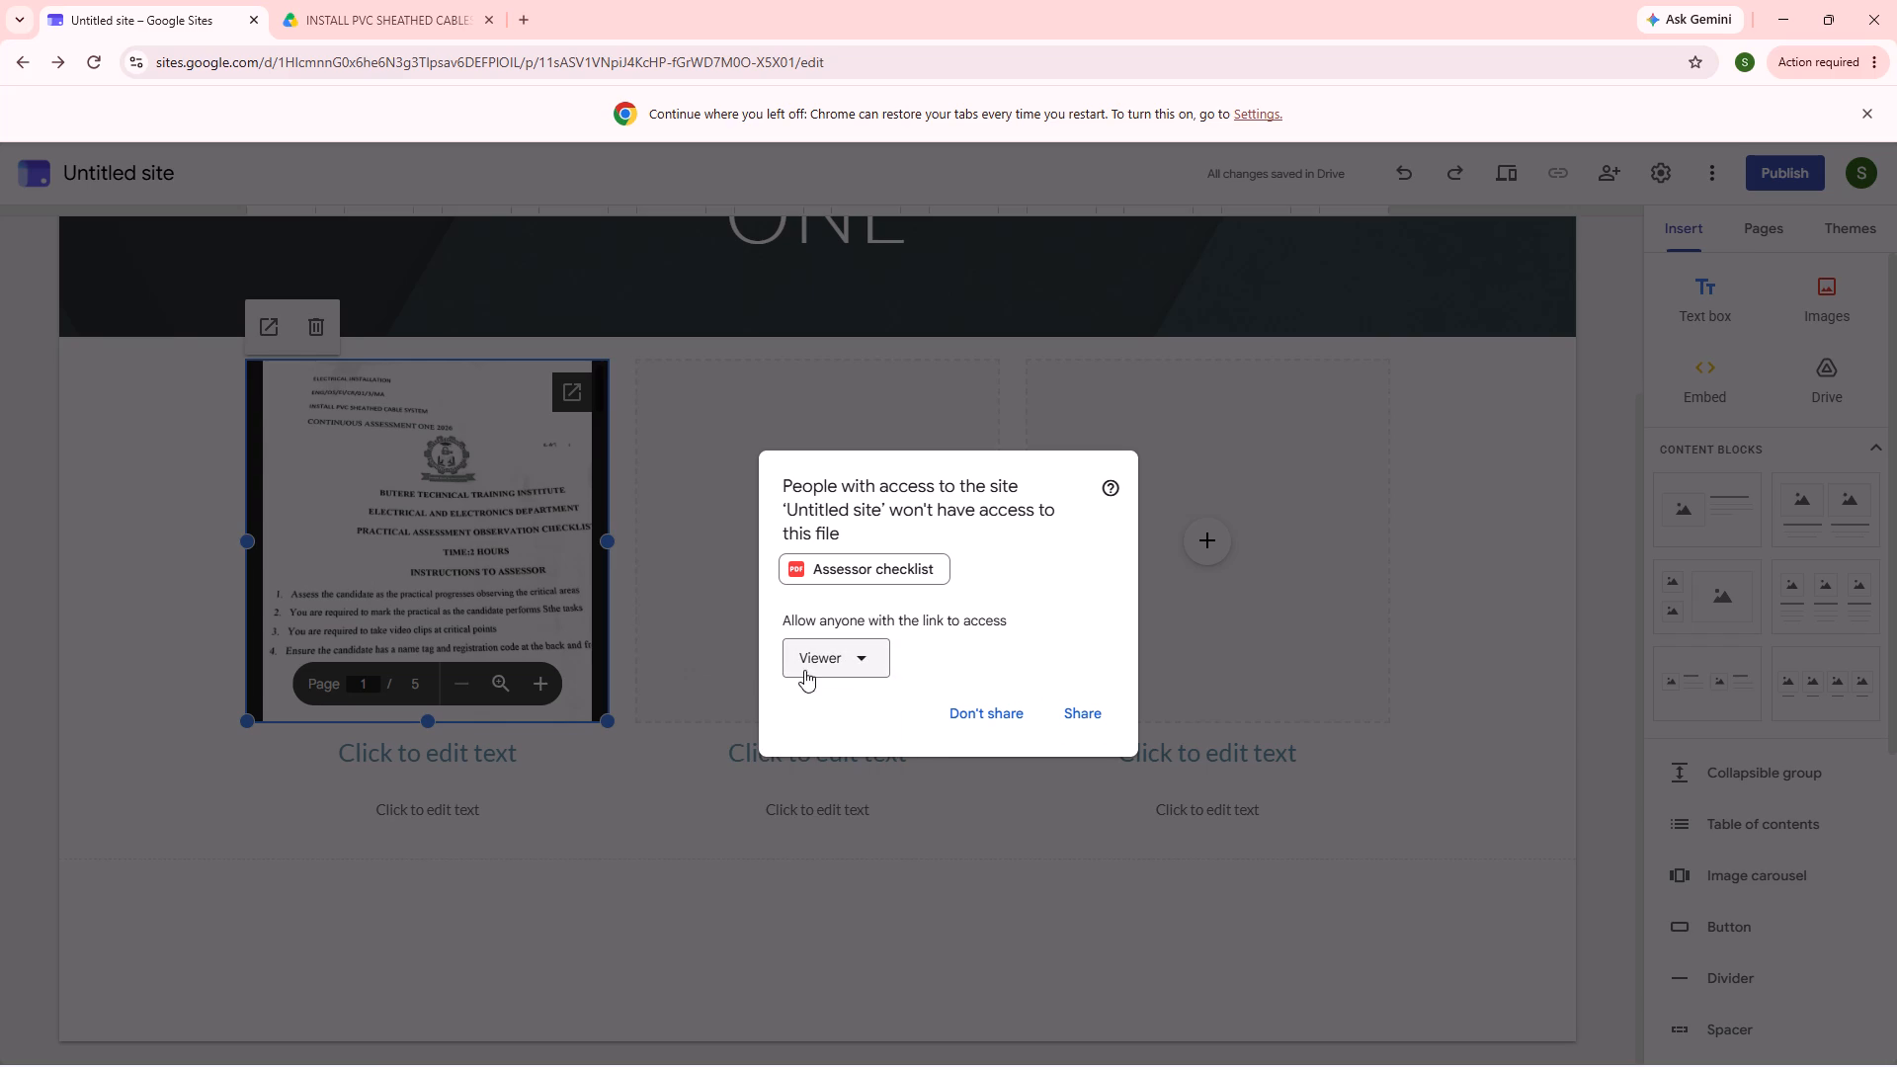
{"action": "left_click", "coordinate": [1073, 720]}
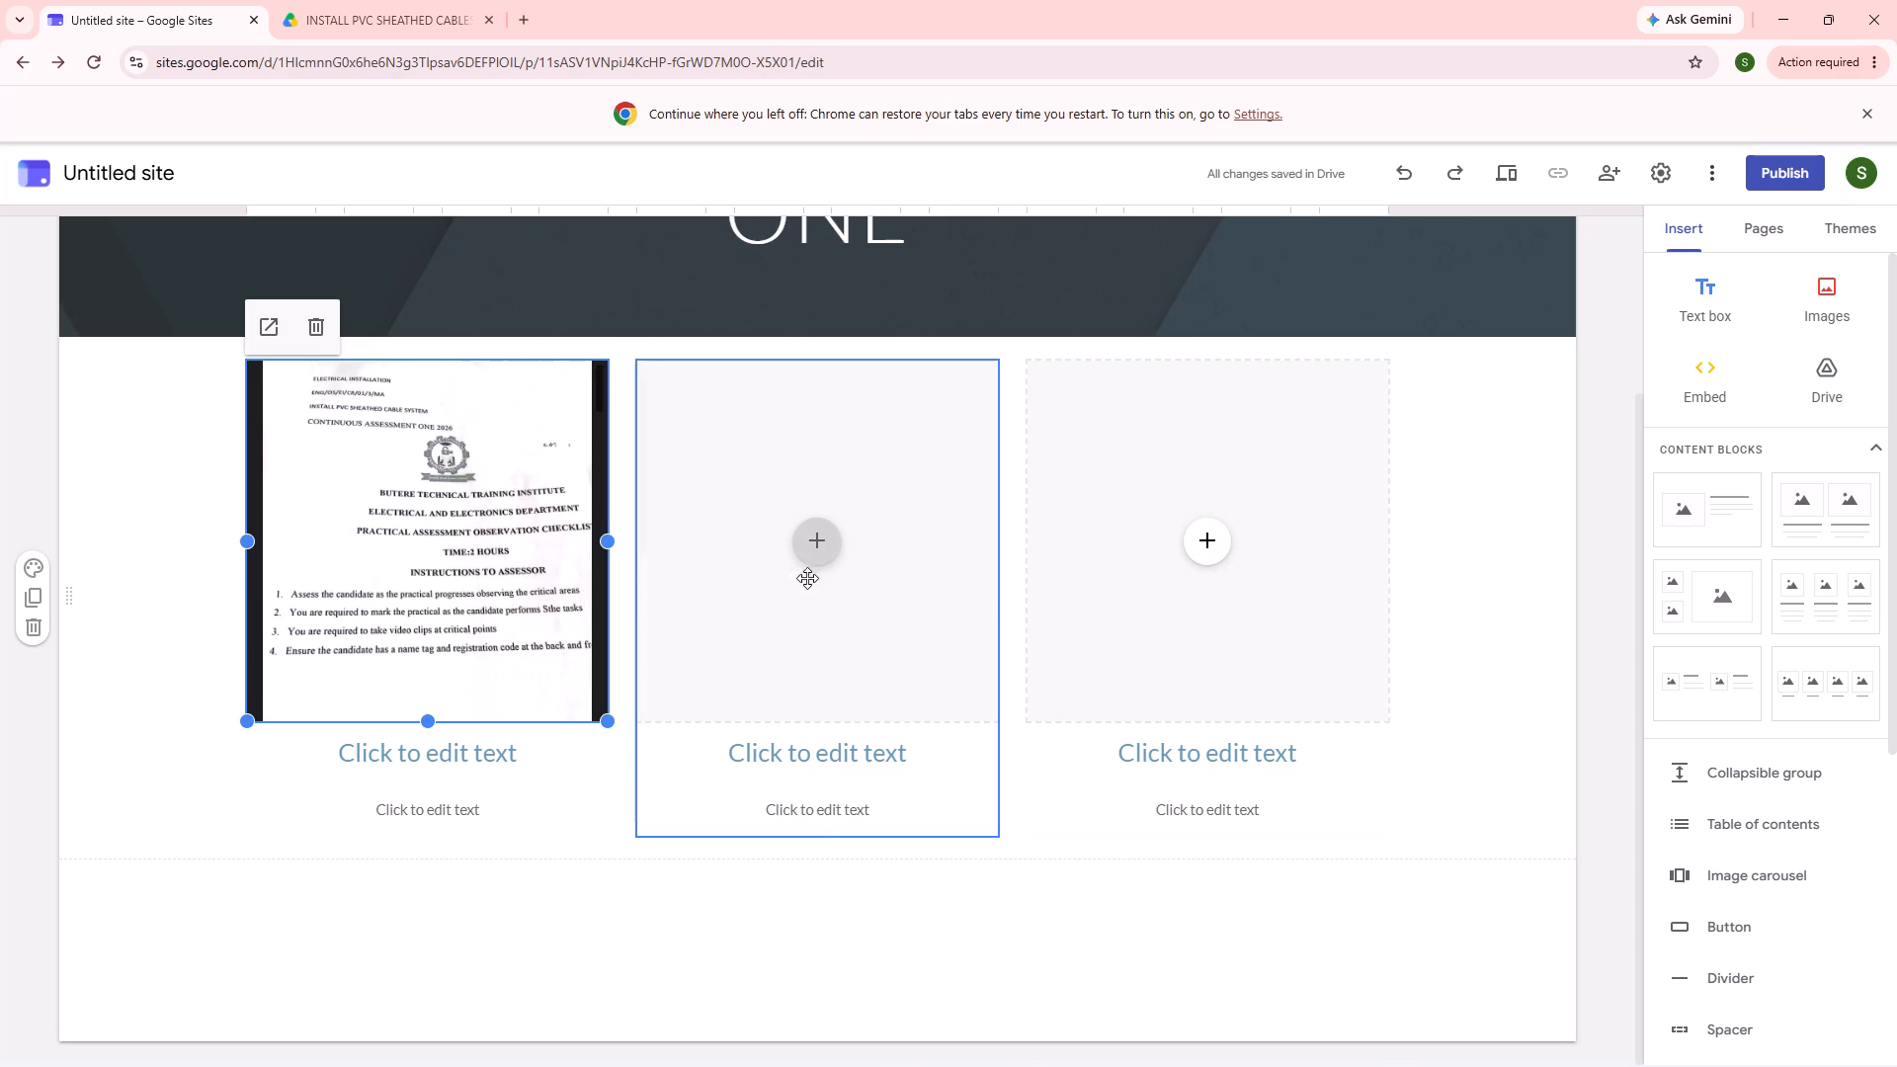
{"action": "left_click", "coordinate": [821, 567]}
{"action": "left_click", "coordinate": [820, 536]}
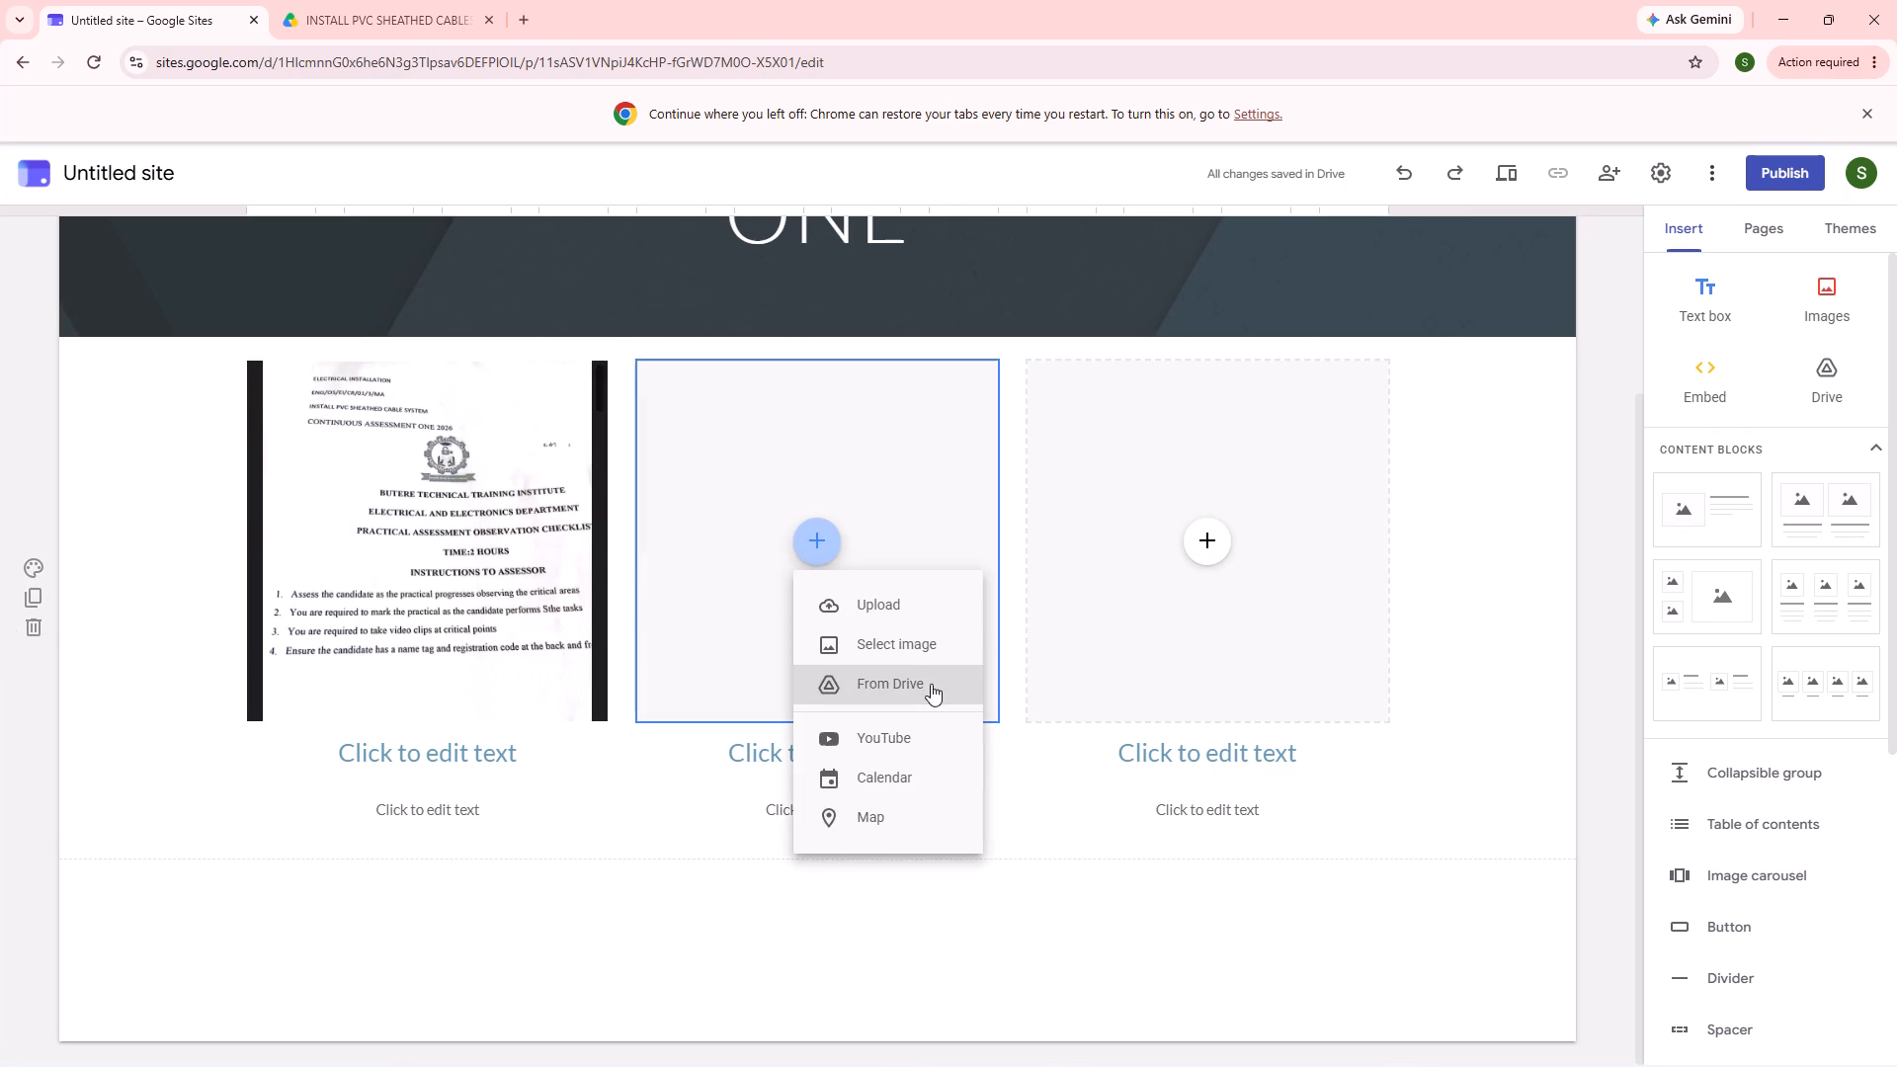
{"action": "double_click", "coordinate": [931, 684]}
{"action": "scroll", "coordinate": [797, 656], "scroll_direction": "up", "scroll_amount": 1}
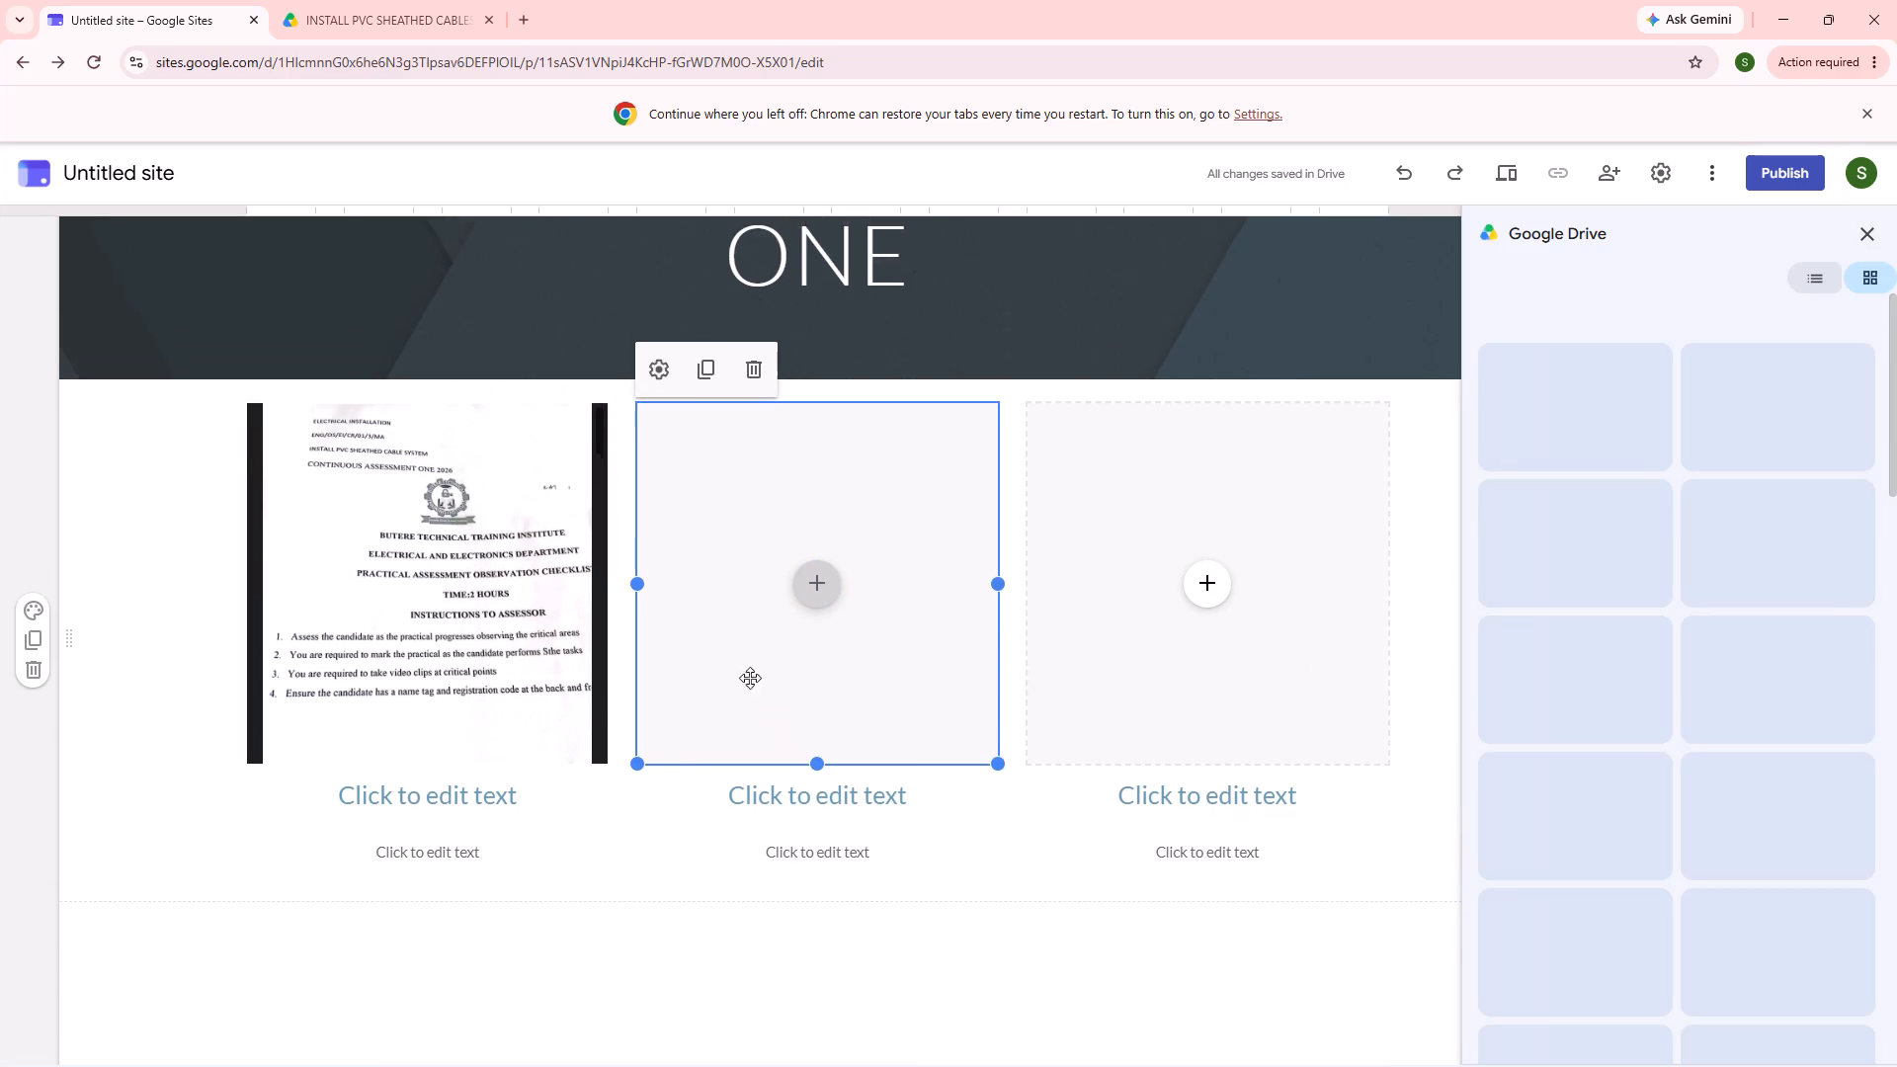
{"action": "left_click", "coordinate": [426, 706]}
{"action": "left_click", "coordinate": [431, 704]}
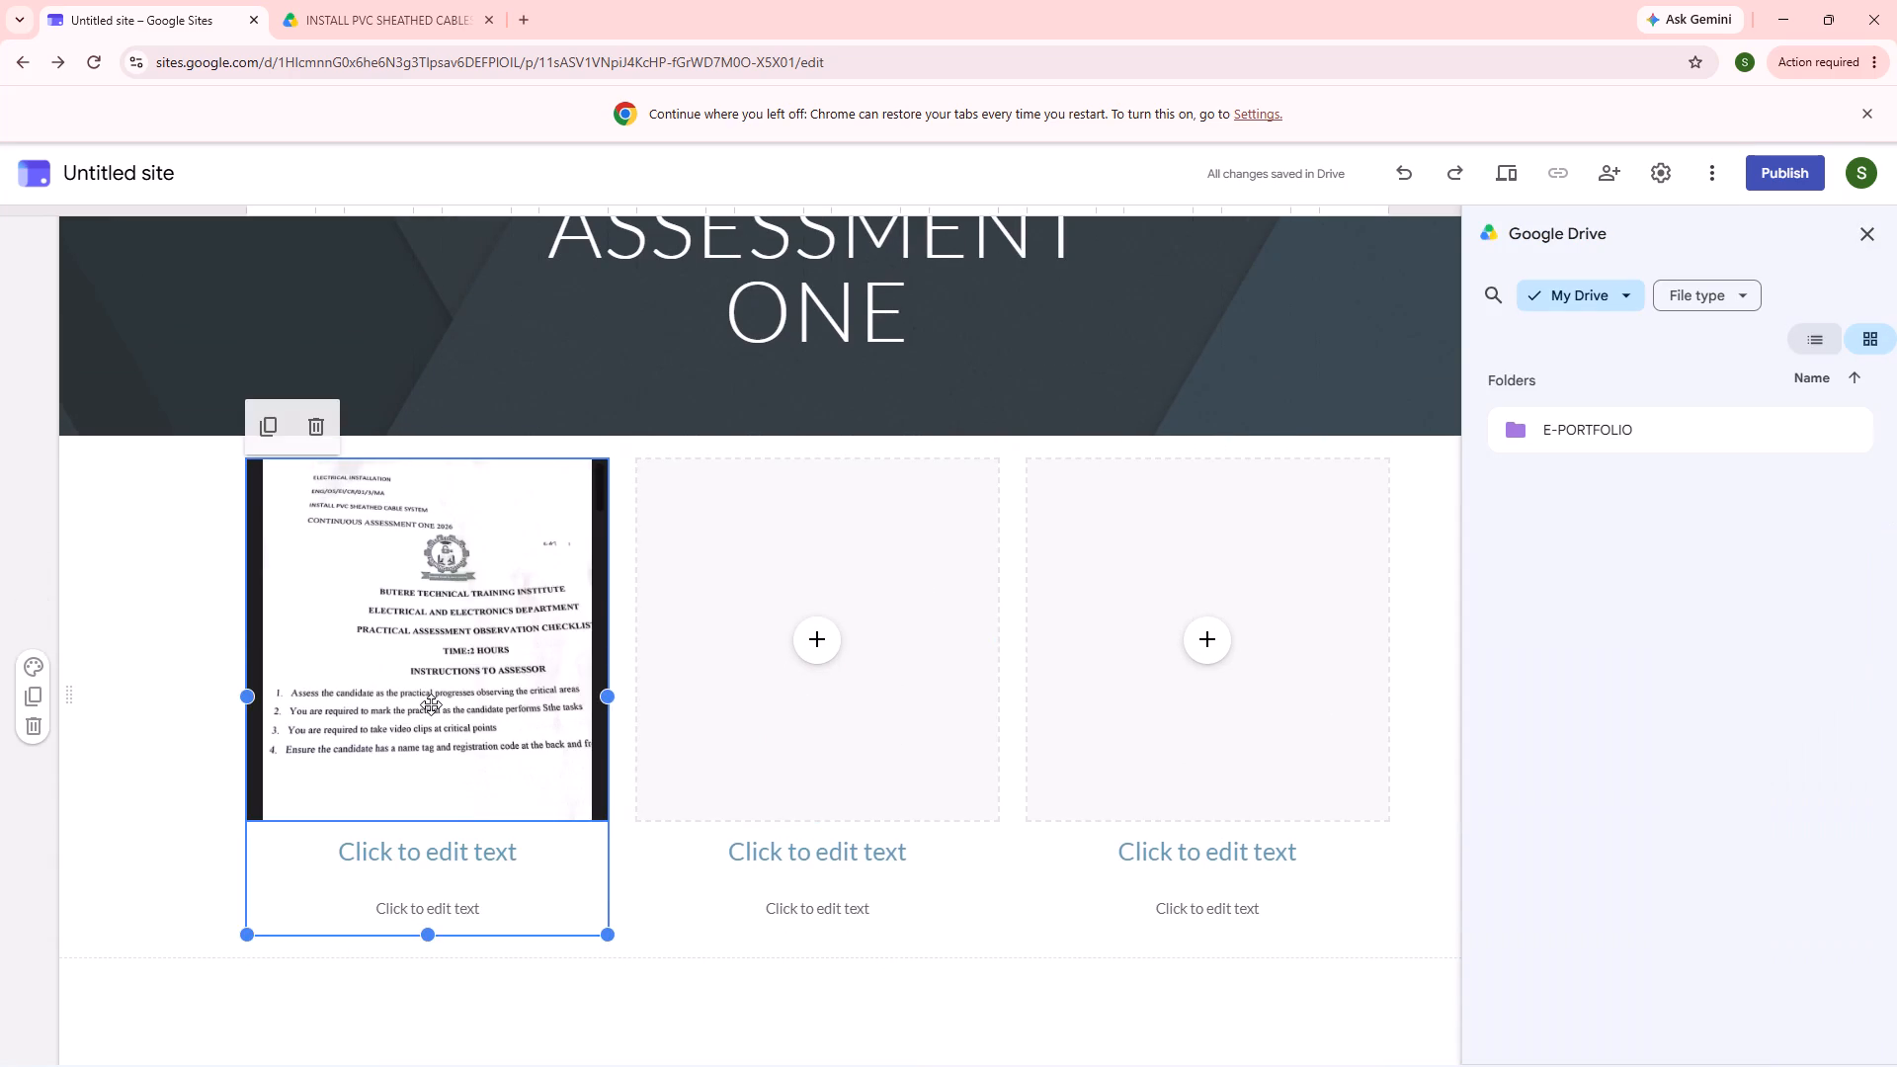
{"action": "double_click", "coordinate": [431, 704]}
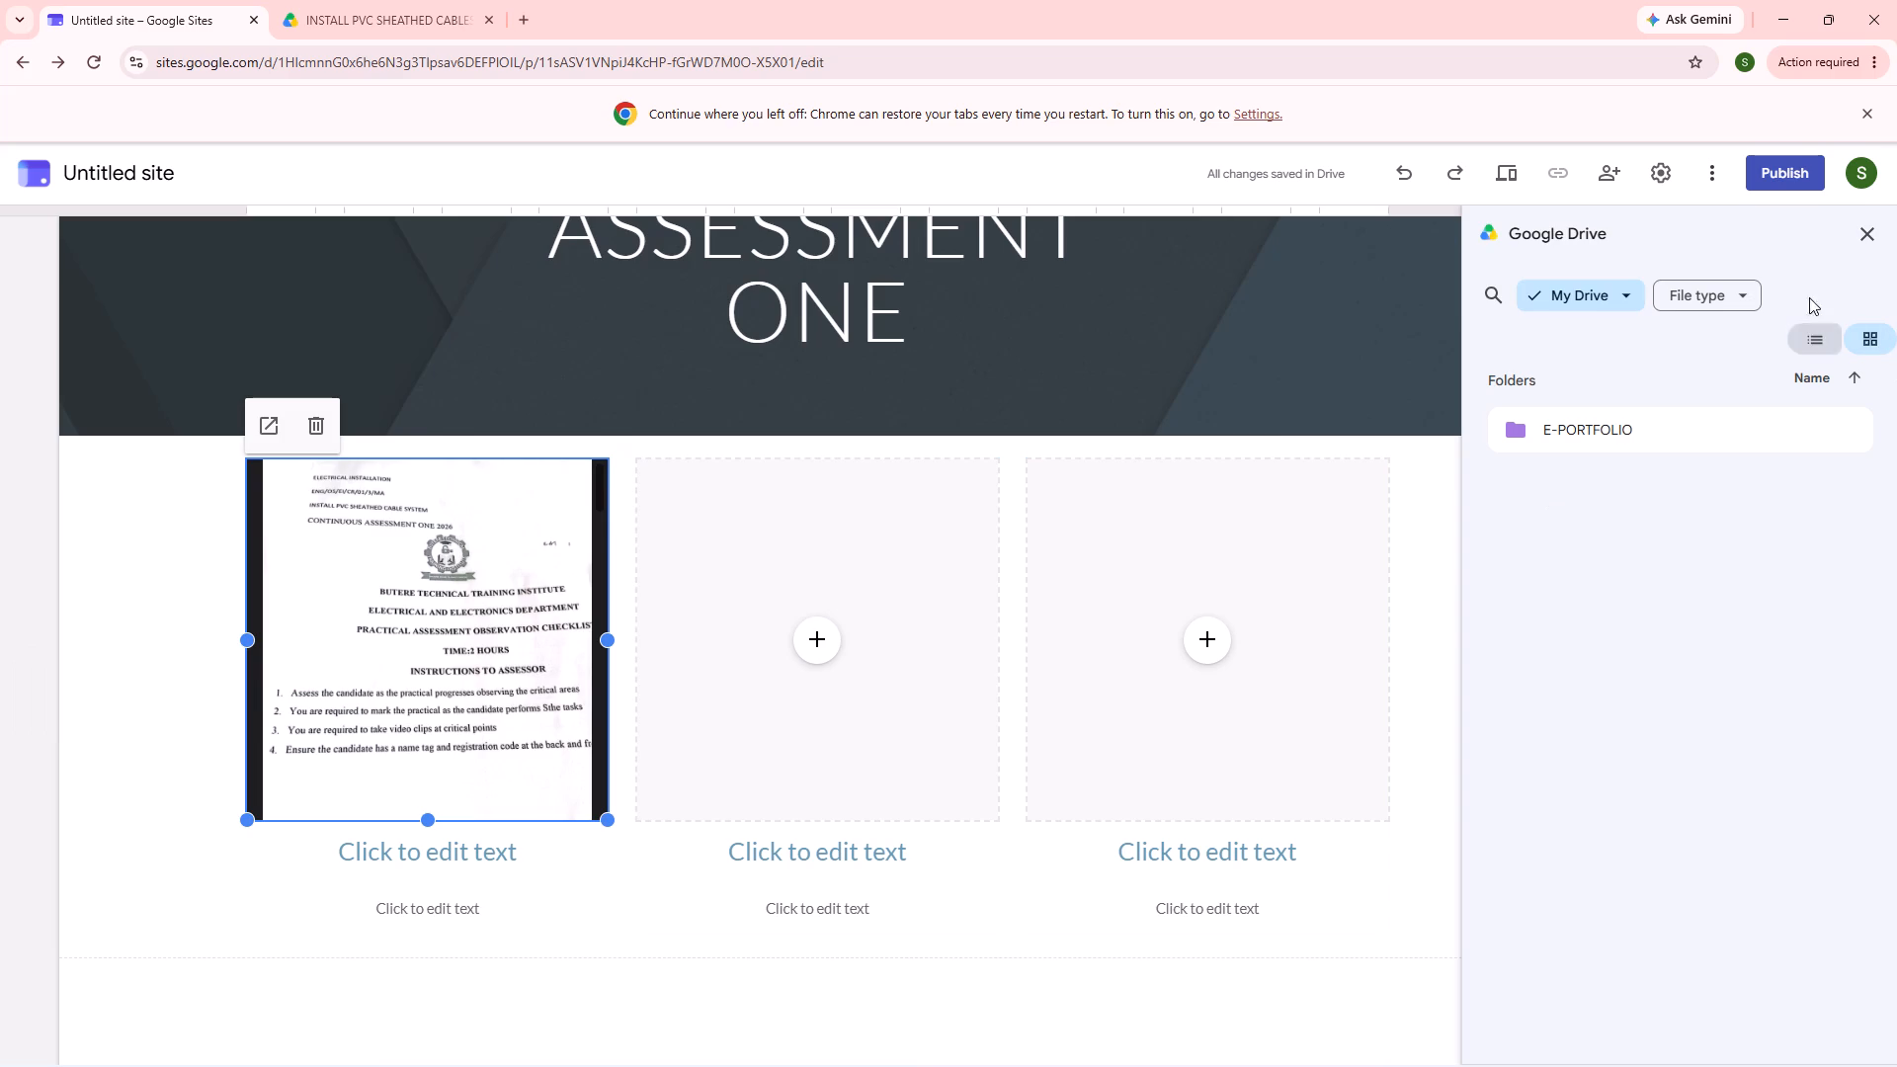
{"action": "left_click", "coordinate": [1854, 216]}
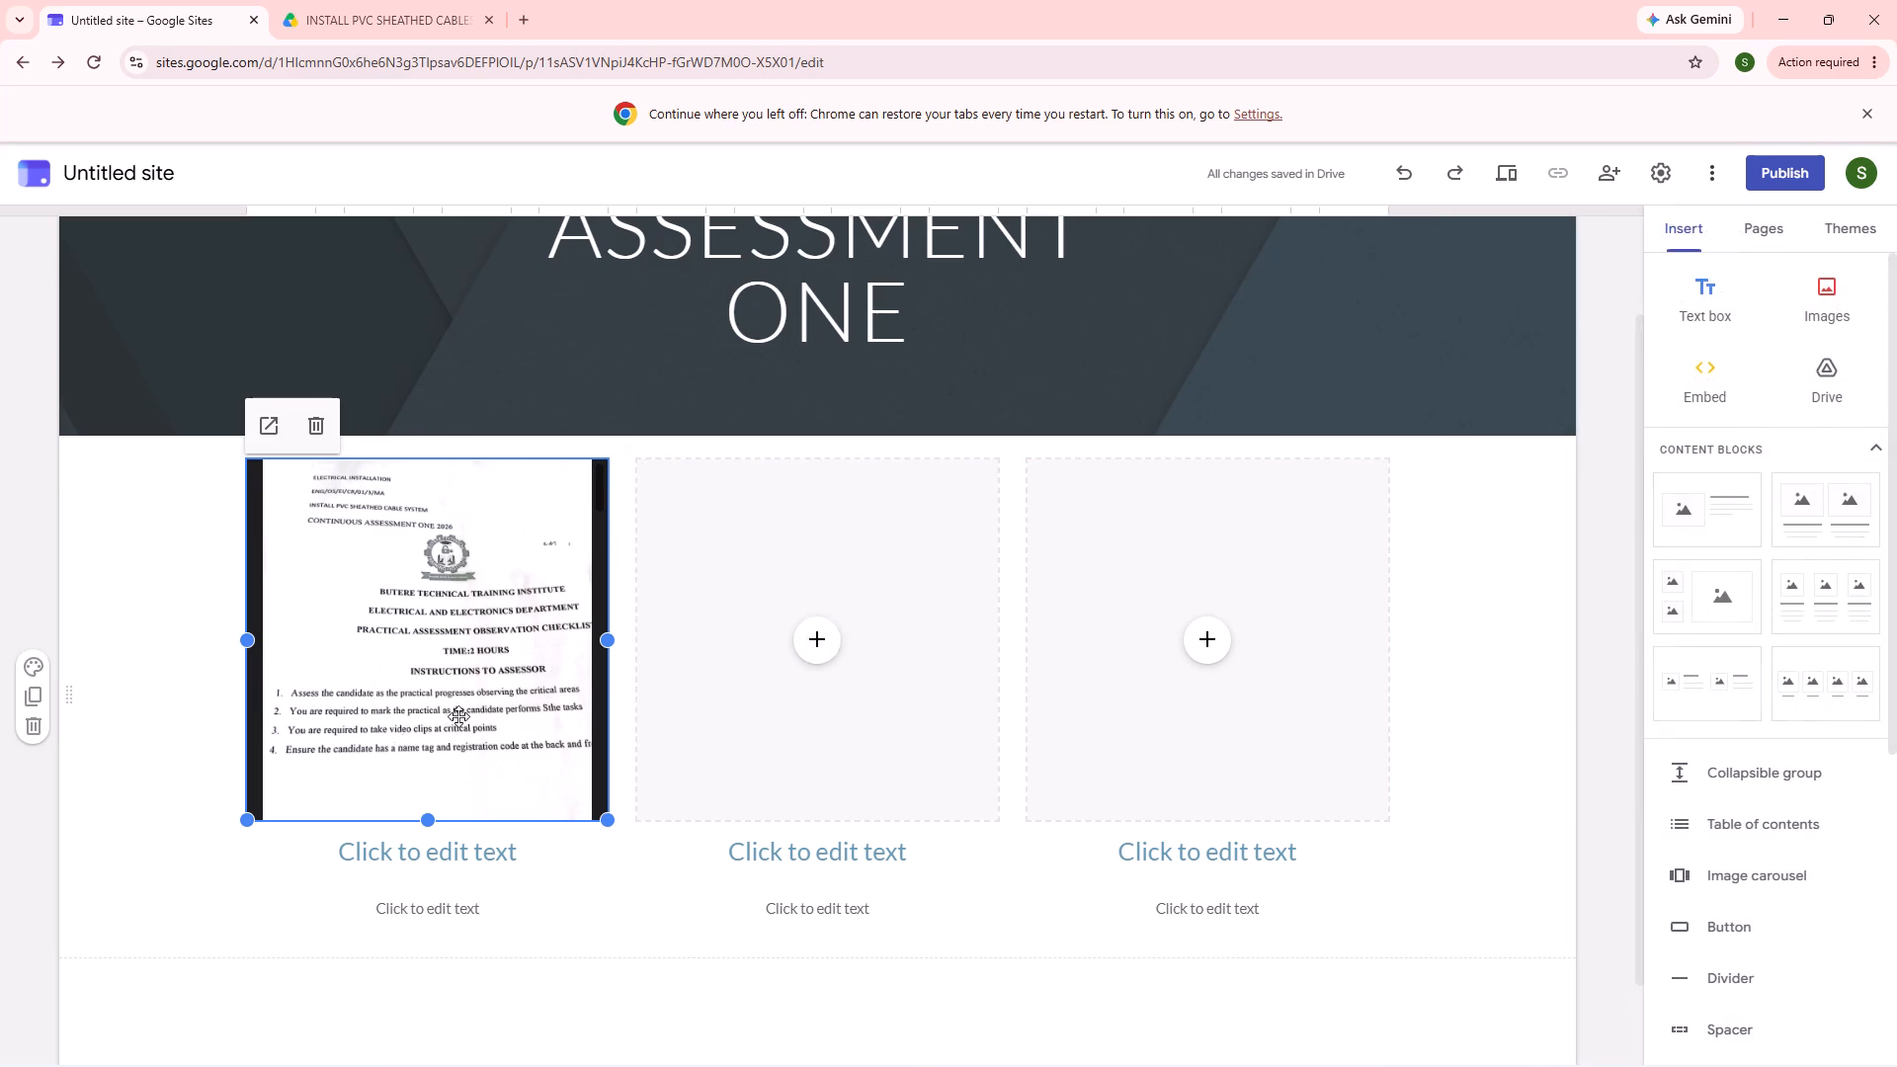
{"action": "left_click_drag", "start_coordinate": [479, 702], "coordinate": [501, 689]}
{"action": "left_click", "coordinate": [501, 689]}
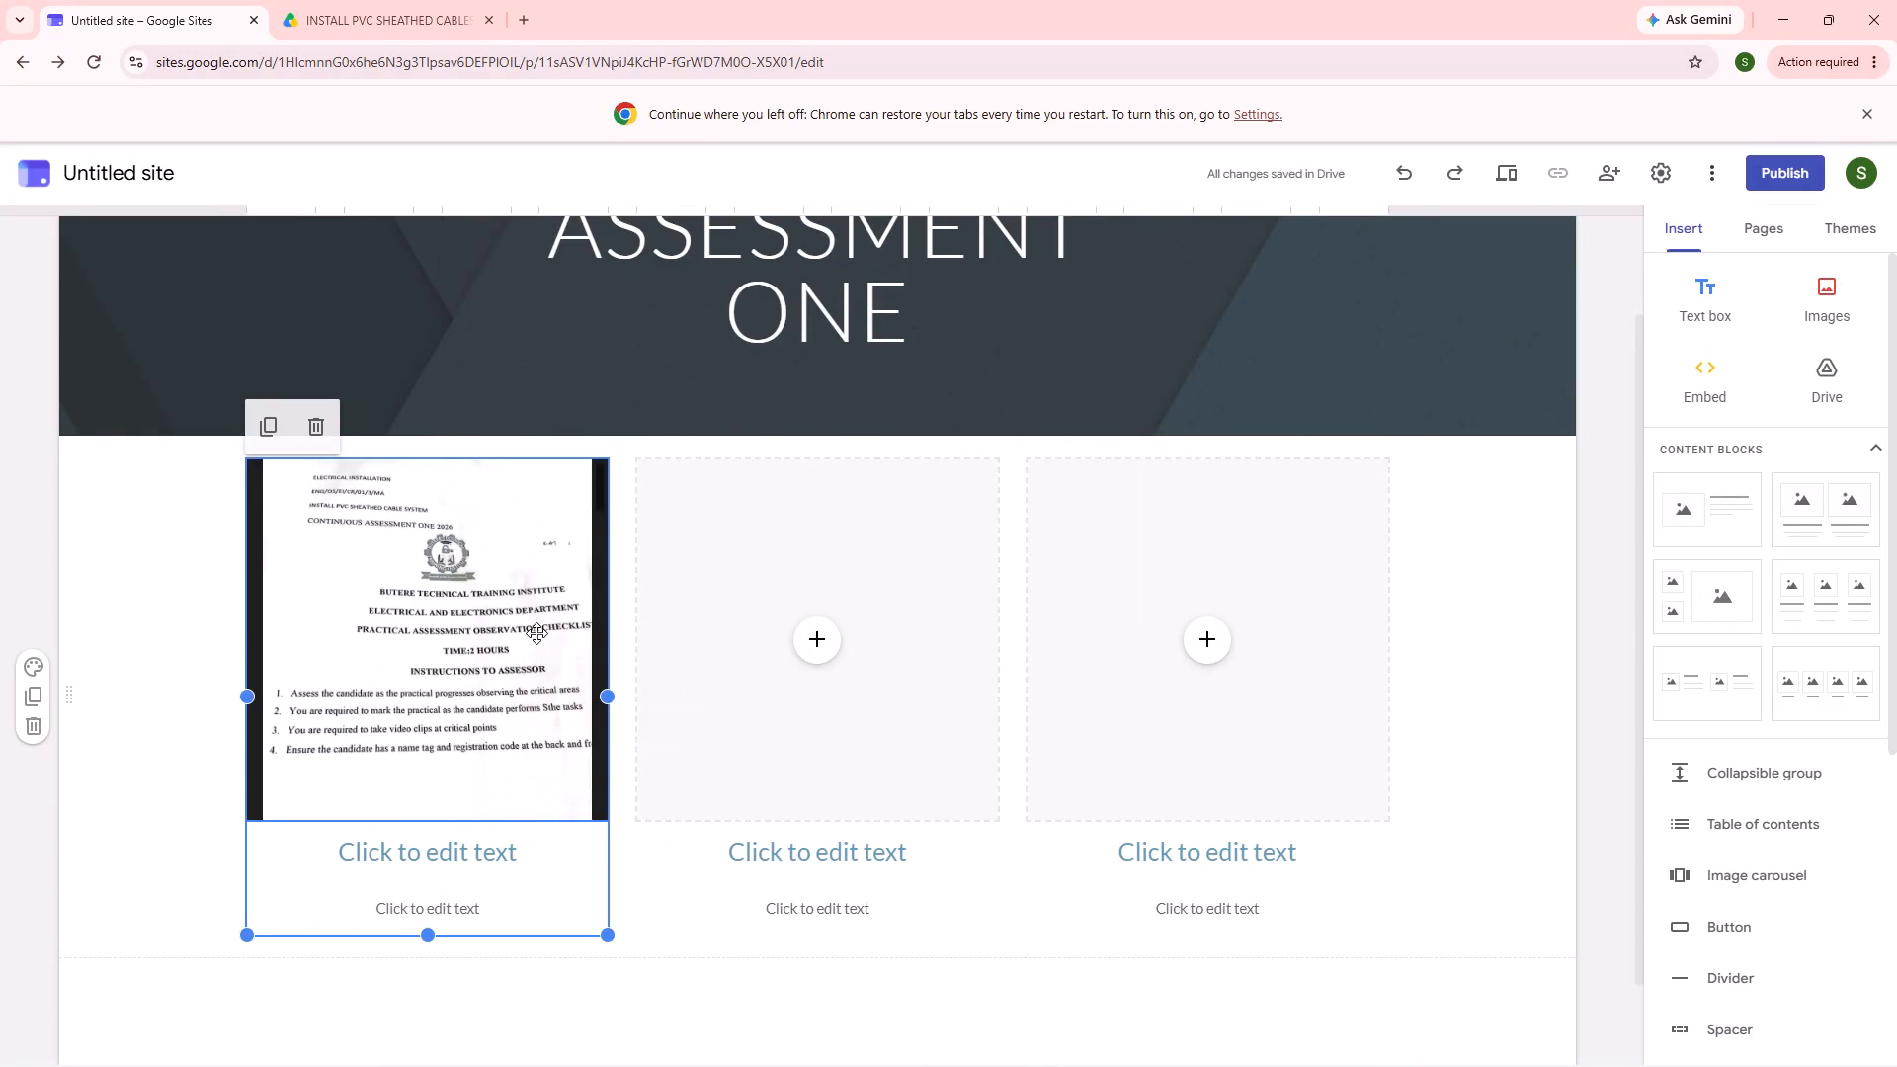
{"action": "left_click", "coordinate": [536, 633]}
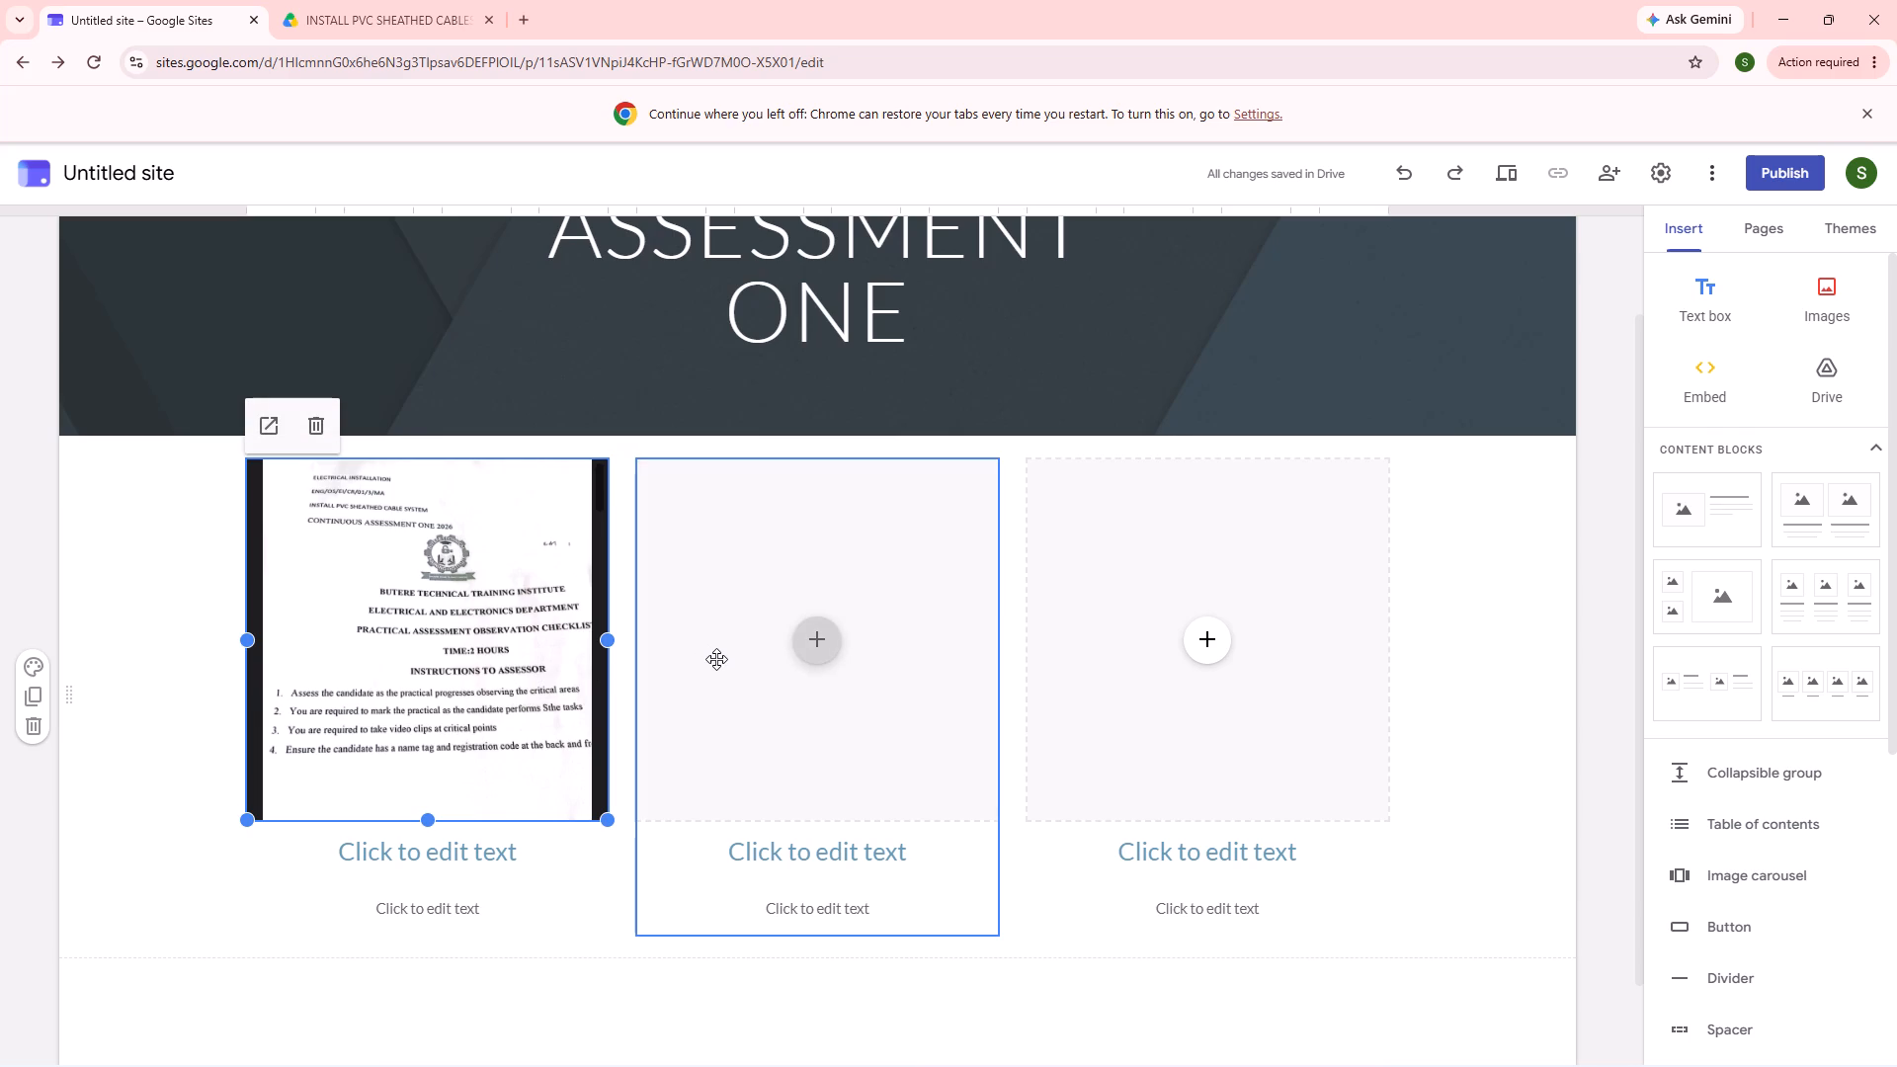
Insert CANDIDATE TOOL PRACTICAL 1 .pdf from the PVC sheathed cables Cat 1 Drive folder into the middle placeholder, sharing it with Viewer link access.
{"action": "left_click", "coordinate": [843, 637]}
{"action": "left_click", "coordinate": [796, 623]}
{"action": "left_click", "coordinate": [809, 636]}
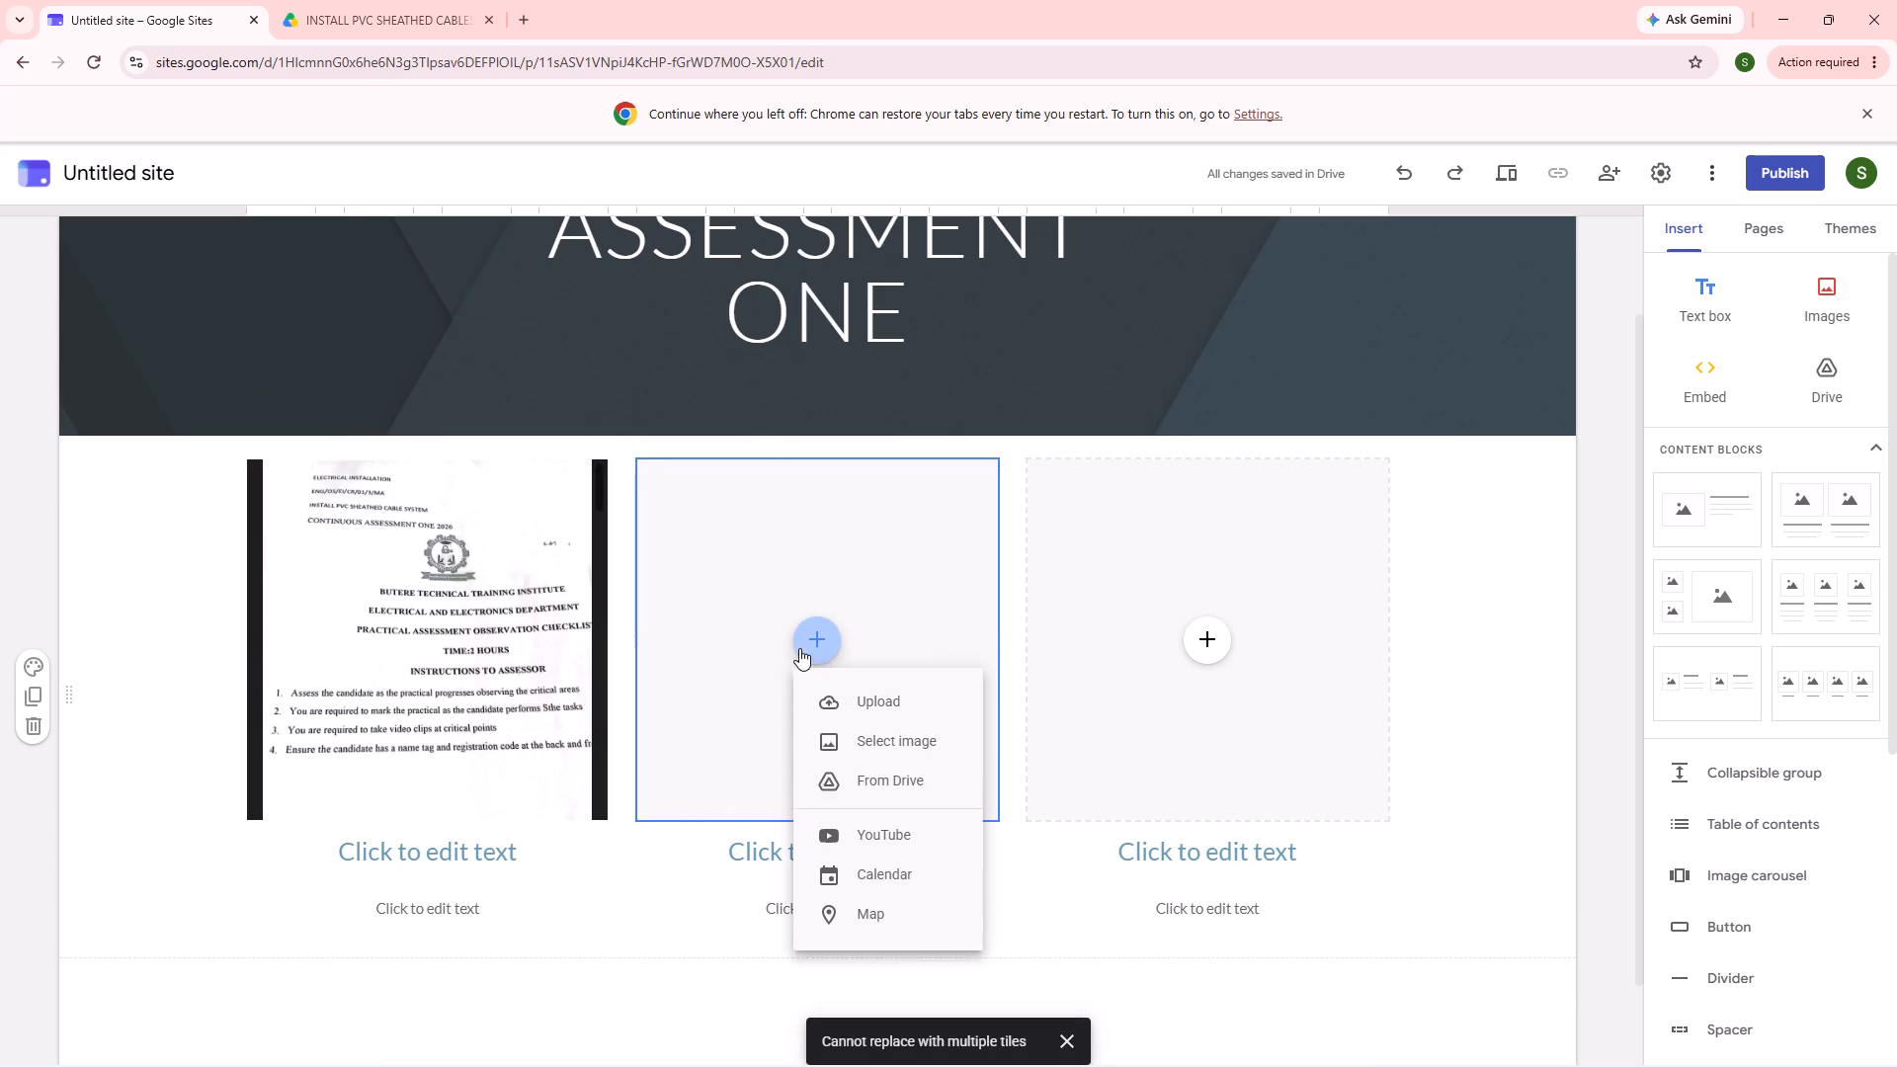
{"action": "double_click", "coordinate": [829, 793]}
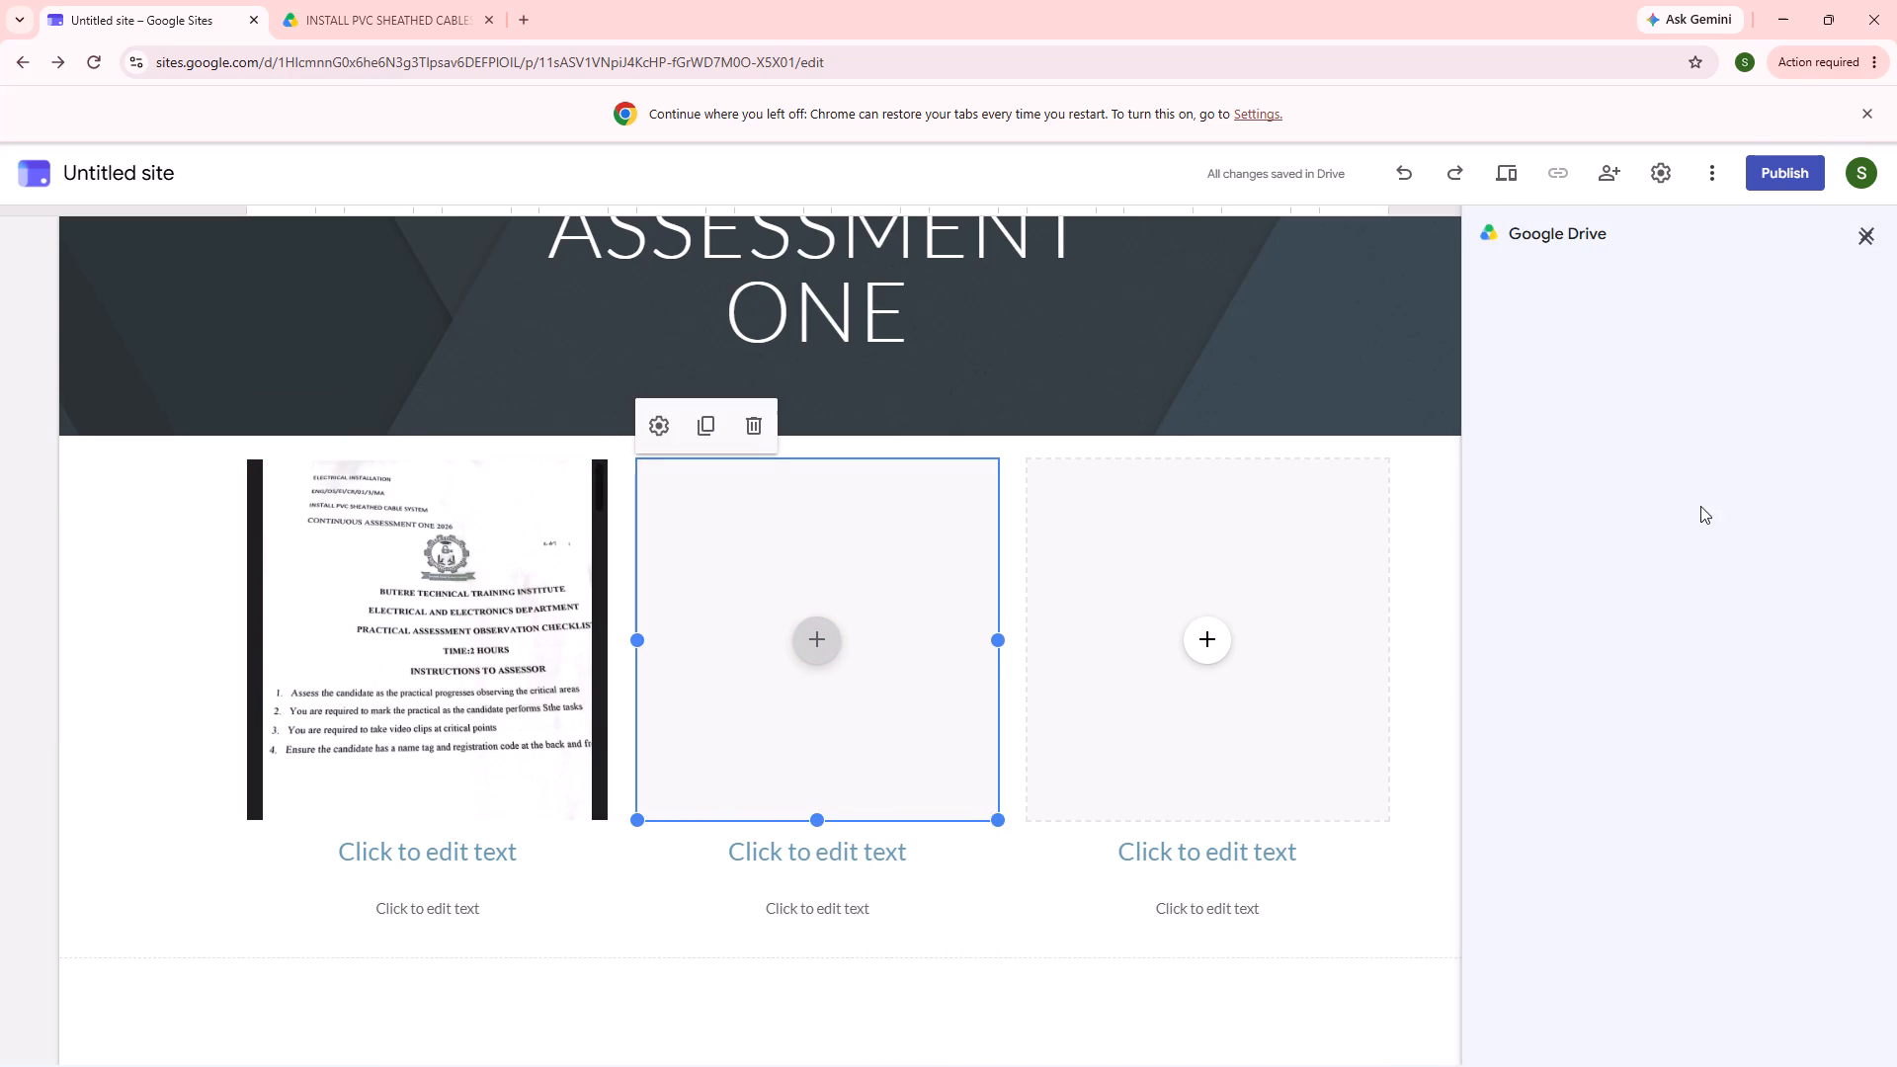
{"action": "double_click", "coordinate": [1560, 412]}
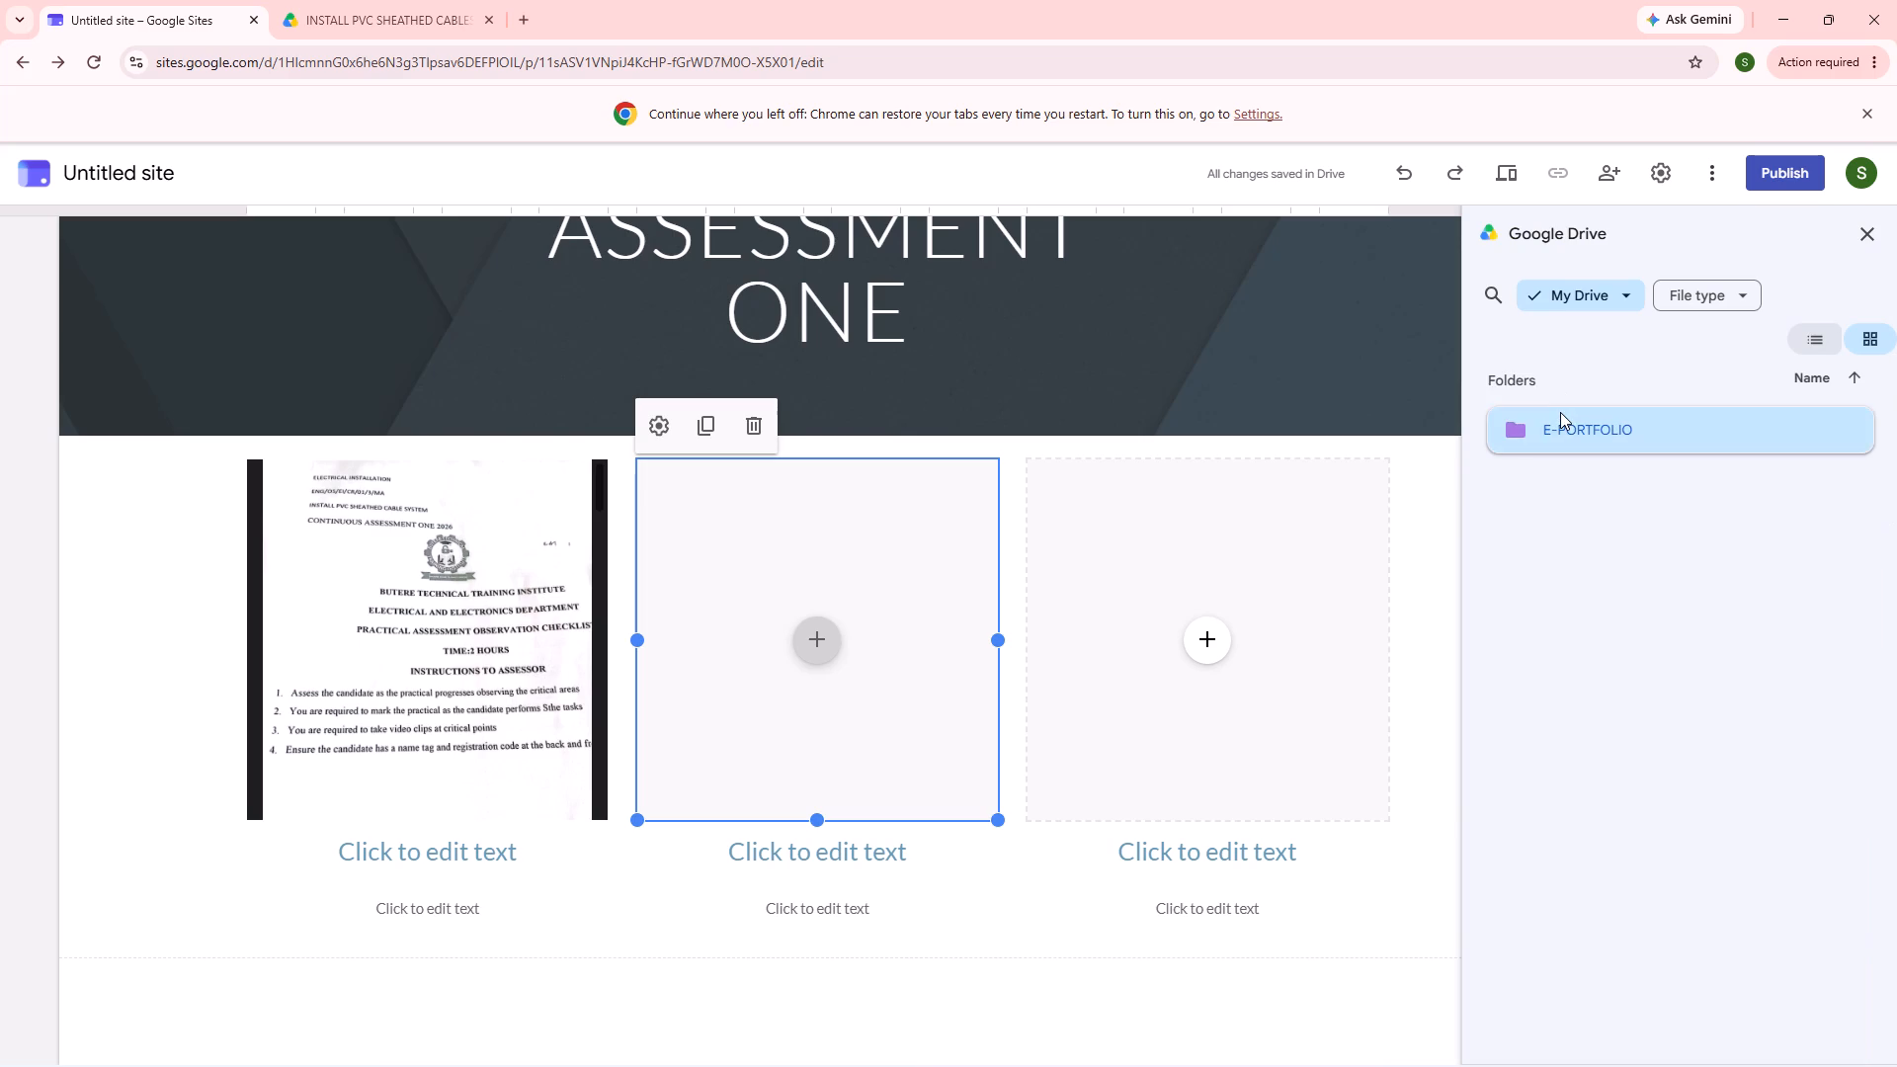
{"action": "double_click", "coordinate": [1546, 428]}
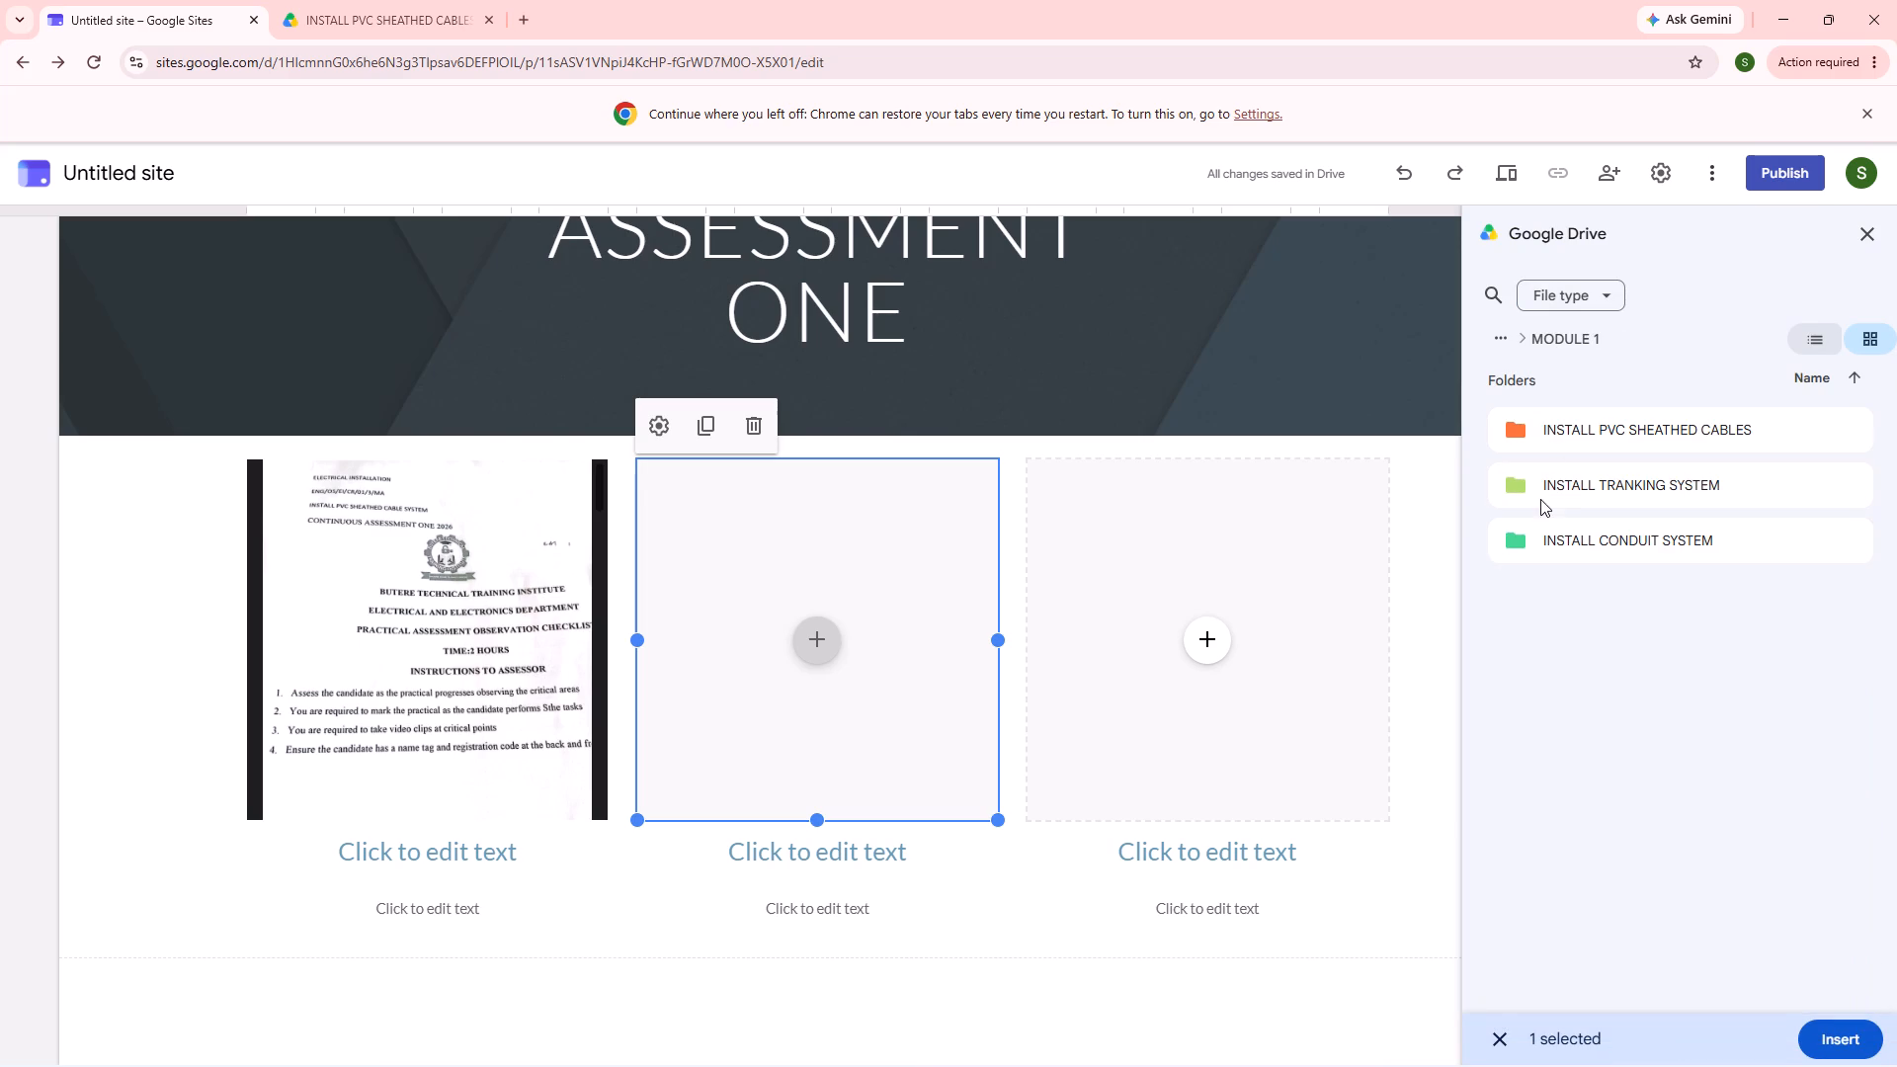
{"action": "double_click", "coordinate": [1557, 448]}
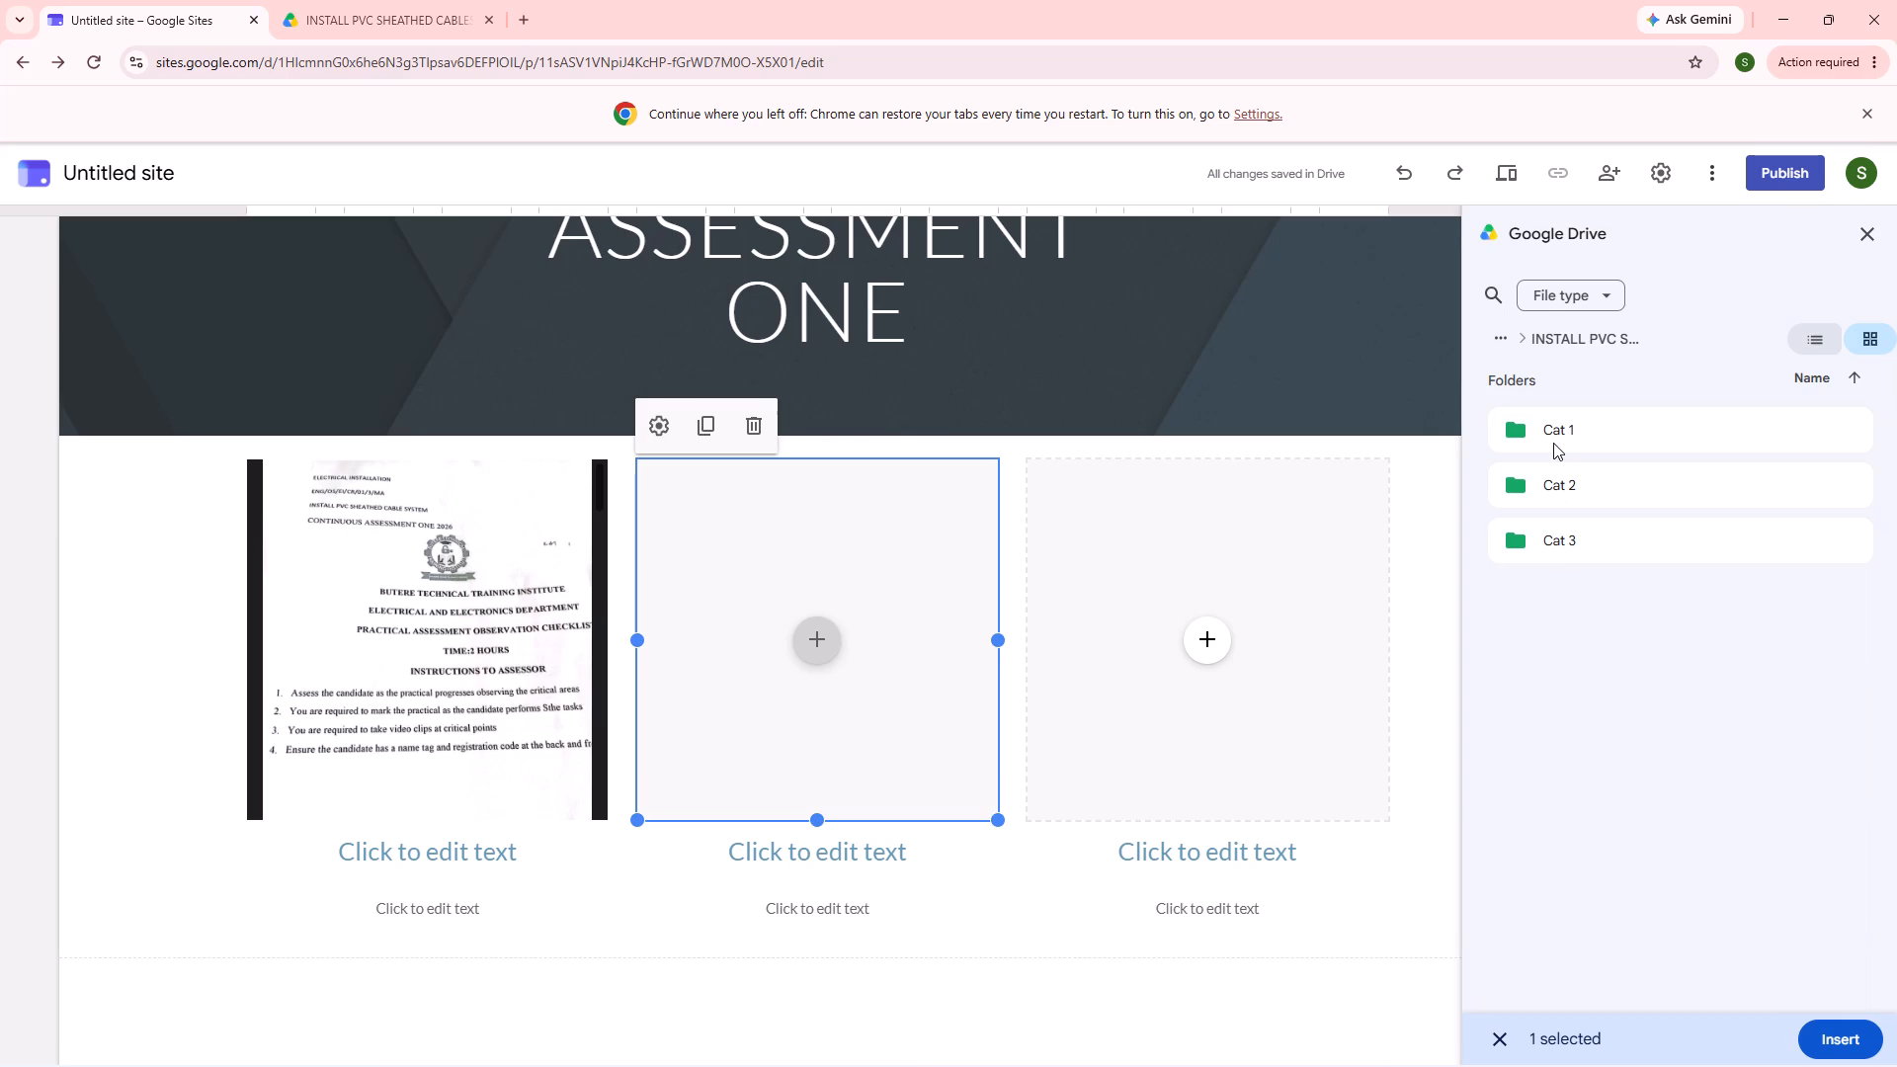
{"action": "double_click", "coordinate": [1553, 443]}
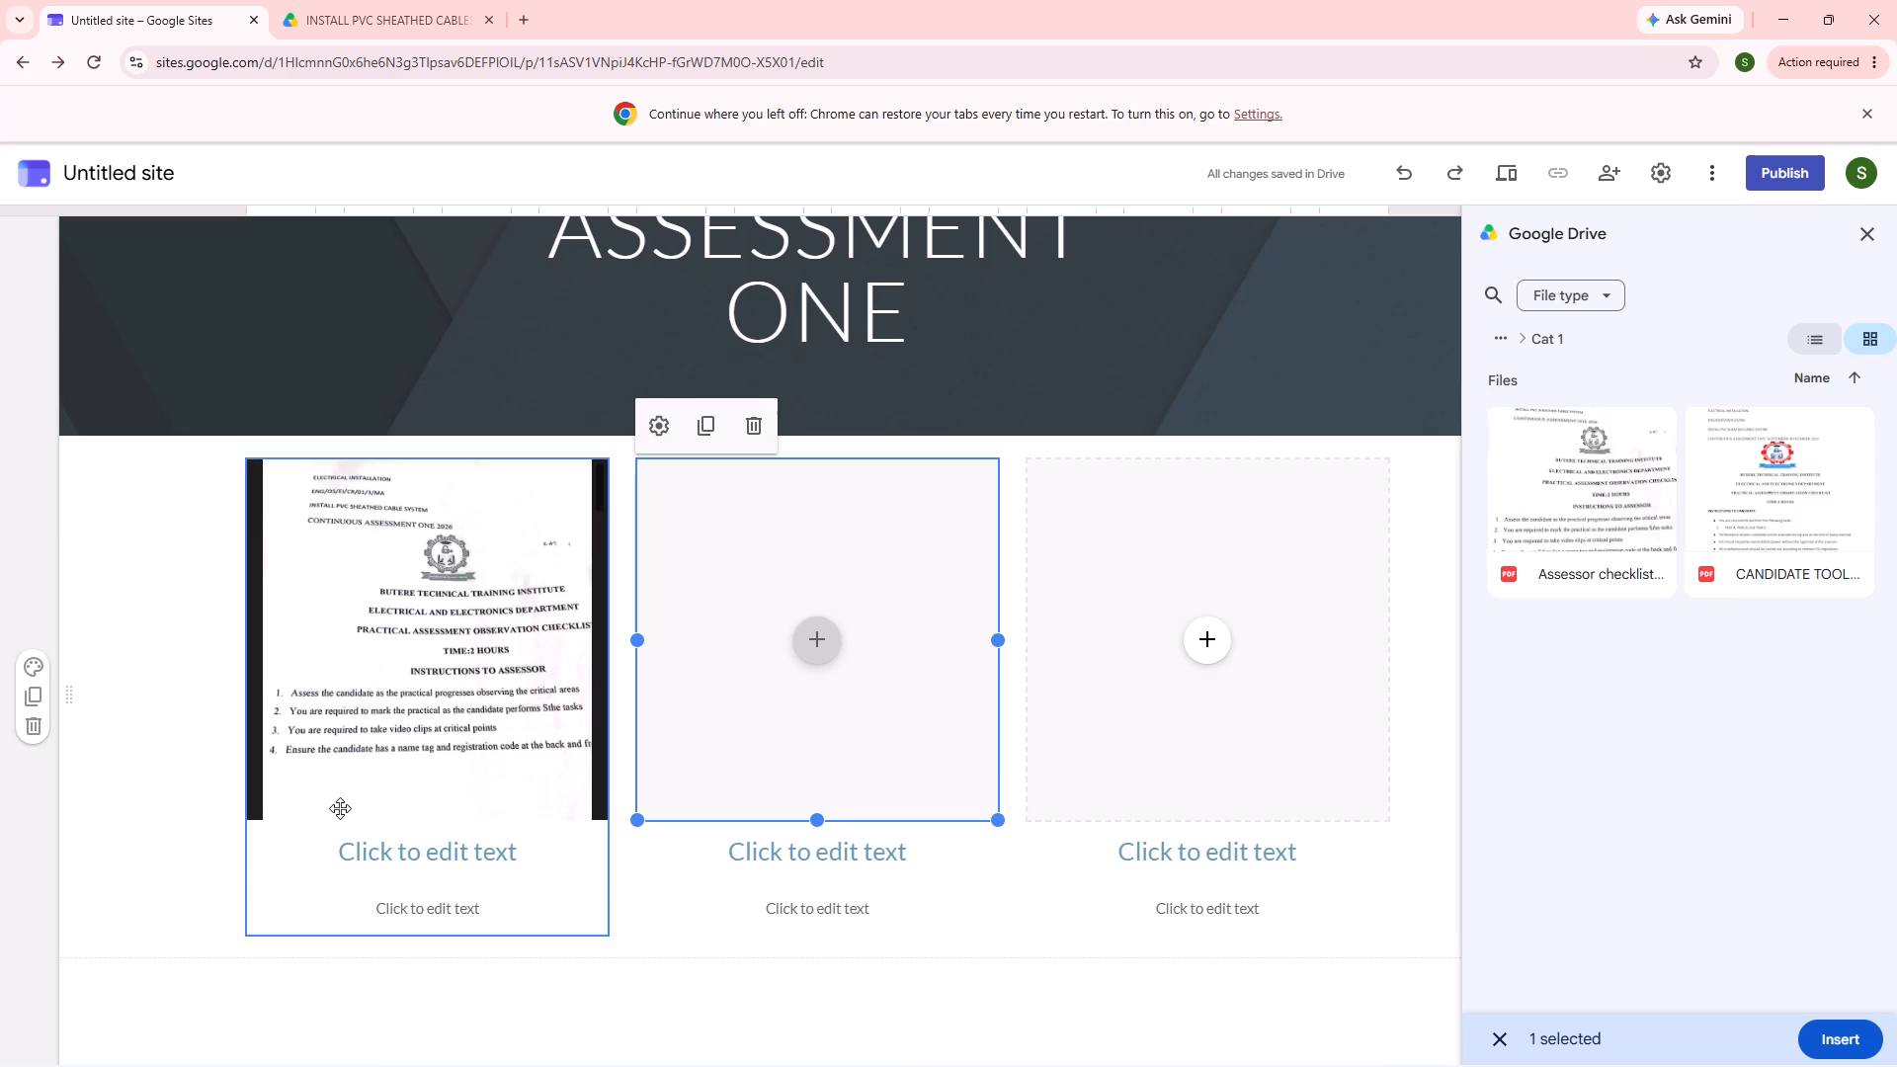
{"action": "left_click", "coordinate": [421, 759]}
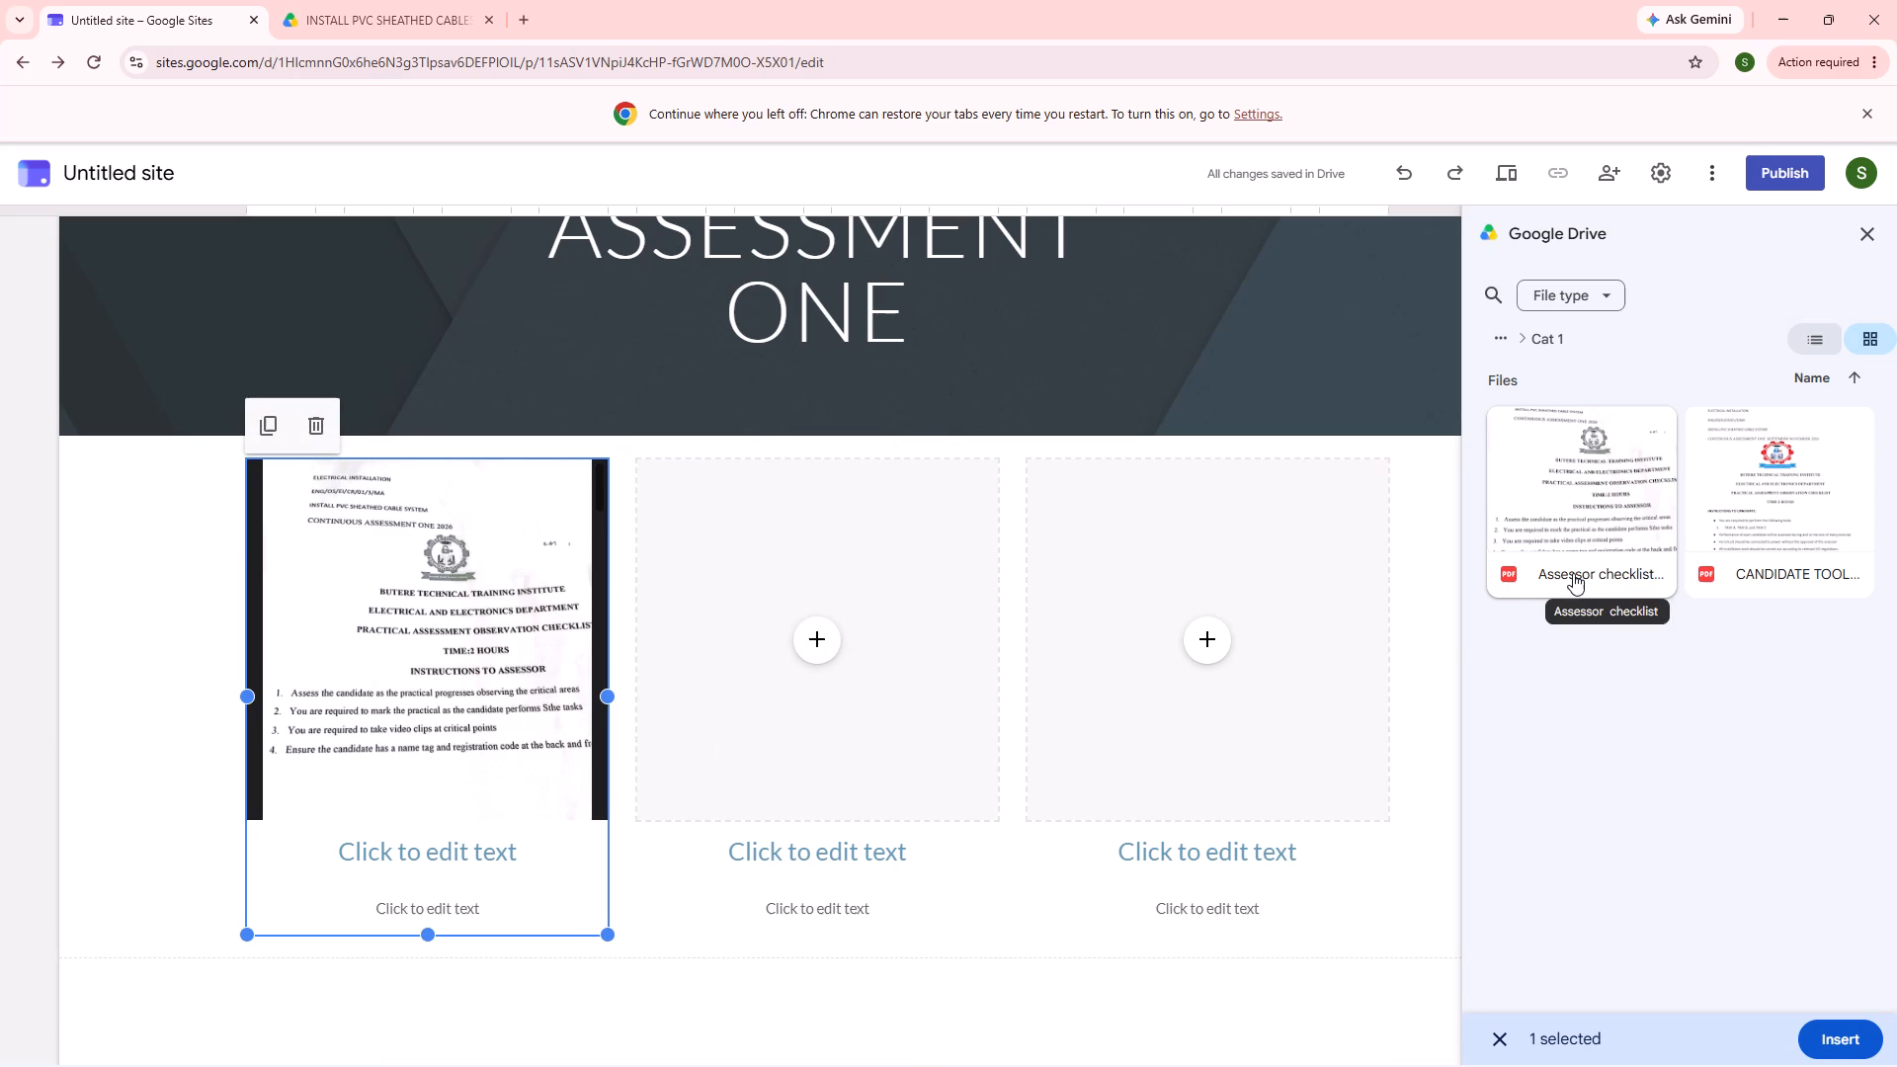
{"action": "double_click", "coordinate": [1816, 495]}
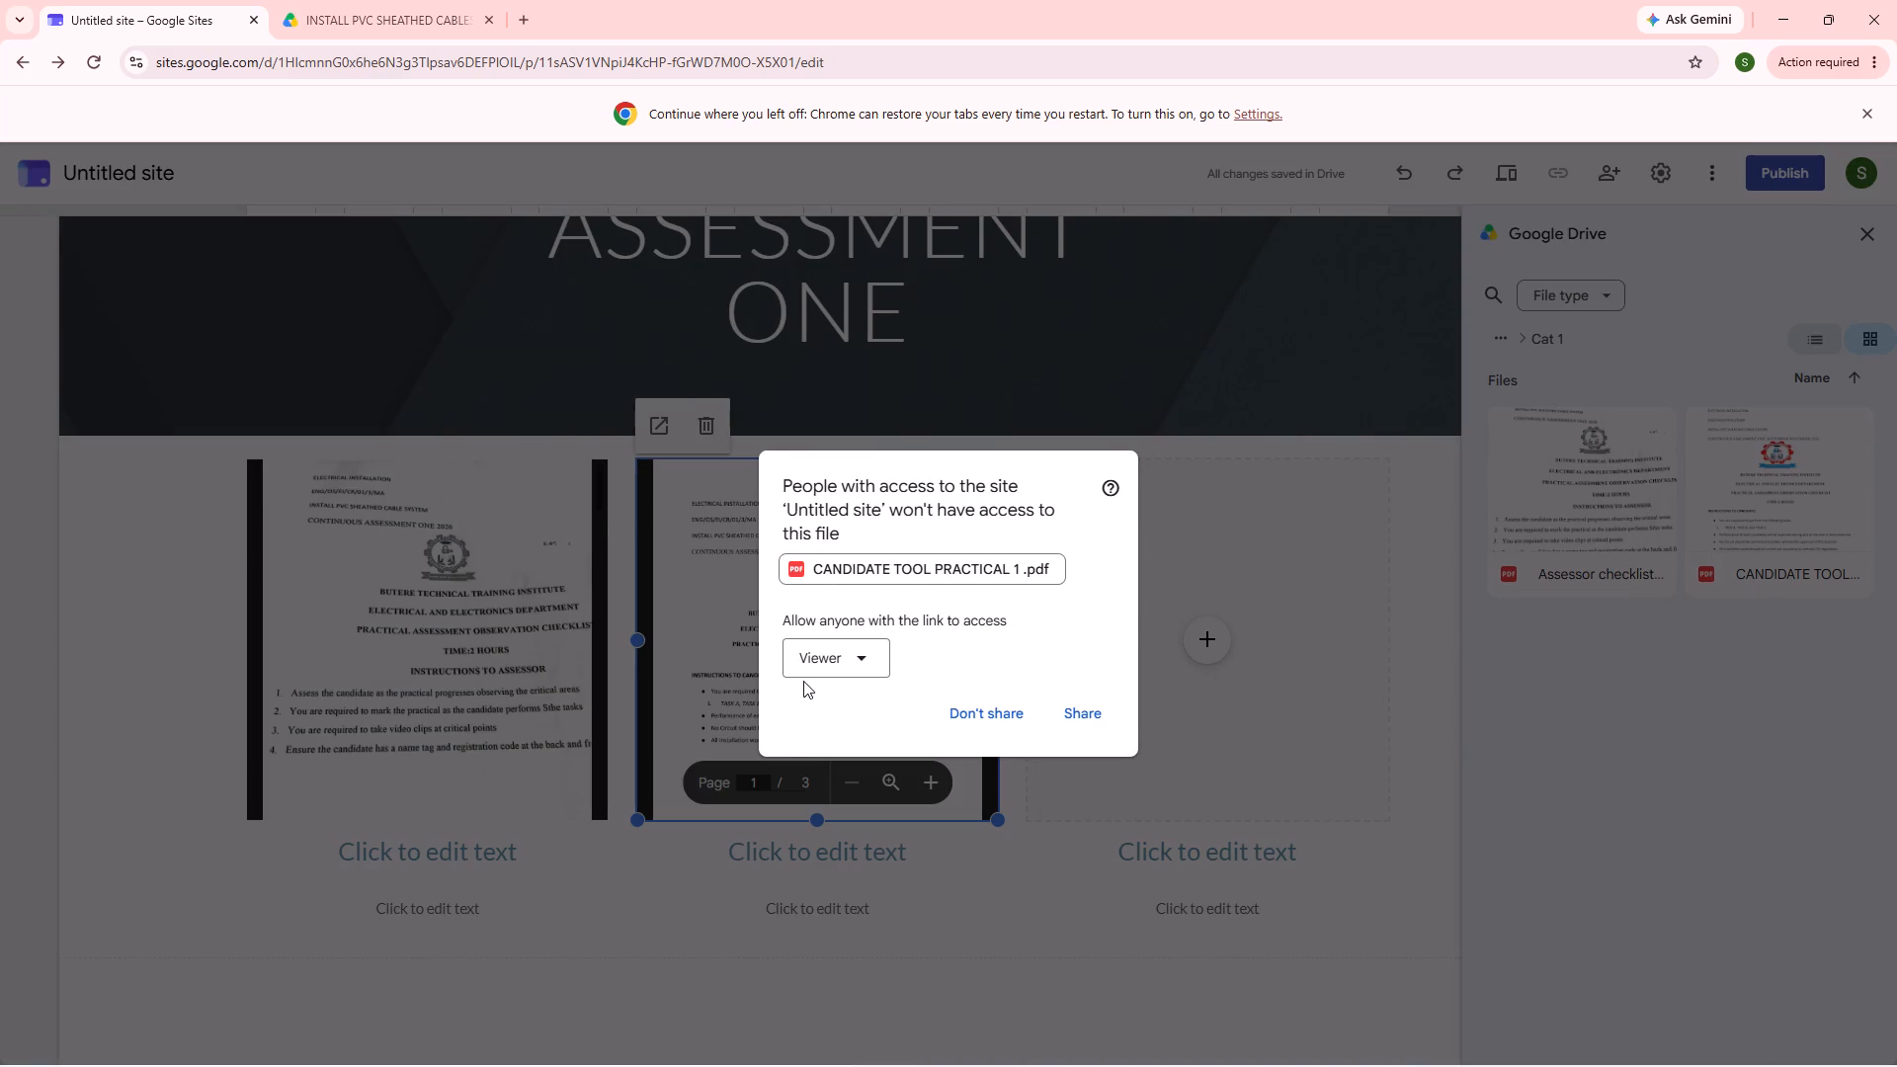
{"action": "left_click", "coordinate": [1057, 721]}
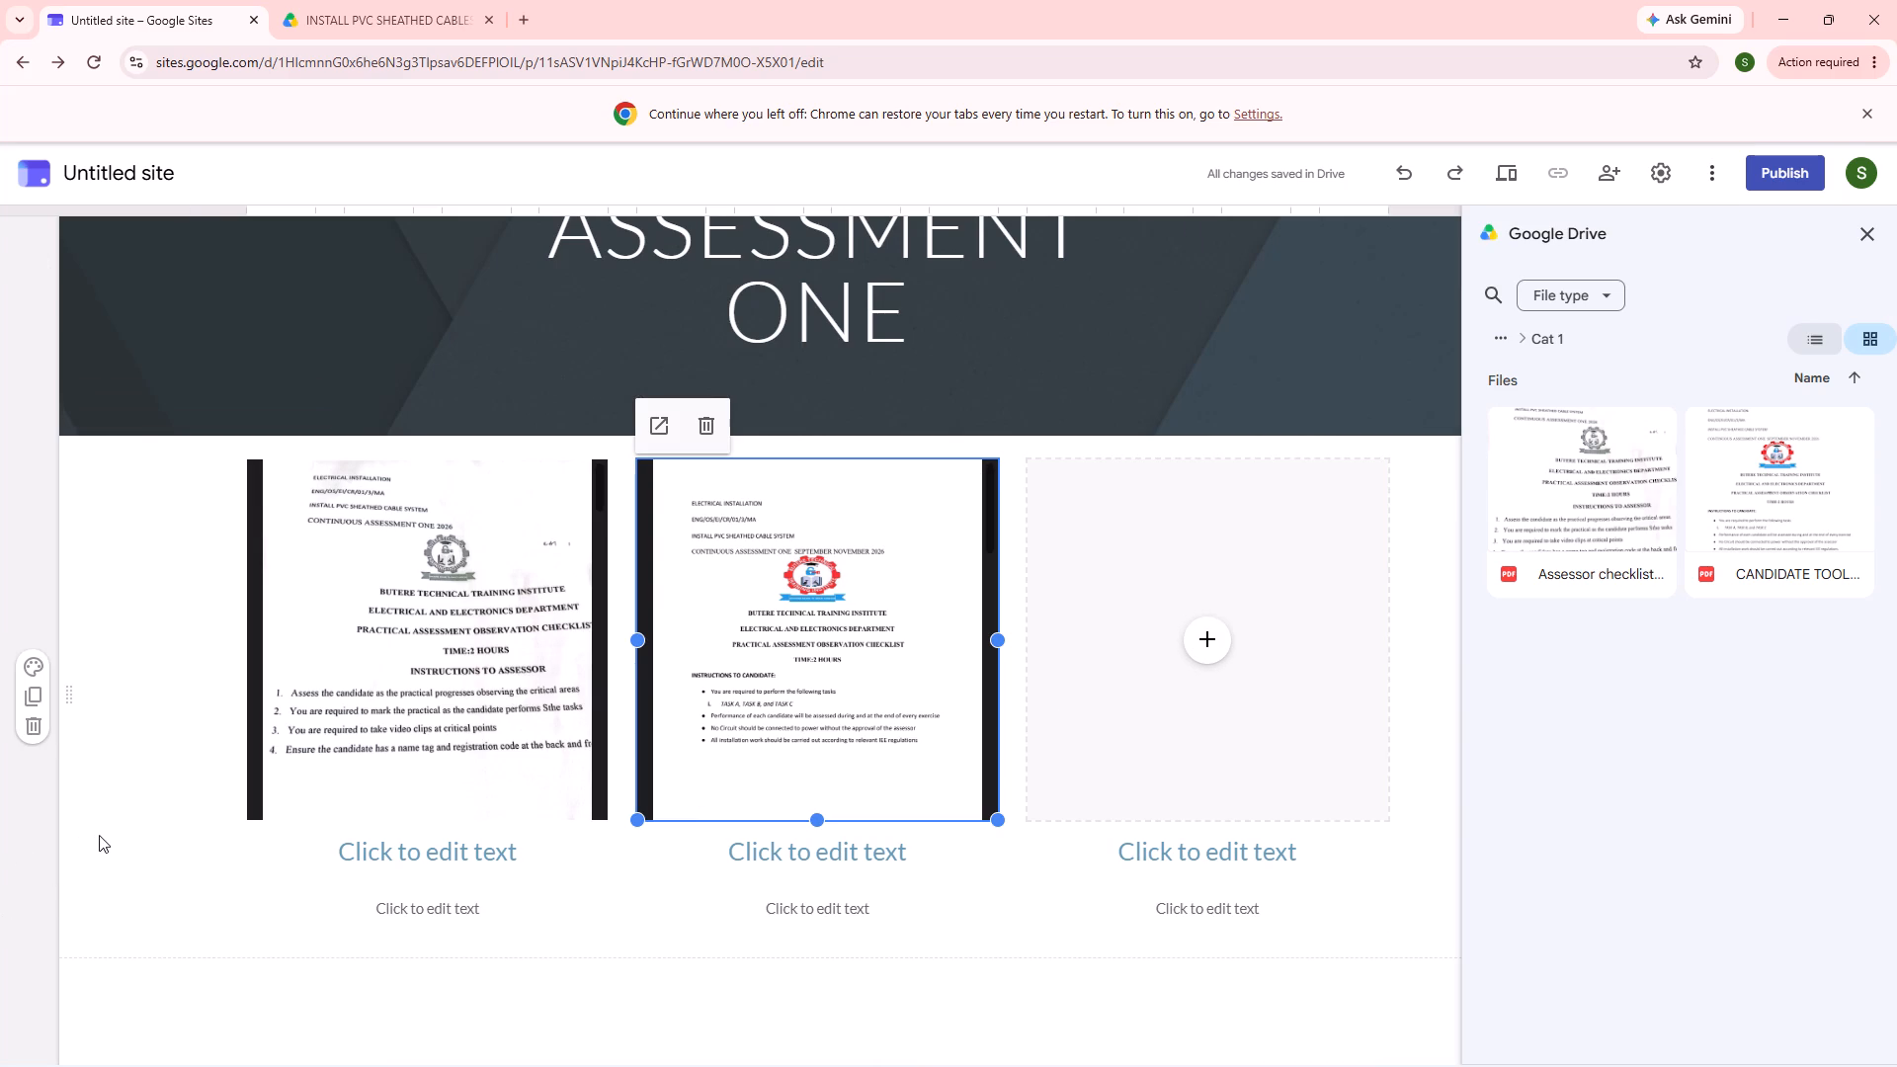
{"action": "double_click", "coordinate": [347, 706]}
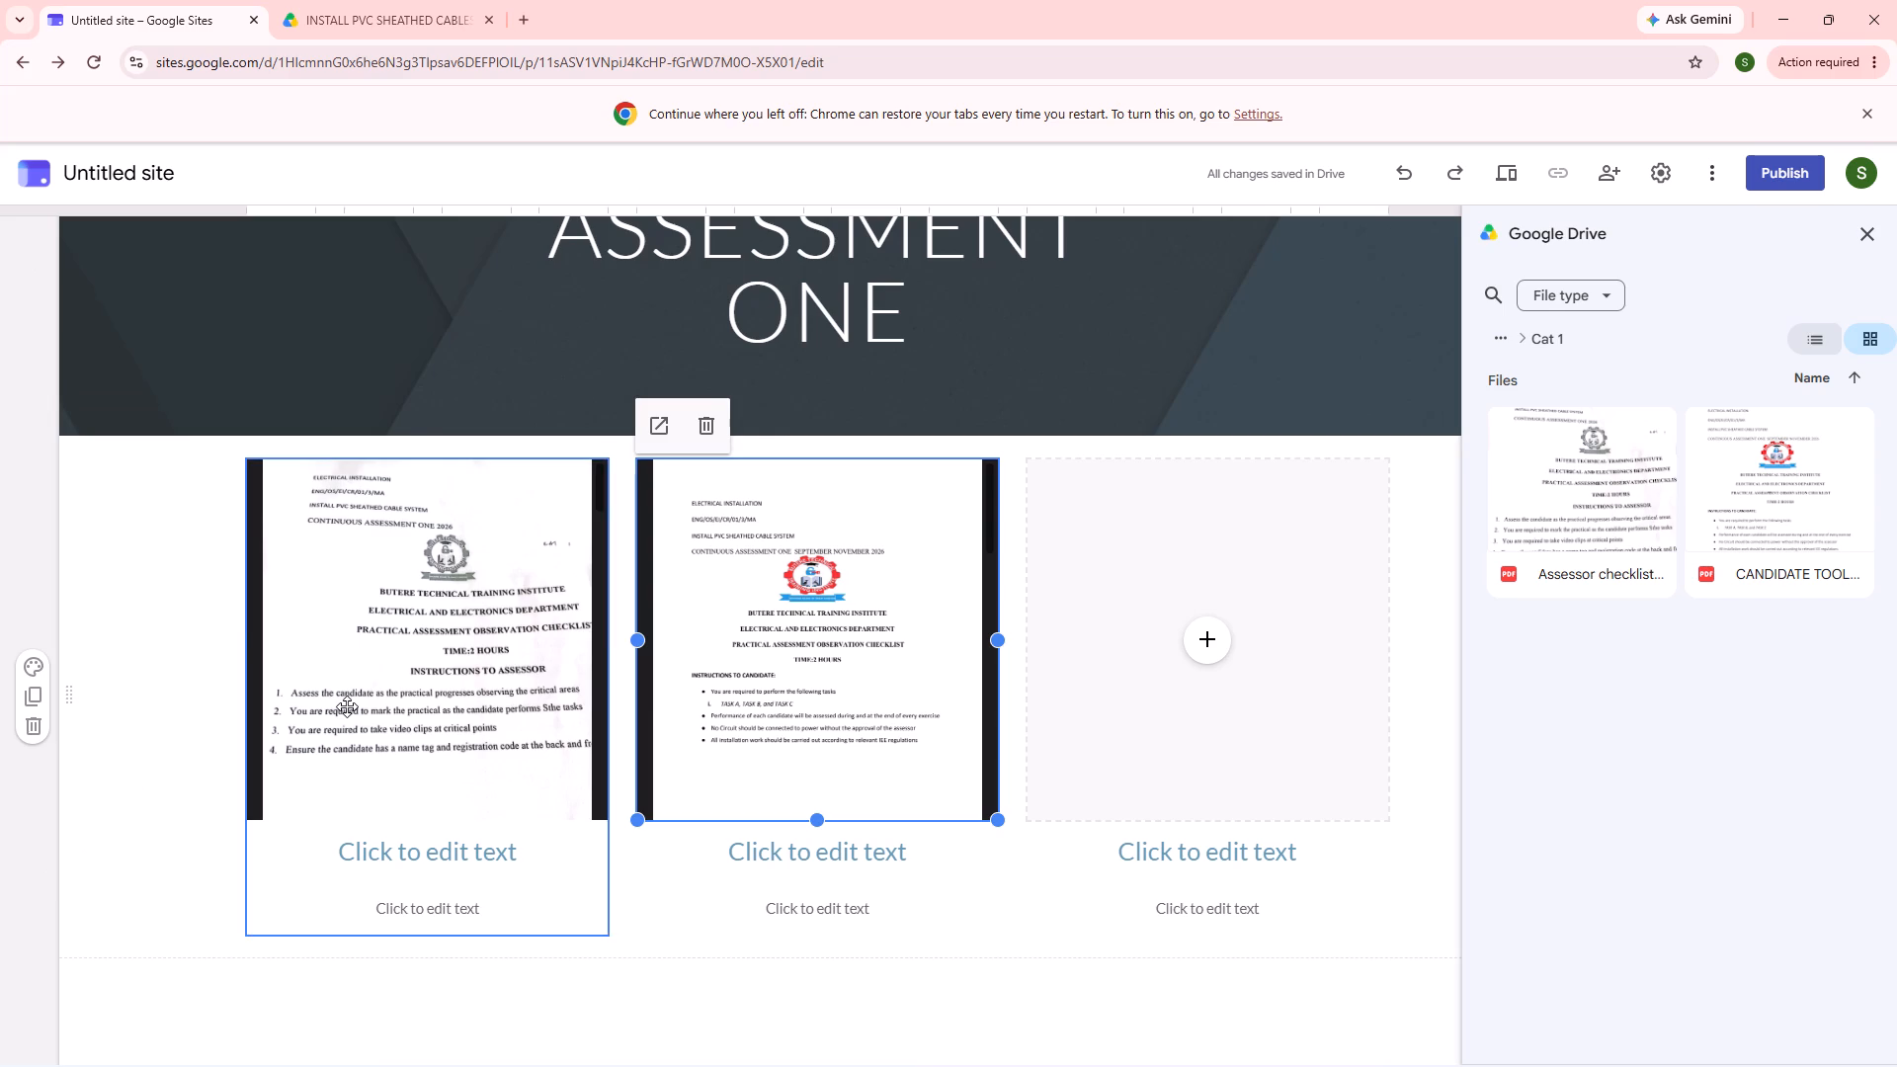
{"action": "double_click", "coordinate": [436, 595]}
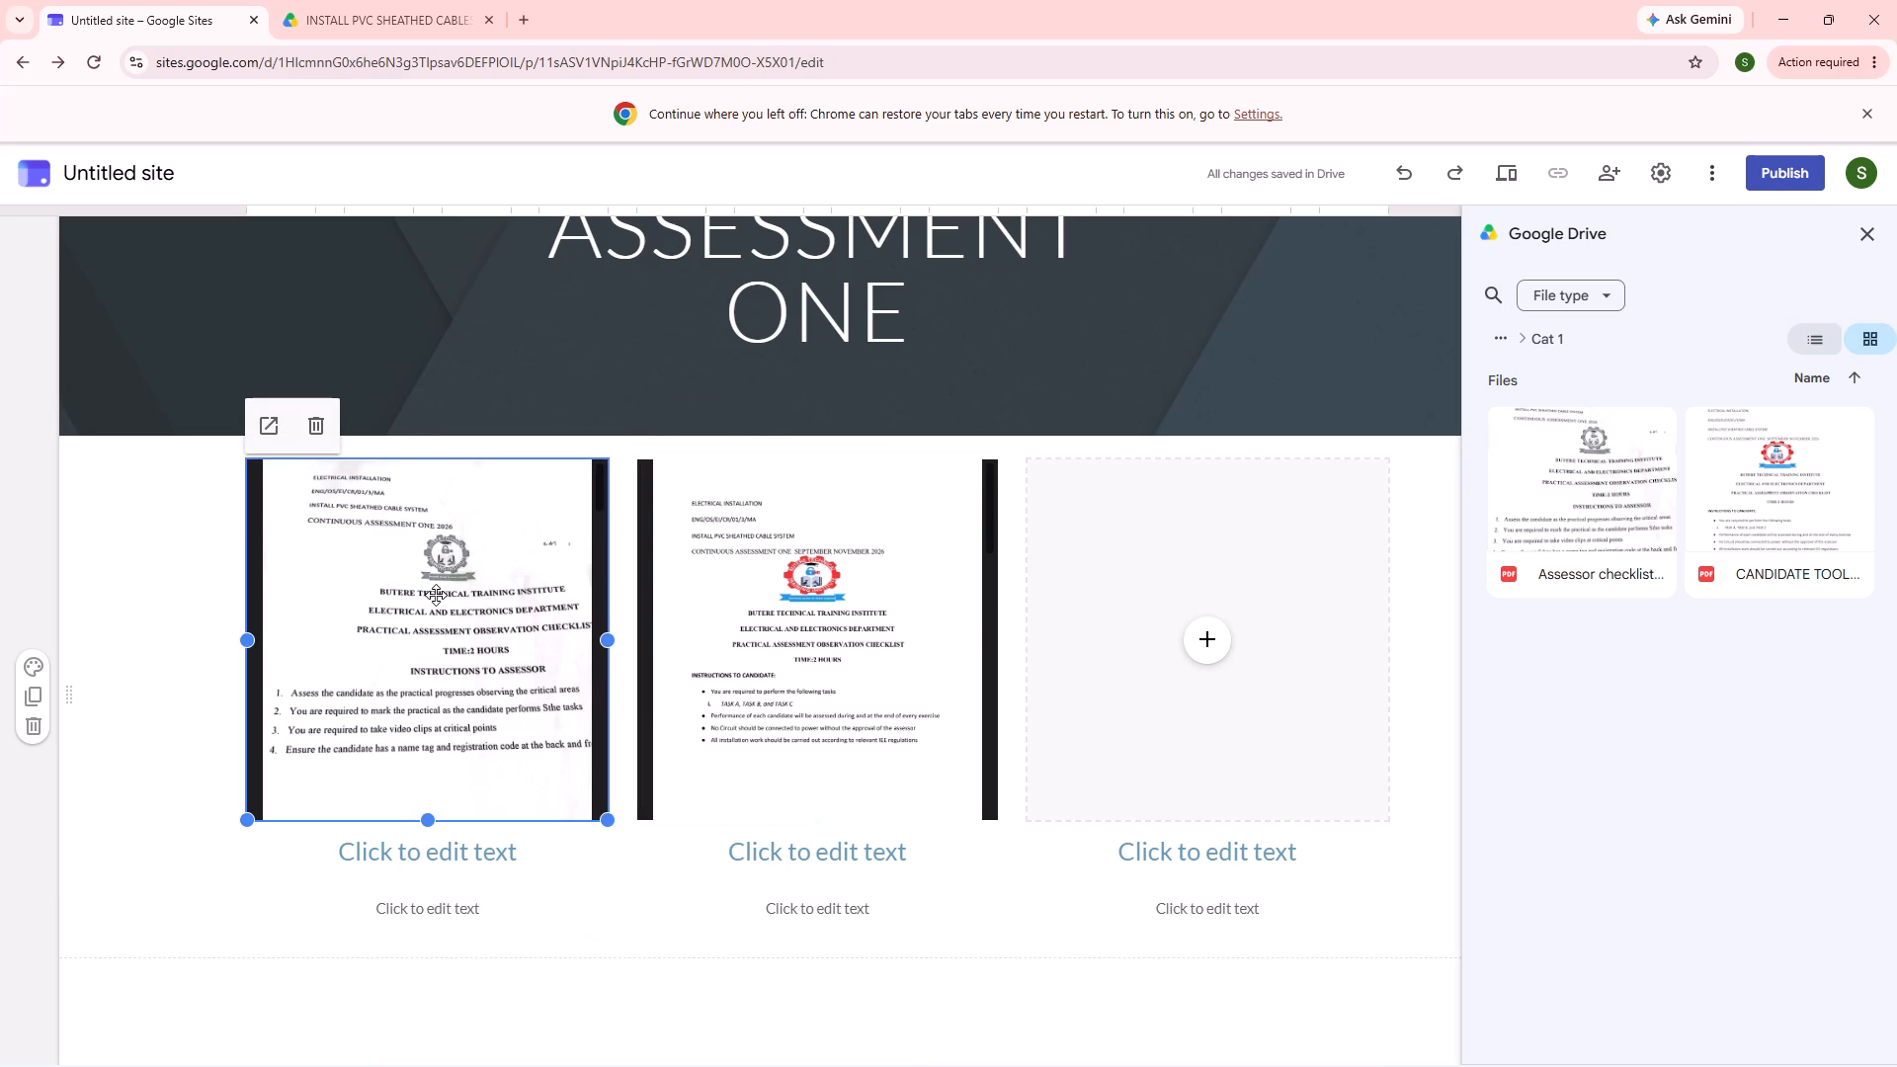
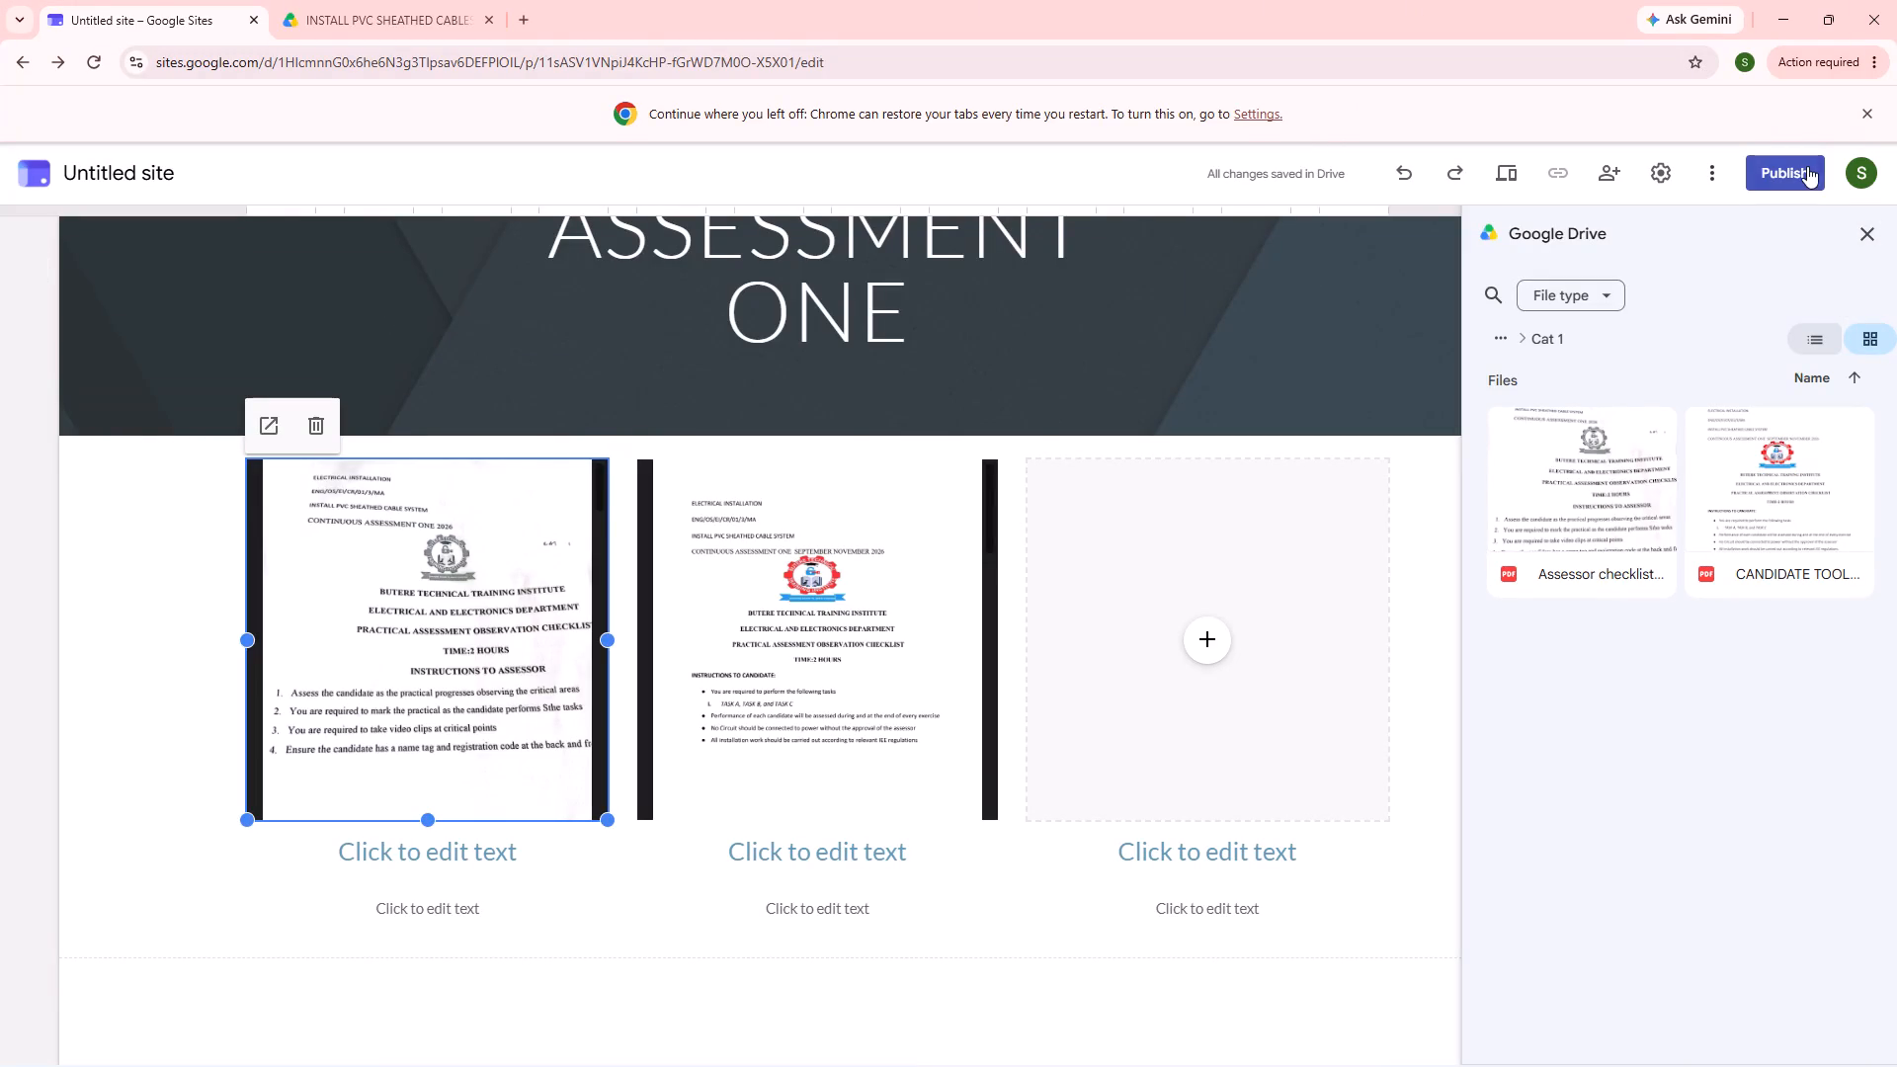
Start publishing the site to the web and enter "samson" as its web address.
{"action": "left_click", "coordinate": [1807, 166]}
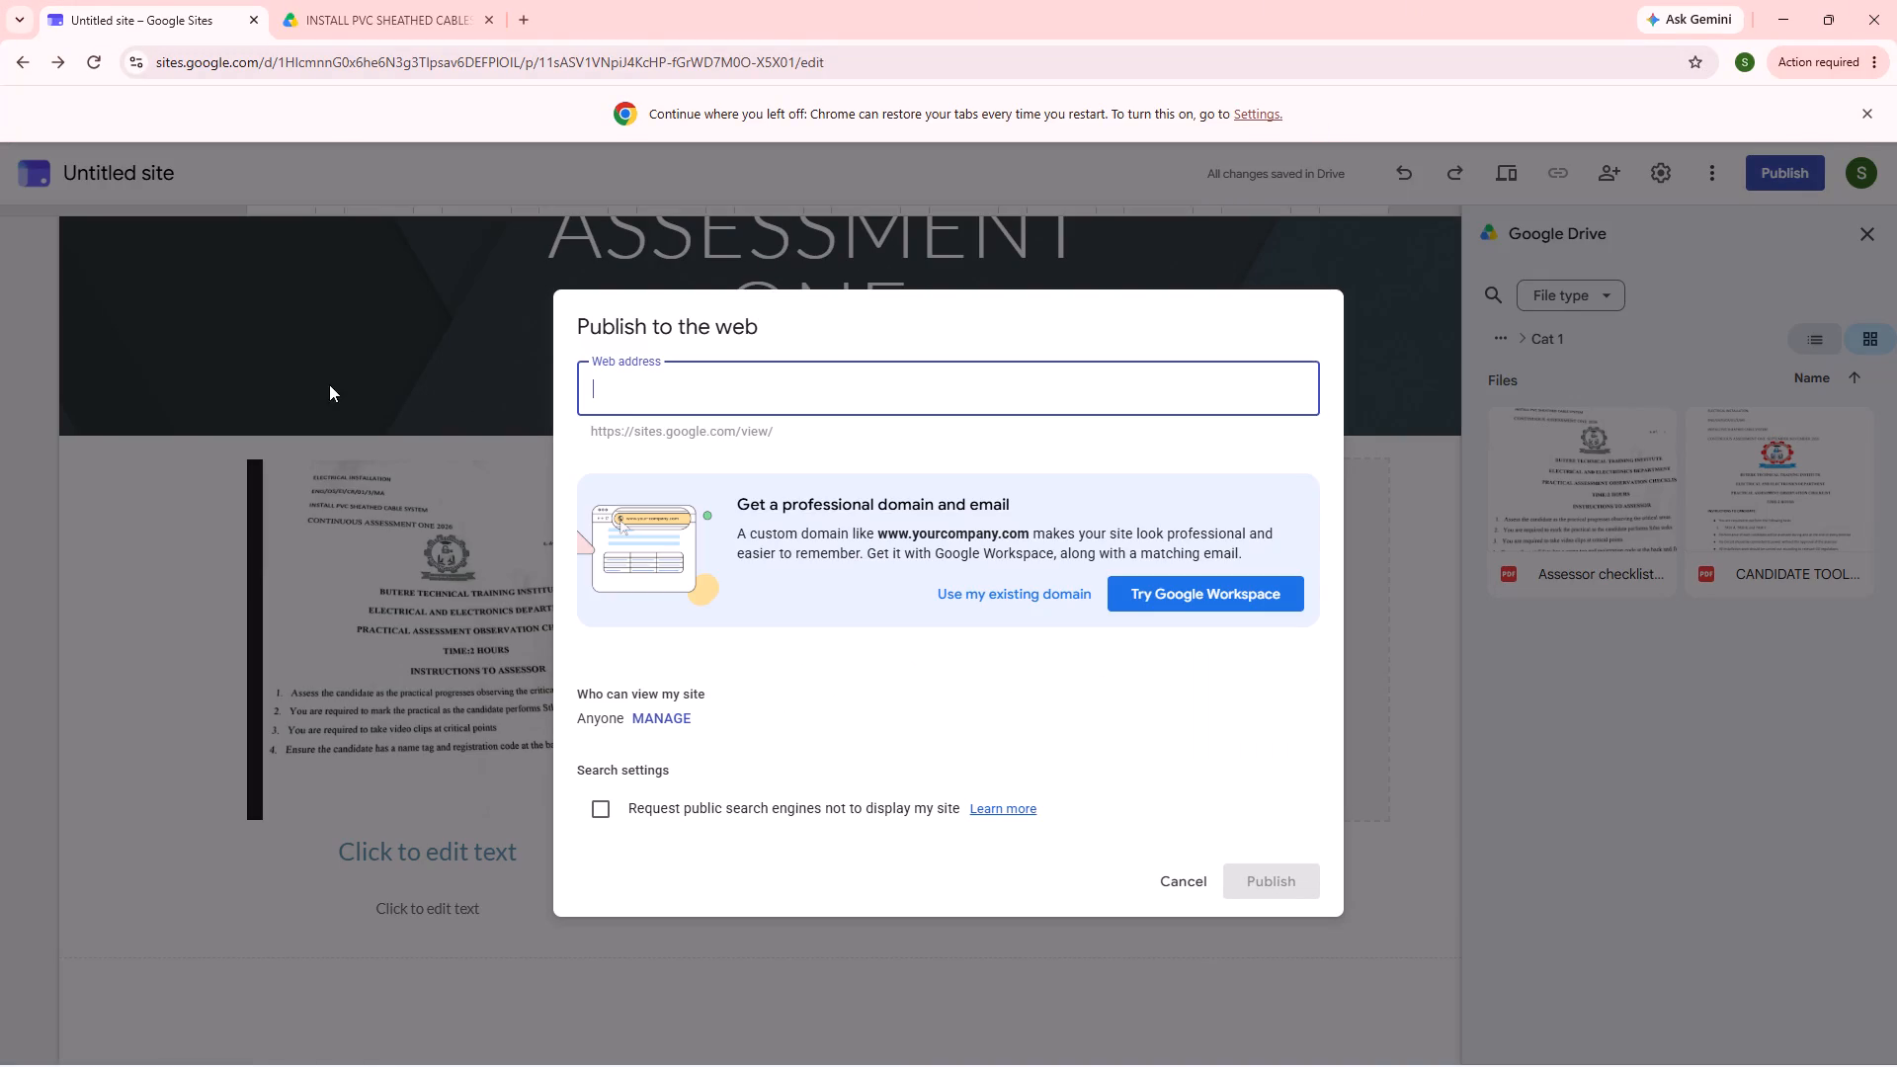
{"action": "left_click", "coordinate": [611, 389]}
{"action": "left_click", "coordinate": [593, 400]}
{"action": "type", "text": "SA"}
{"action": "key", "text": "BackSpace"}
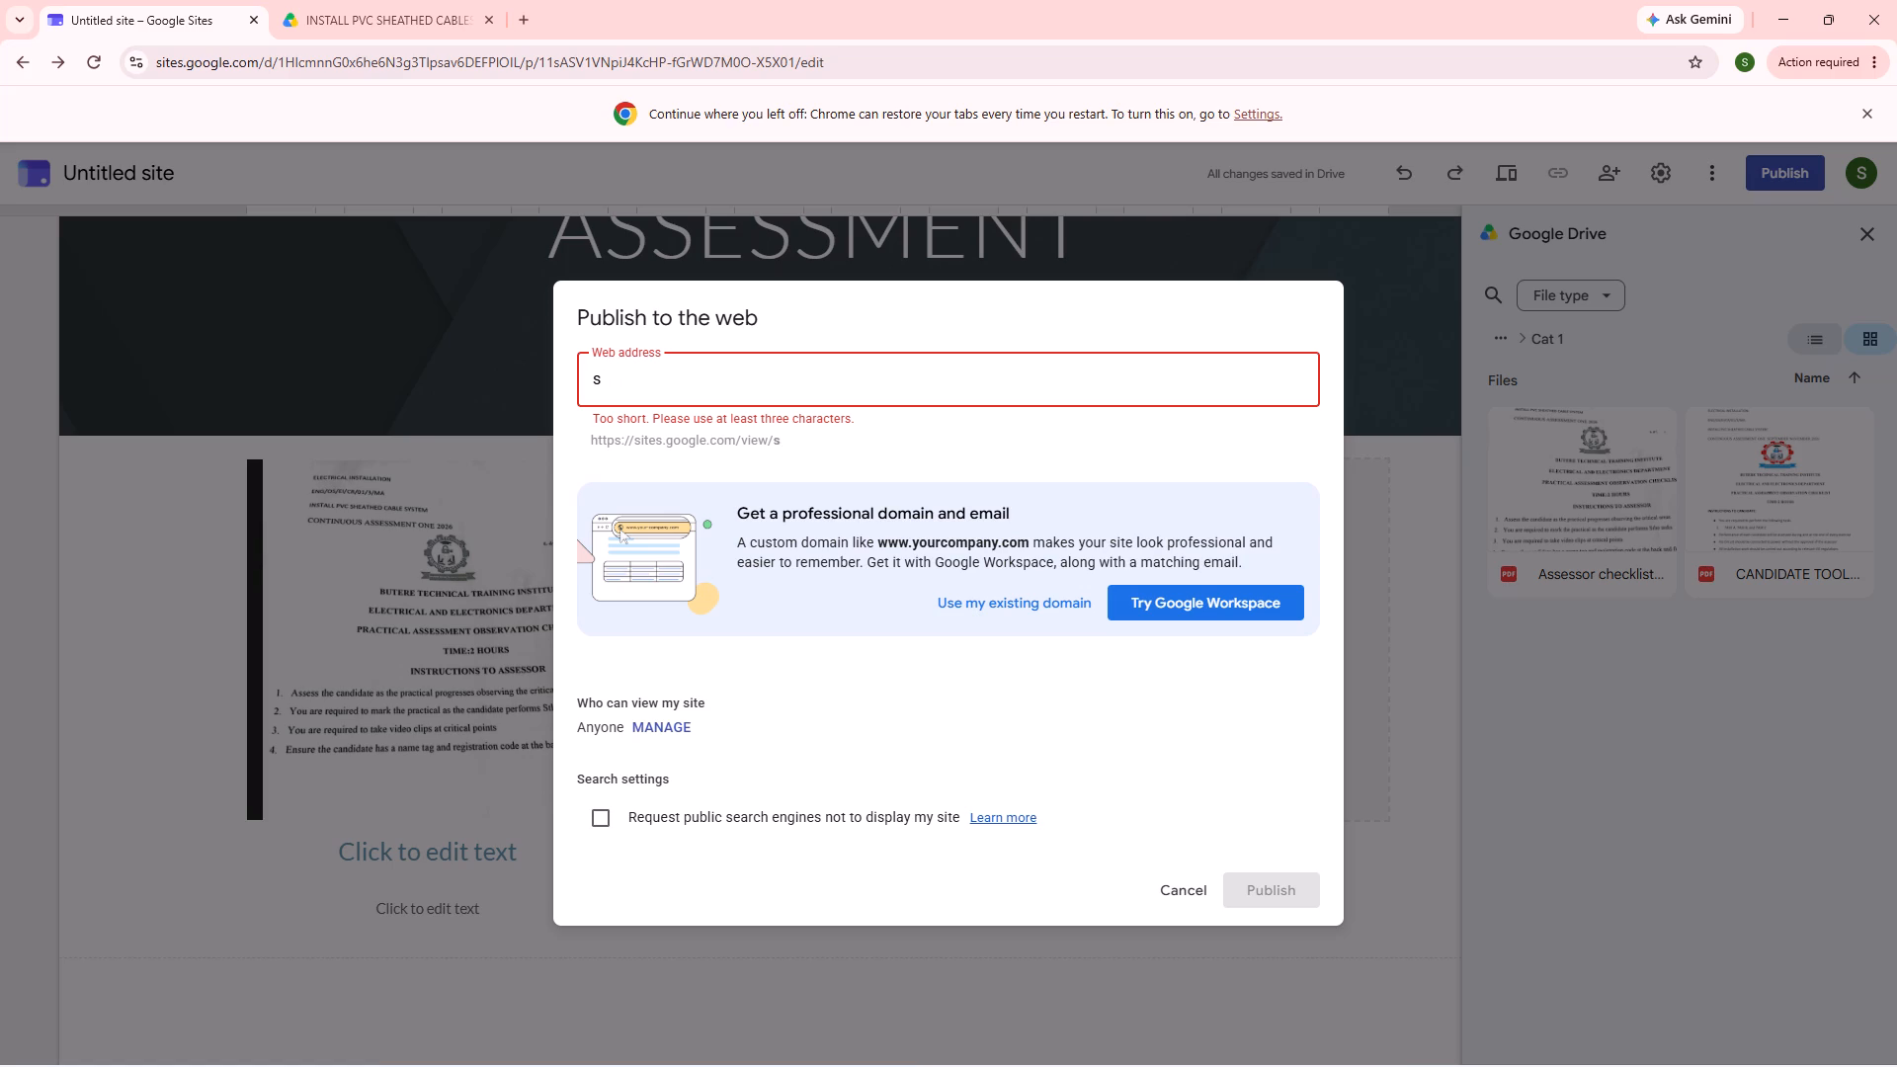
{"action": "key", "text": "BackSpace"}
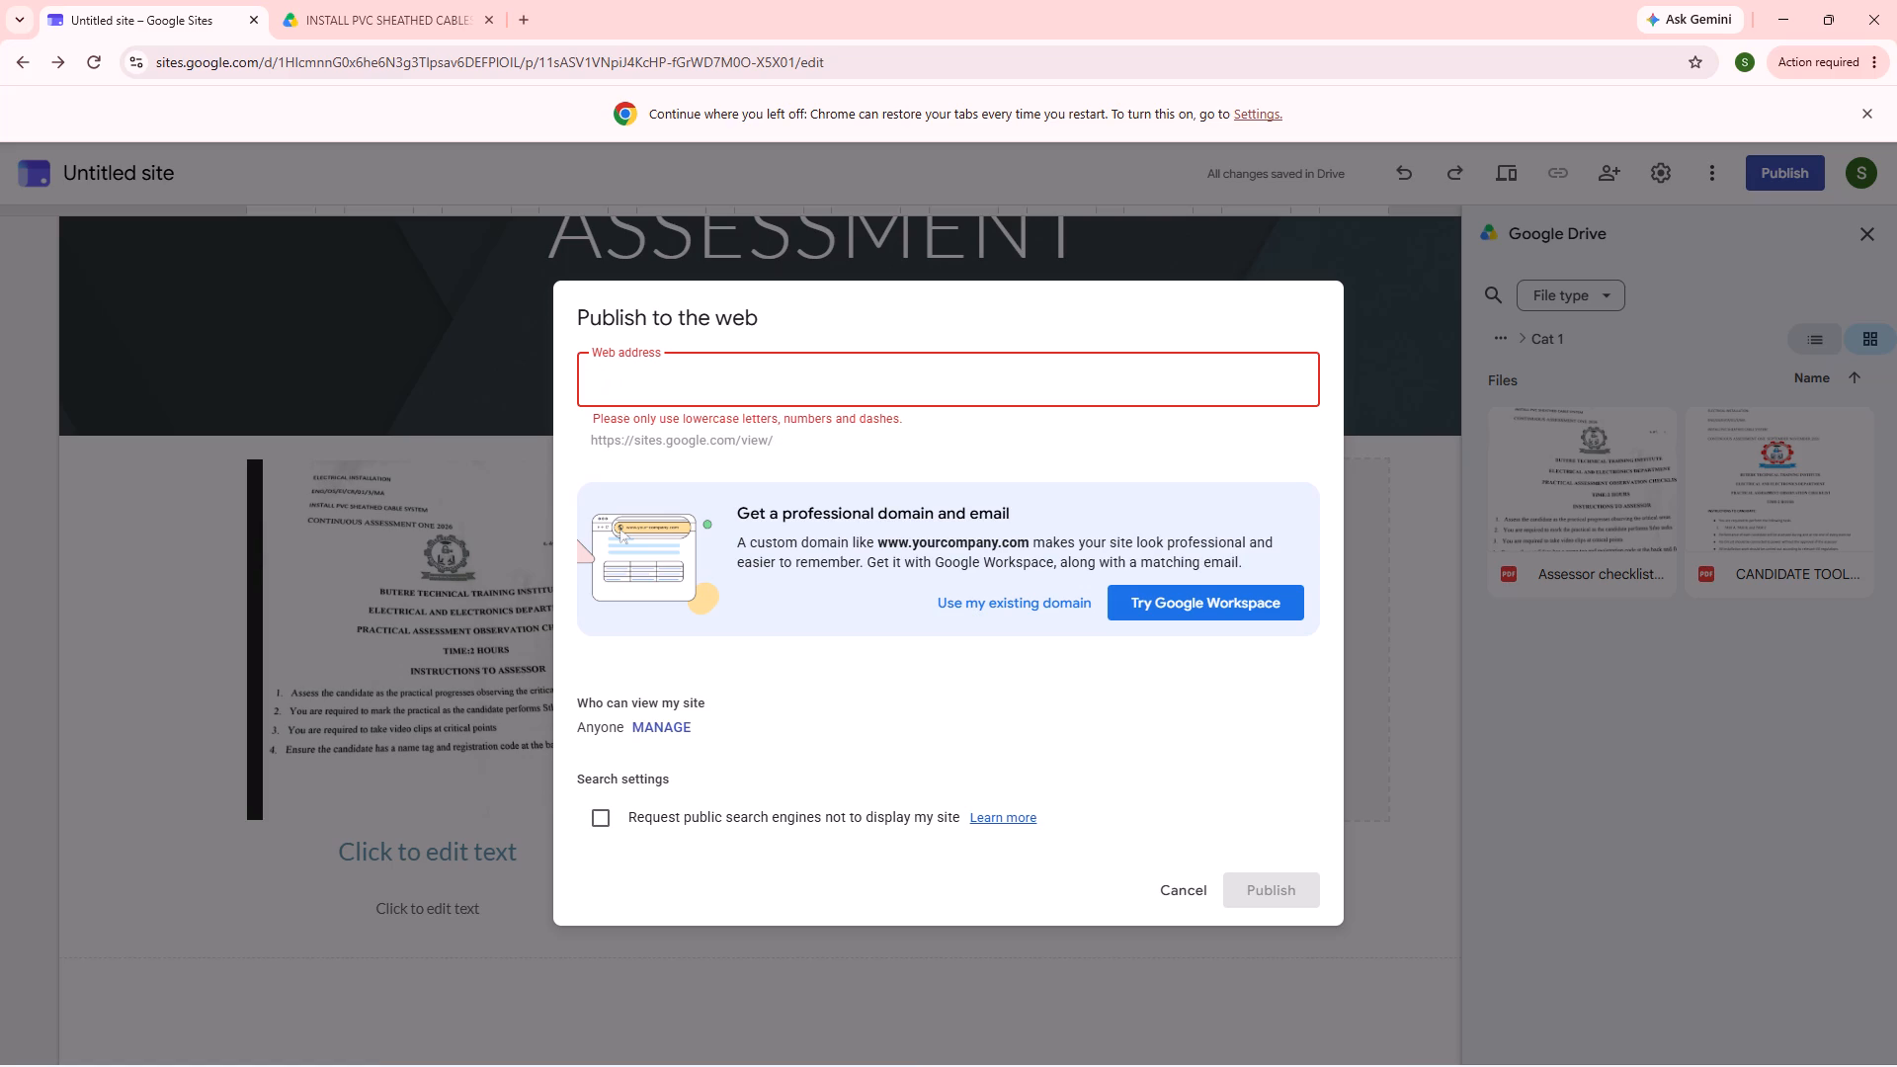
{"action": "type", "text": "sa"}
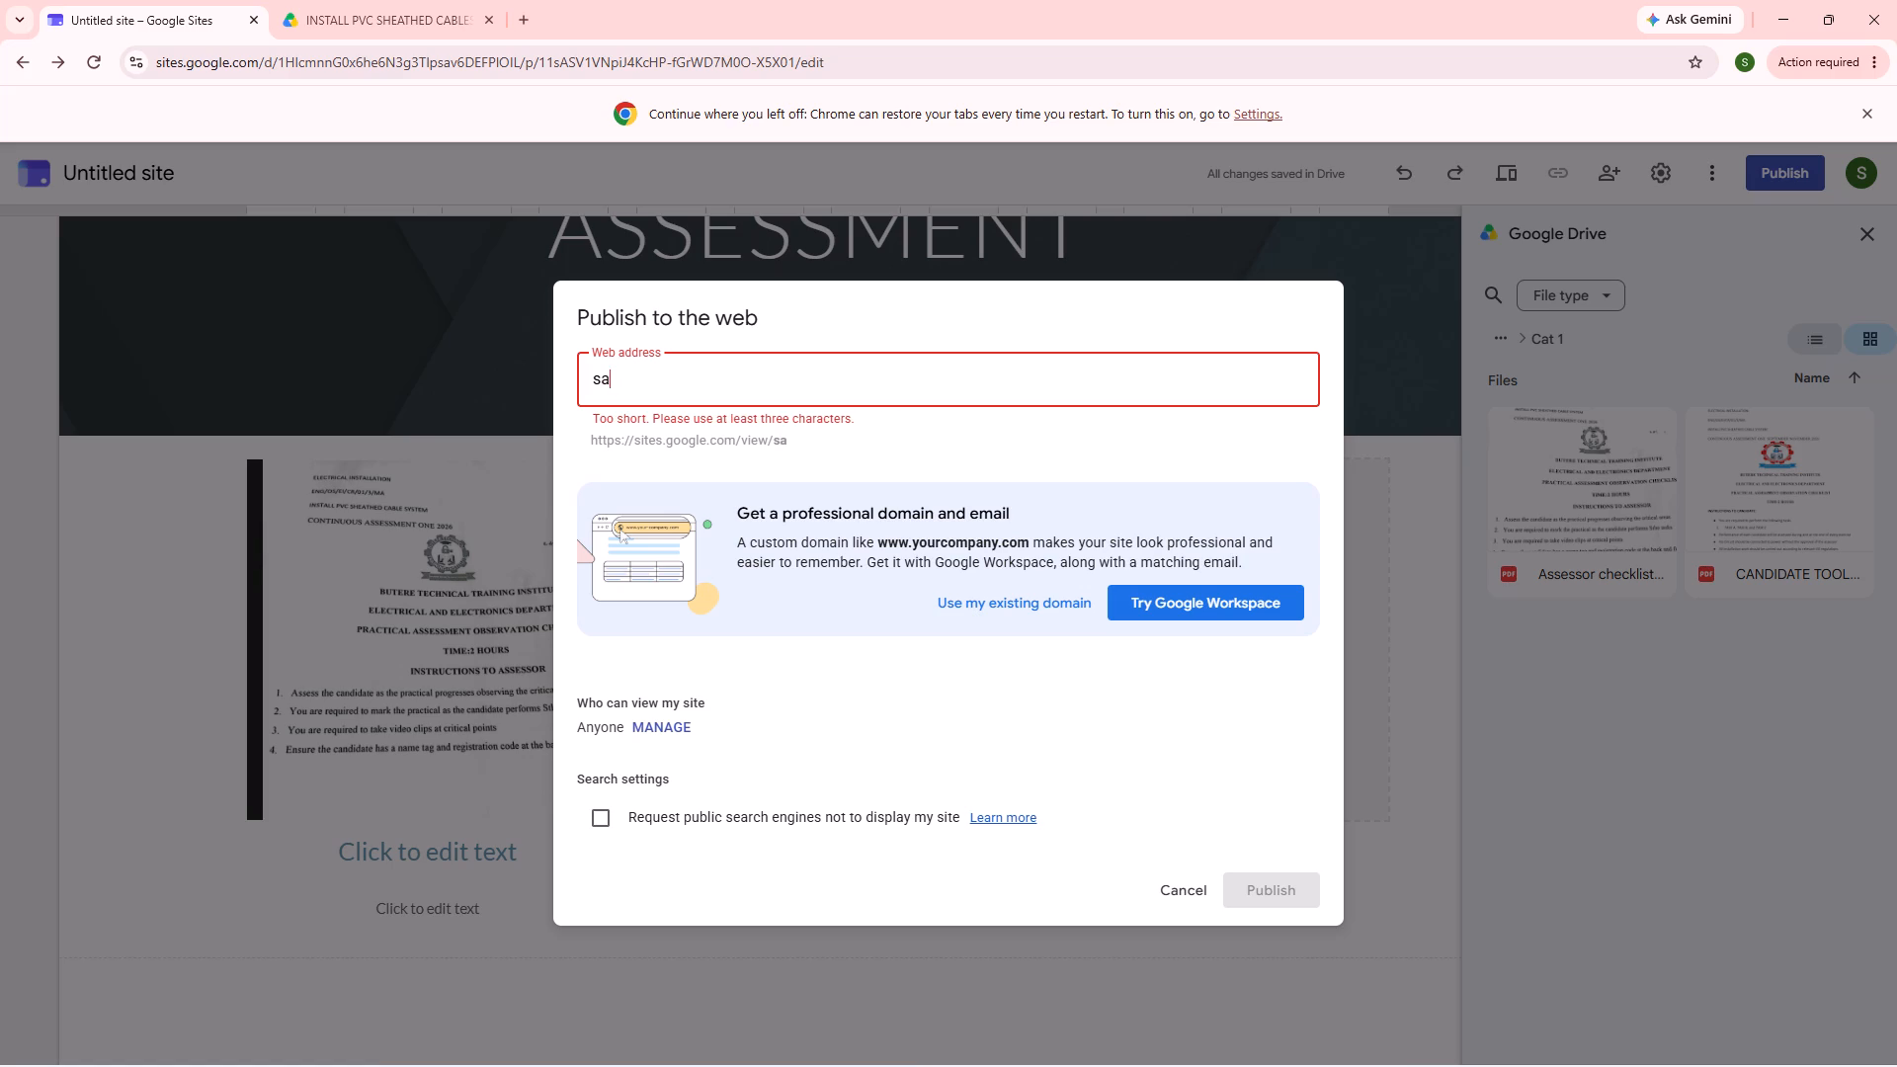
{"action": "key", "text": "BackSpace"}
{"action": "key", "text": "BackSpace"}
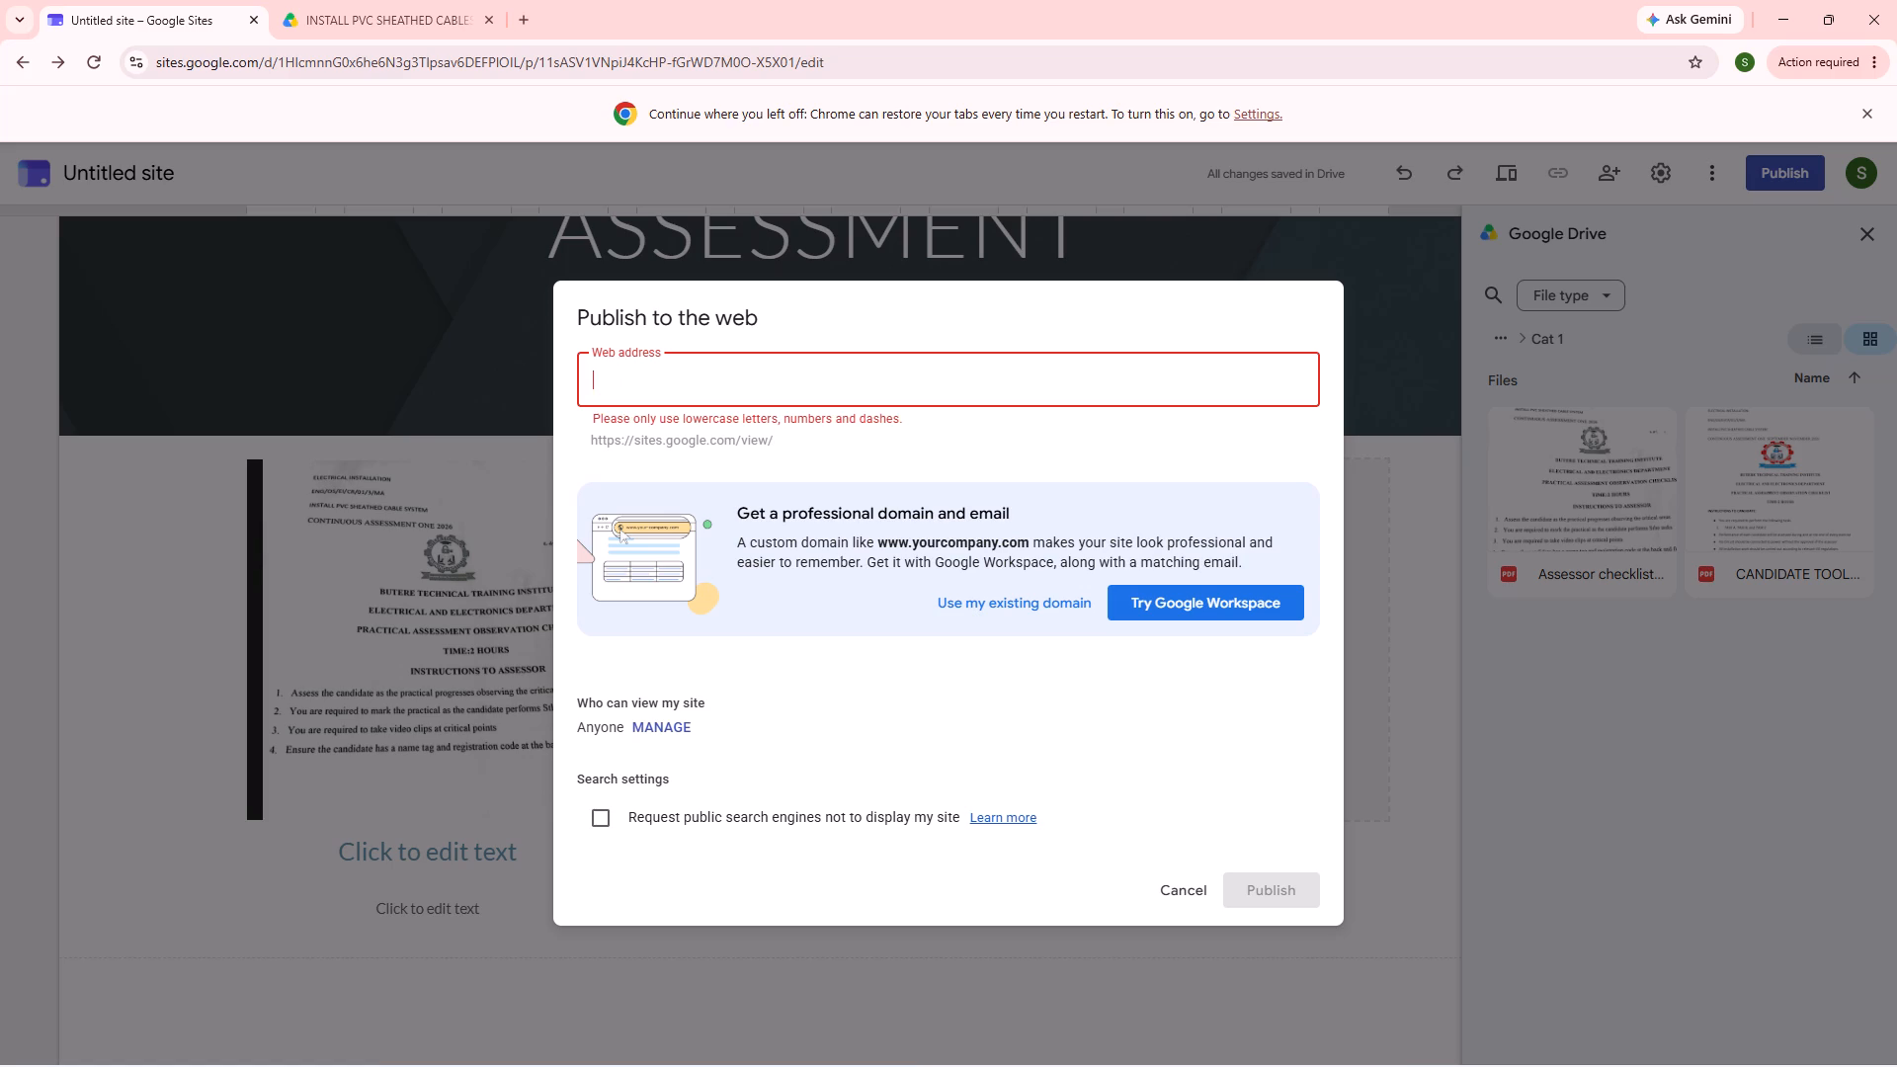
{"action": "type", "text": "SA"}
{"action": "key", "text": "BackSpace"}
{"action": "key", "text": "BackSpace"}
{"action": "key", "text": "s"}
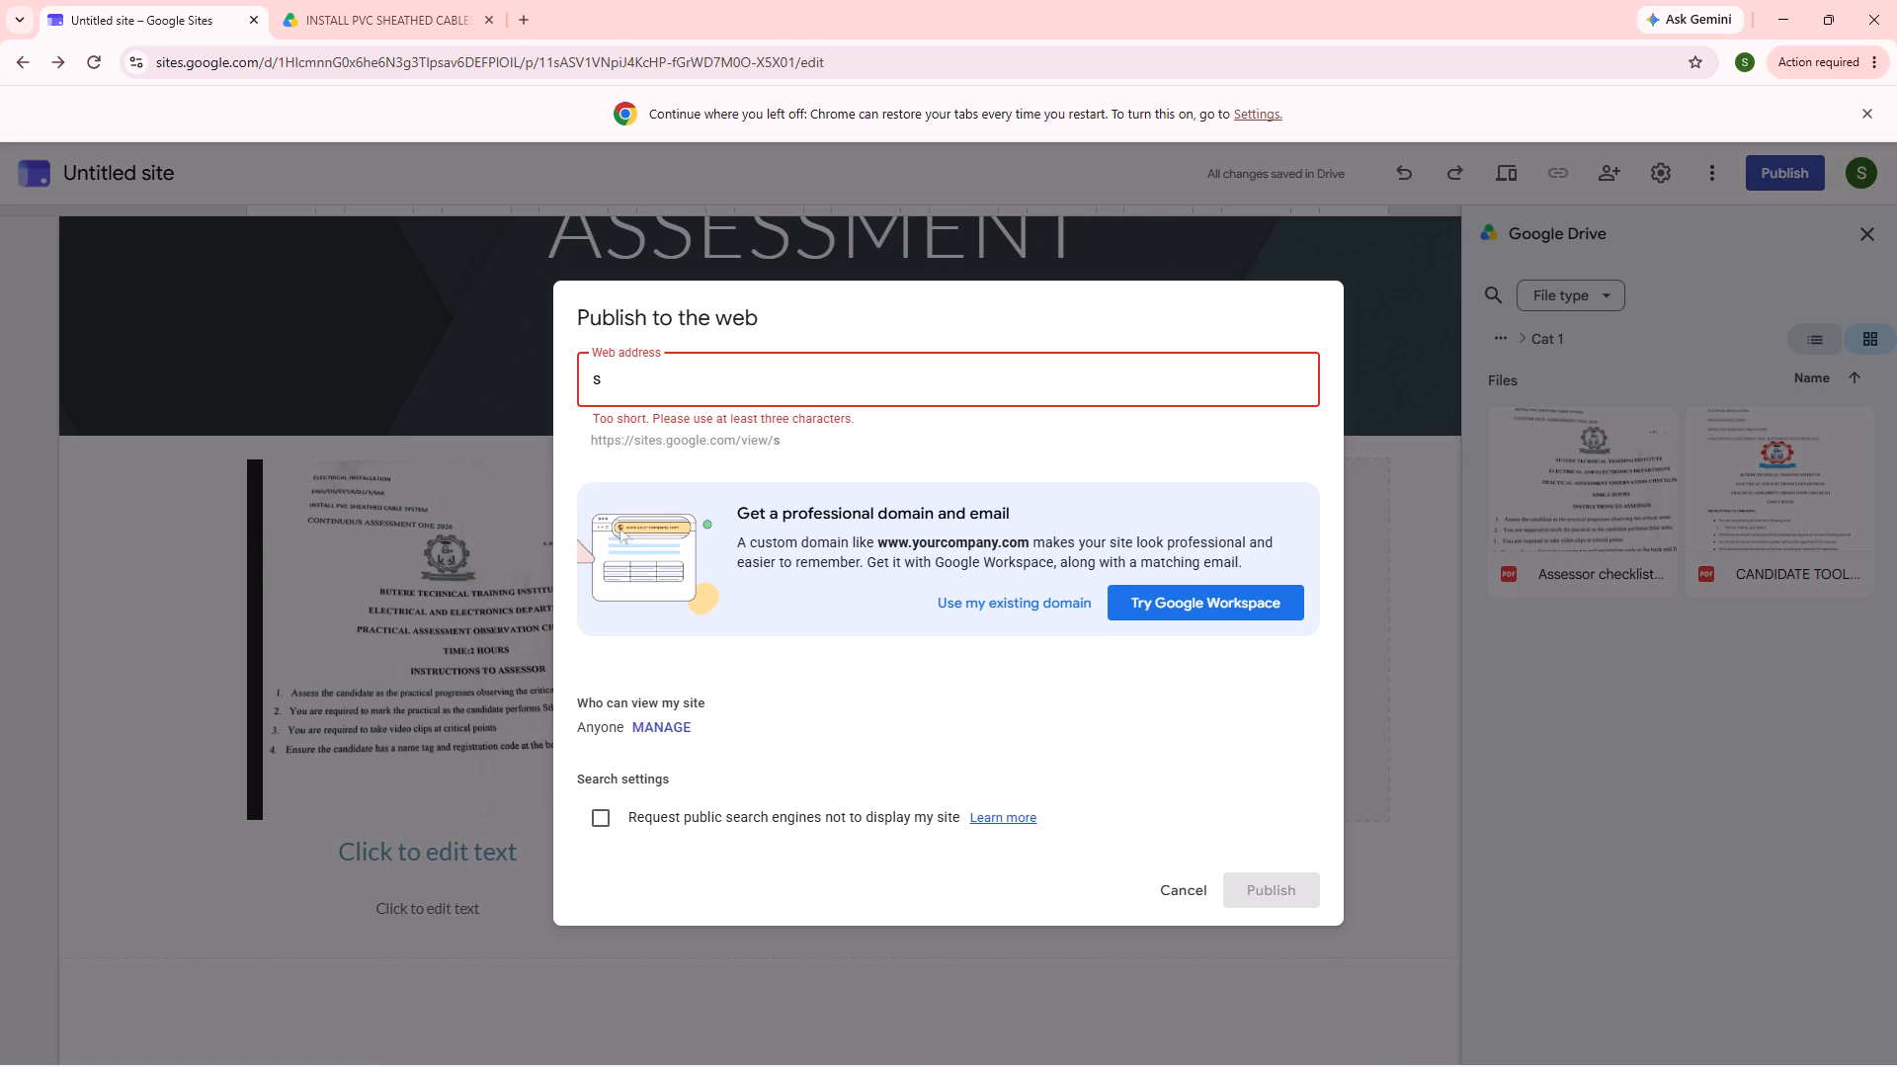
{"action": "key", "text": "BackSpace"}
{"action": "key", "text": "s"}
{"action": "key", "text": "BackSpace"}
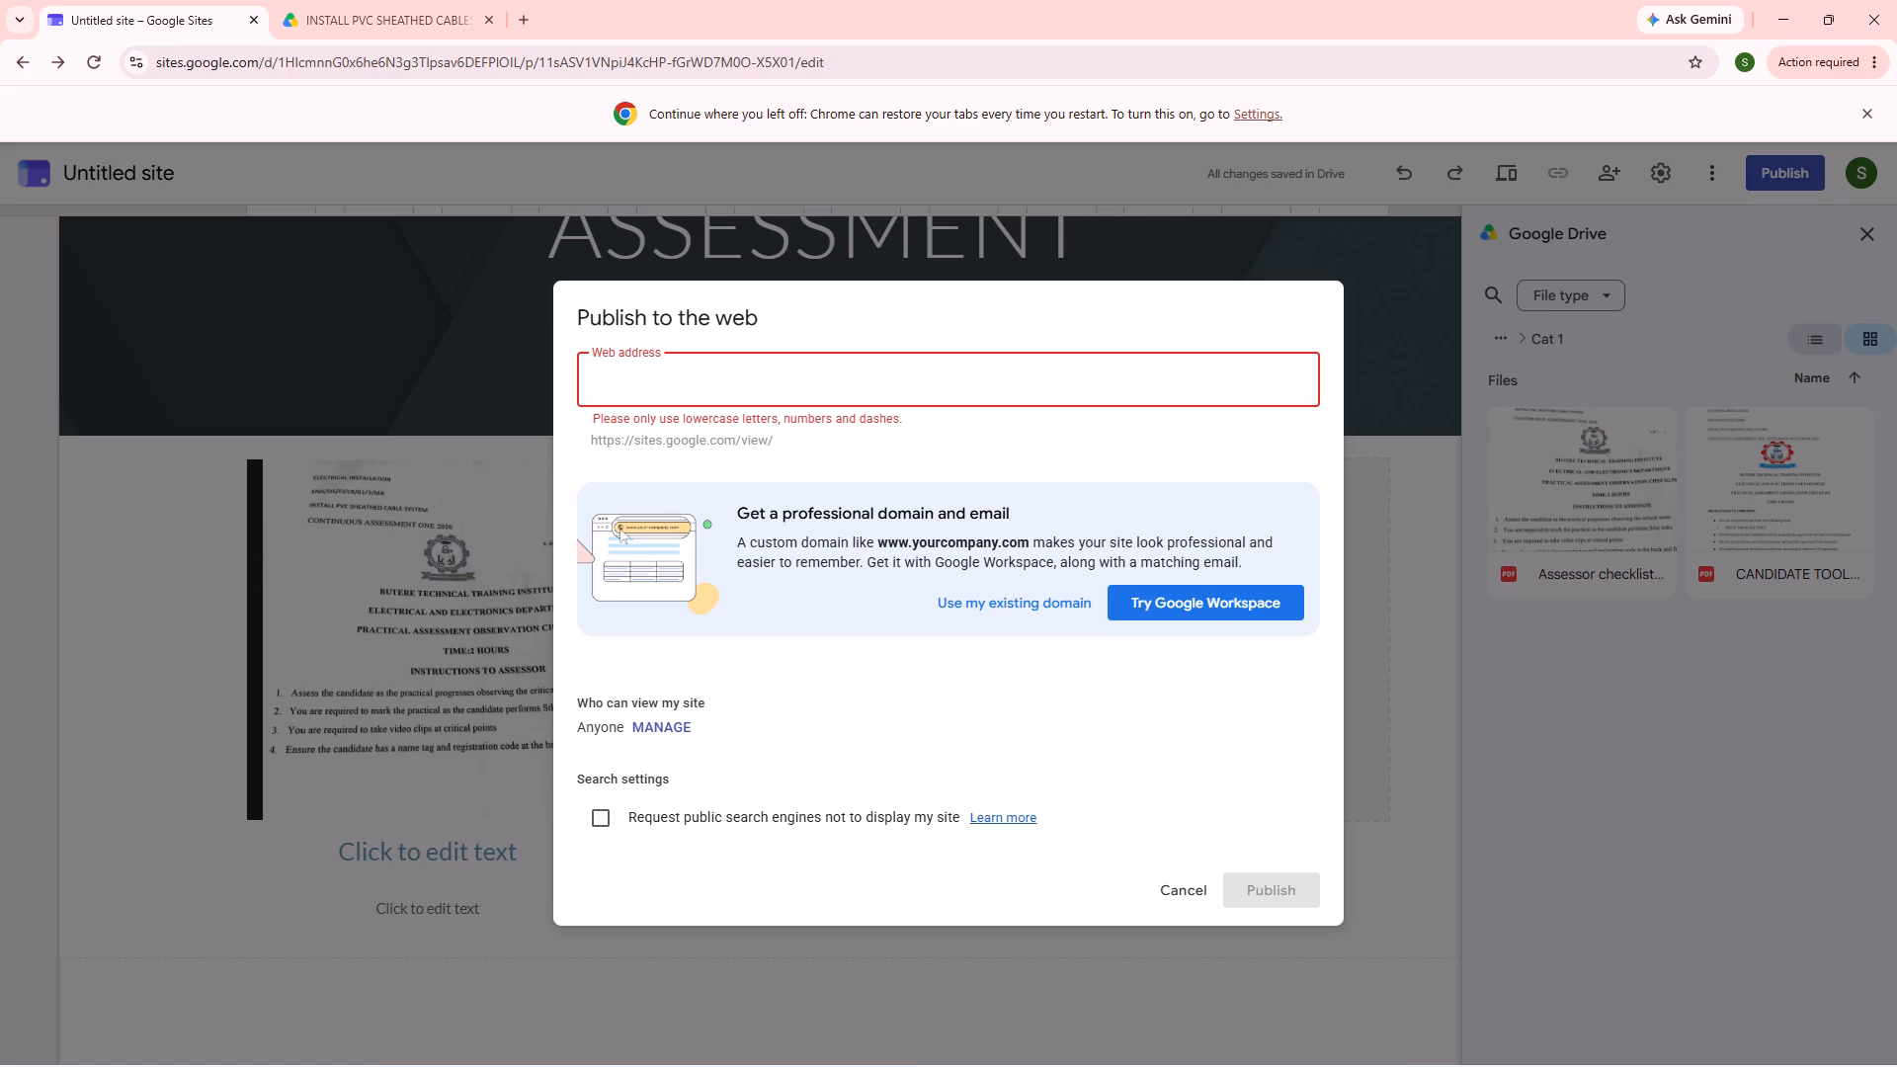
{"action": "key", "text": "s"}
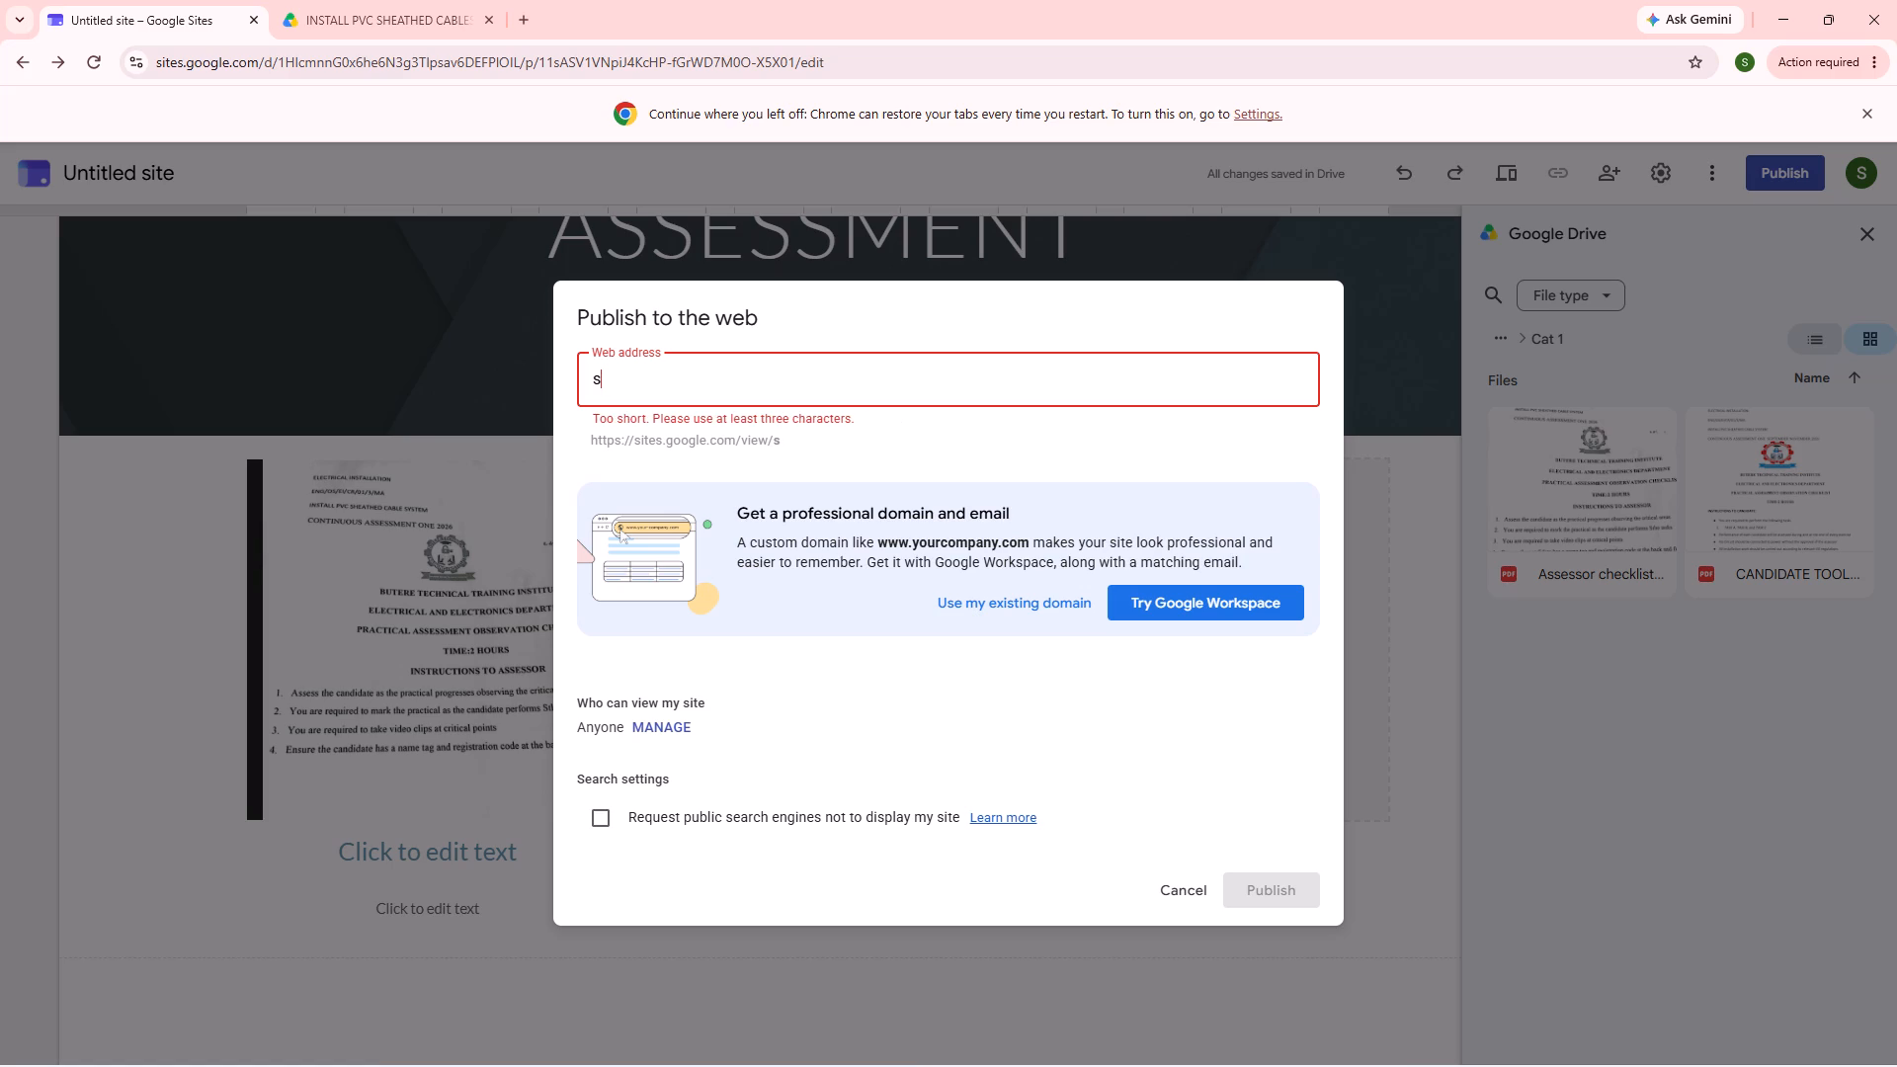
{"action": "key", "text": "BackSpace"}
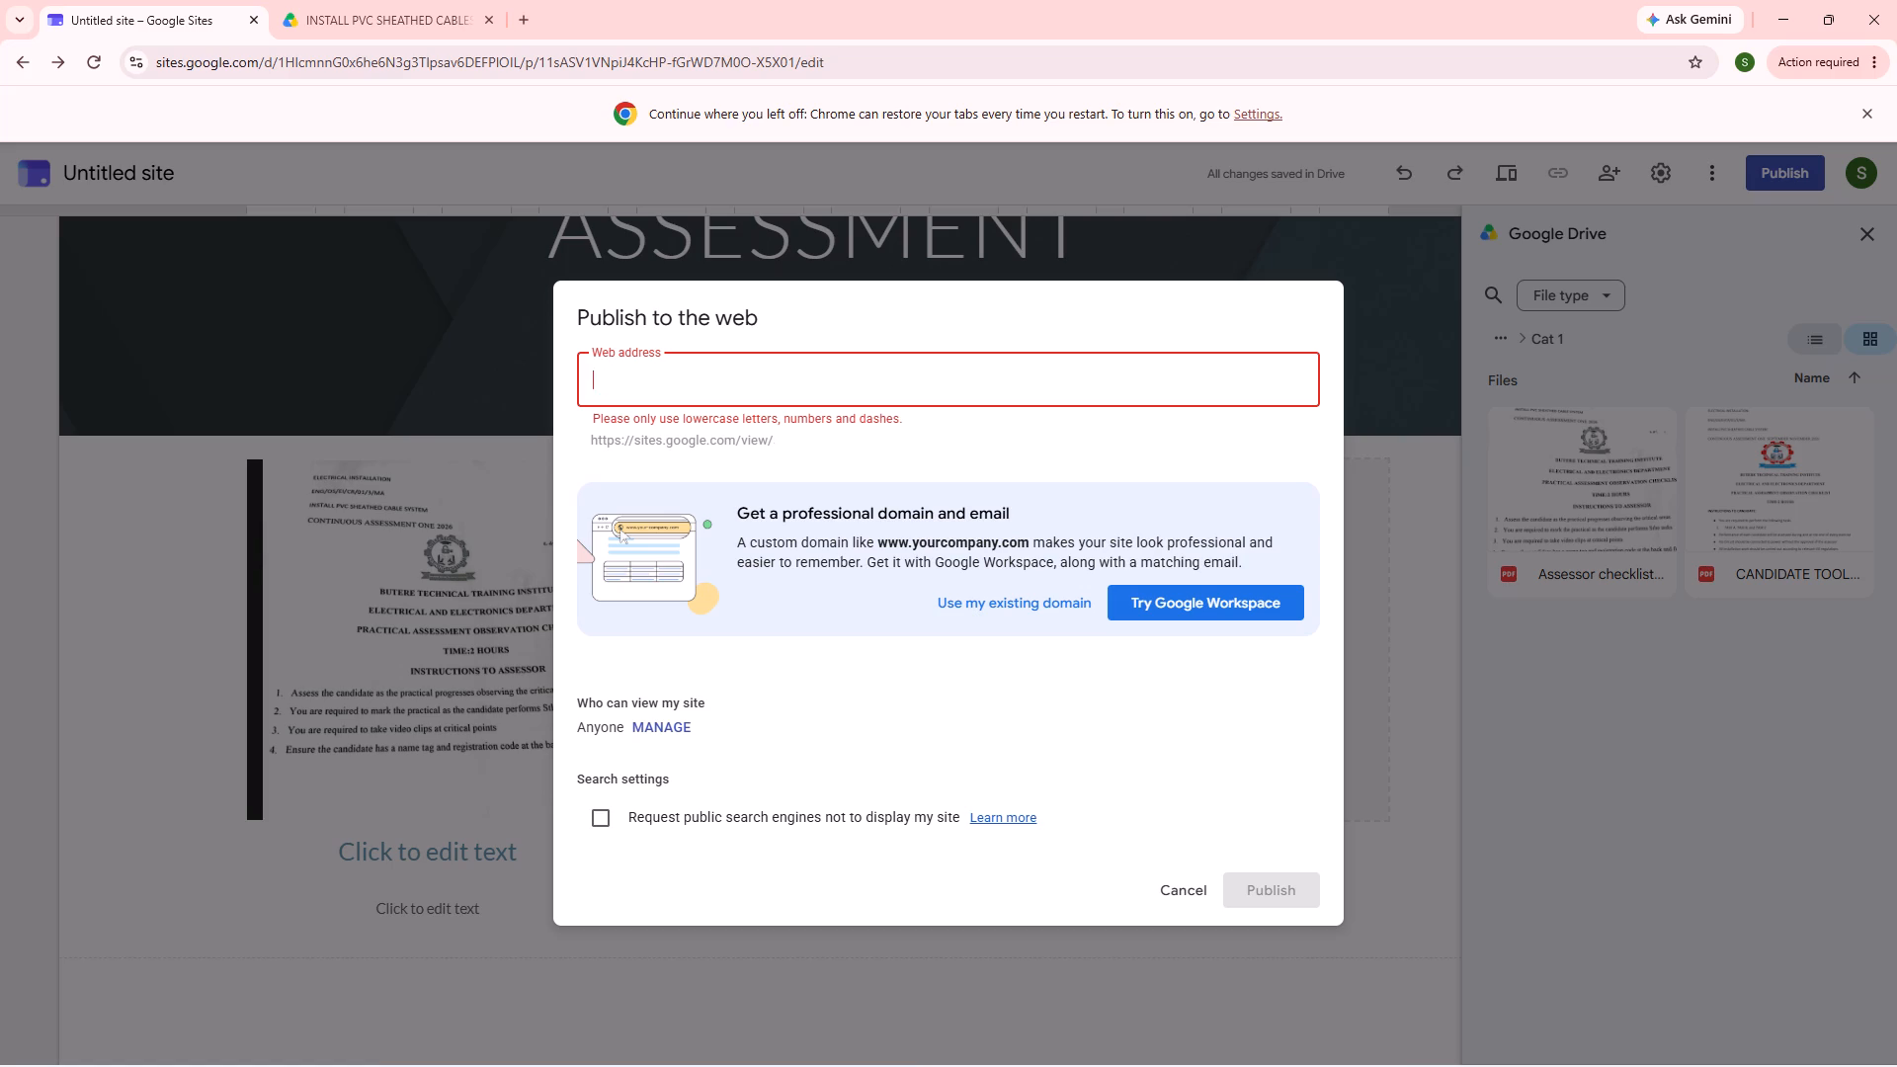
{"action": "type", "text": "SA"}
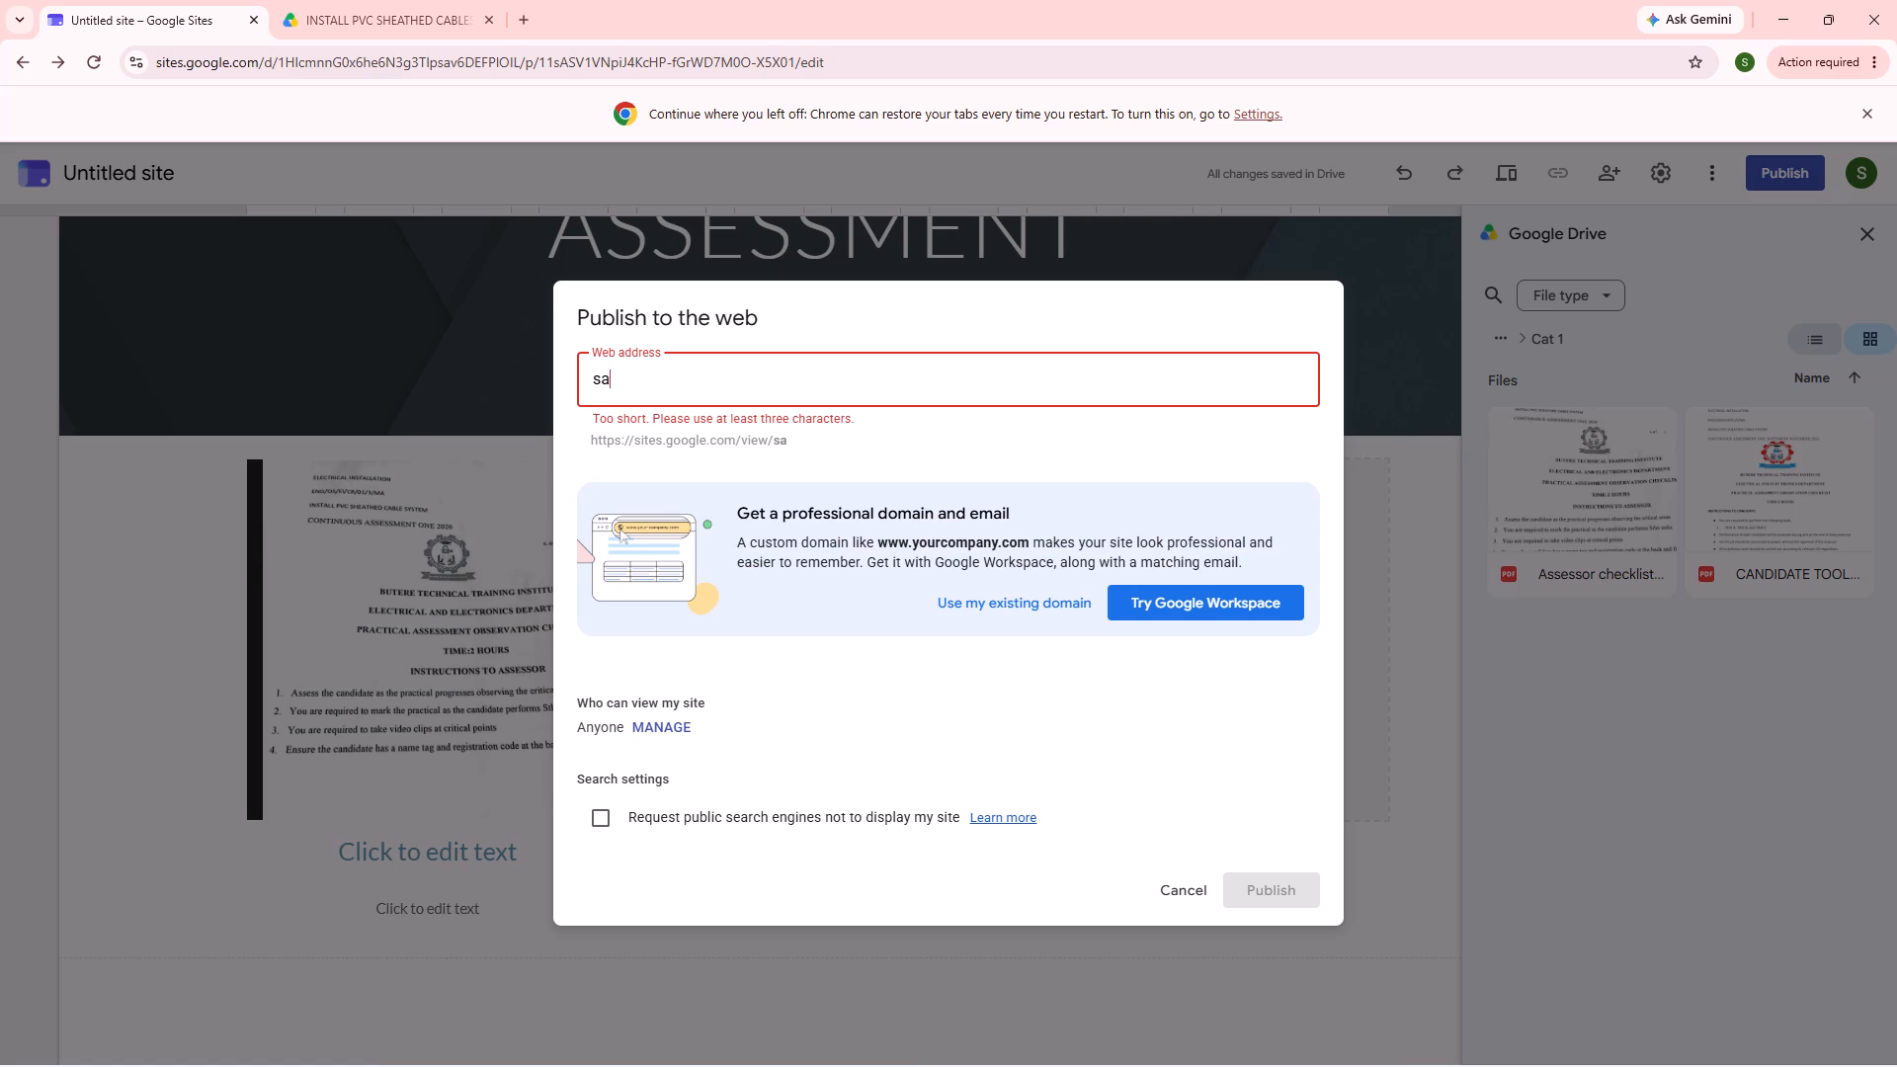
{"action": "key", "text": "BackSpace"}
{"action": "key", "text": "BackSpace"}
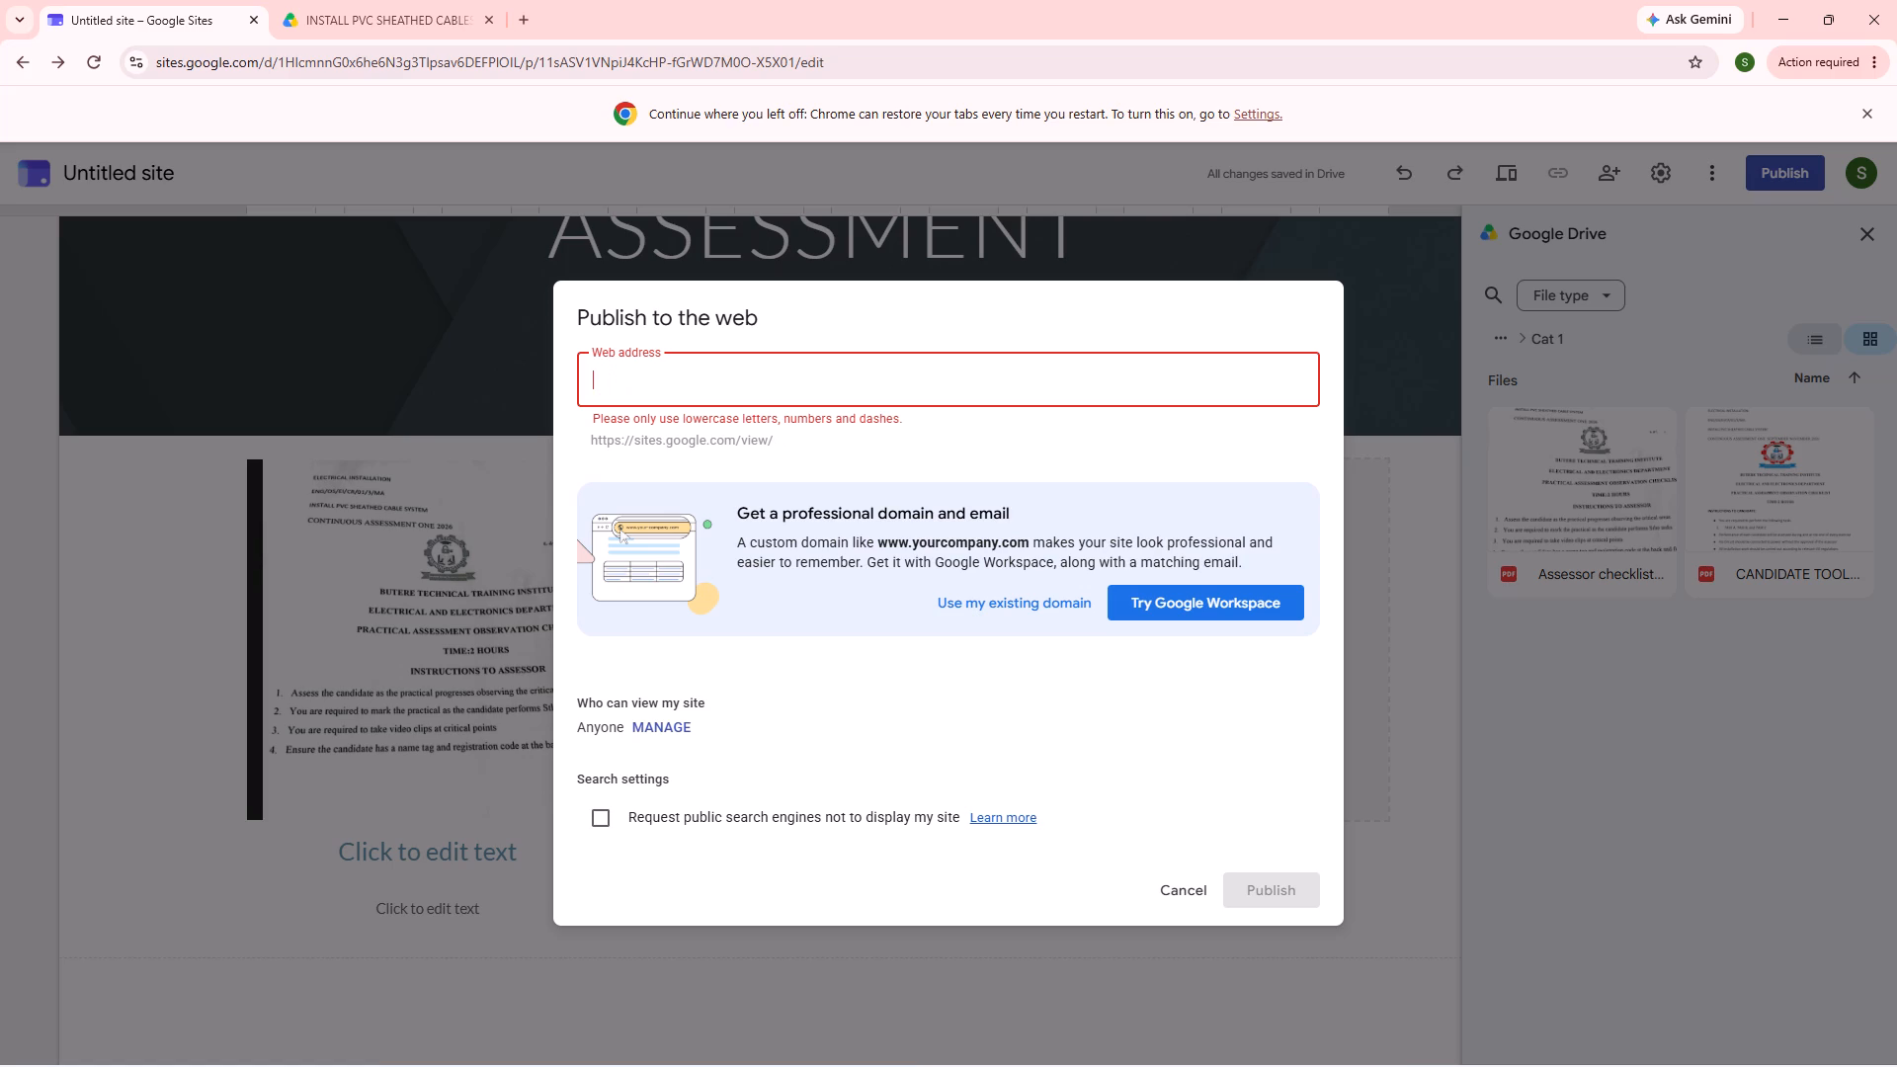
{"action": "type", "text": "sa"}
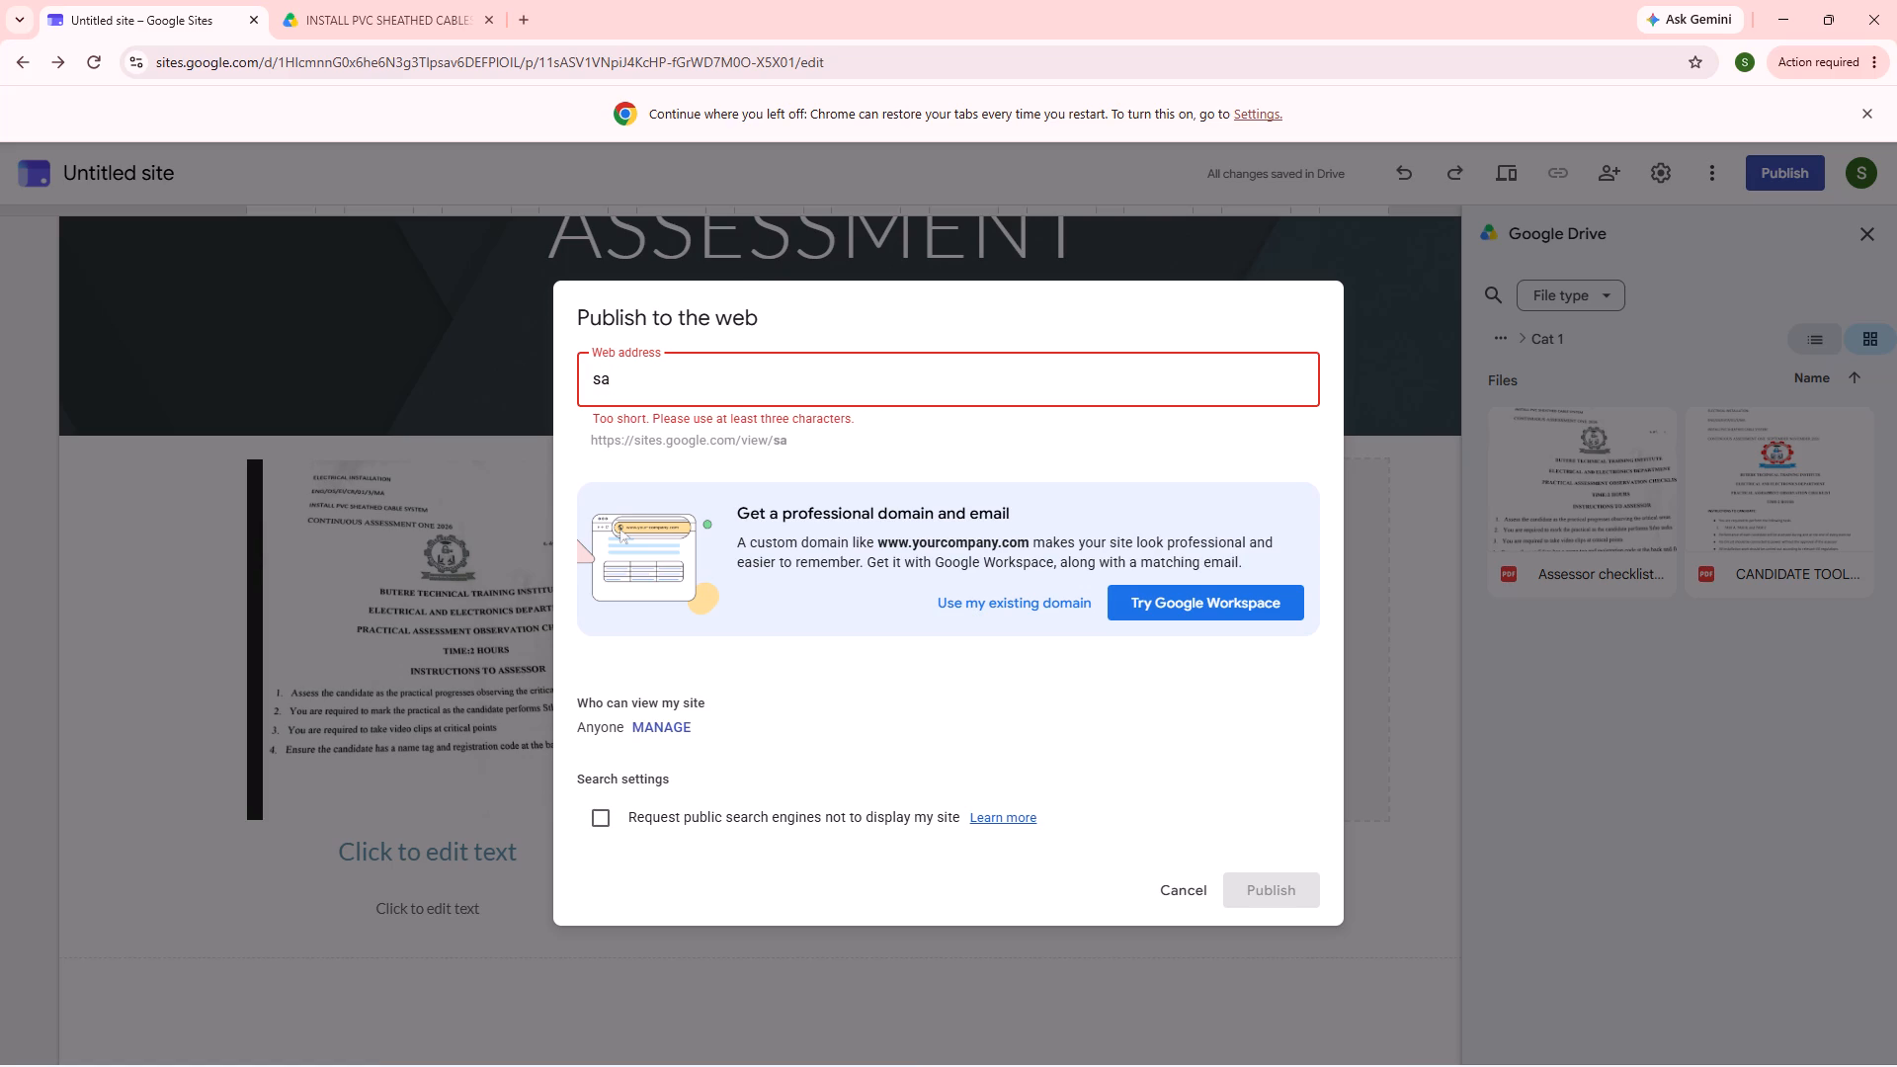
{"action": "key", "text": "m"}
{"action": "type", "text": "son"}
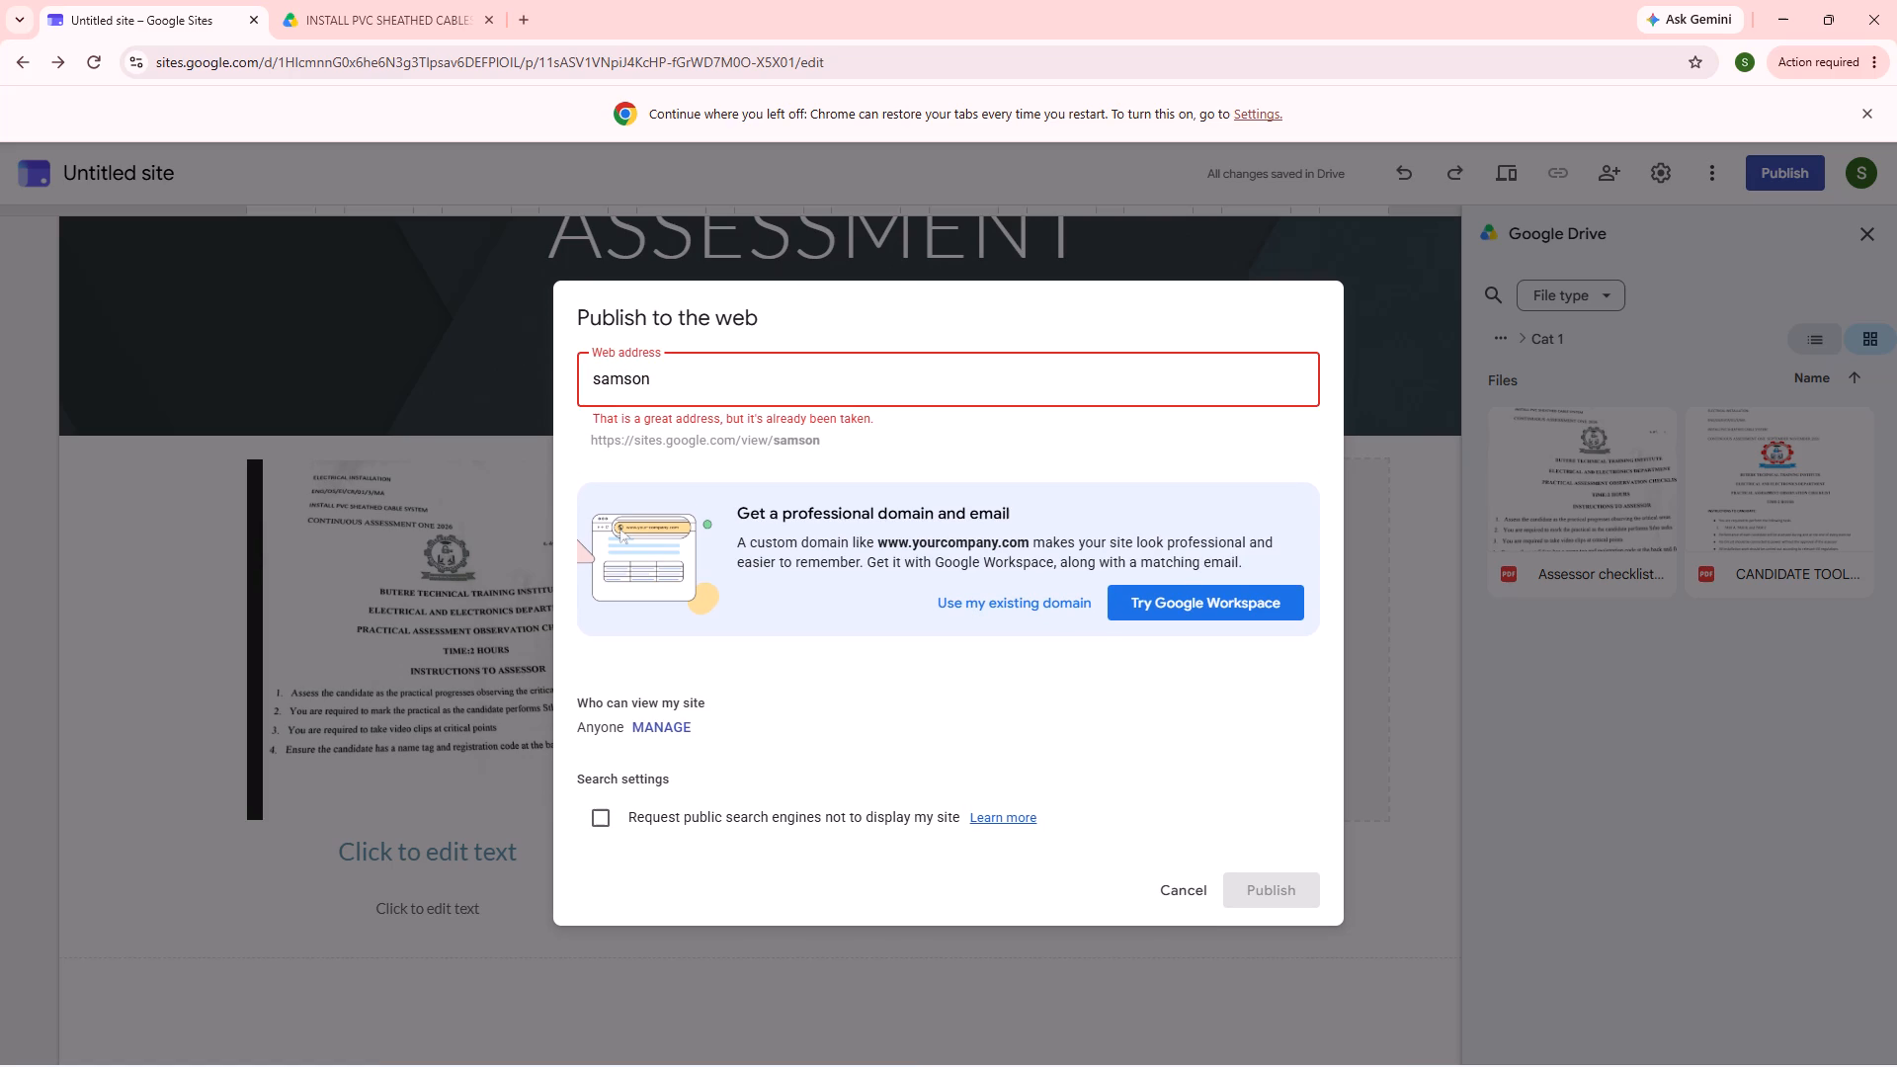
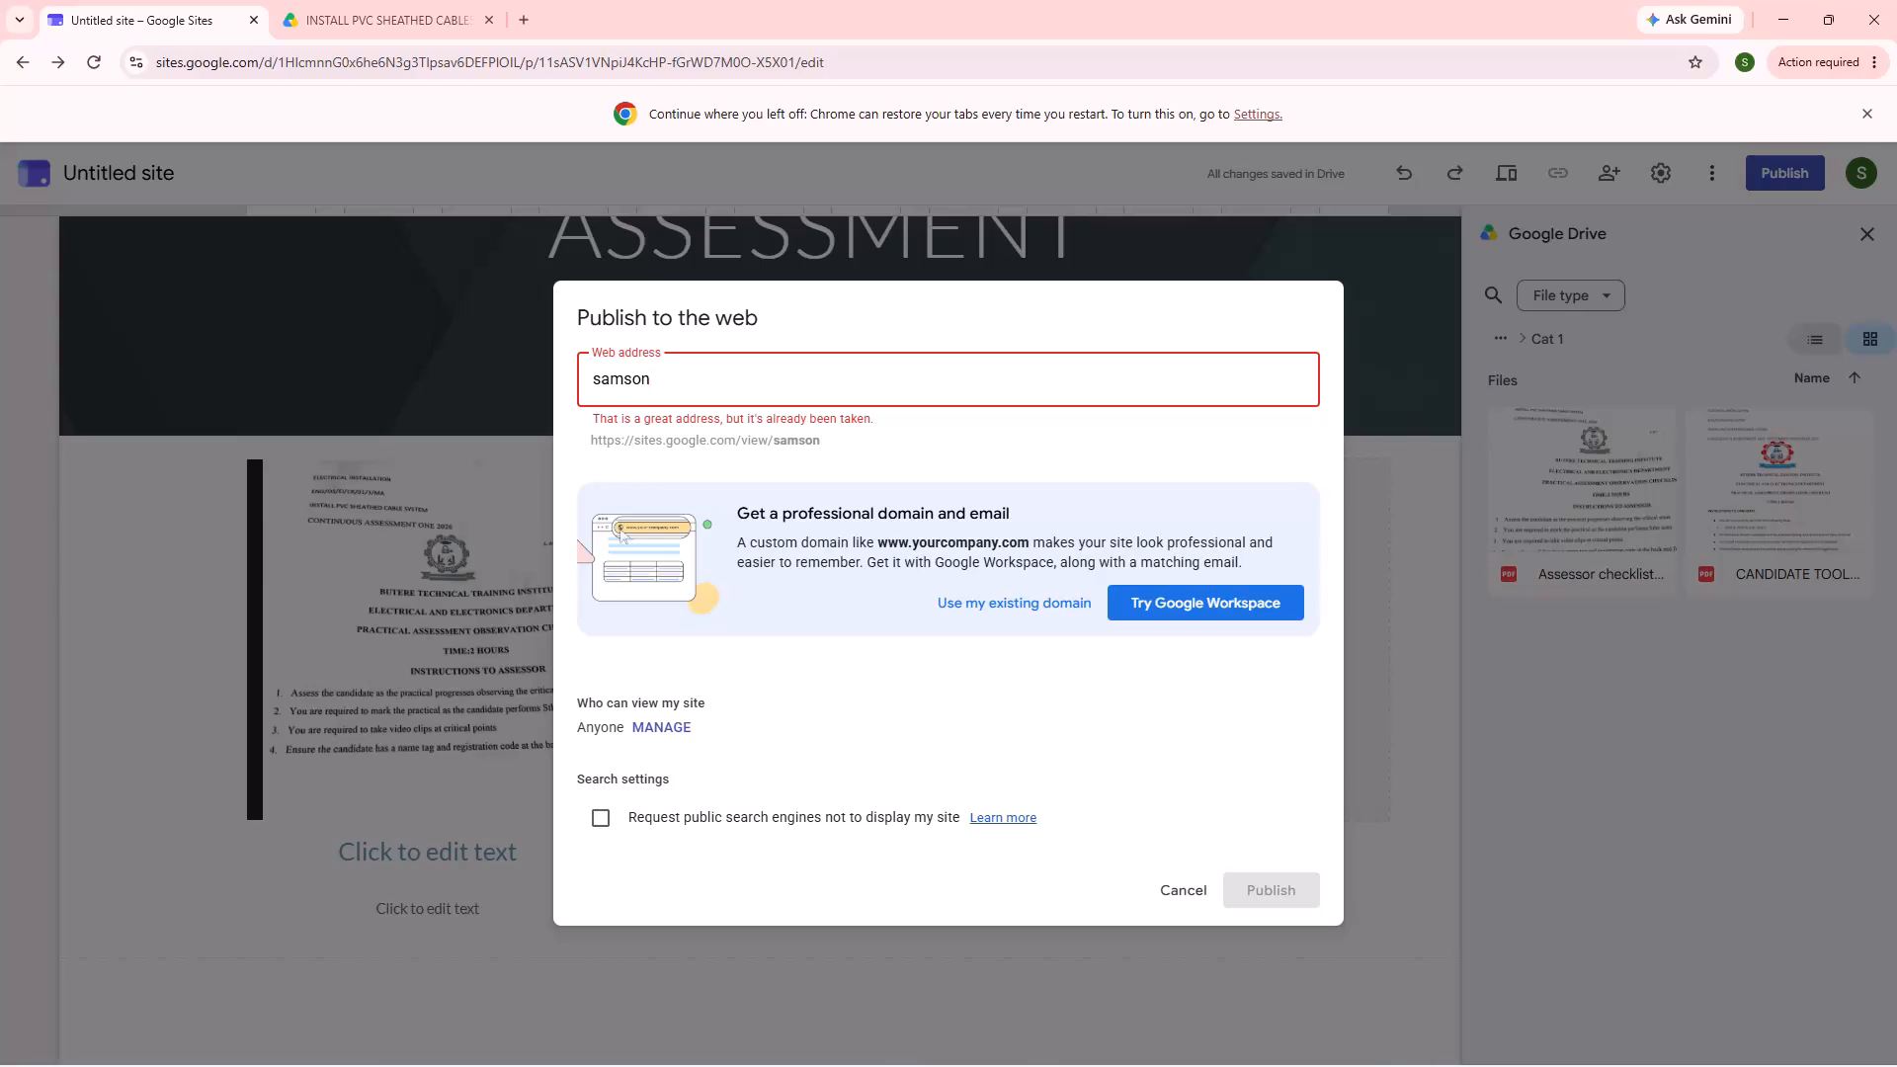
Extend the web address with the owner's surname after the first name and publish the site.
{"action": "key", "text": "Return"}
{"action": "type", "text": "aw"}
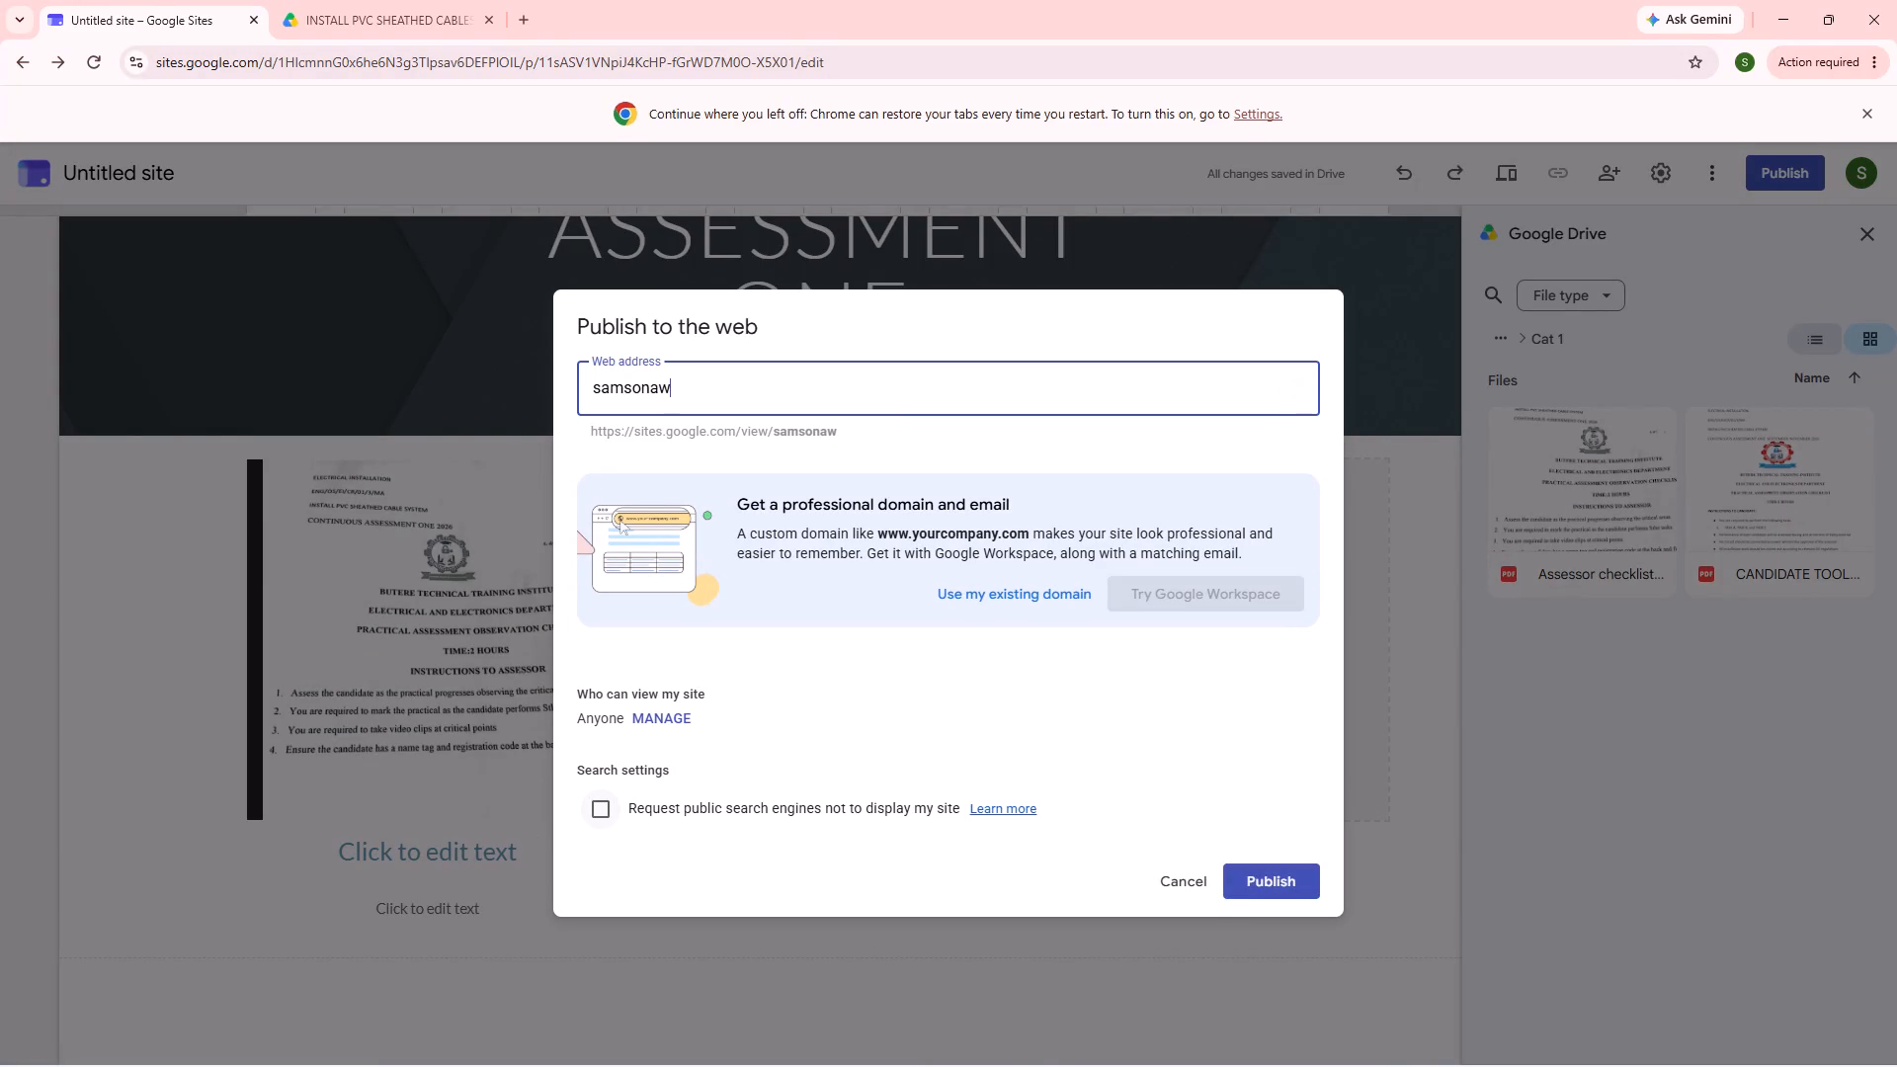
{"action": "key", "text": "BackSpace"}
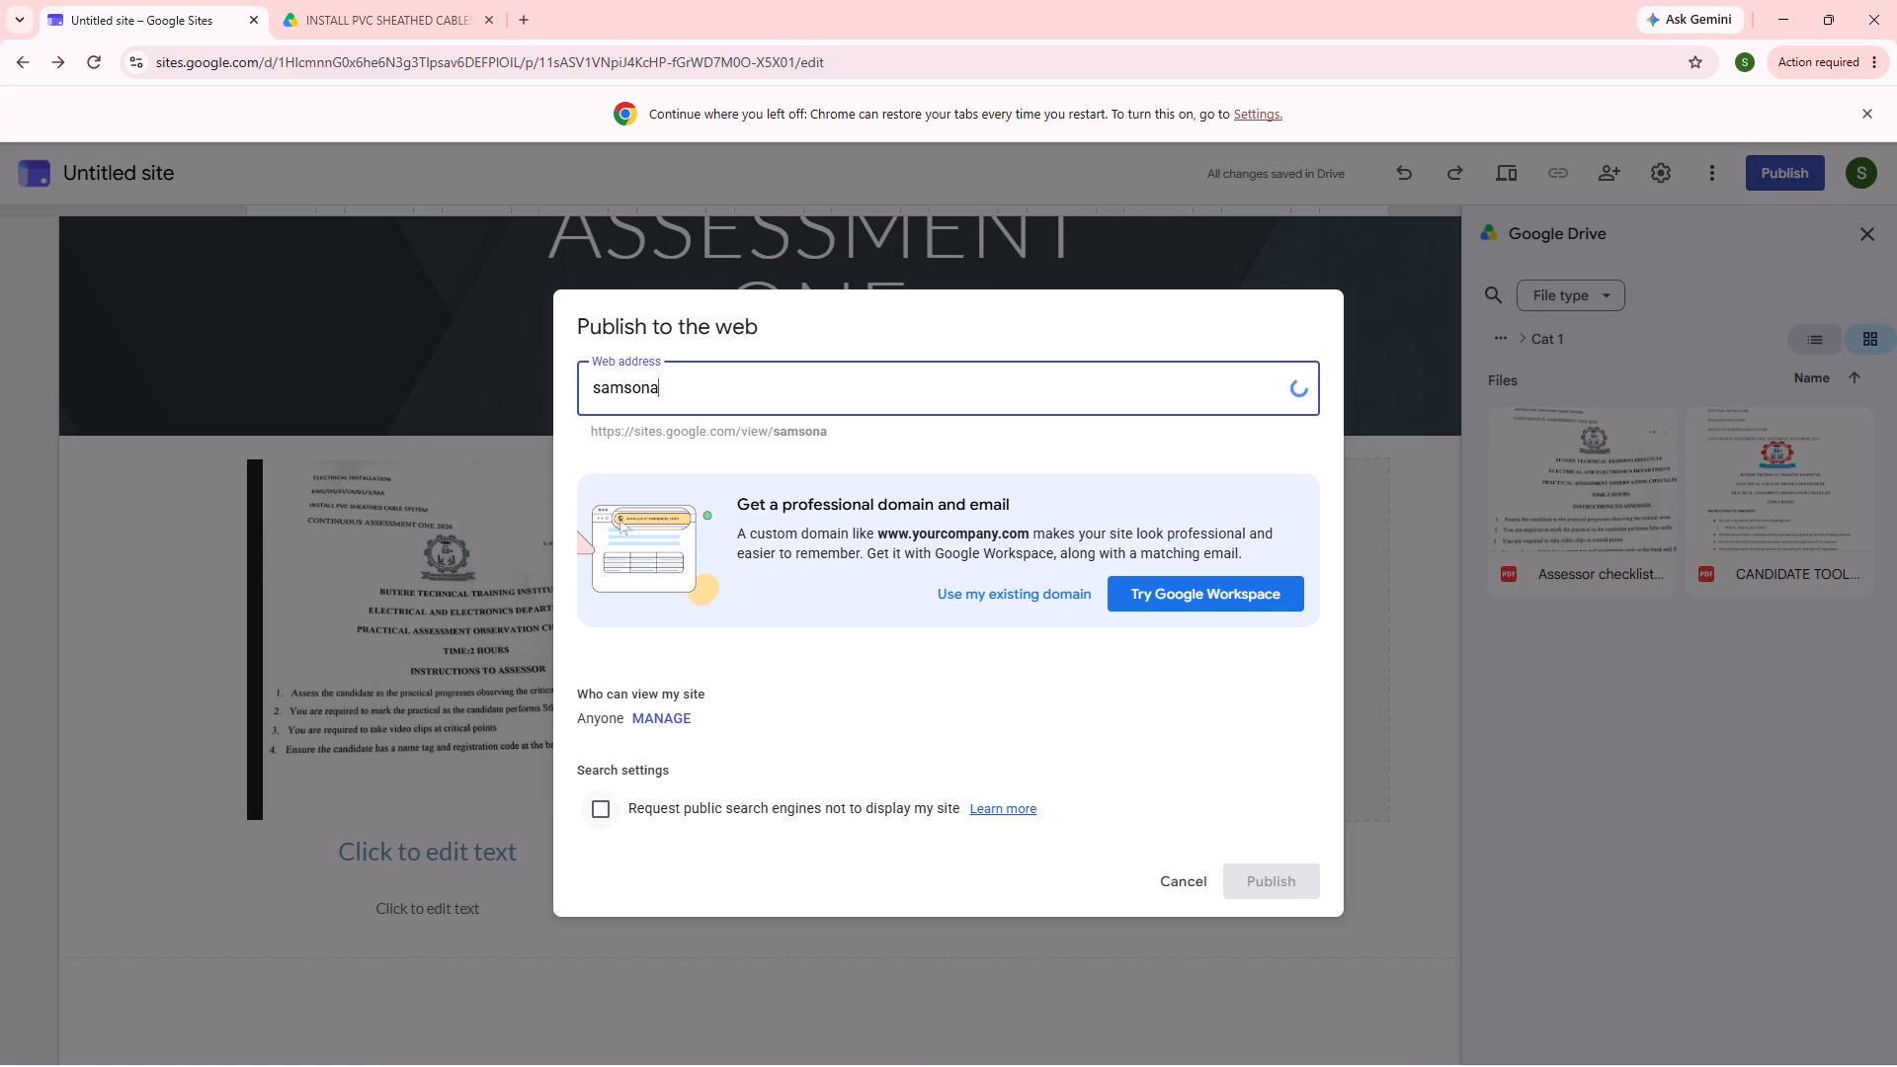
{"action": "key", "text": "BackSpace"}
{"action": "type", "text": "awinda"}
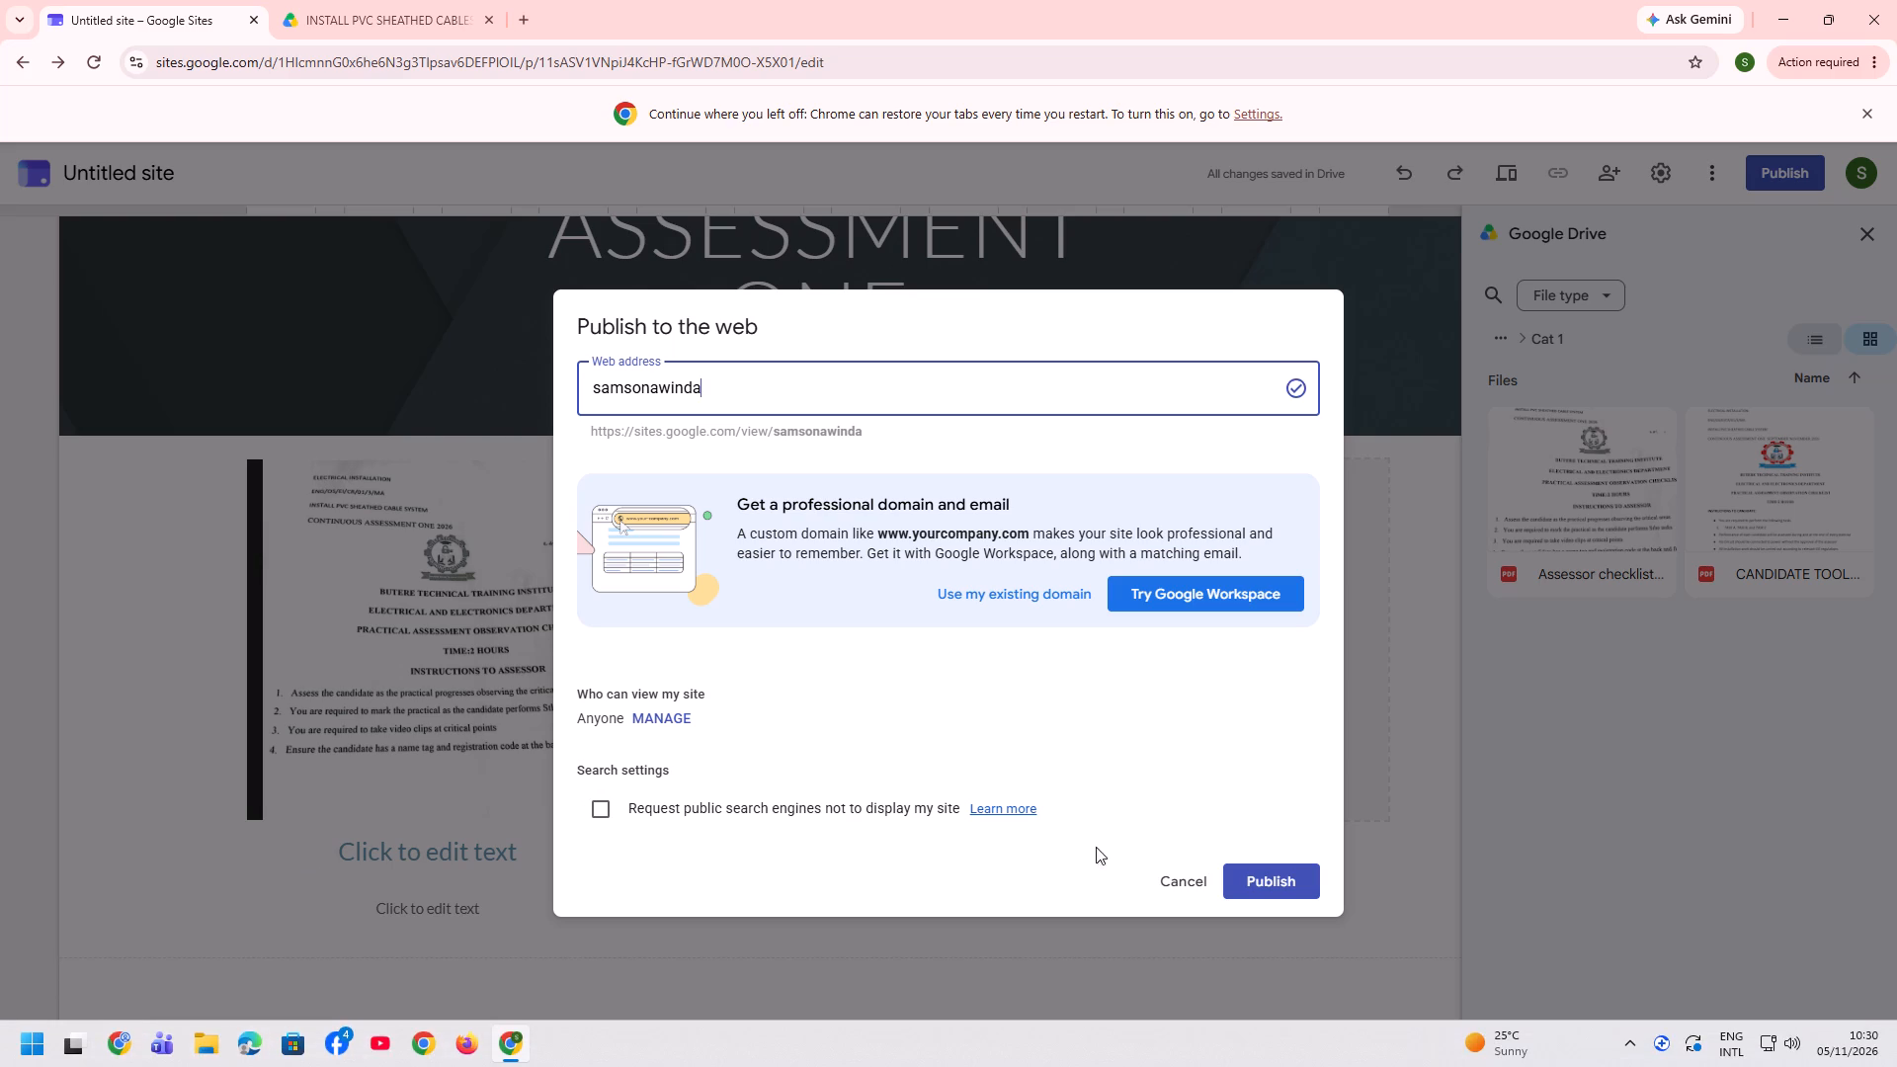
{"action": "left_click", "coordinate": [1259, 882]}
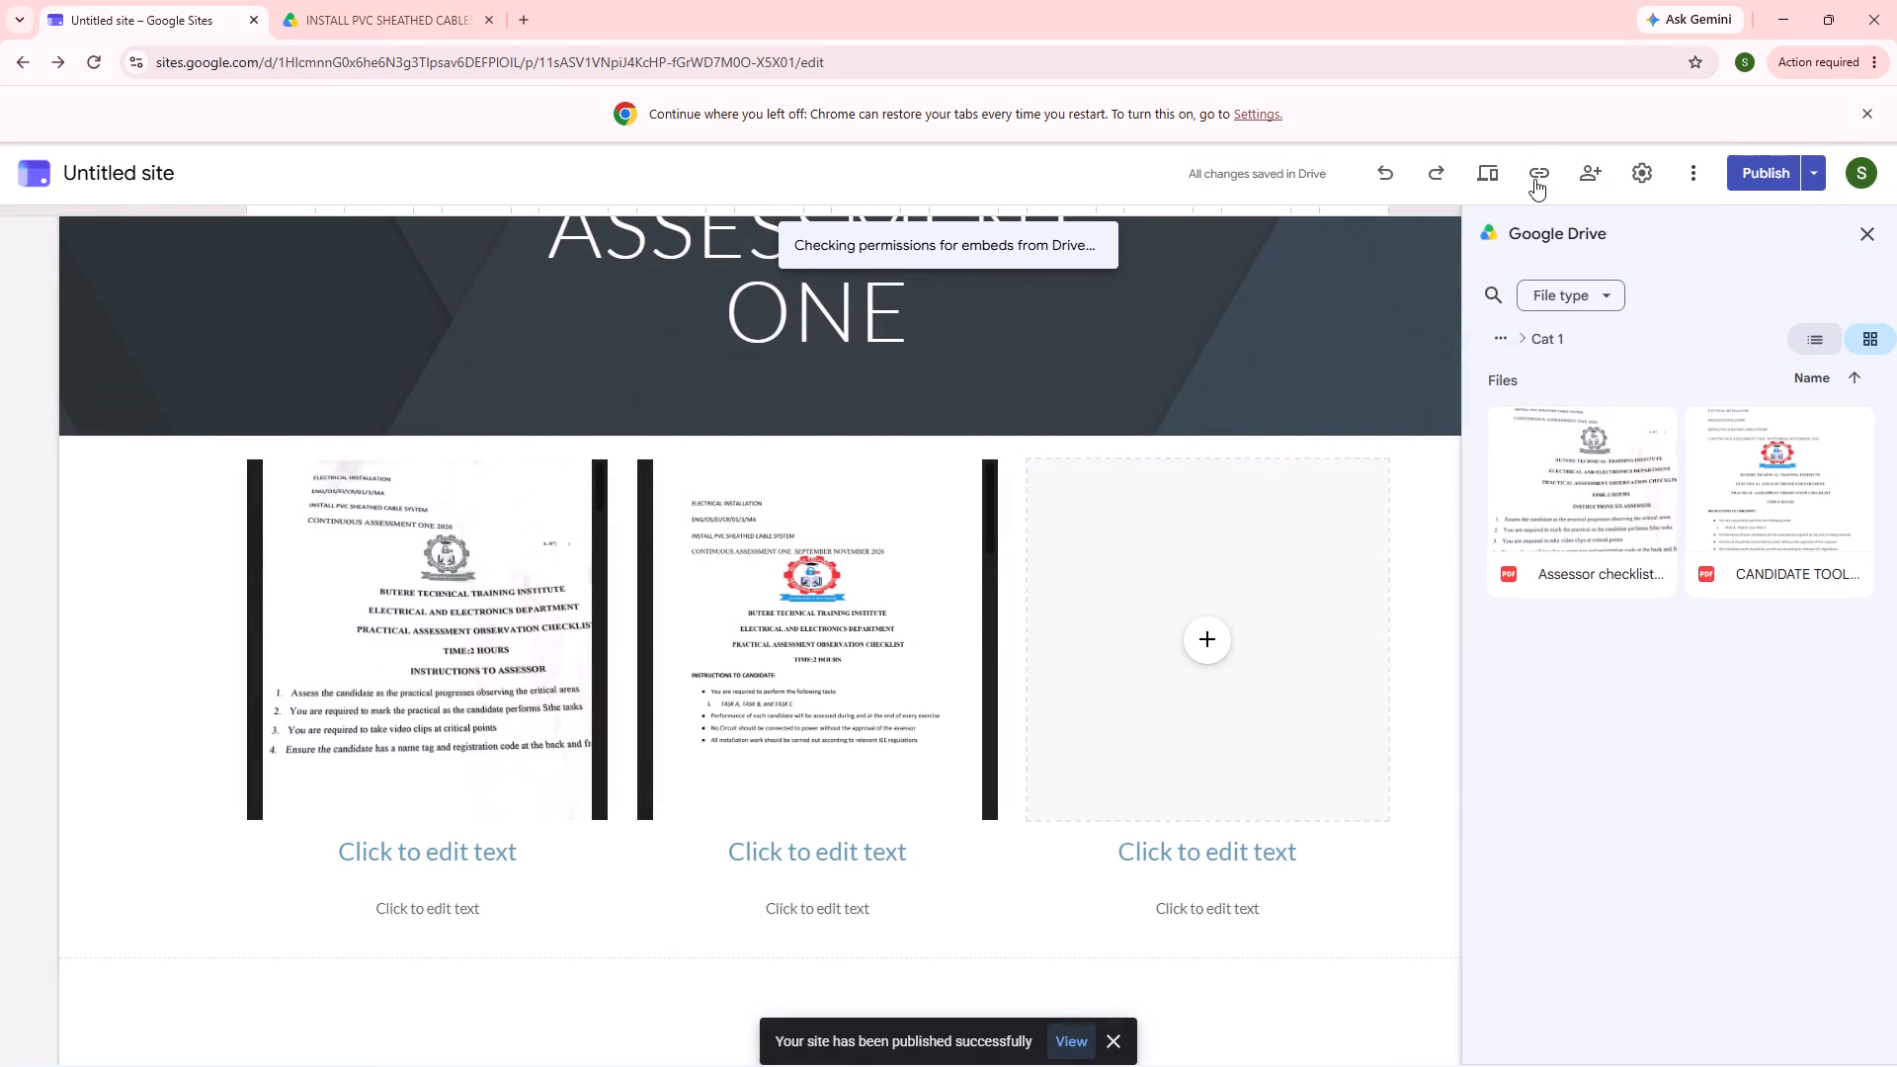
Check the published site for unpublished changes and return to the page editor.
{"action": "left_click", "coordinate": [1756, 153]}
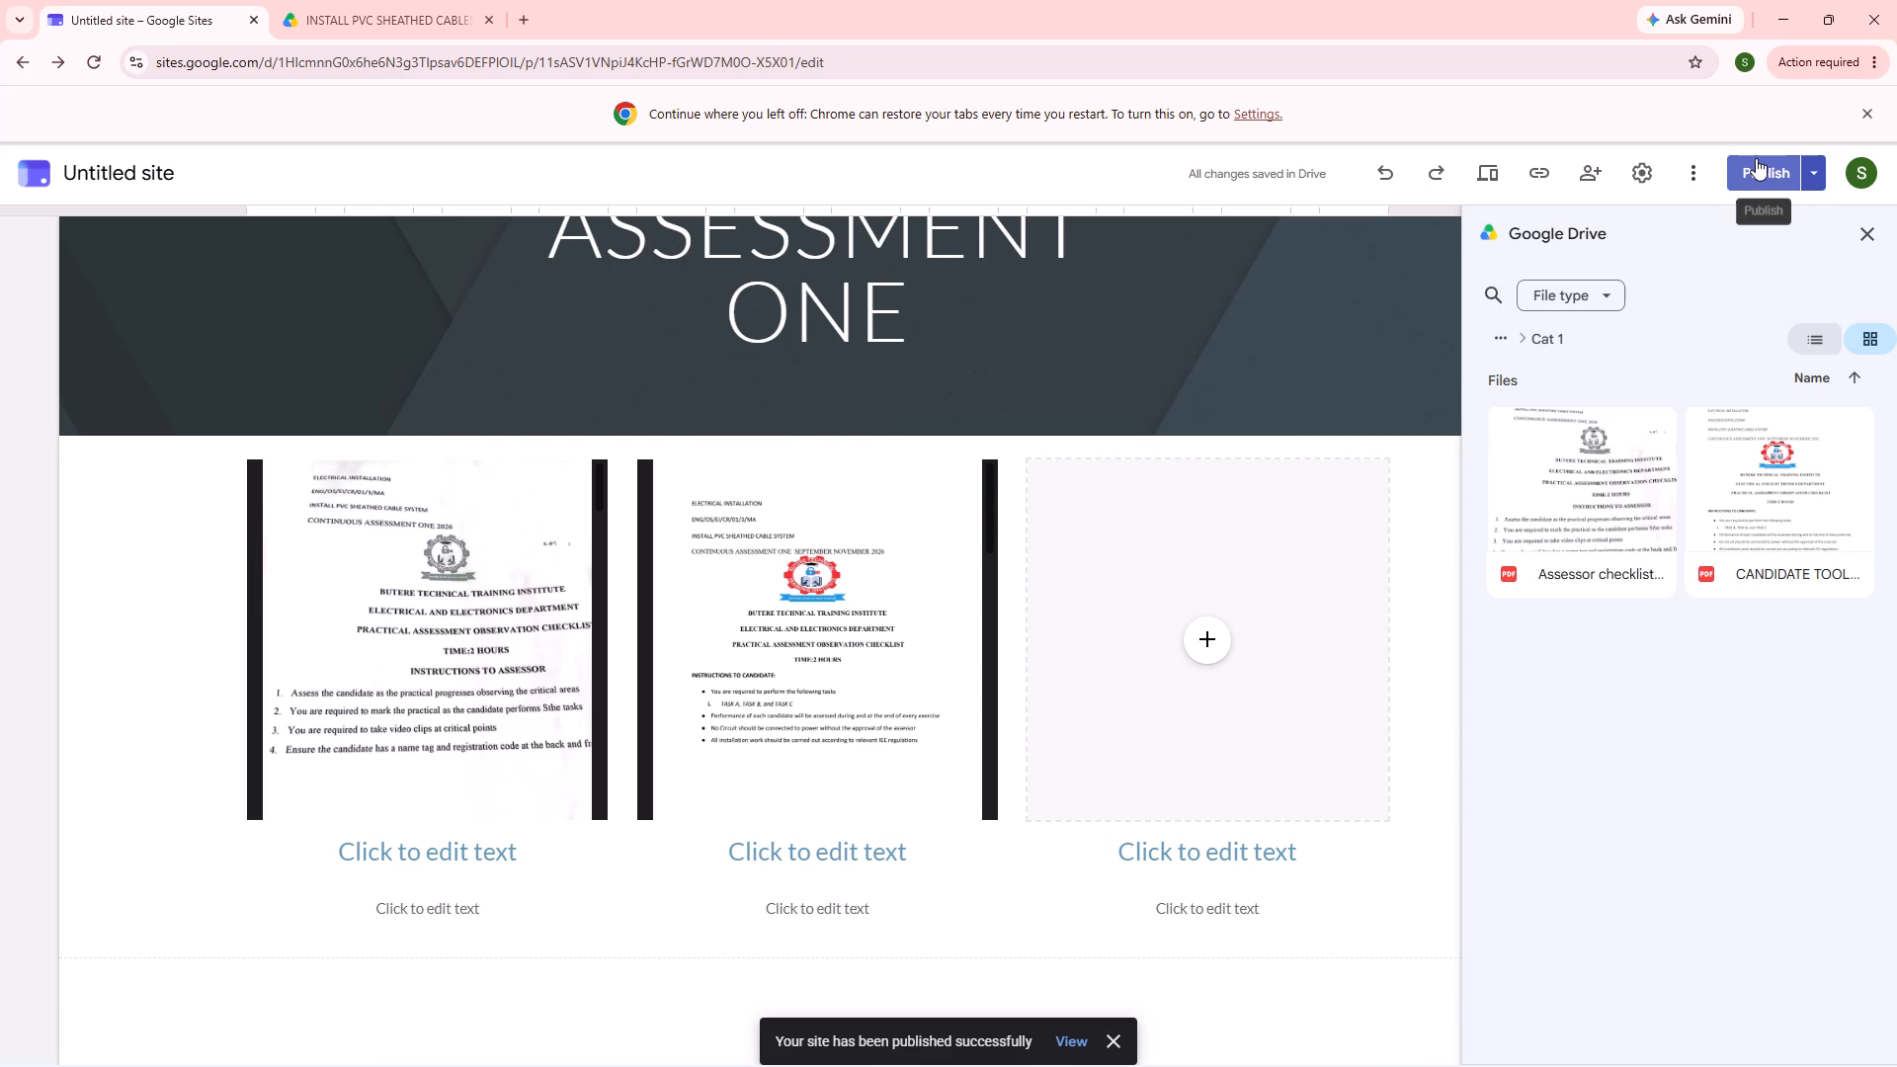
{"action": "left_click", "coordinate": [1757, 172]}
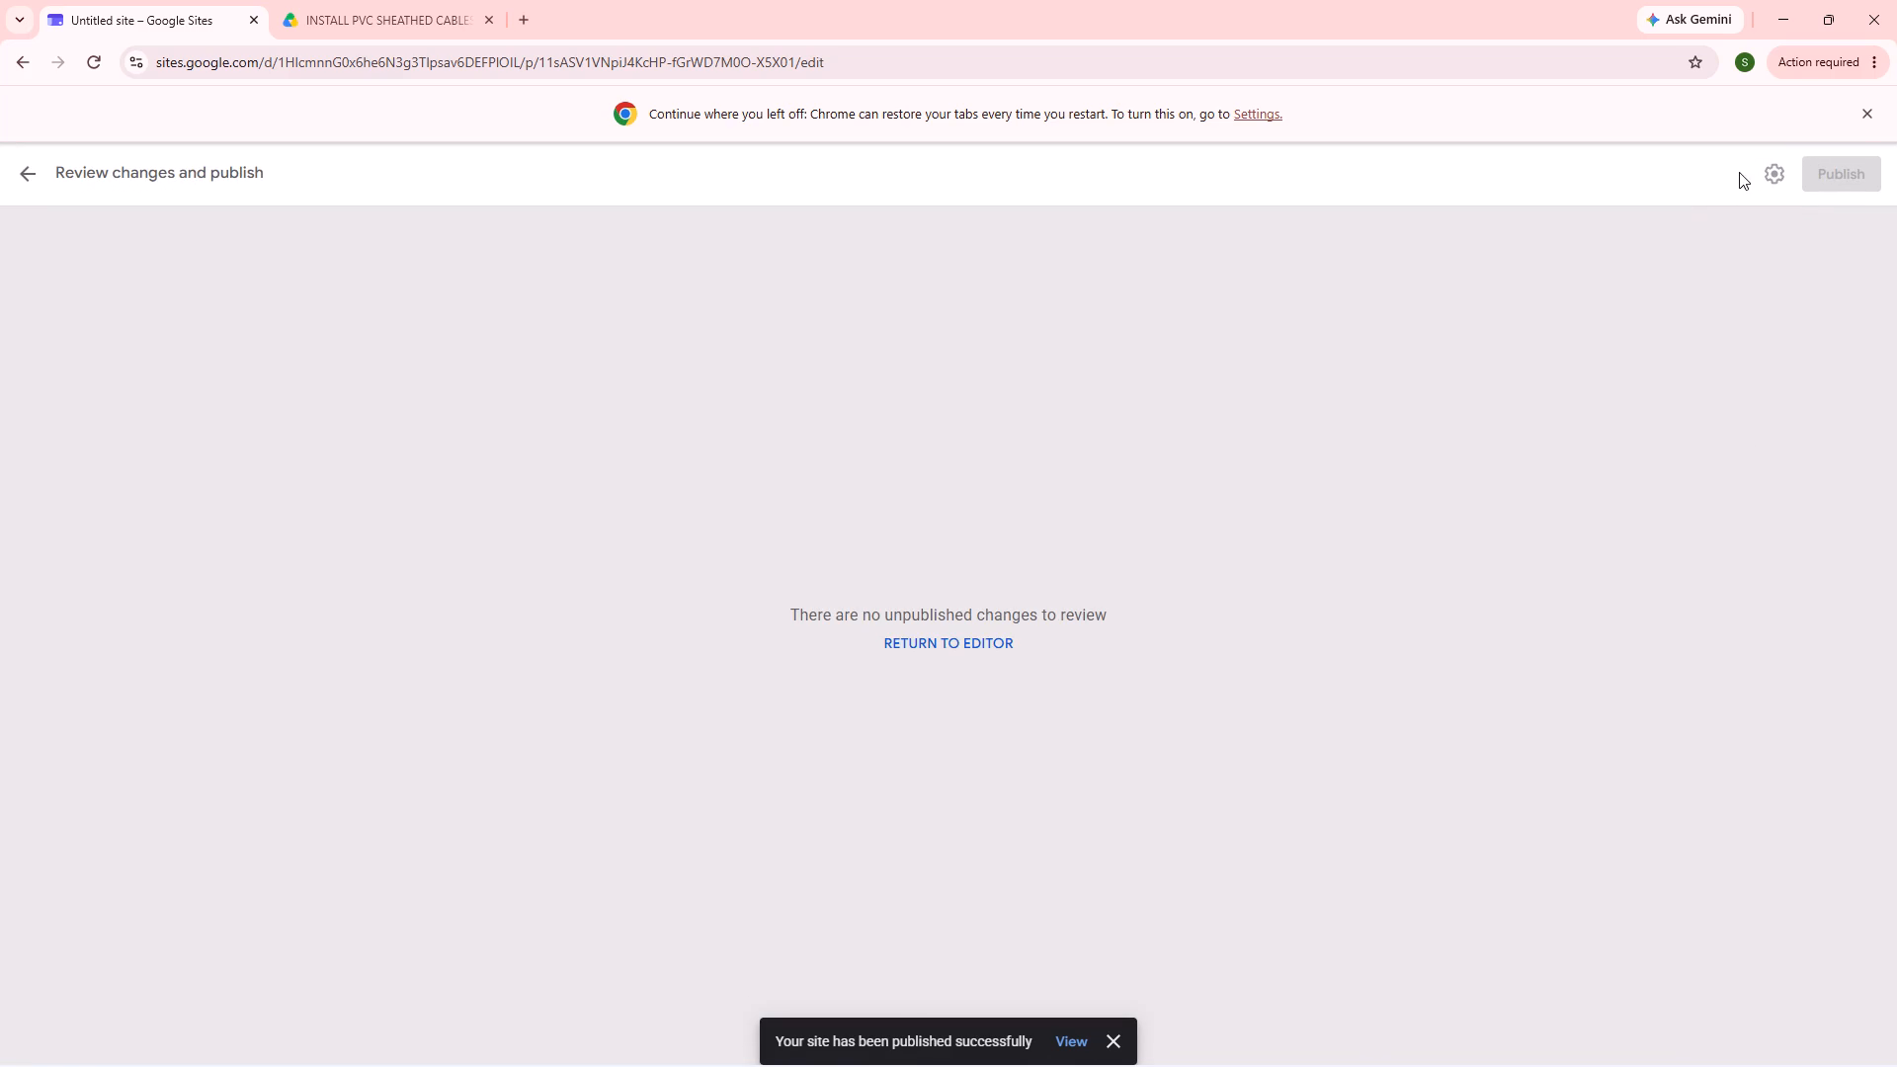
{"action": "left_click", "coordinate": [36, 56]}
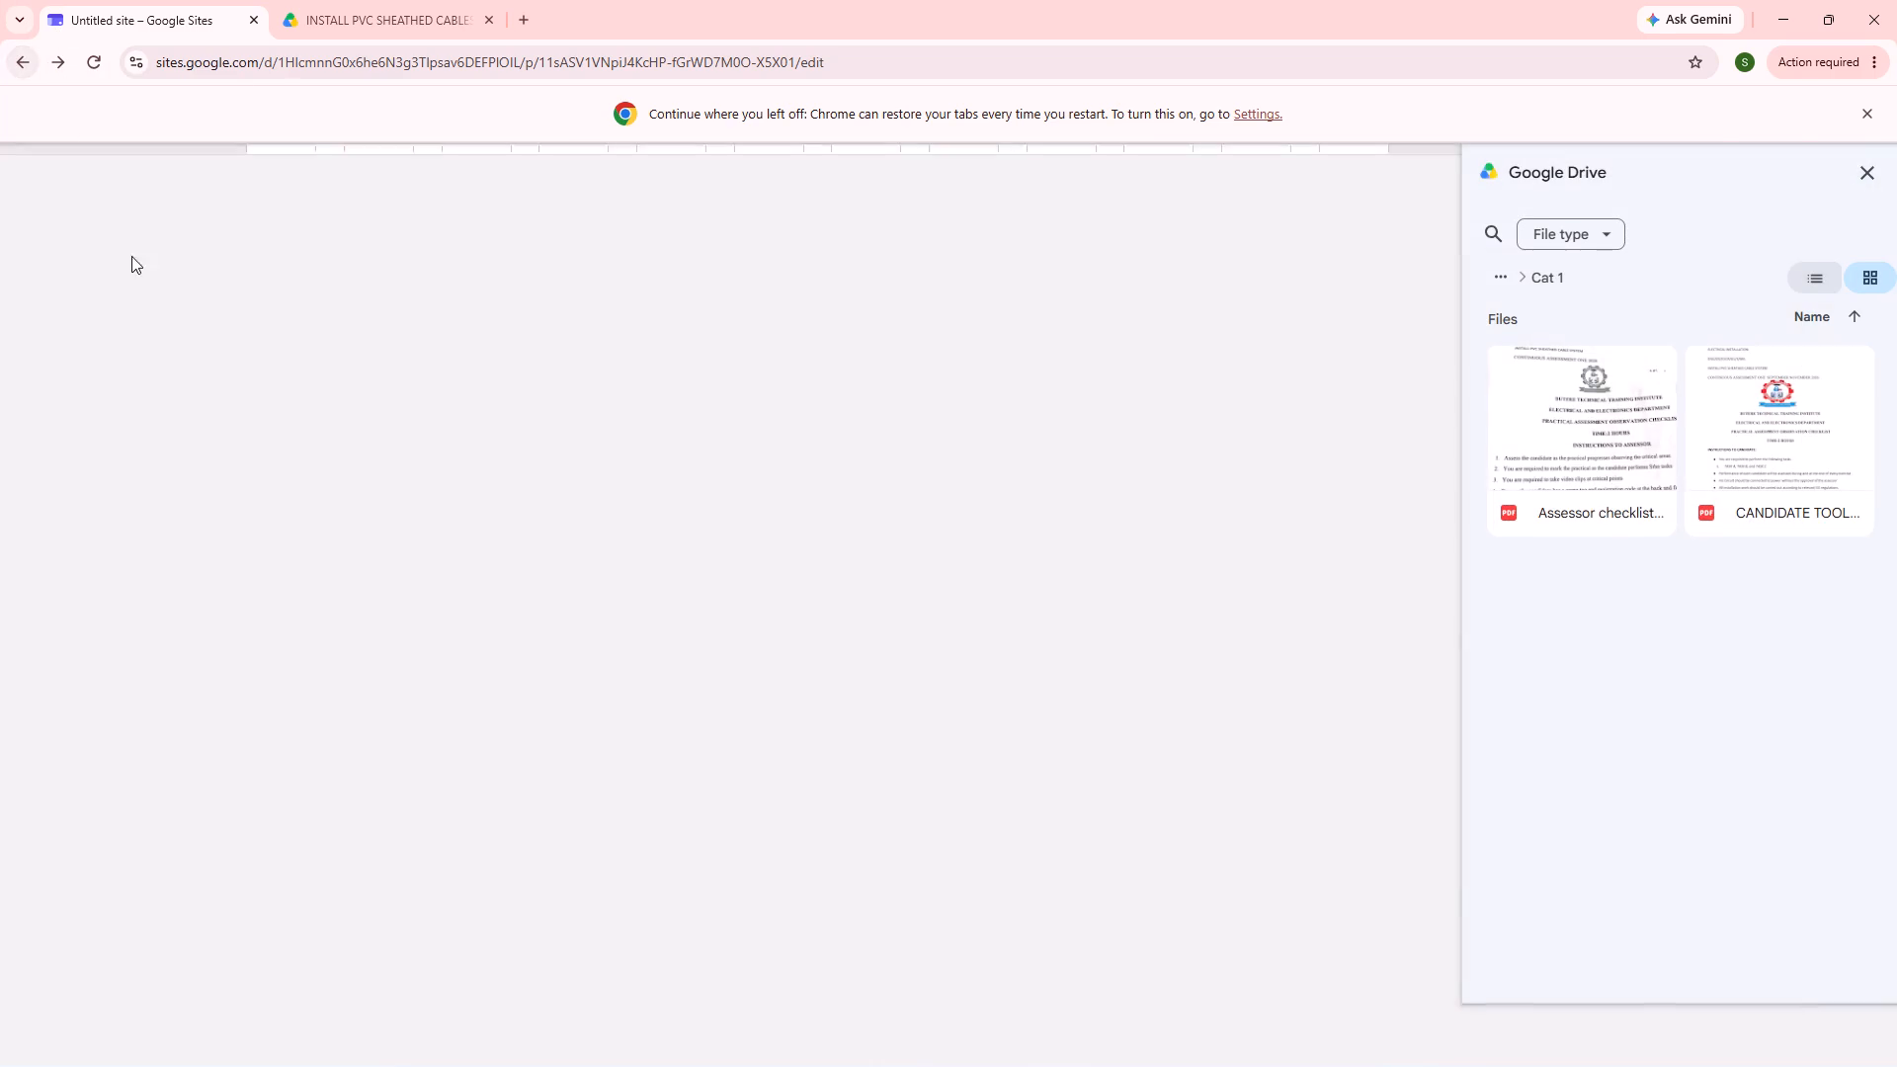
Open a text box beneath the assessor checklist document in the first column for editing.
{"action": "double_click", "coordinate": [396, 610]}
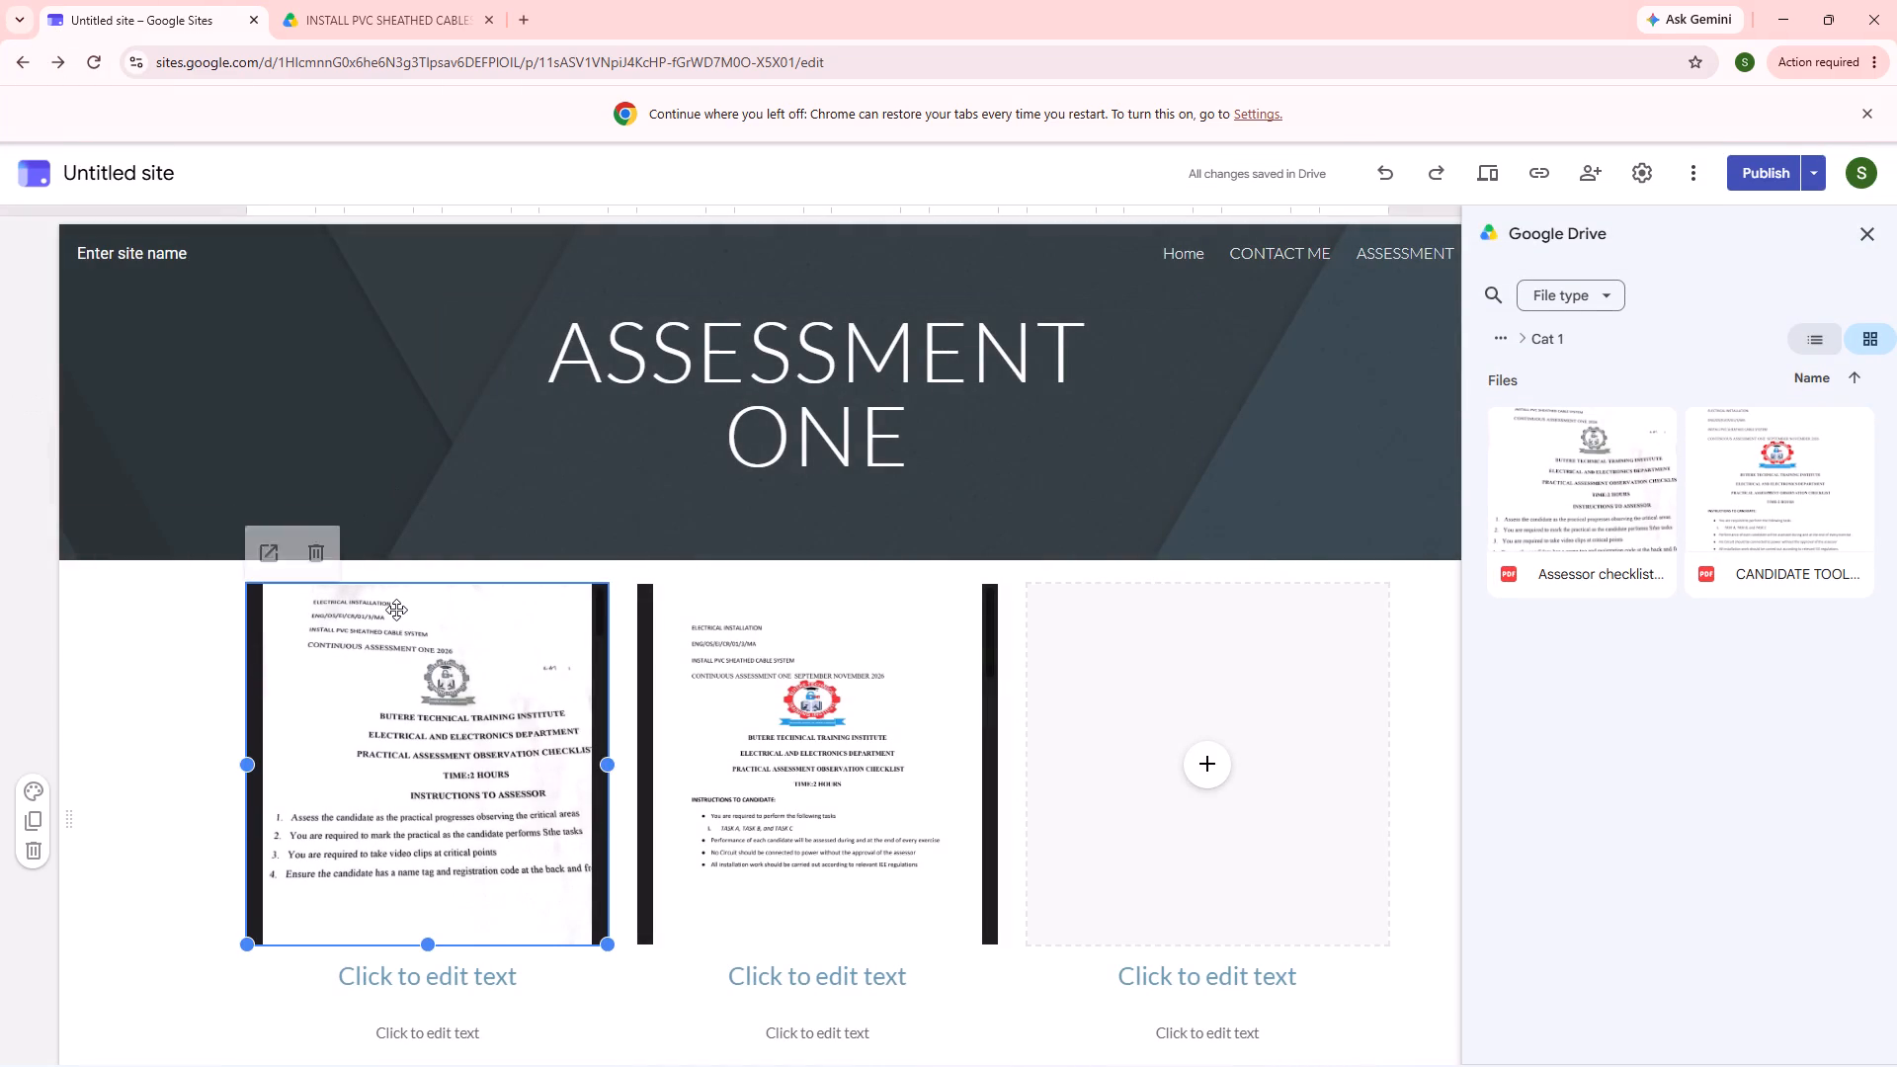
{"action": "double_click", "coordinate": [385, 632]}
{"action": "left_click_drag", "start_coordinate": [385, 630], "coordinate": [379, 647]}
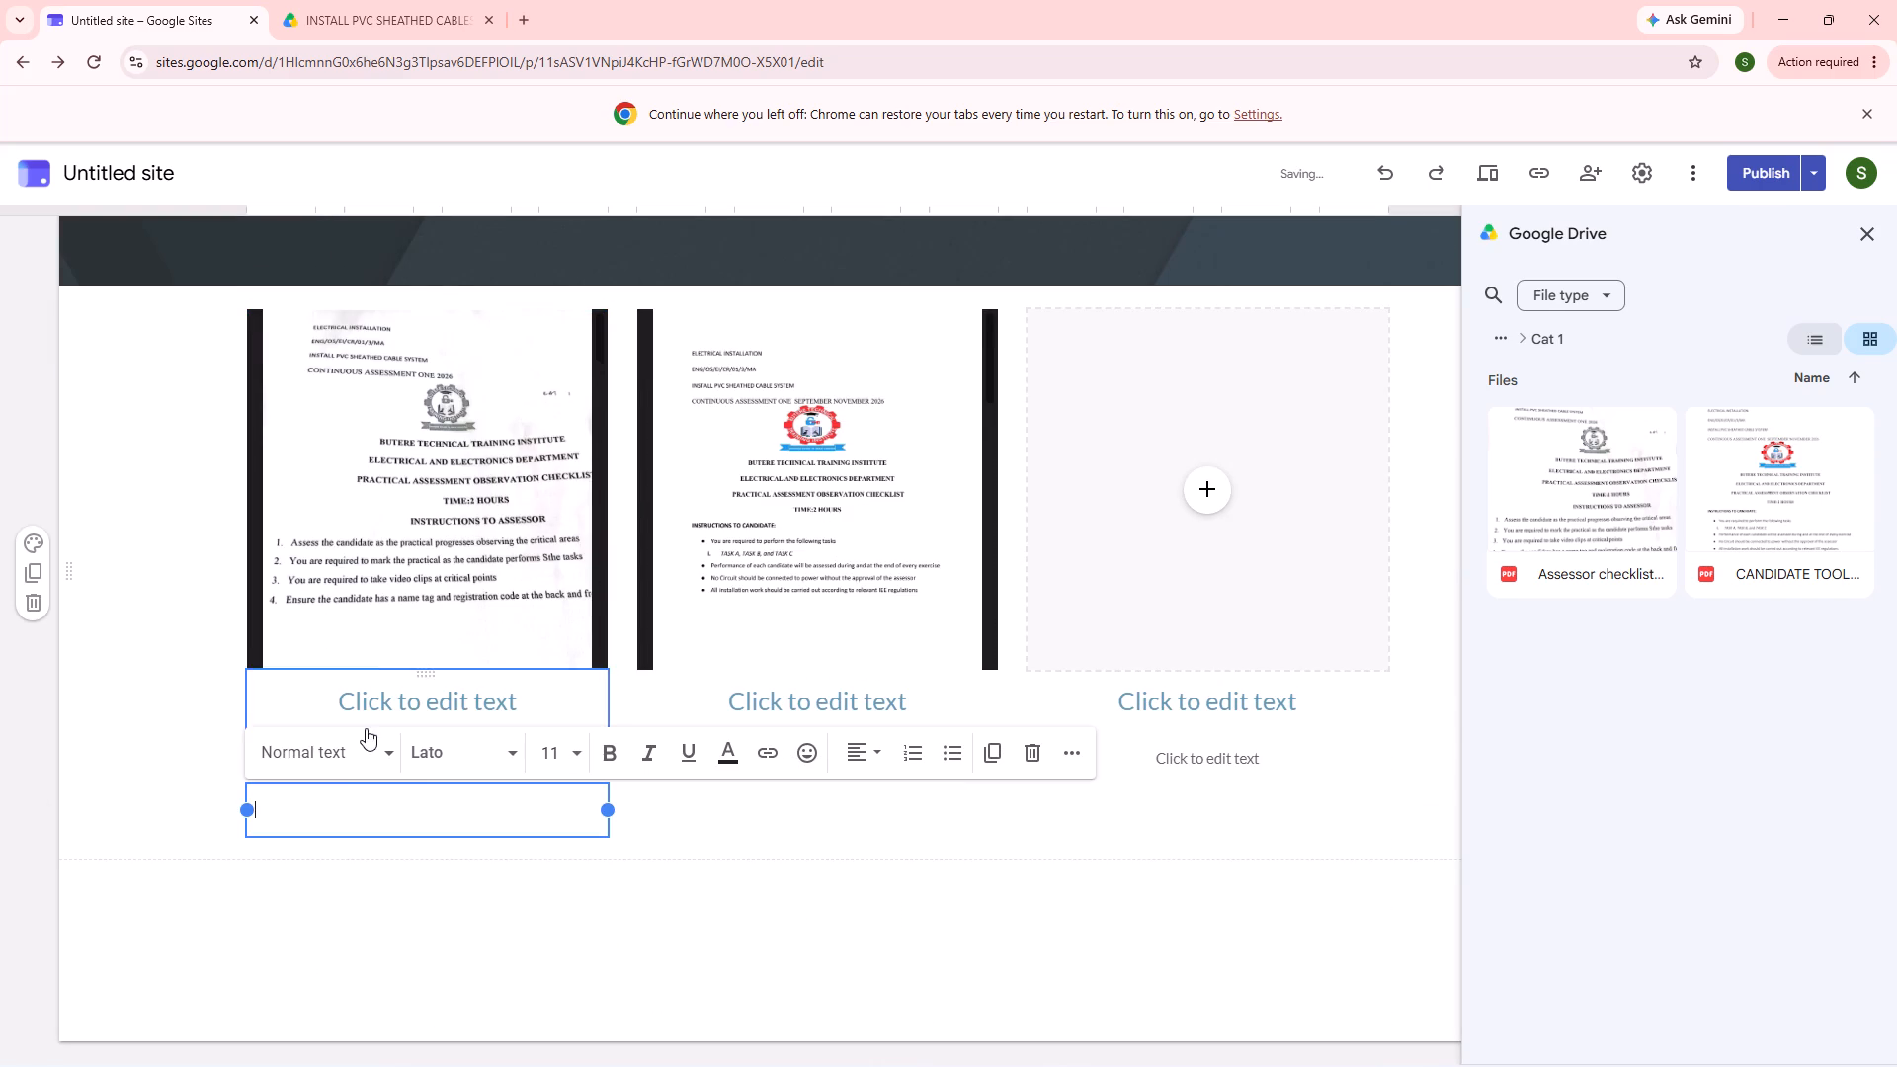
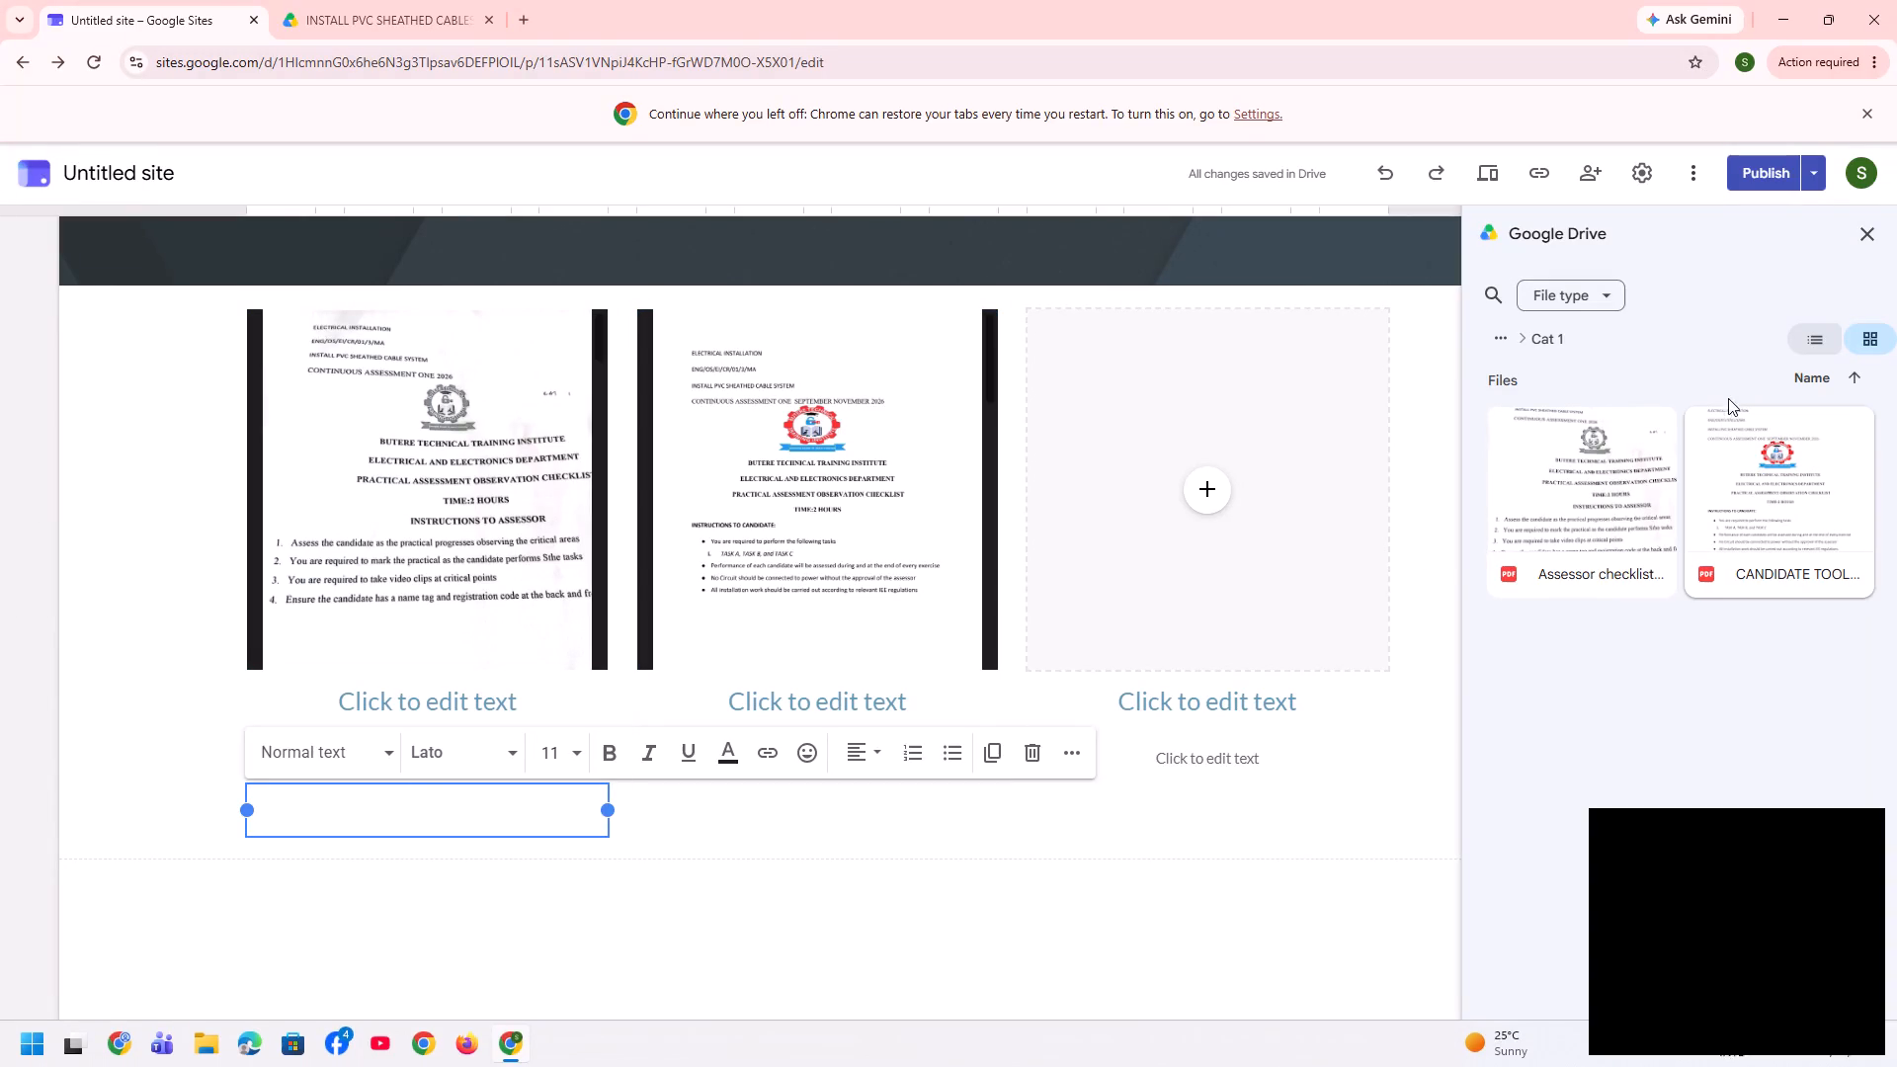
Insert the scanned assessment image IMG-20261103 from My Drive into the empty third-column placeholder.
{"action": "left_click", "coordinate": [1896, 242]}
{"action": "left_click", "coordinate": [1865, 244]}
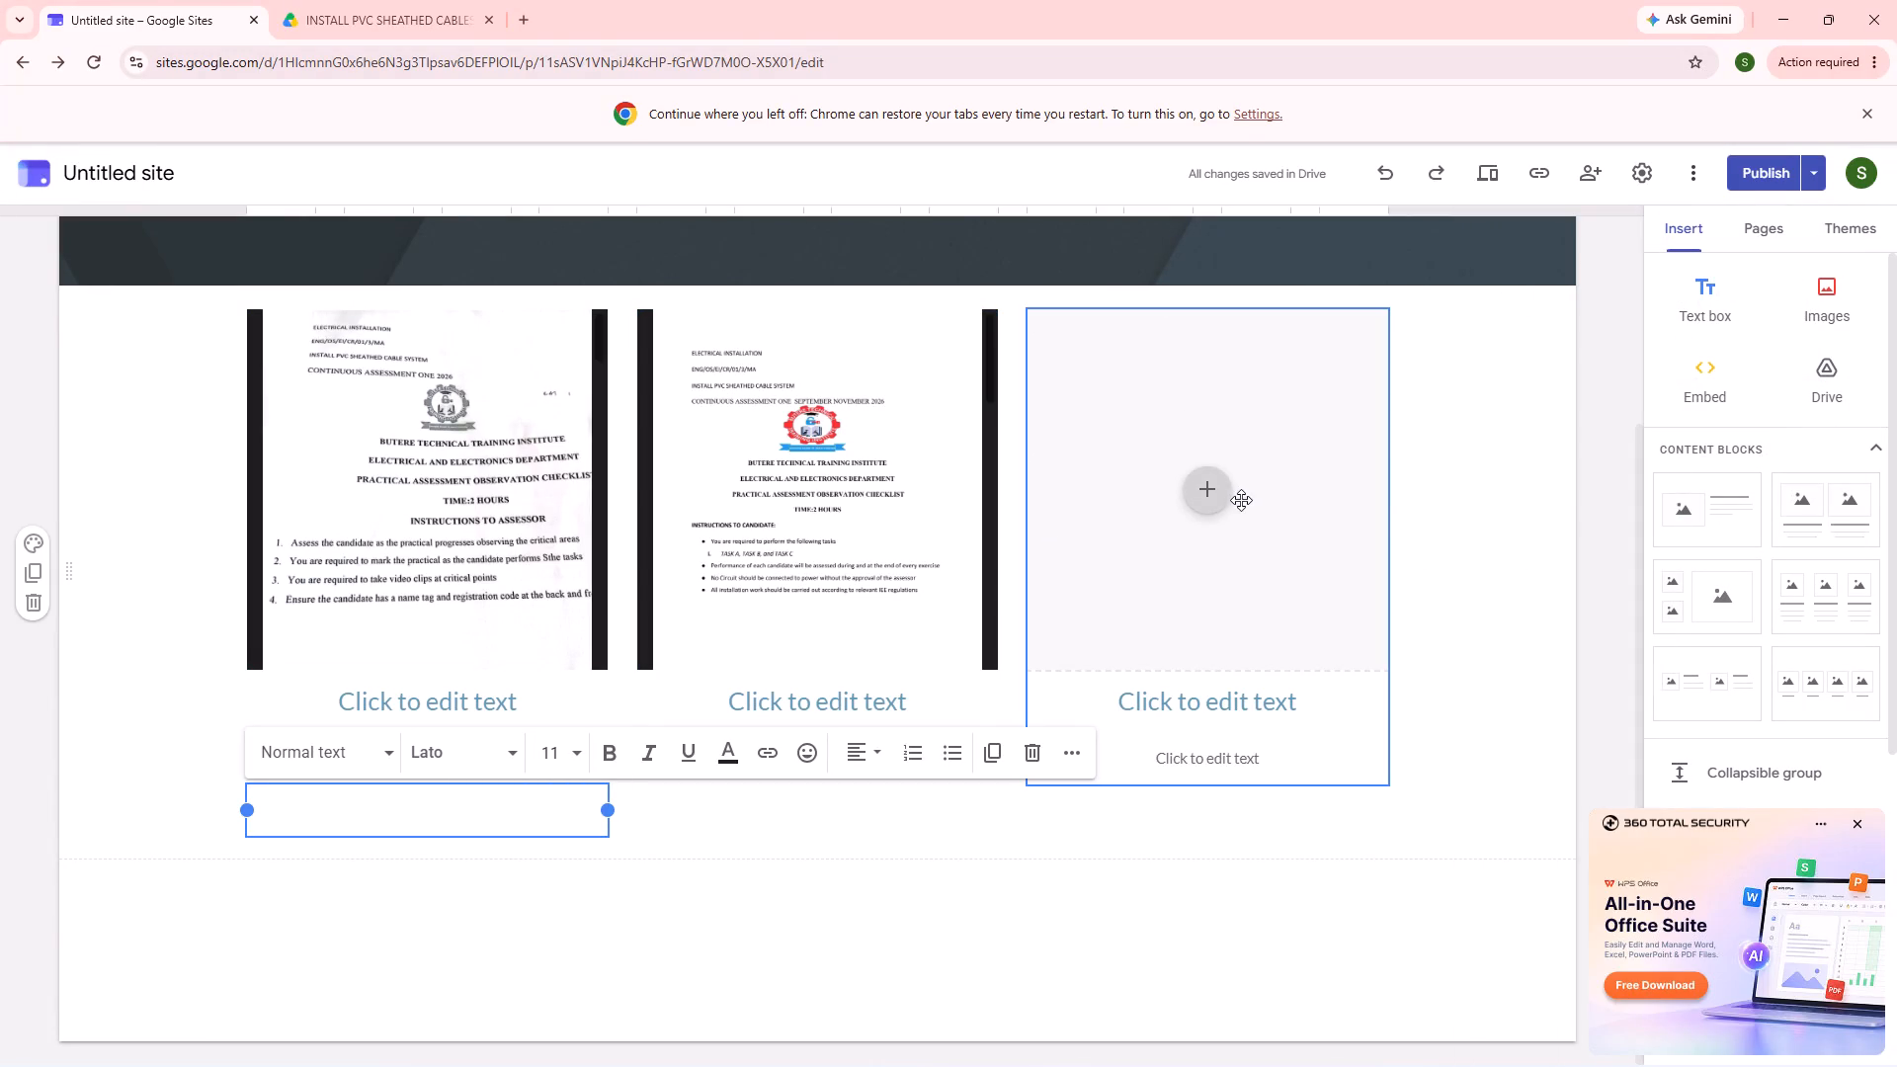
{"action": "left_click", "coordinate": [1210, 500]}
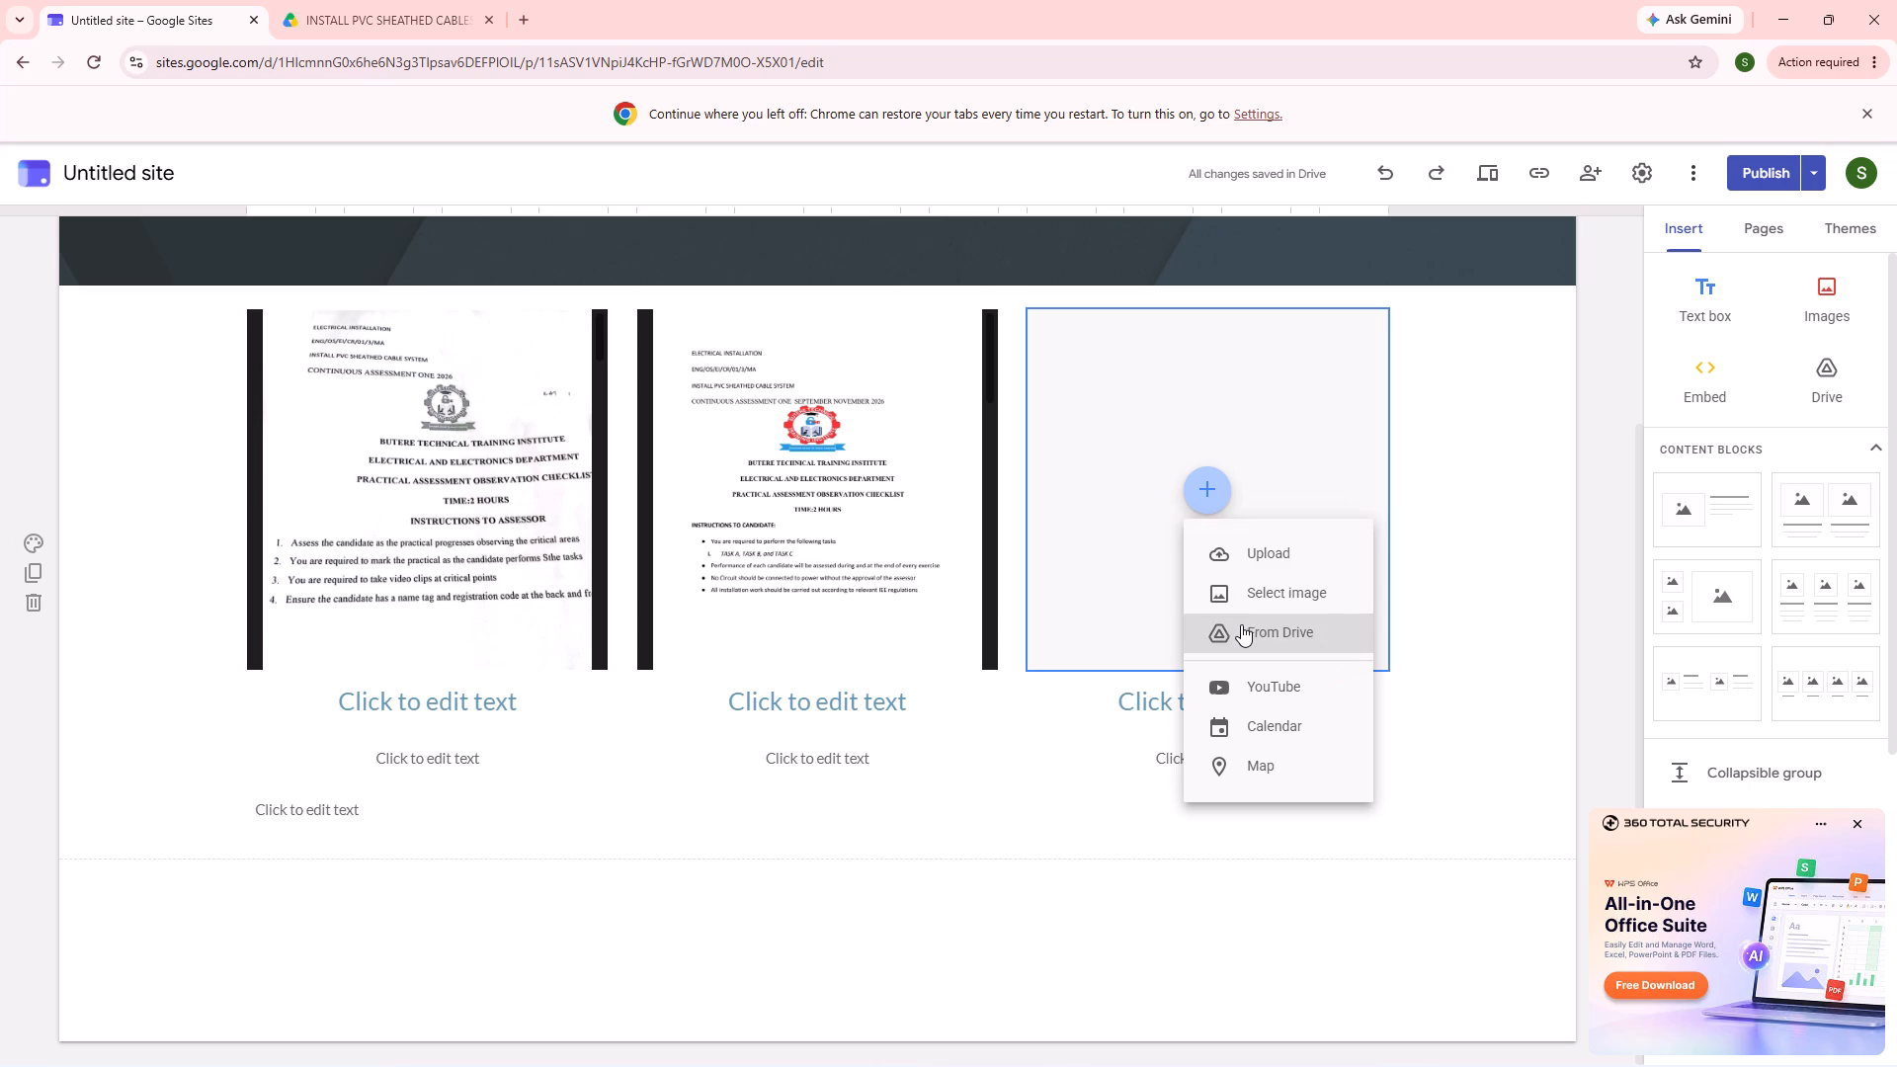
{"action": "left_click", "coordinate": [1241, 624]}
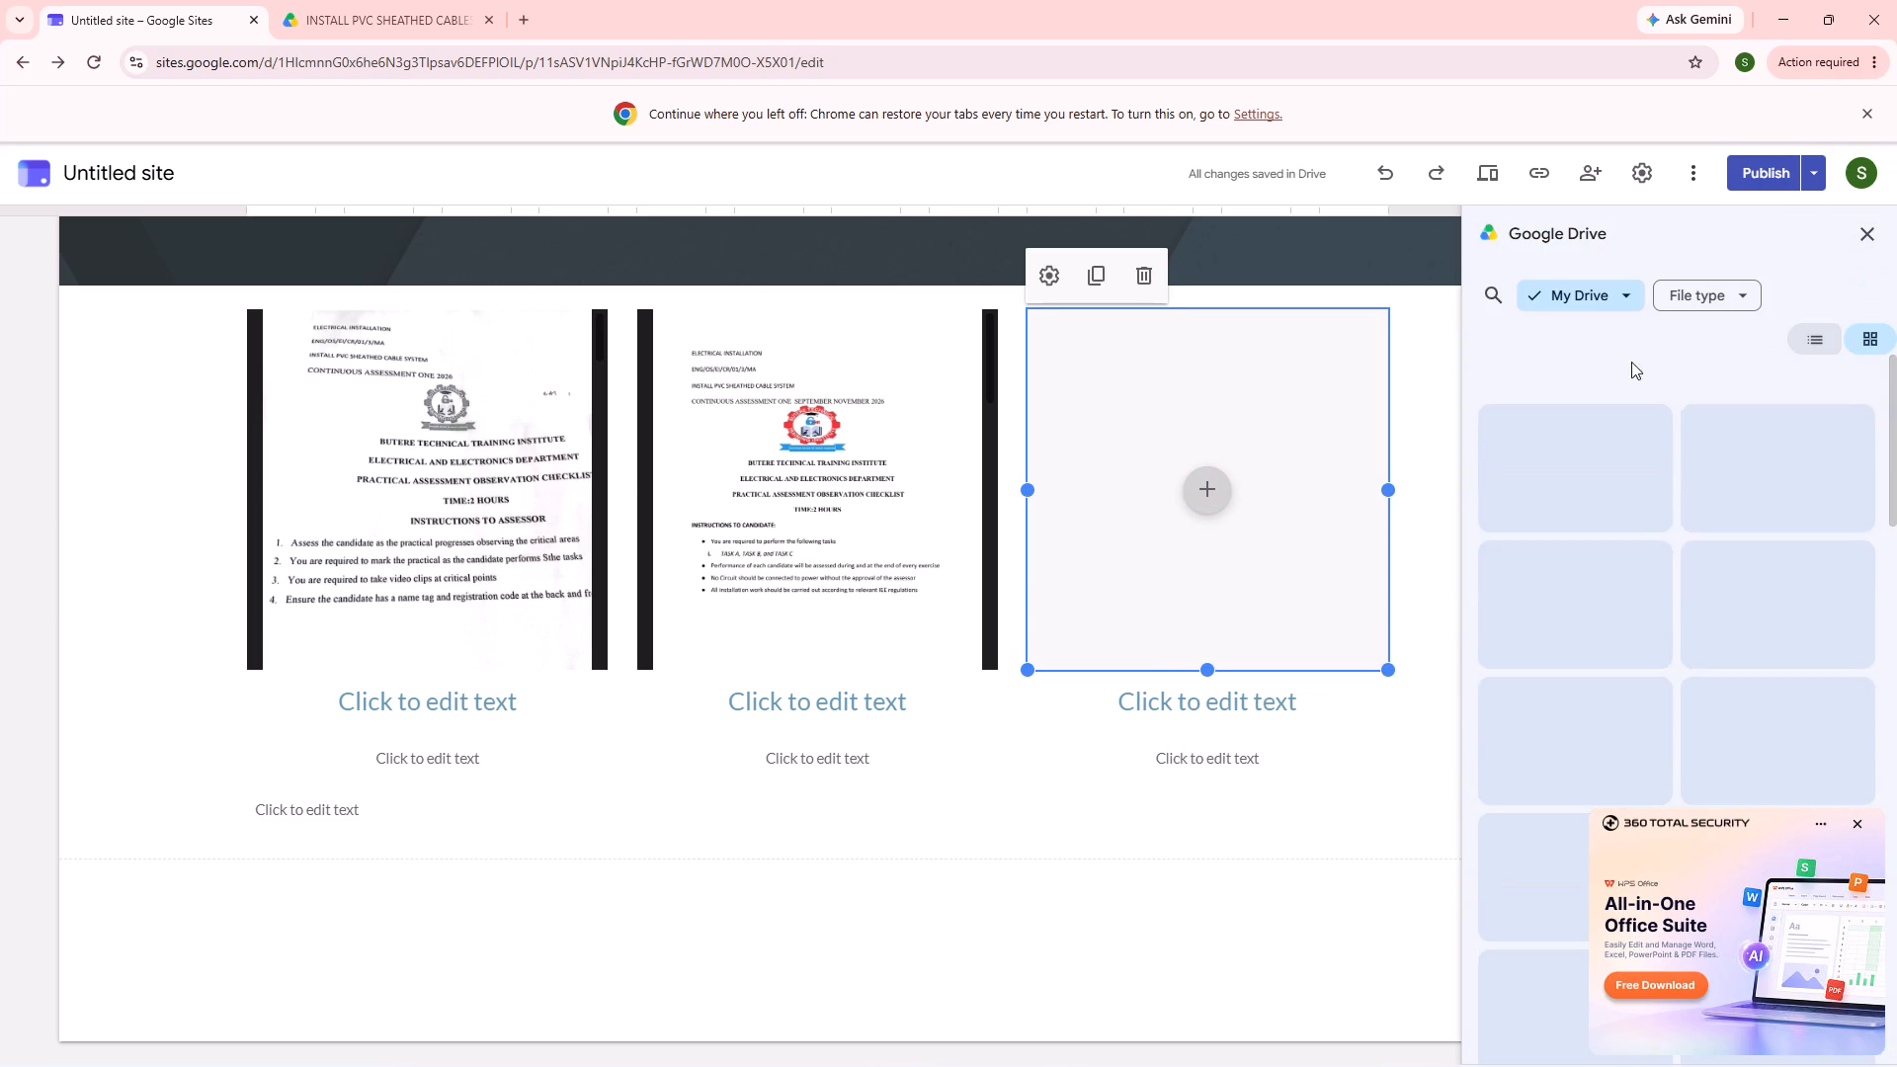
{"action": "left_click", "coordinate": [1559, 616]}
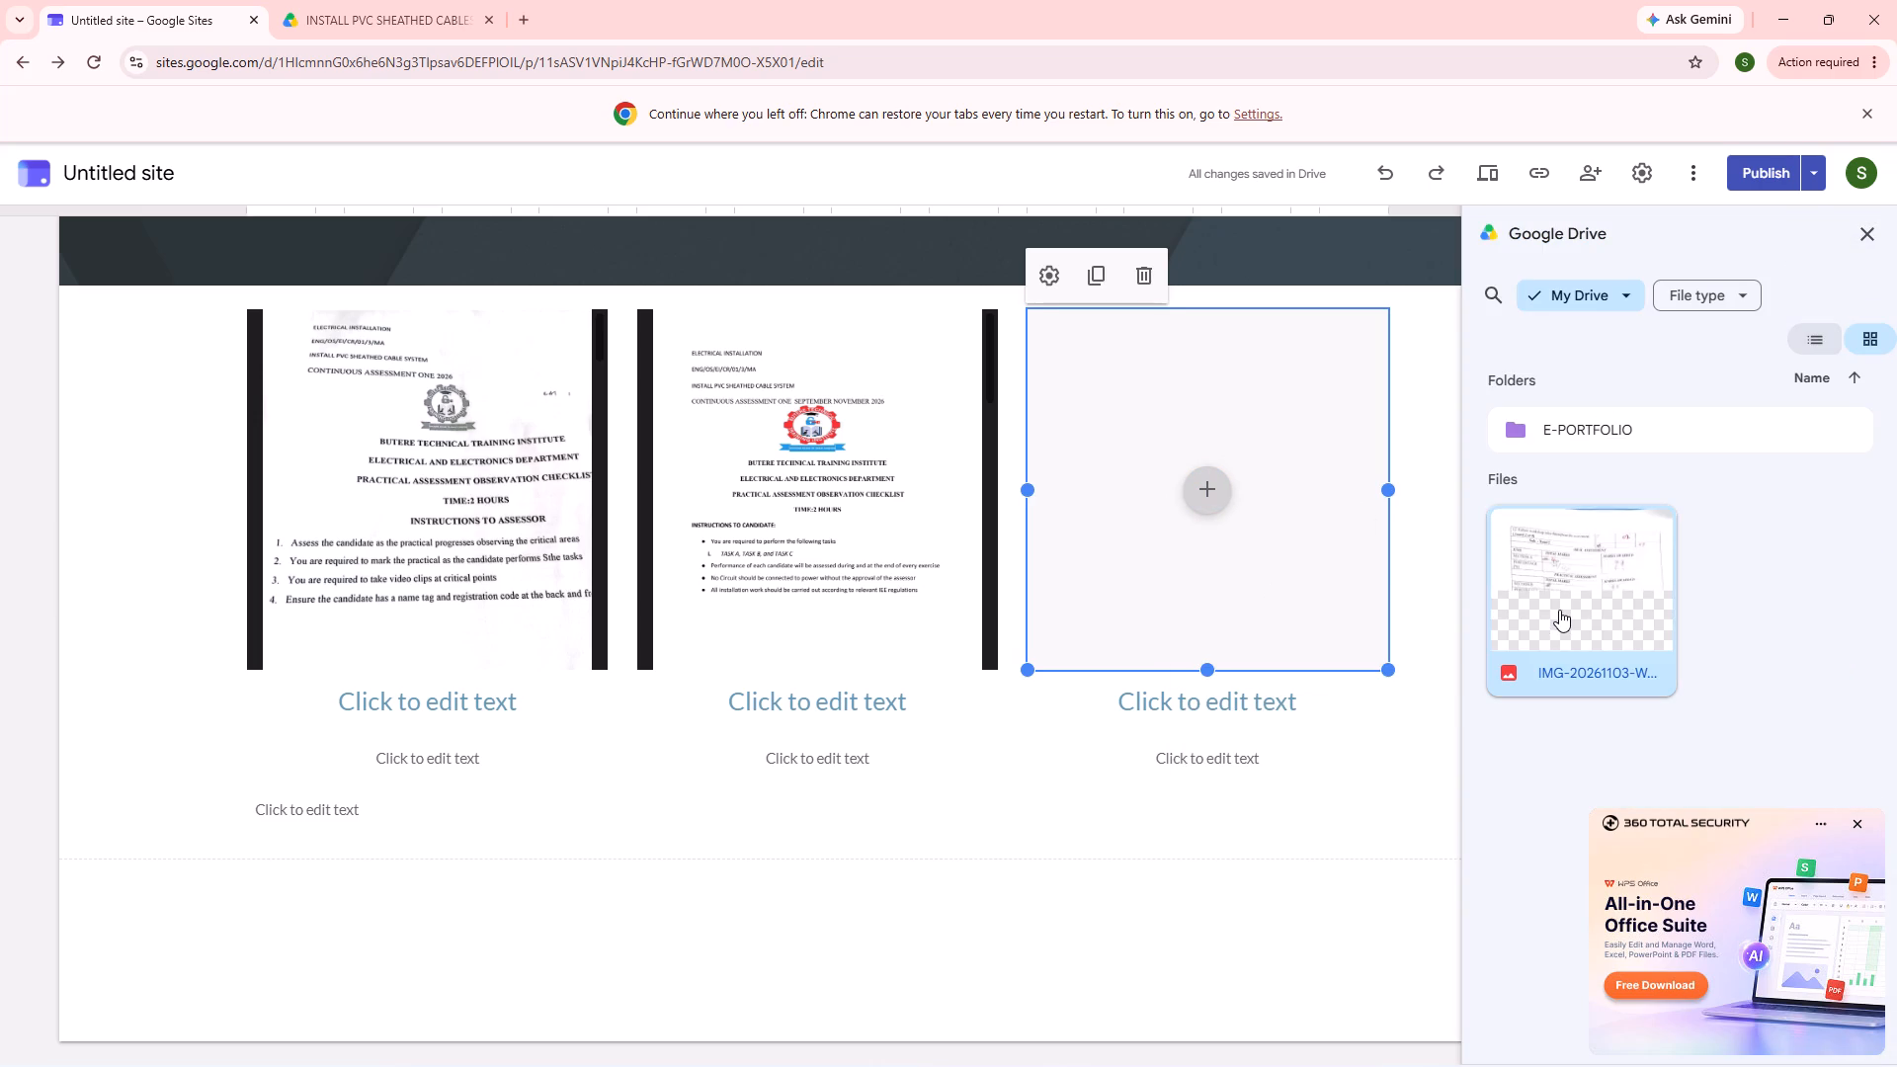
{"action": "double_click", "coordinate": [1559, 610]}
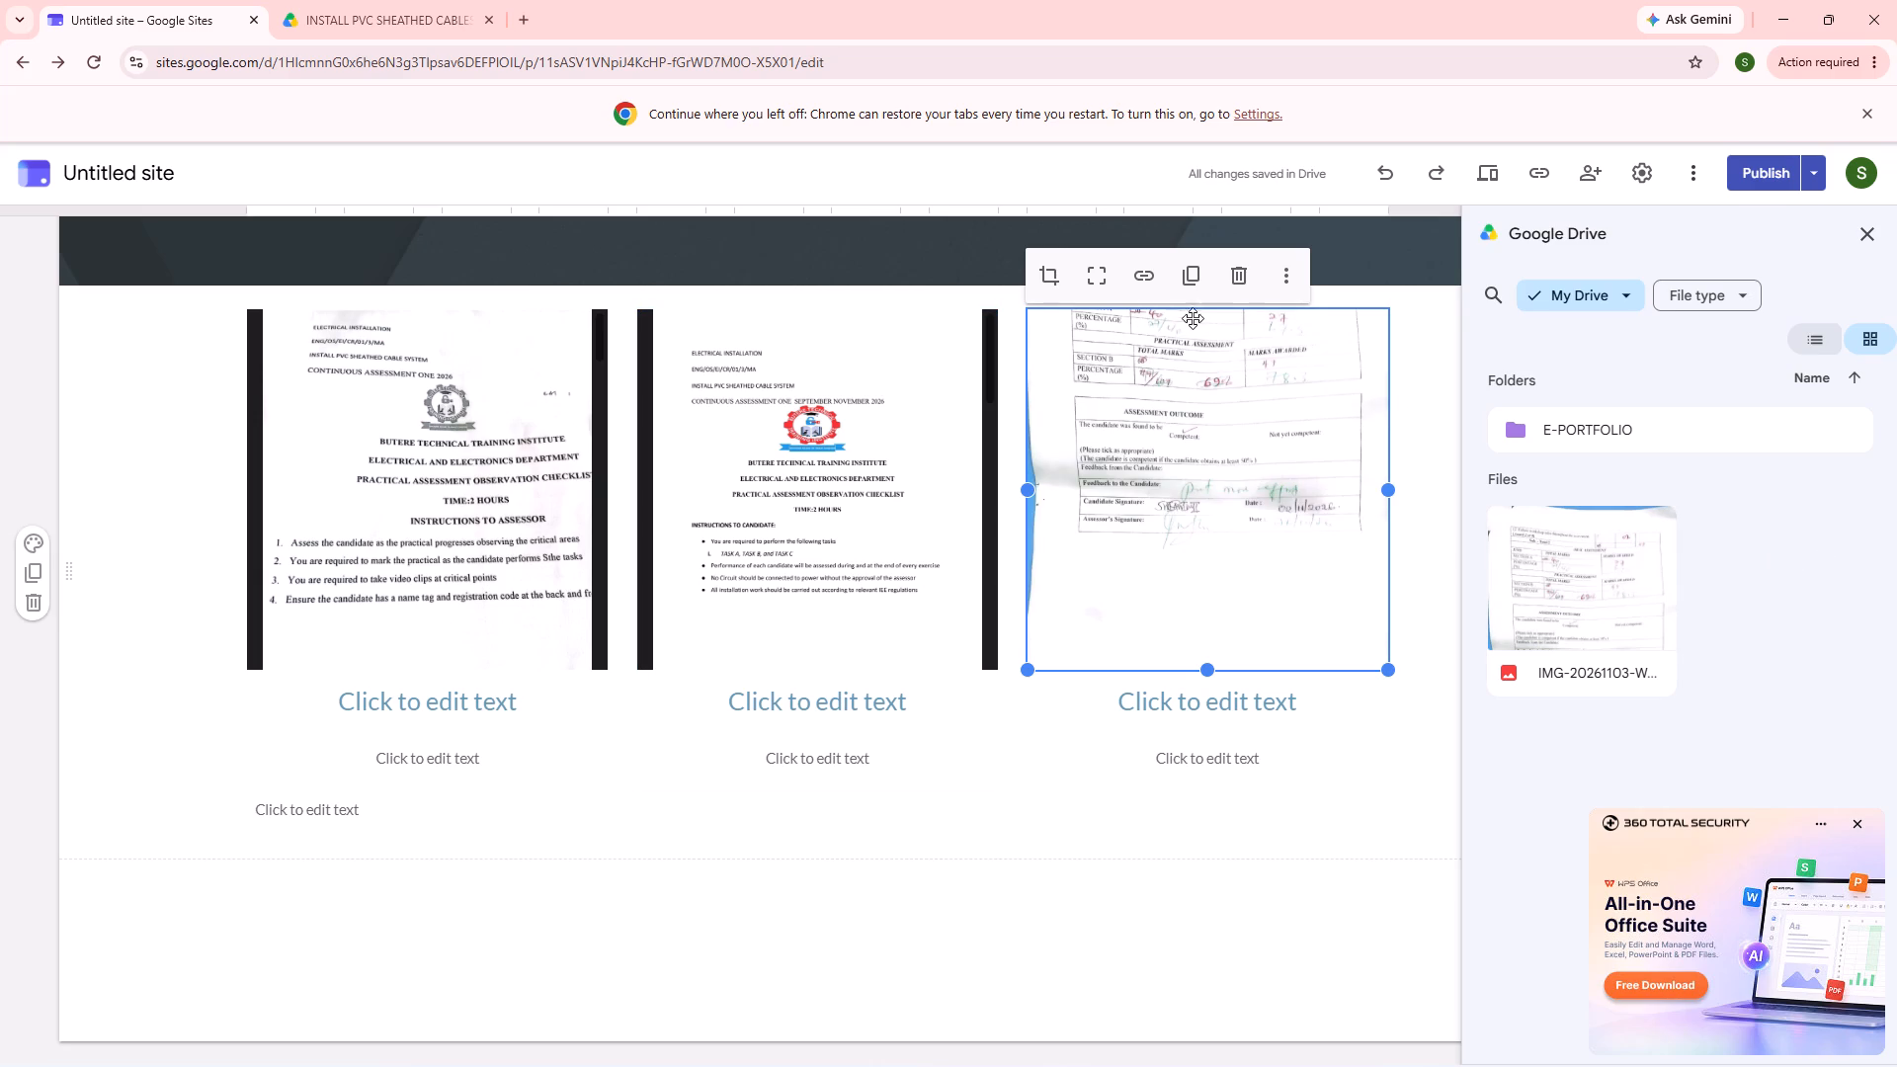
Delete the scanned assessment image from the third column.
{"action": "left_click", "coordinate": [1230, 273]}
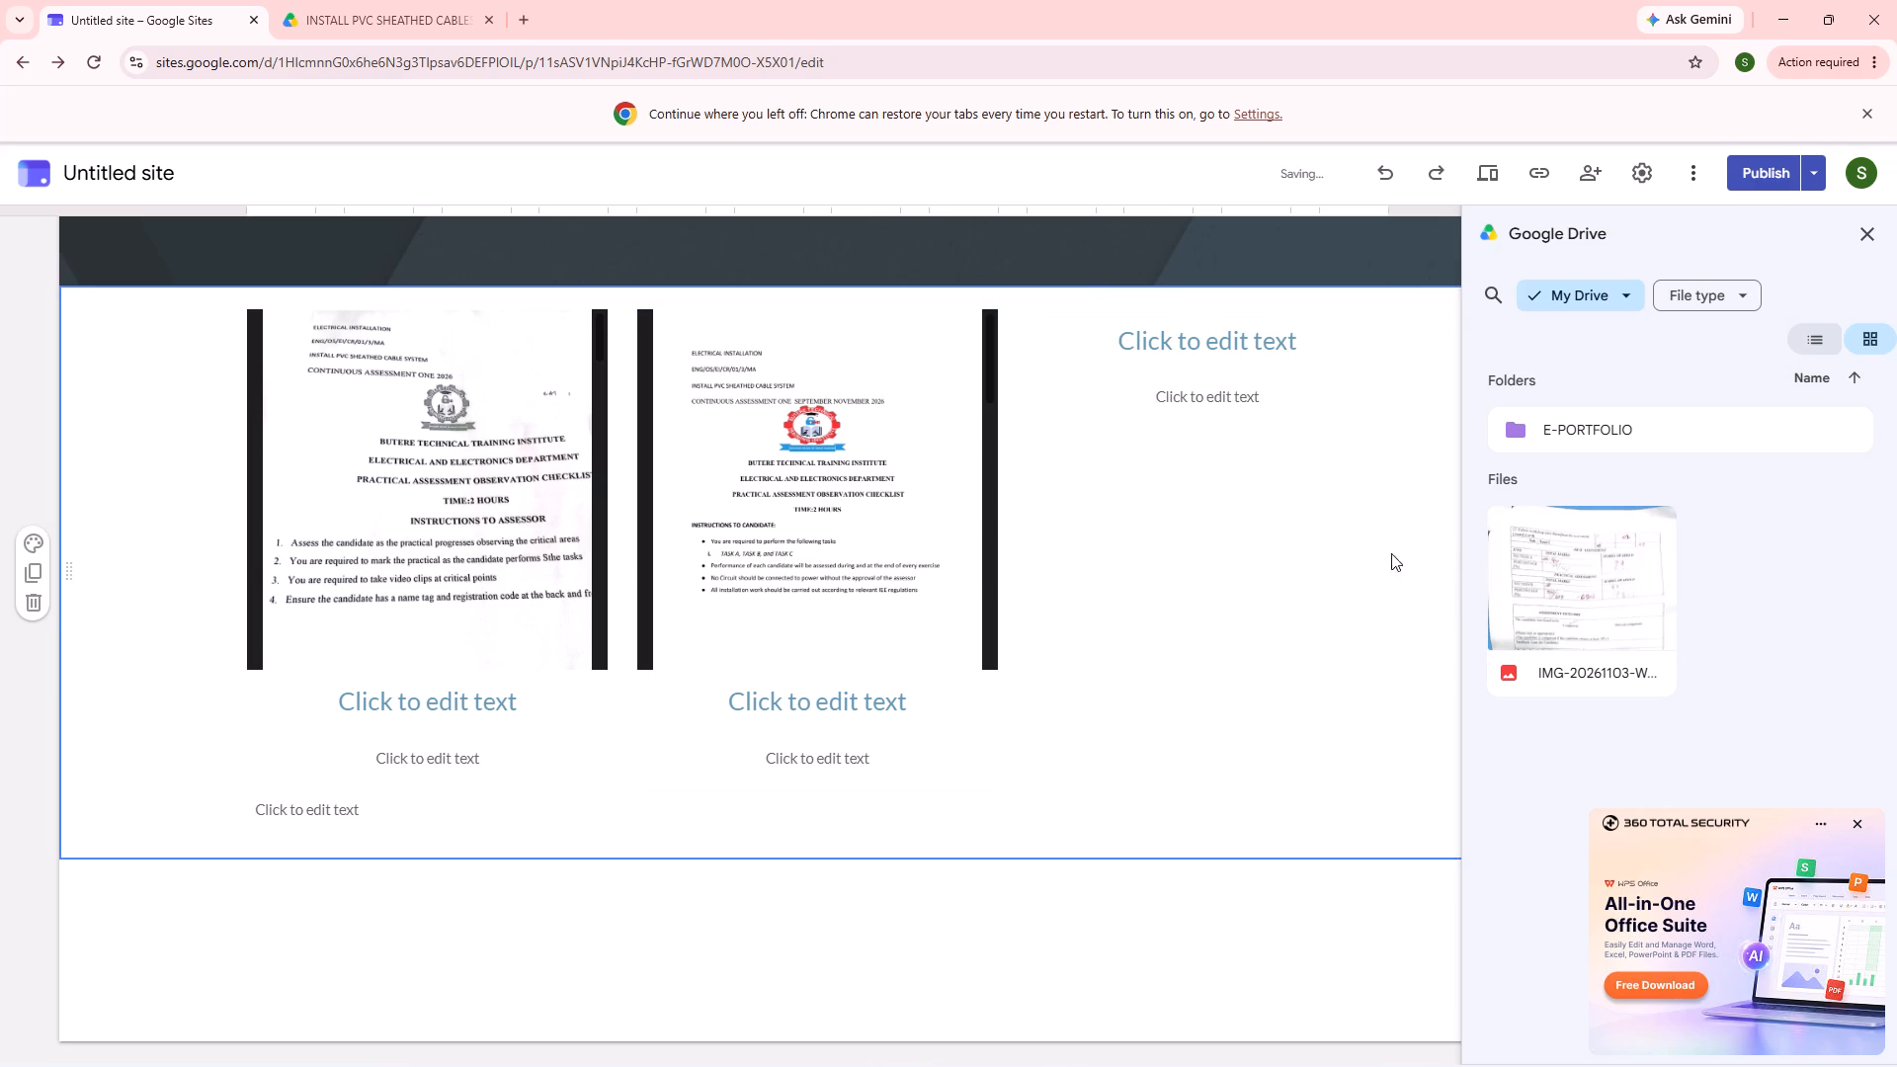
Delete the whole three-column section holding the assessor checklist and candidate tool documents from the ASSESSMENT ONE page.
{"action": "left_click", "coordinate": [765, 702]}
{"action": "left_click", "coordinate": [962, 513]}
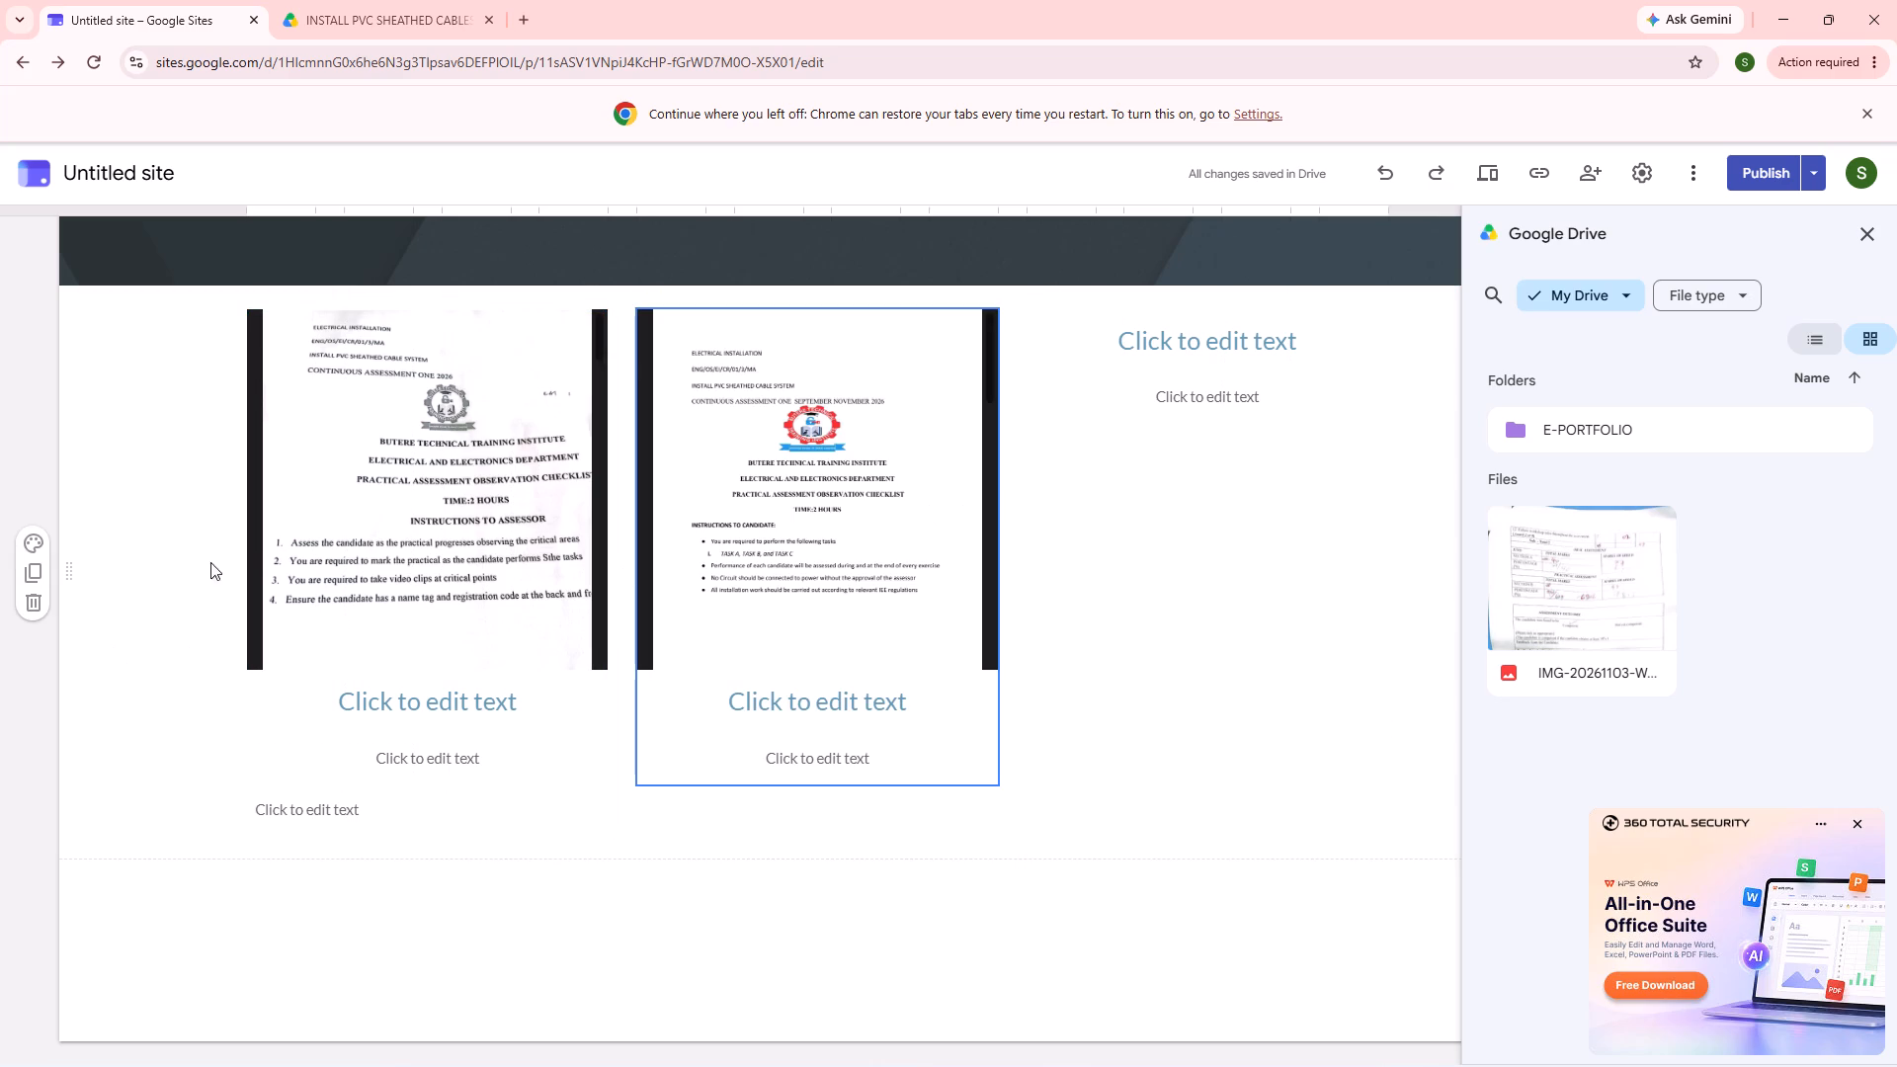
{"action": "left_click", "coordinate": [47, 596]}
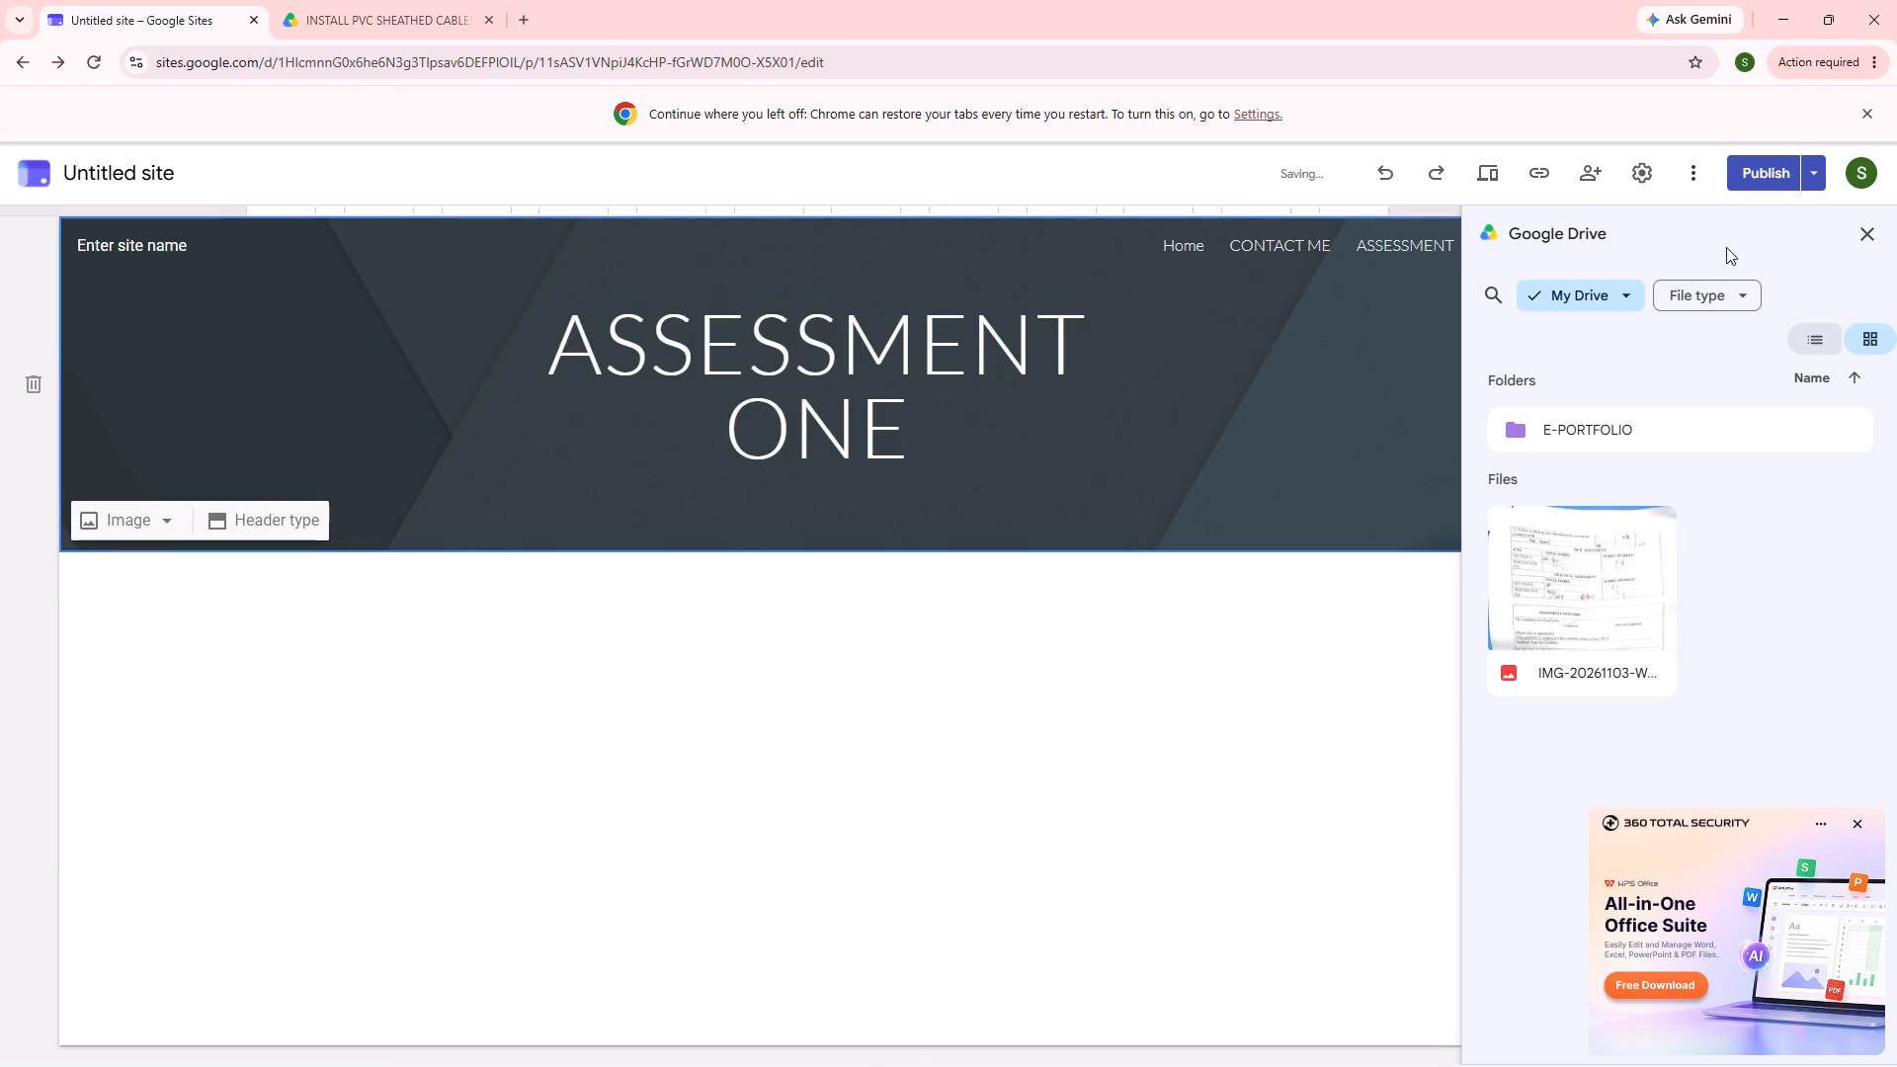
Insert a content block with three image placeholders and captions below the ASSESSMENT ONE header.
{"action": "left_click", "coordinate": [1858, 229]}
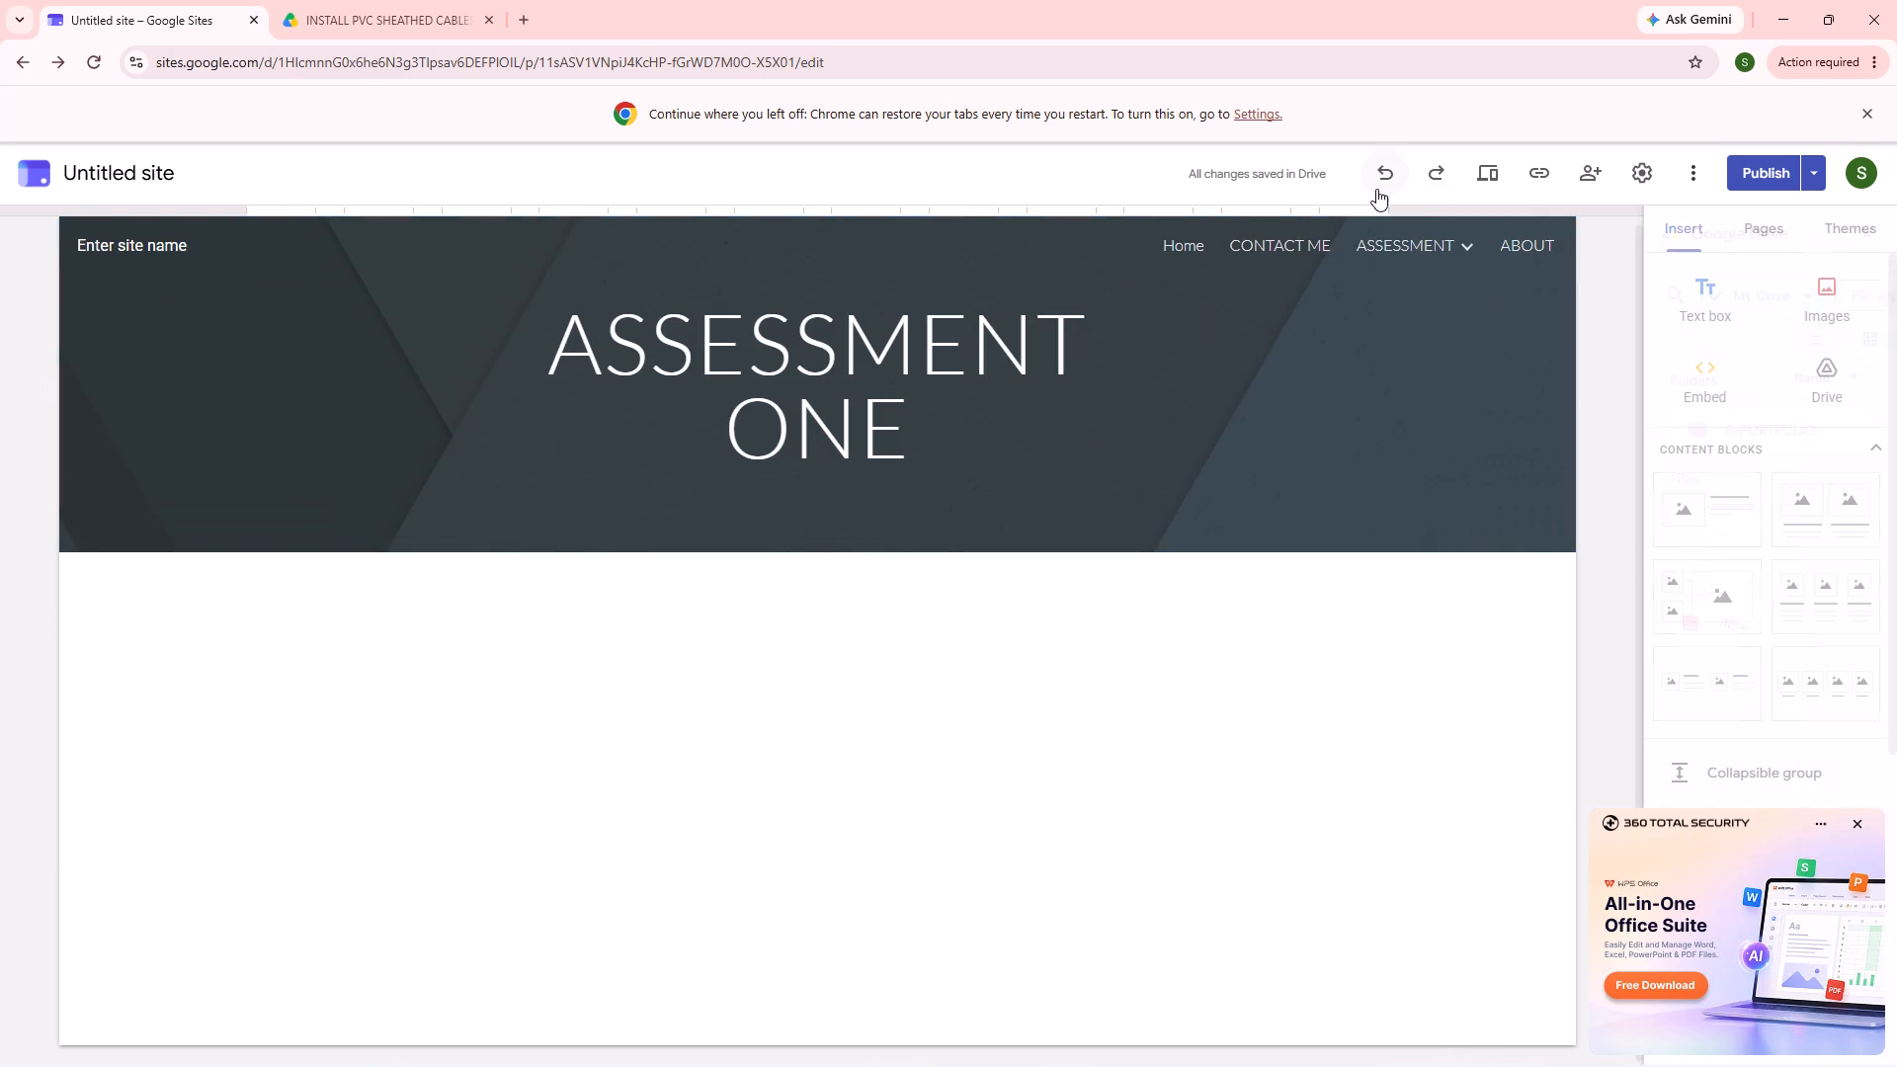
{"action": "left_click", "coordinate": [1852, 587]}
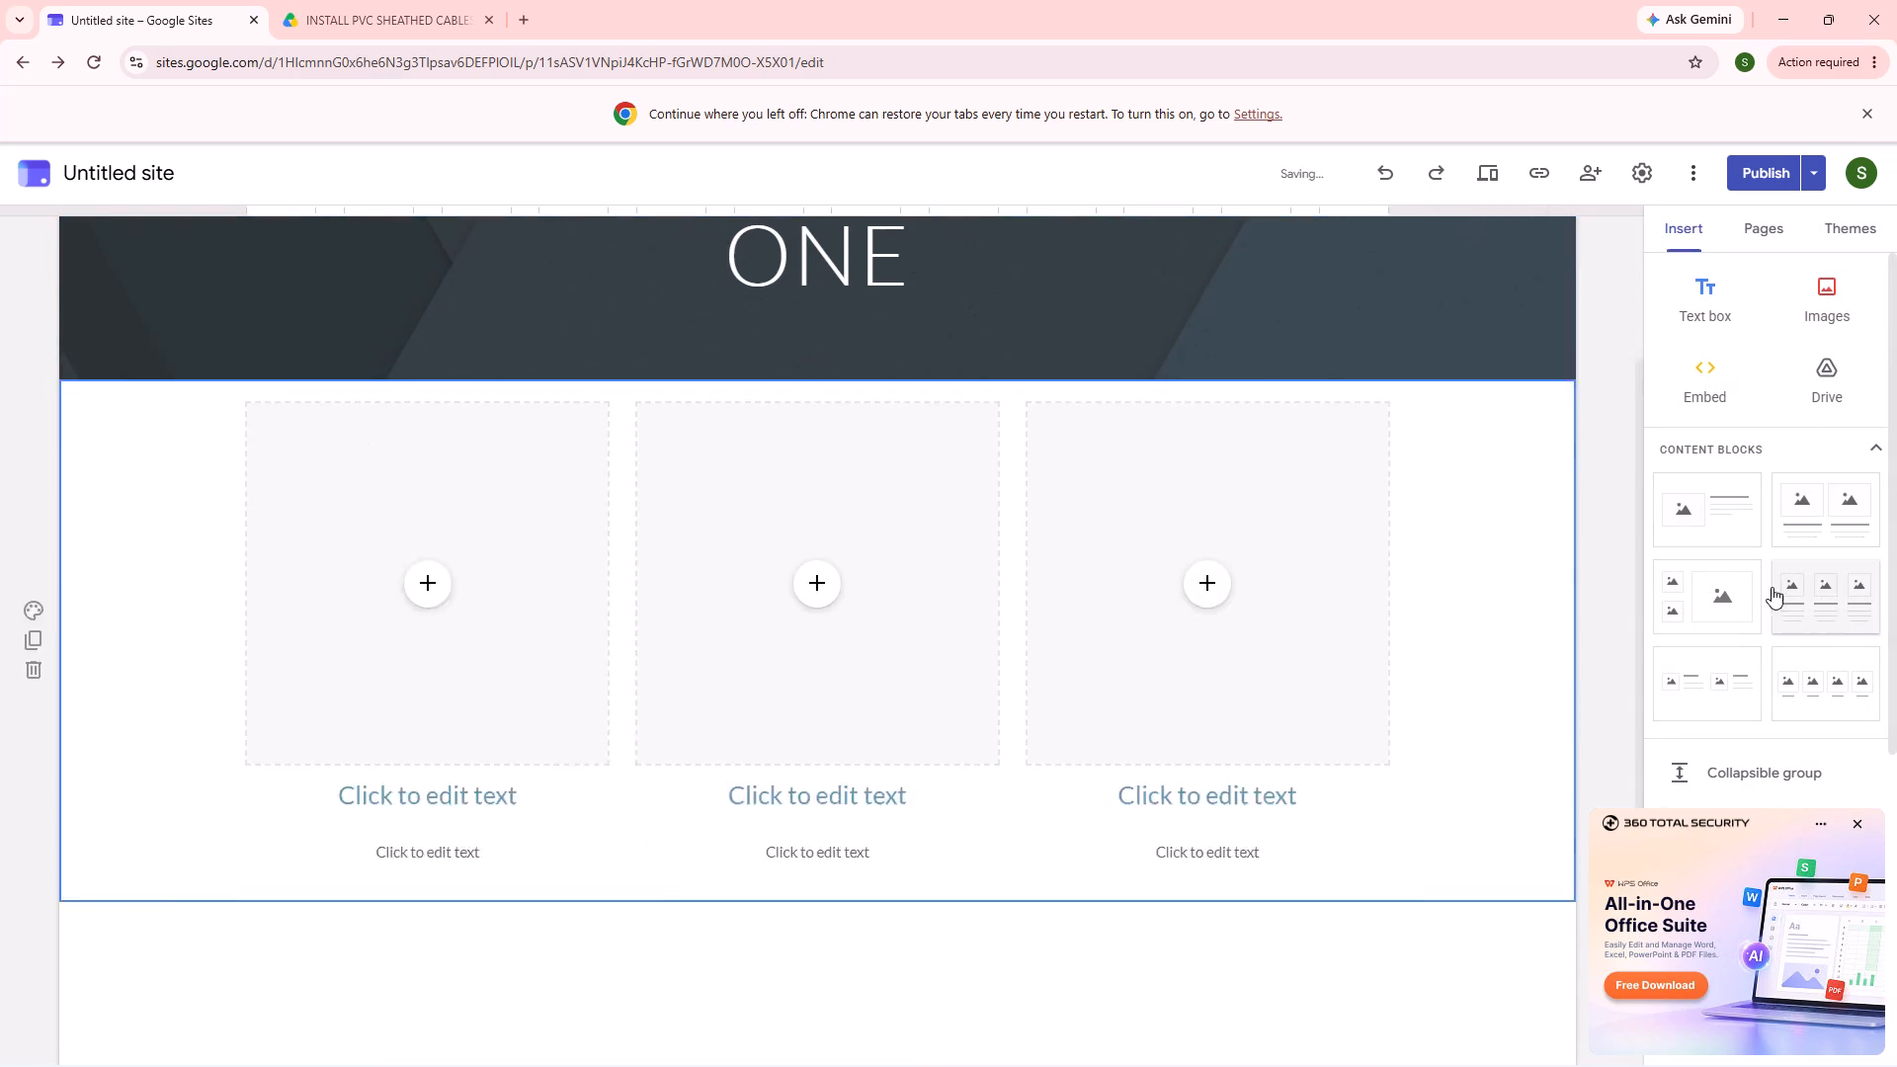
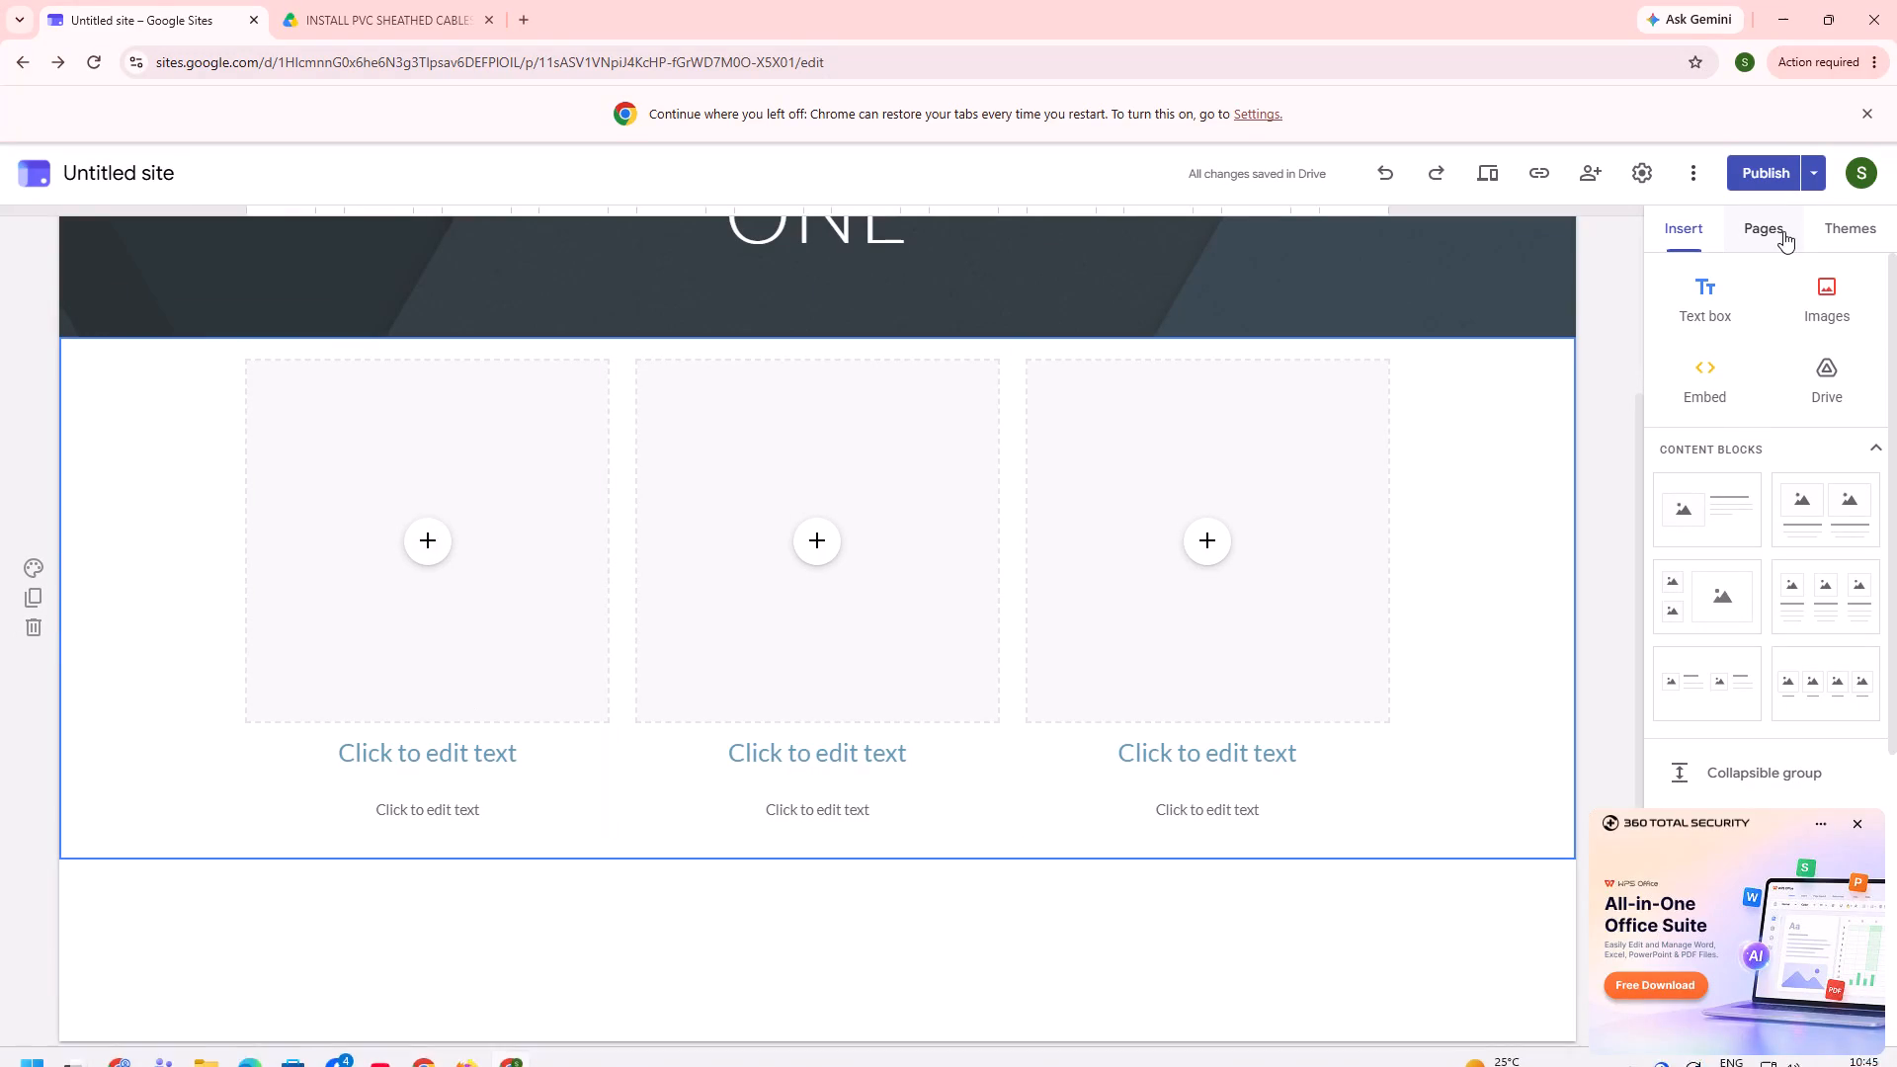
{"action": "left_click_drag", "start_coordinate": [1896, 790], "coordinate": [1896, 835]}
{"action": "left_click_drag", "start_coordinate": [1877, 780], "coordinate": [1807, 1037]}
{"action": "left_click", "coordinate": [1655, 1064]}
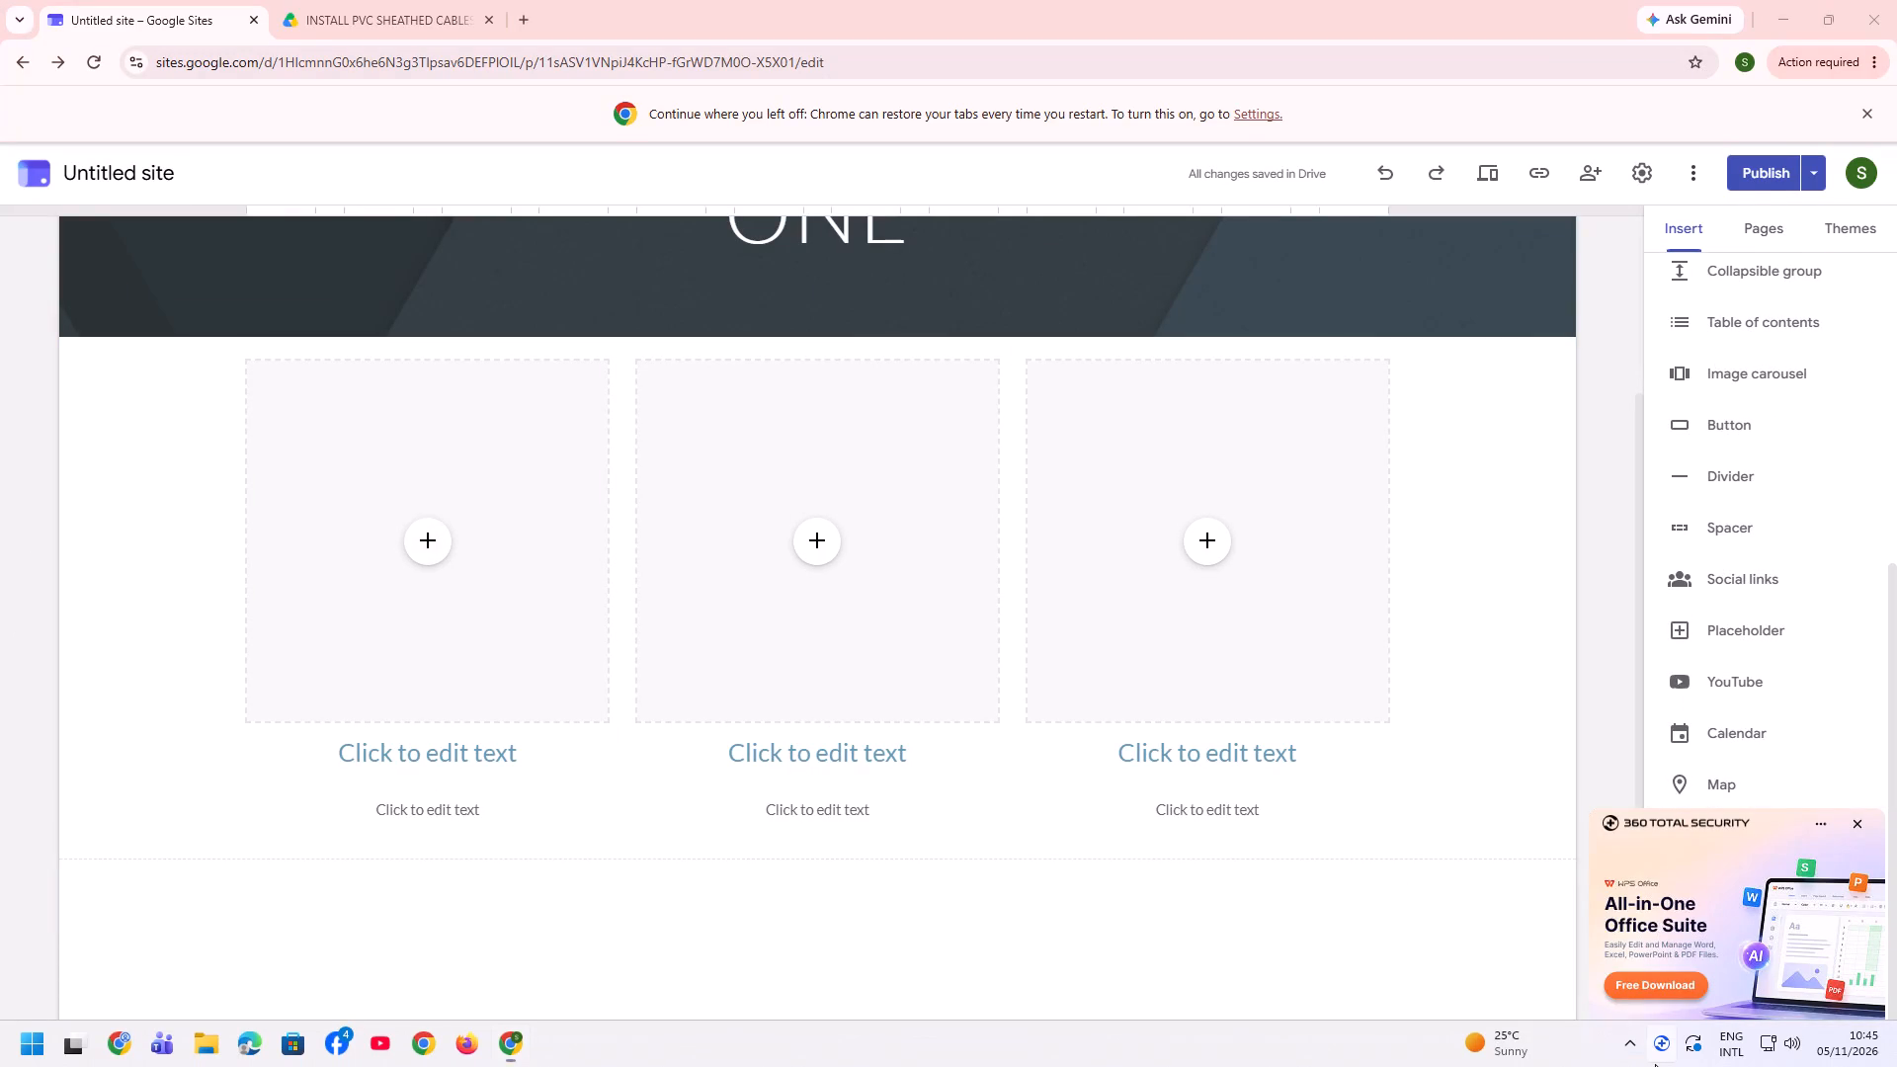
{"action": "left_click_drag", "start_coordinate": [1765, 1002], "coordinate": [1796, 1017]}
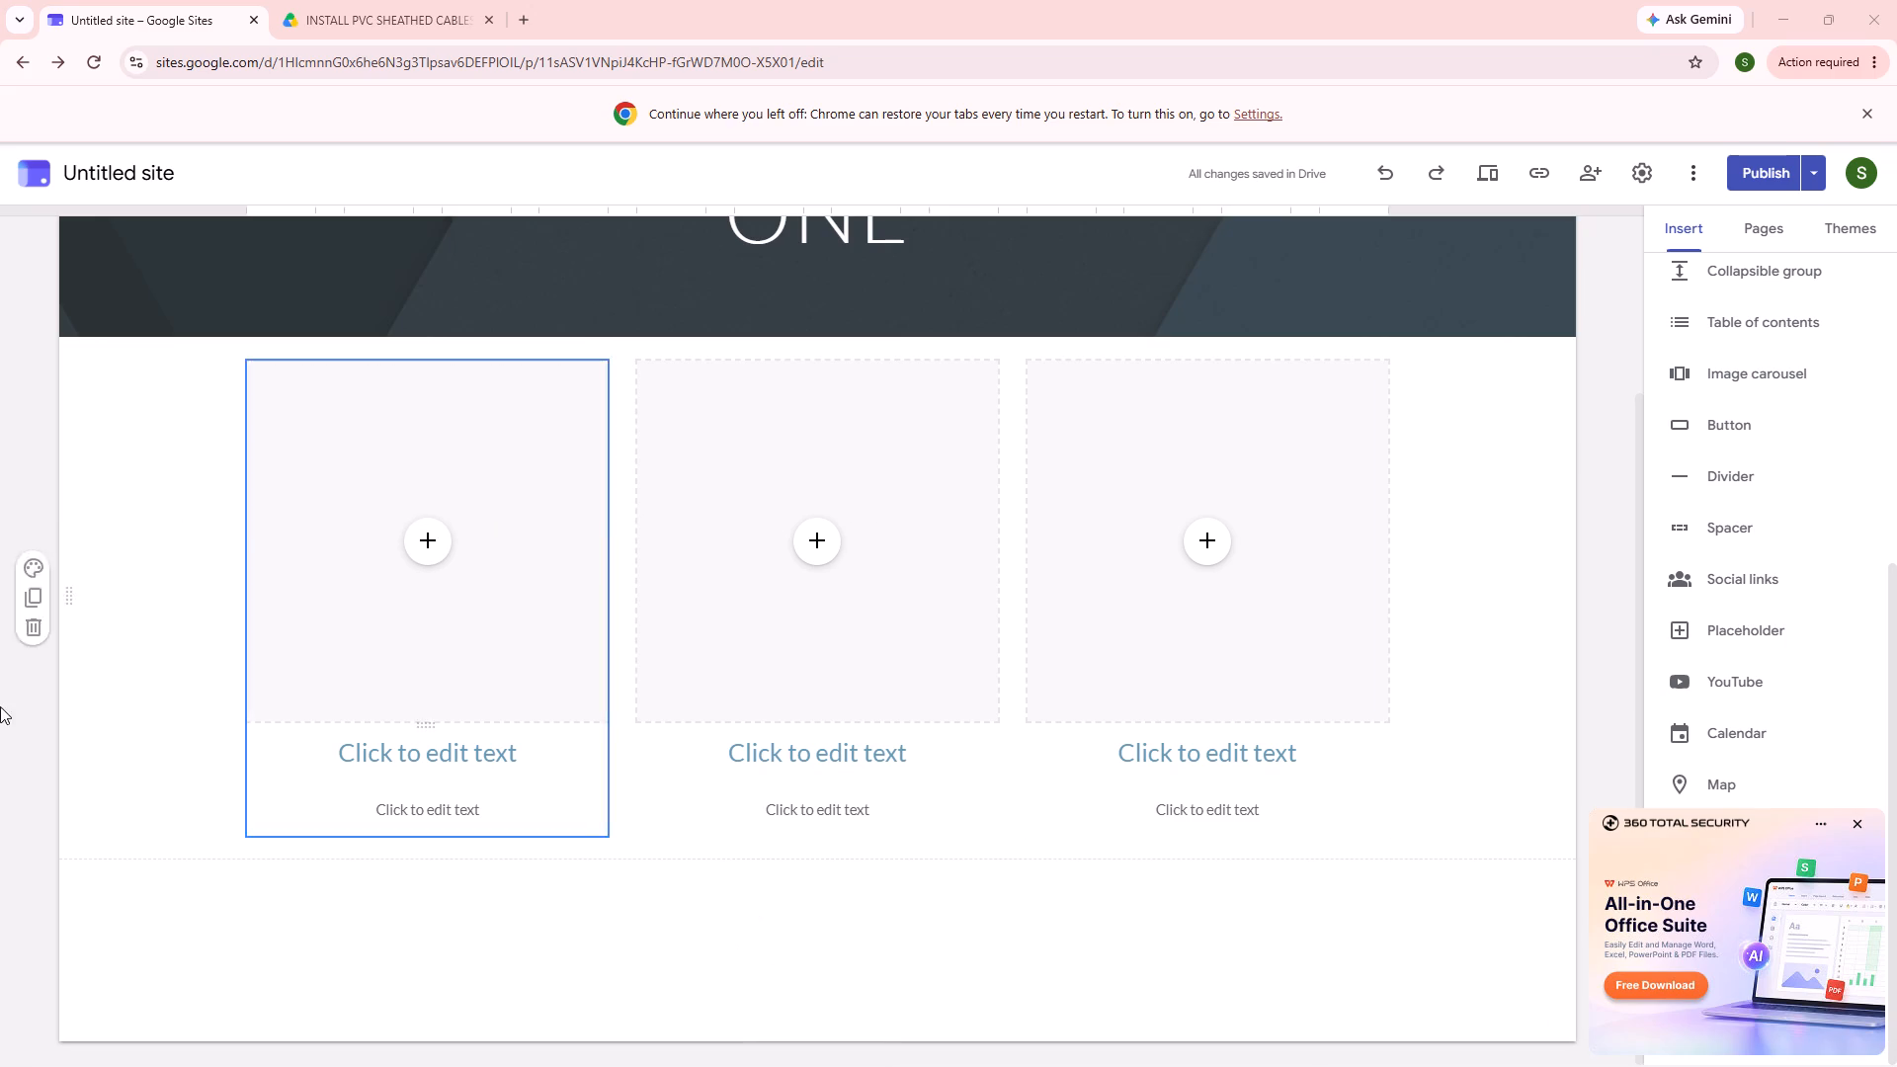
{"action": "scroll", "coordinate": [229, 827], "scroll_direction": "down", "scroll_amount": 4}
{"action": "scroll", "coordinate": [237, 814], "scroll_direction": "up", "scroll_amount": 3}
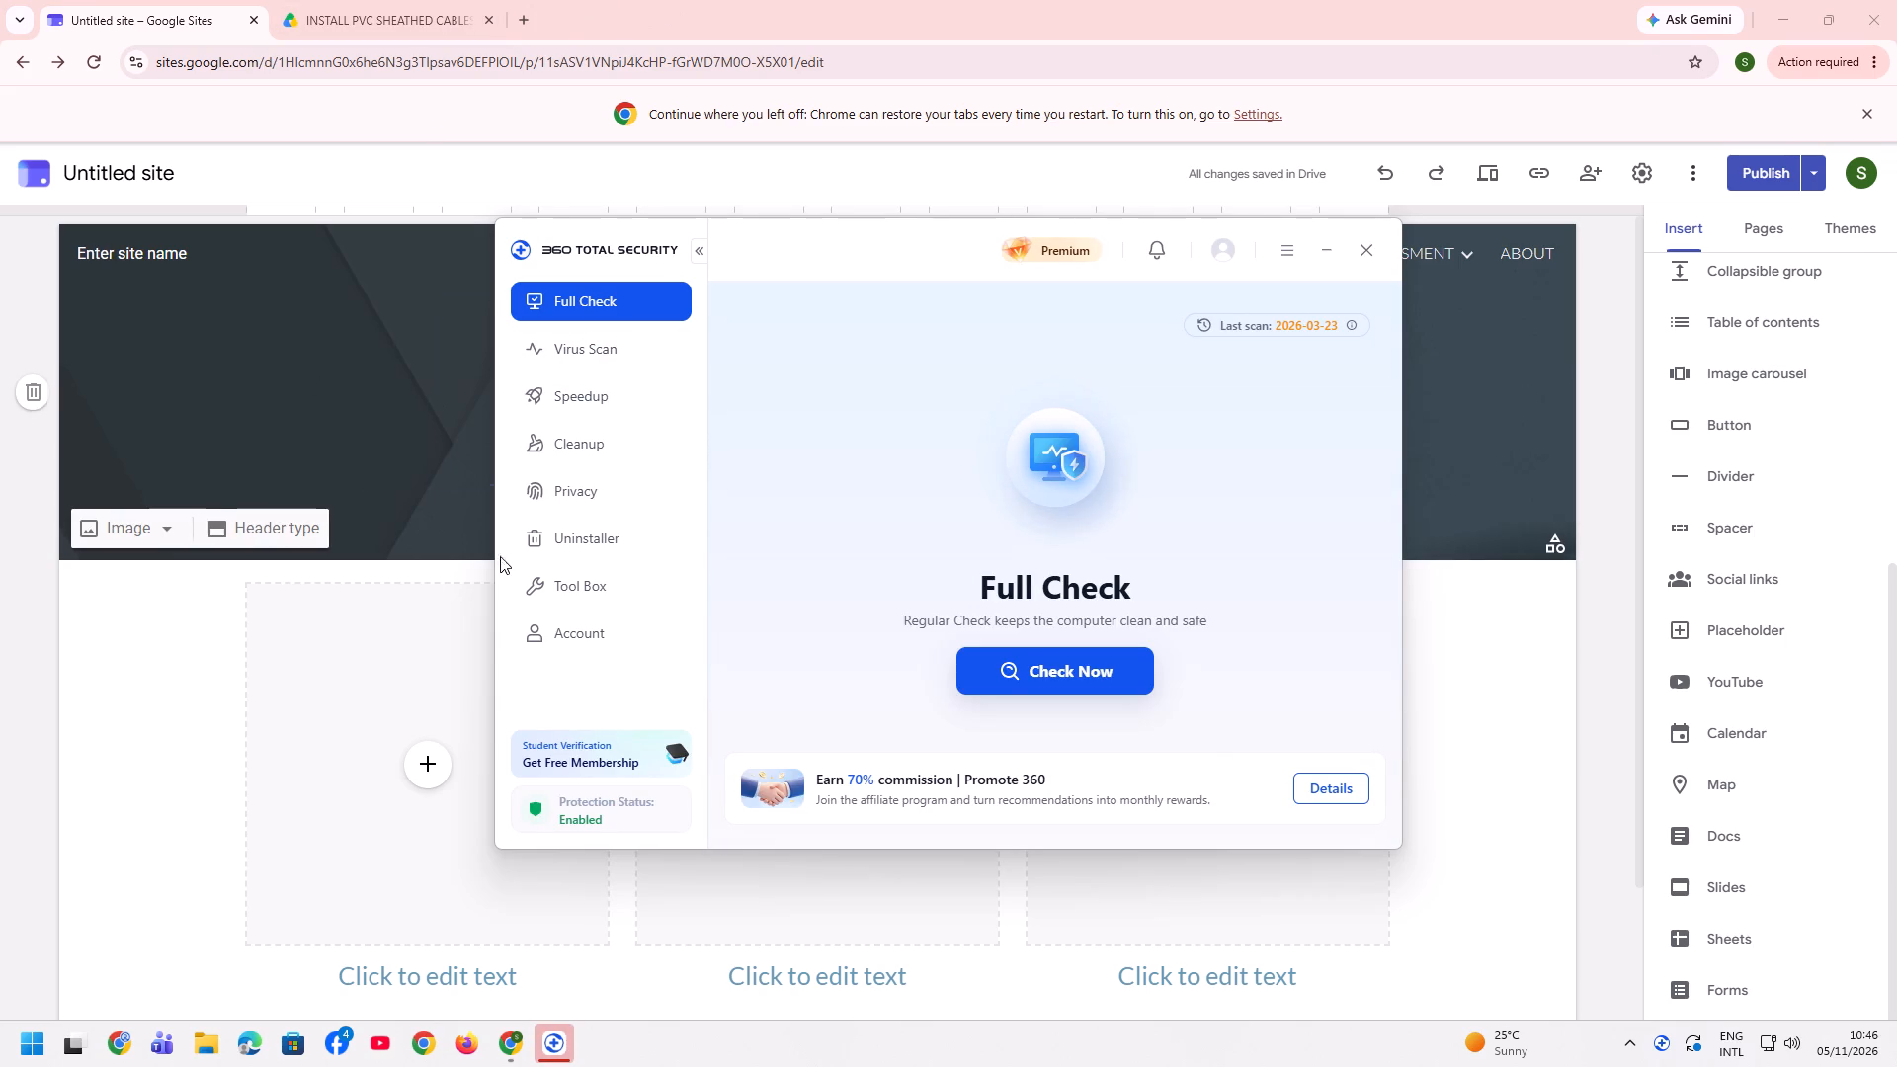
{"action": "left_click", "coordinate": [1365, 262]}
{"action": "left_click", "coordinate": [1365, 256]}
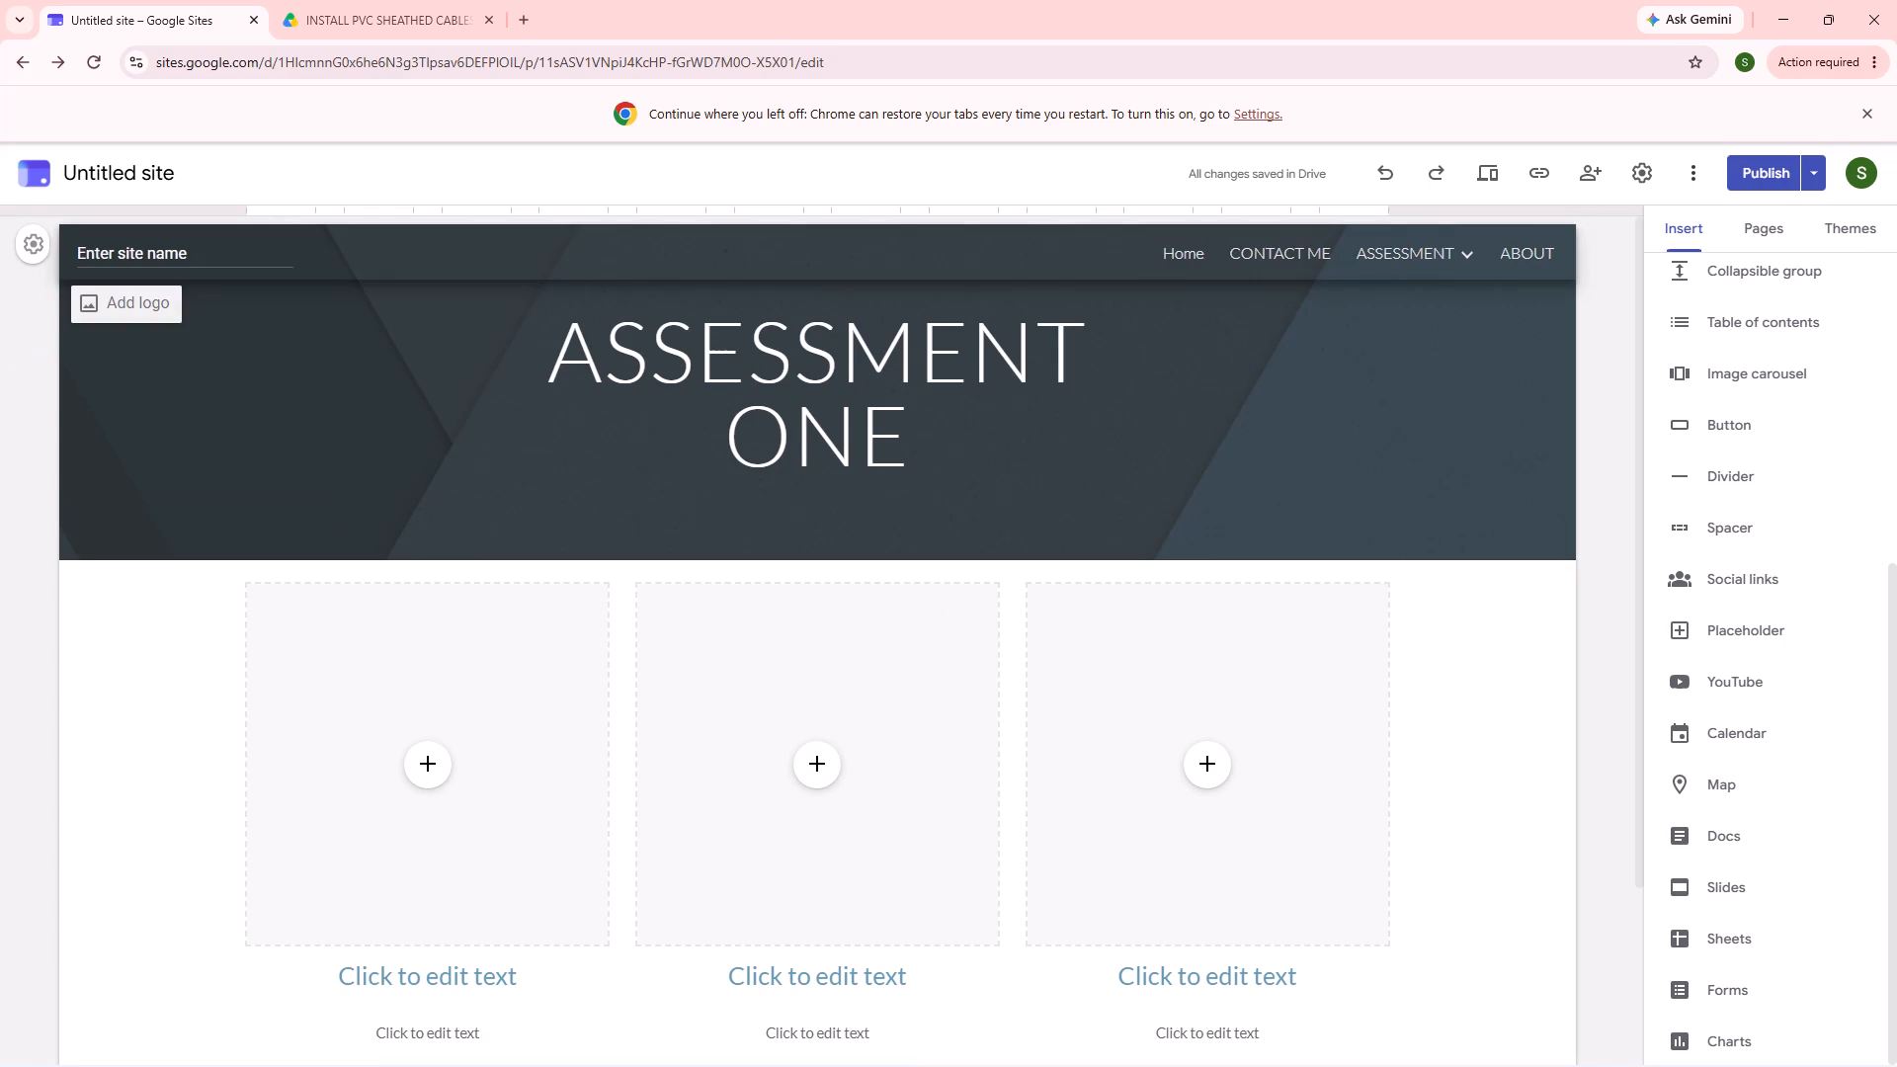
Enter Samson as the site name in the page header.
{"action": "left_click", "coordinate": [100, 257]}
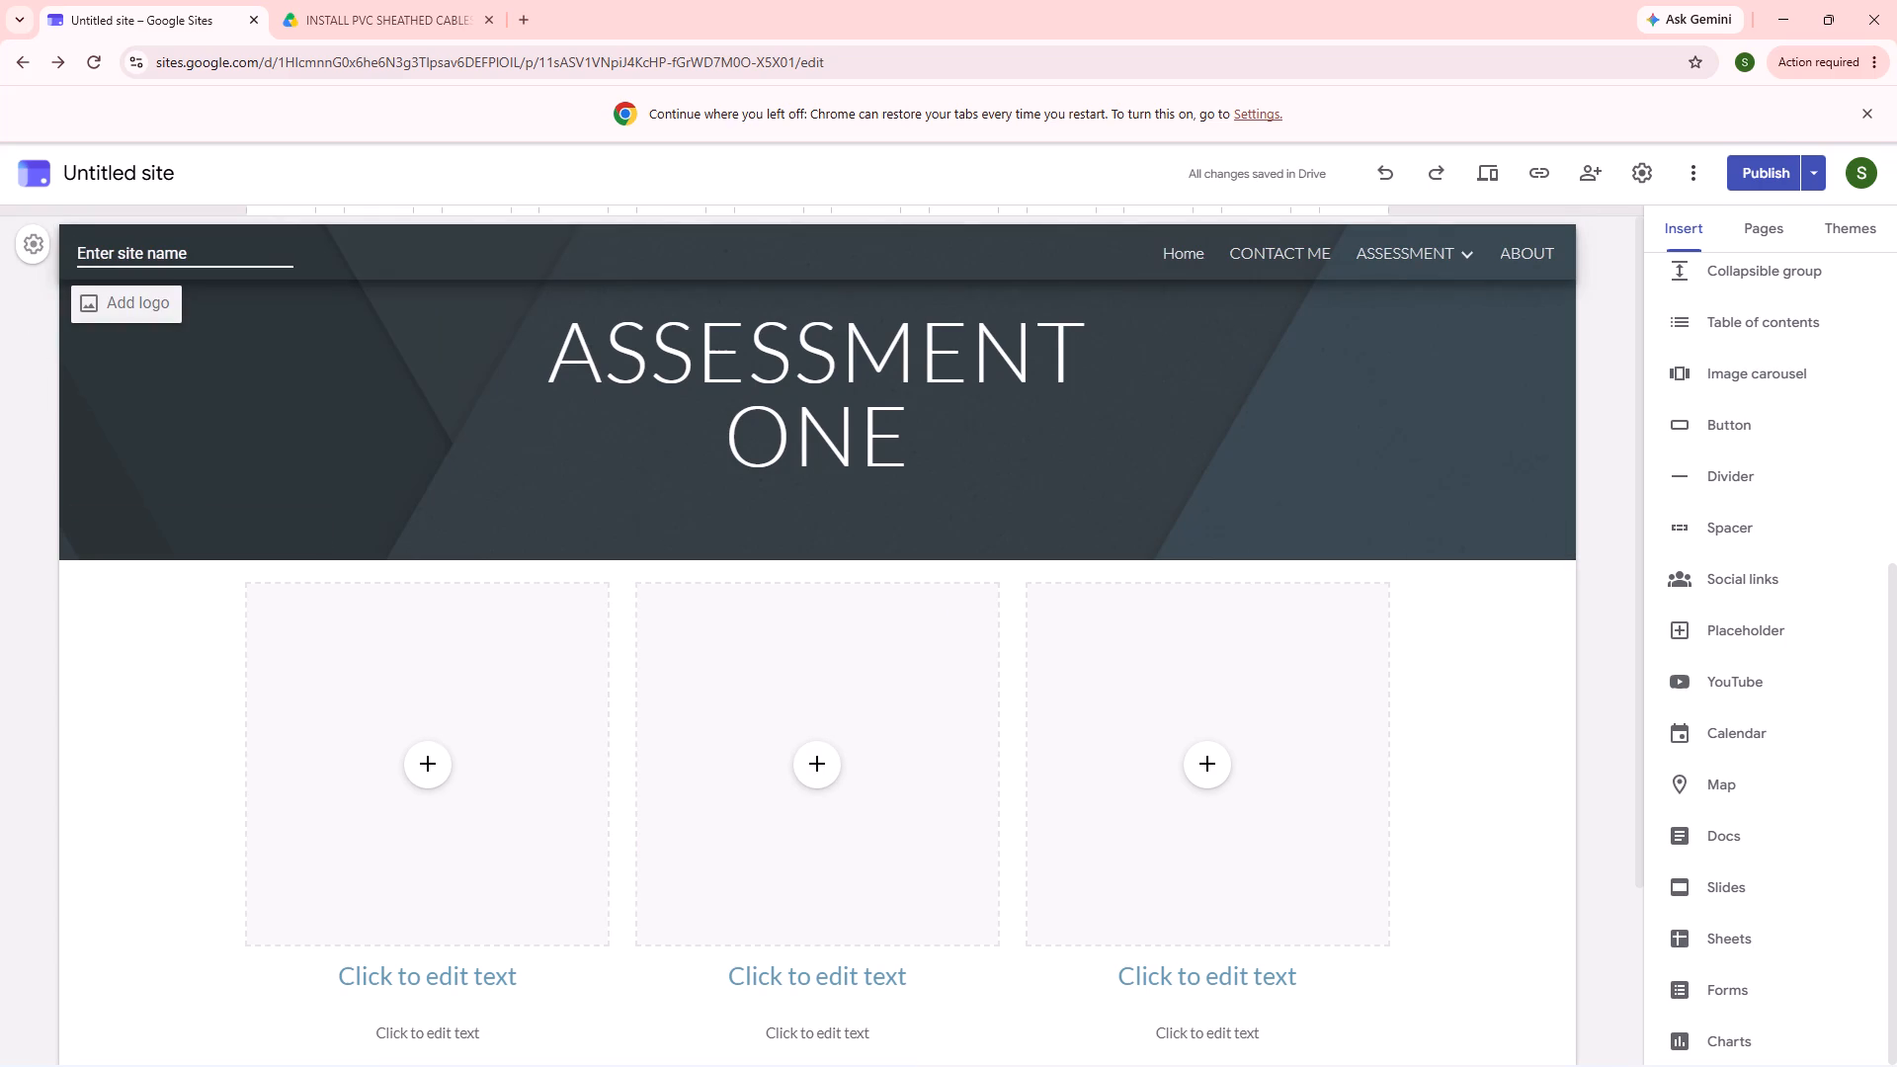
{"action": "left_click", "coordinate": [106, 250]}
{"action": "type", "text": "sa"}
{"action": "key", "text": "m"}
{"action": "type", "text": "son"}
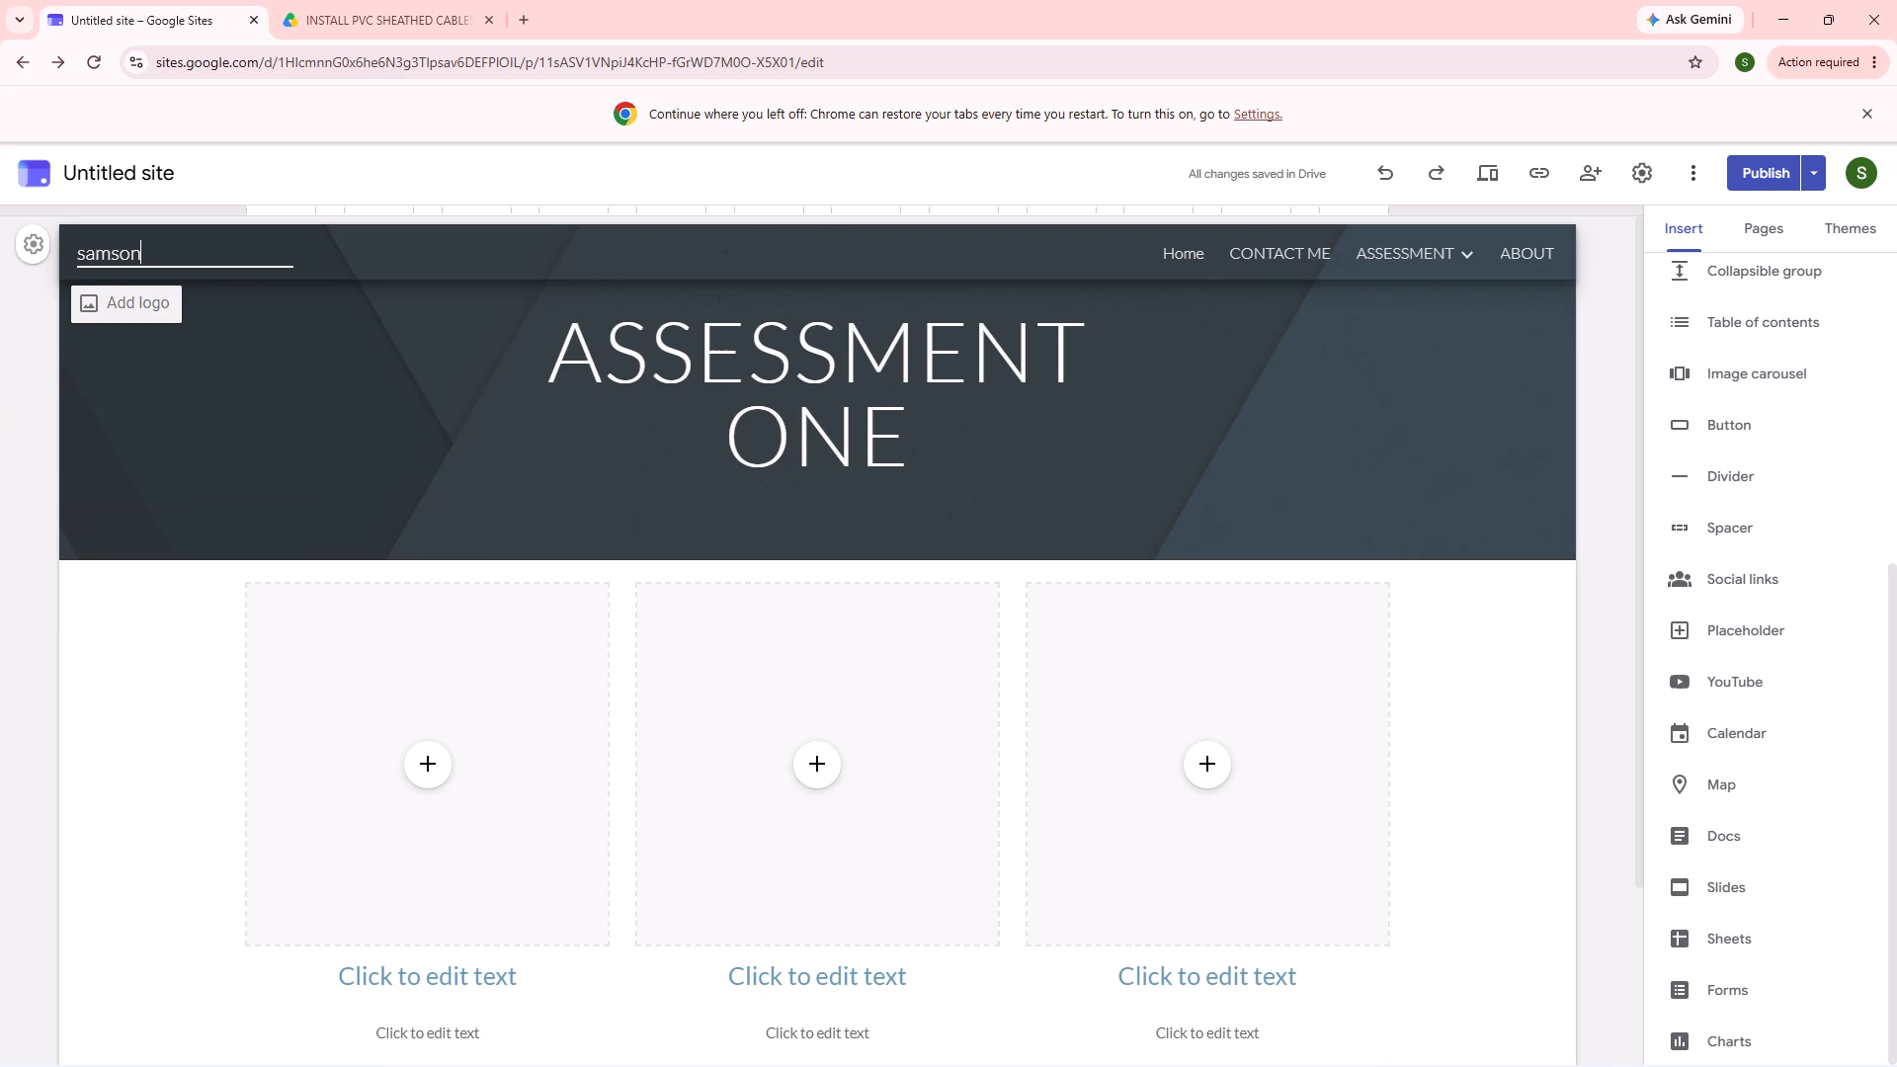
{"action": "left_click", "coordinate": [84, 253]}
{"action": "key", "text": "BackSpace"}
{"action": "key", "text": "s"}
{"action": "key", "text": "Return"}
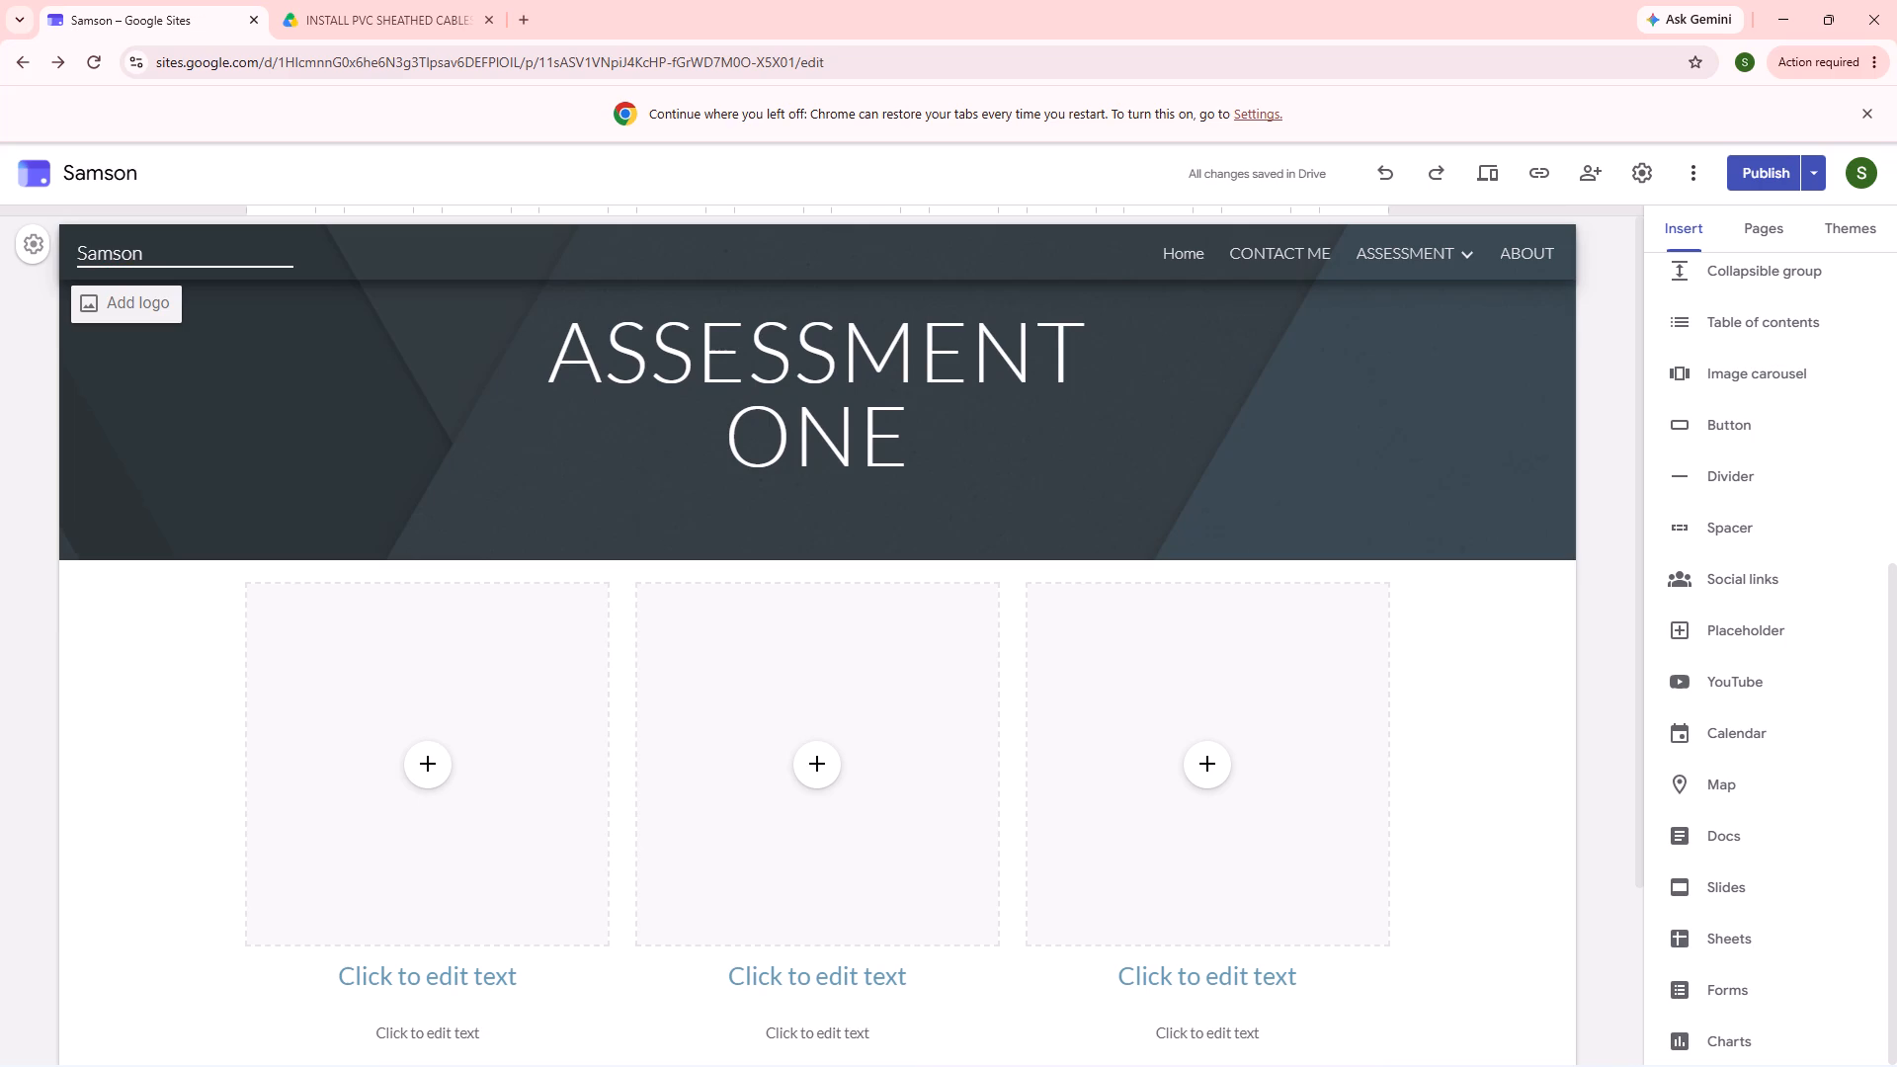
Expand the page tree under MODULE ONE and review the PVC, conduit and trunking installation pages with their assessment subpages.
{"action": "left_click_drag", "start_coordinate": [1896, 684], "coordinate": [1896, 744]}
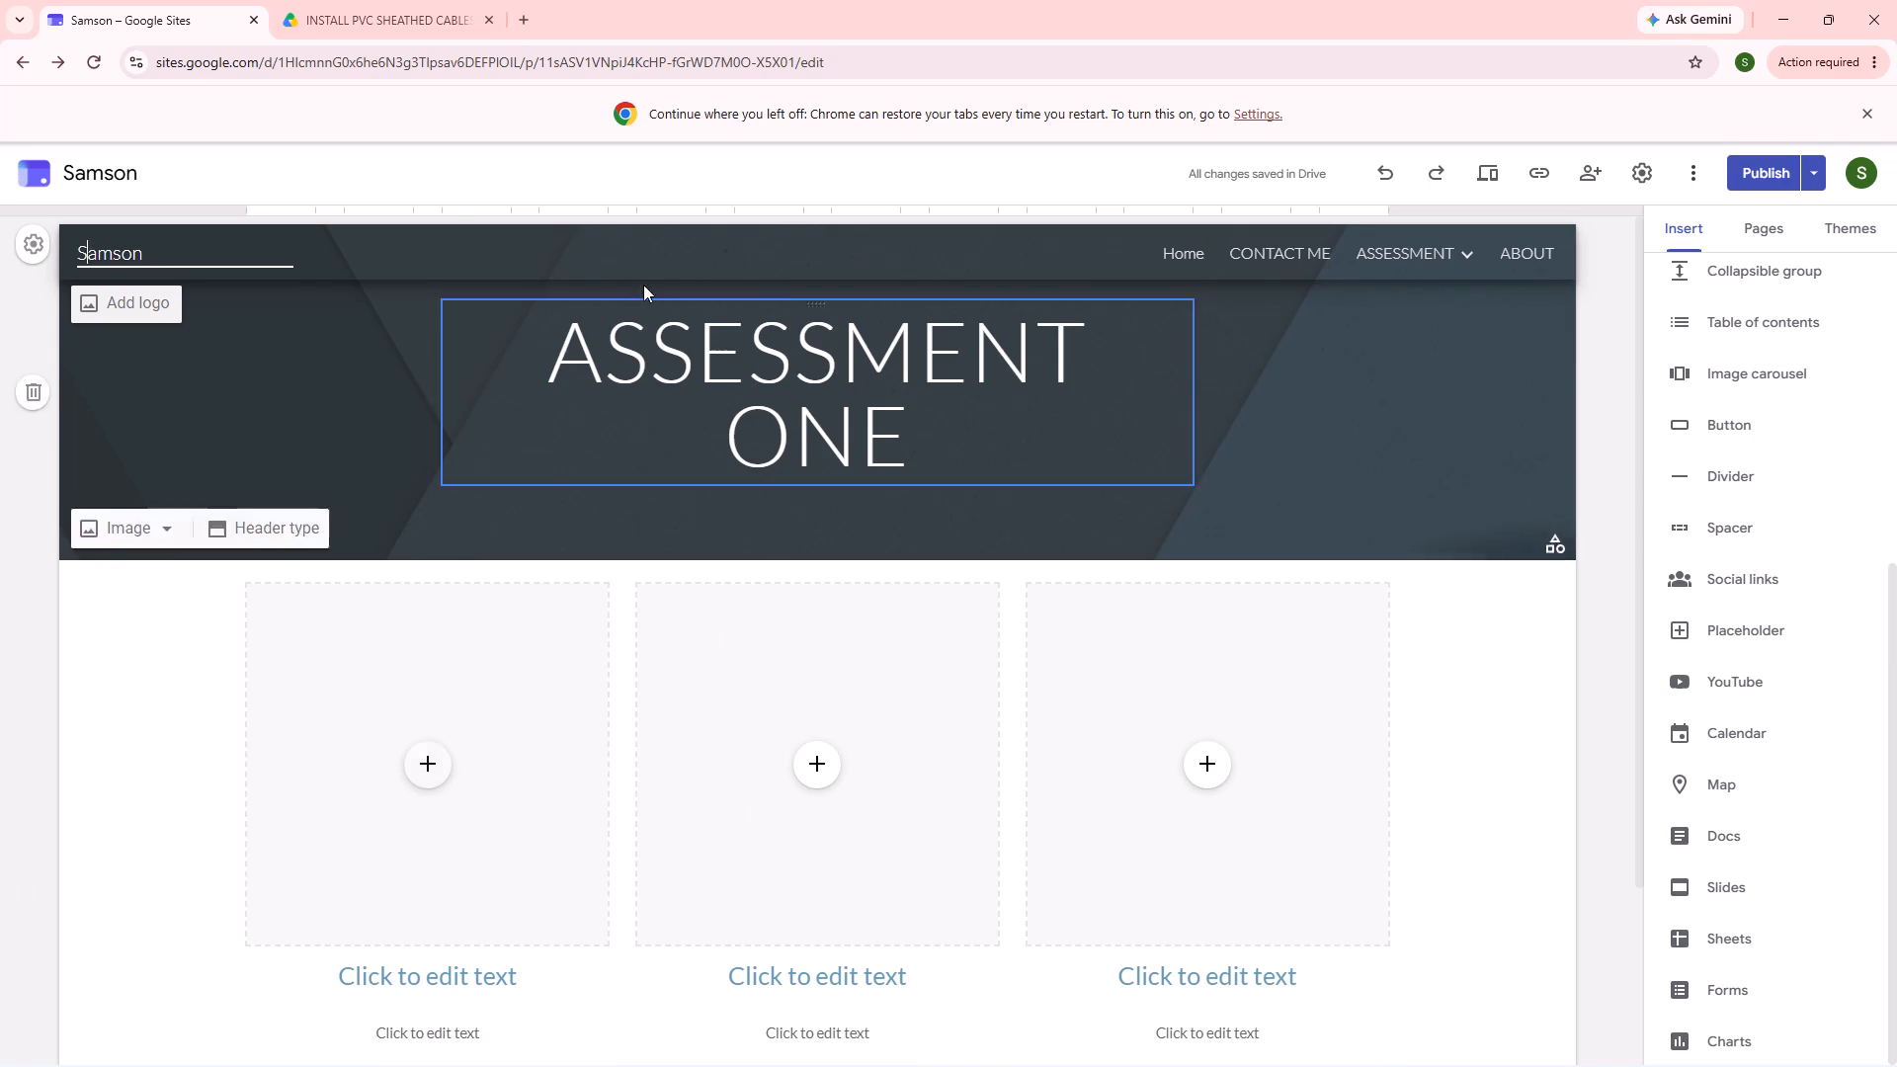
{"action": "left_click", "coordinate": [1755, 220]}
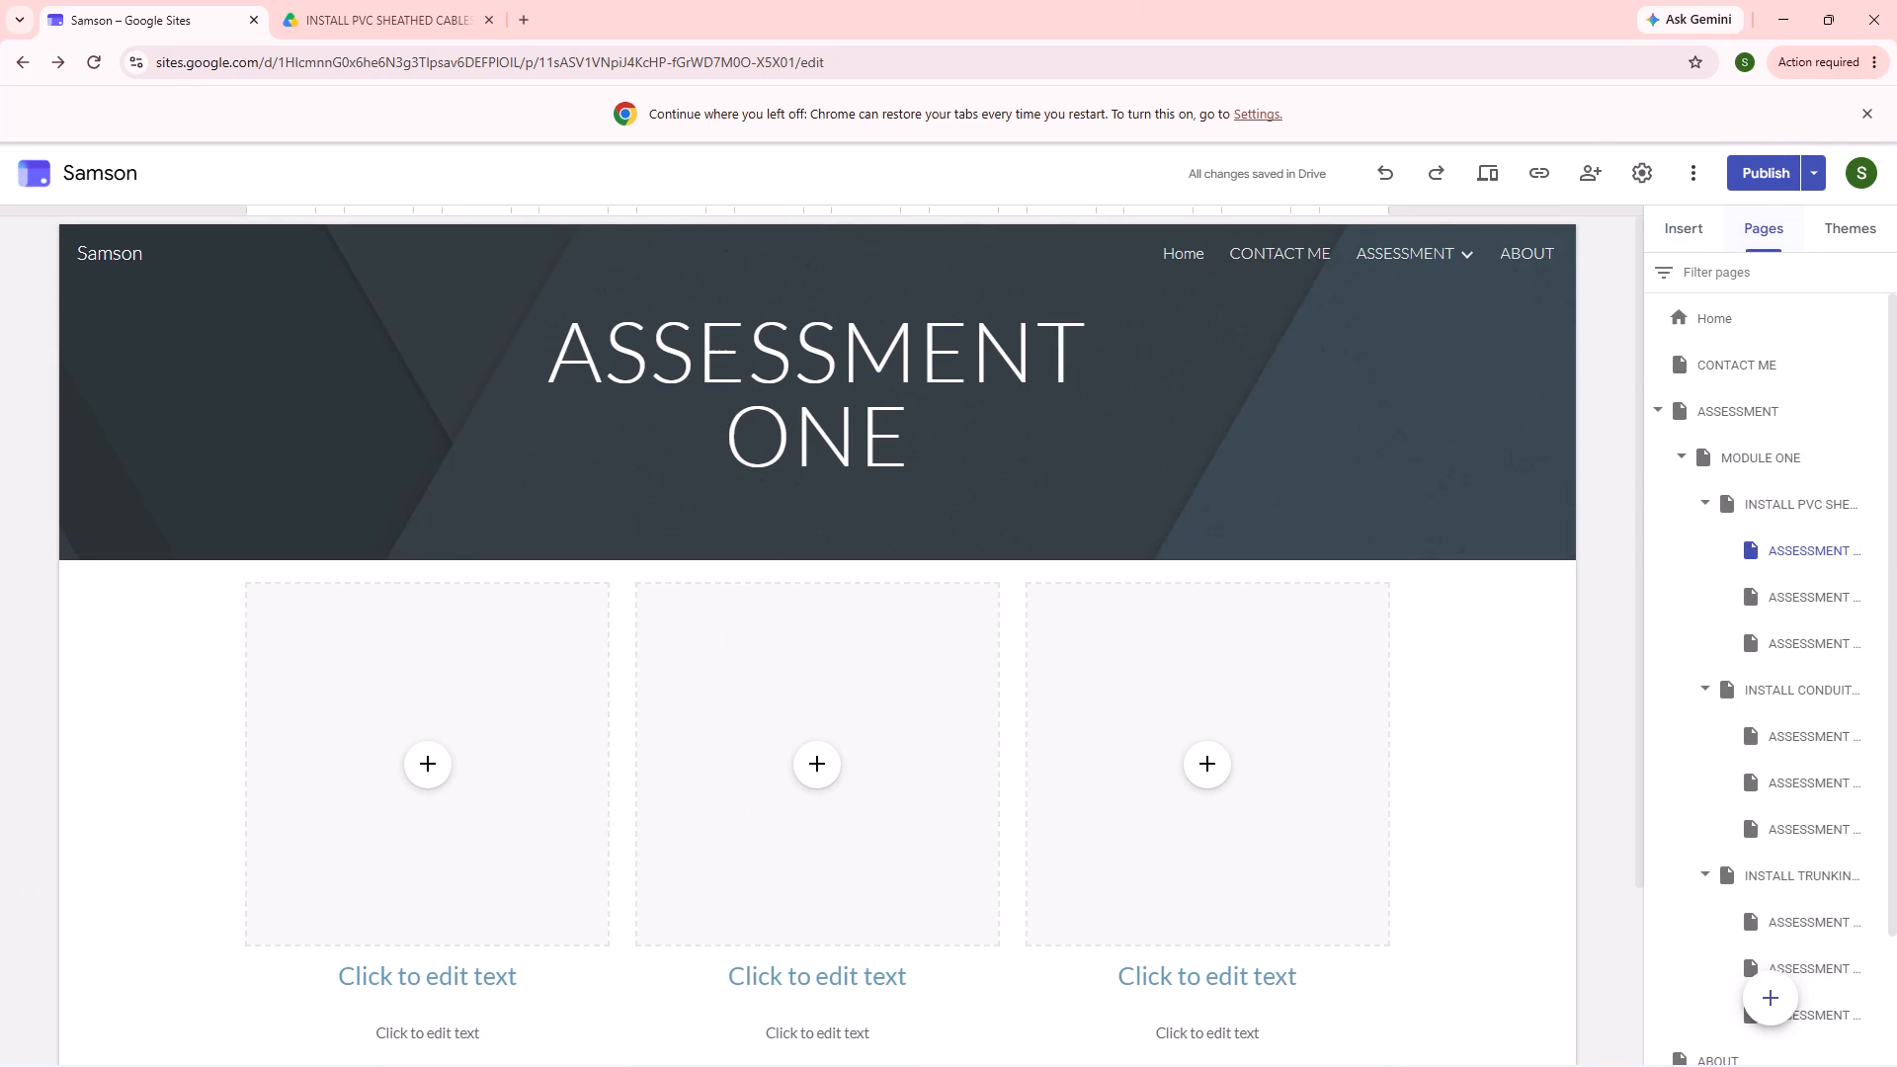
{"action": "scroll", "coordinate": [1745, 277], "scroll_direction": "down", "scroll_amount": 2}
{"action": "left_click", "coordinate": [1655, 416]}
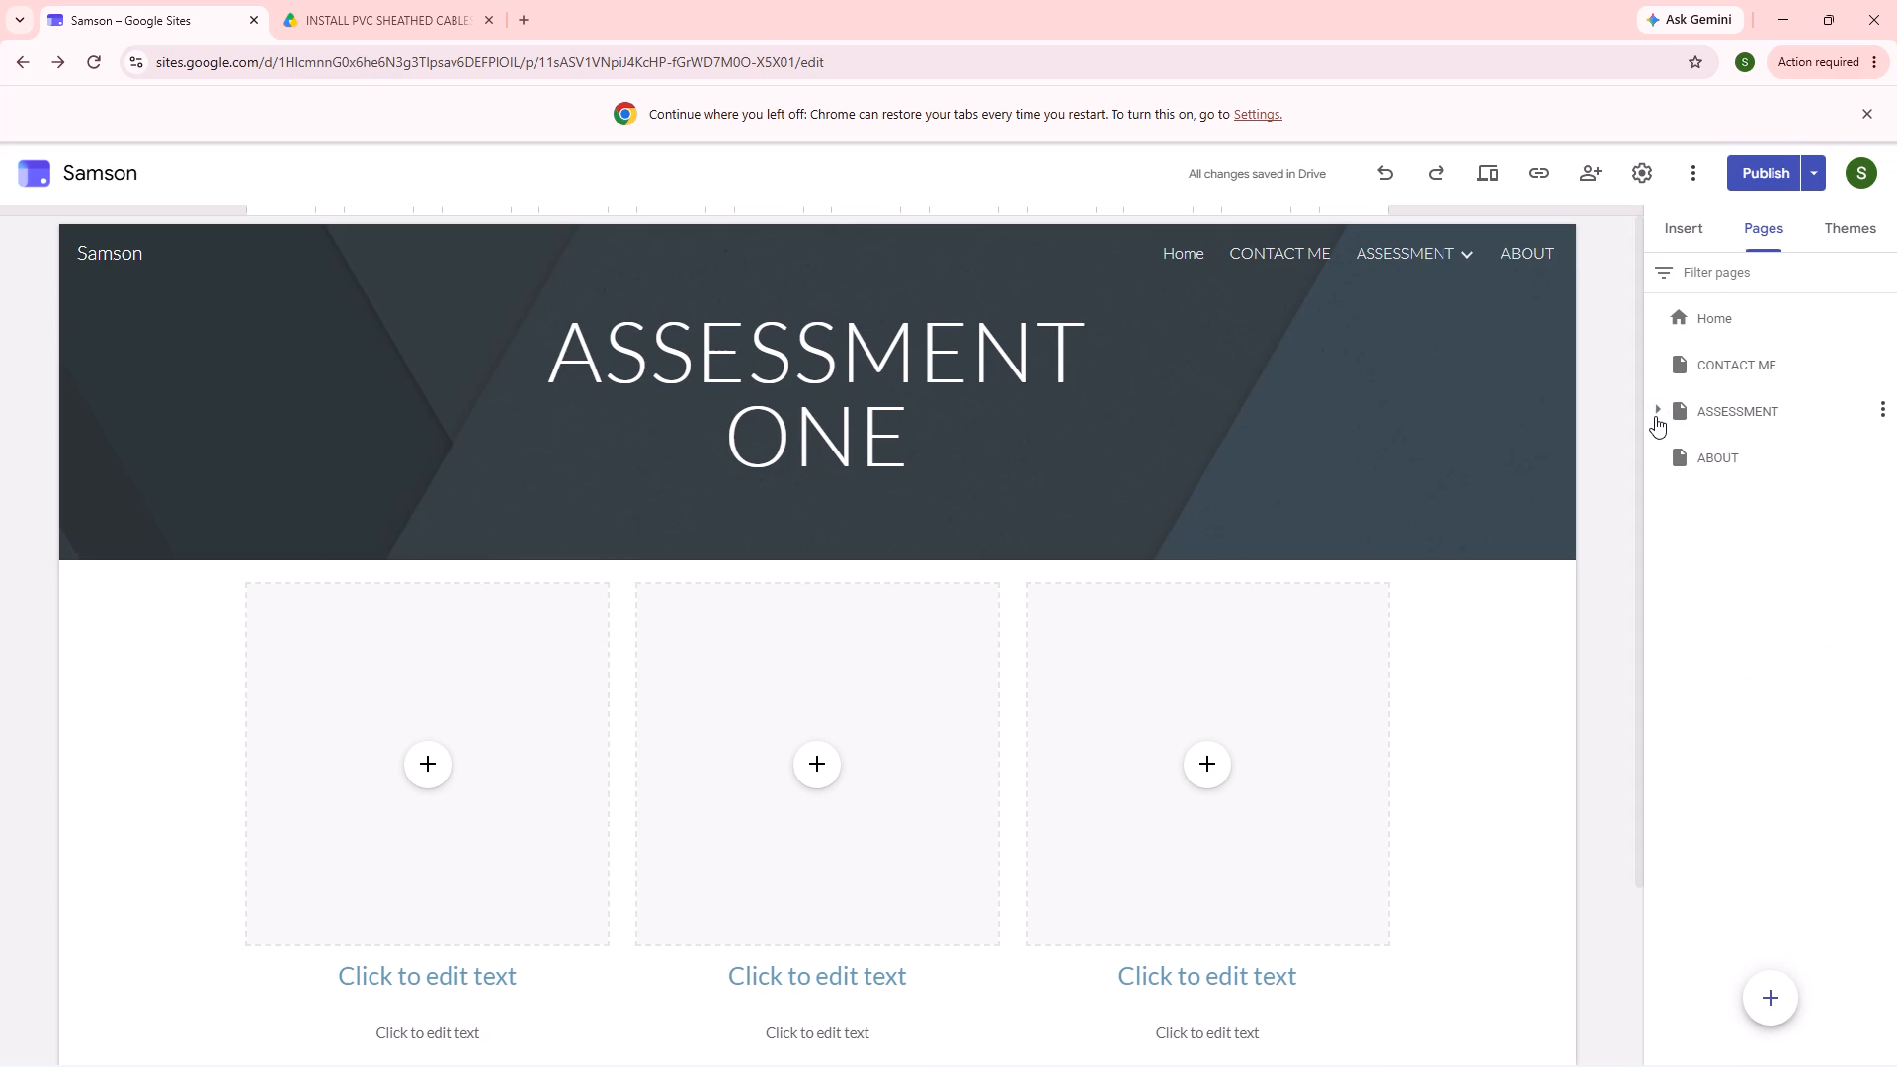
{"action": "left_click", "coordinate": [1655, 416]}
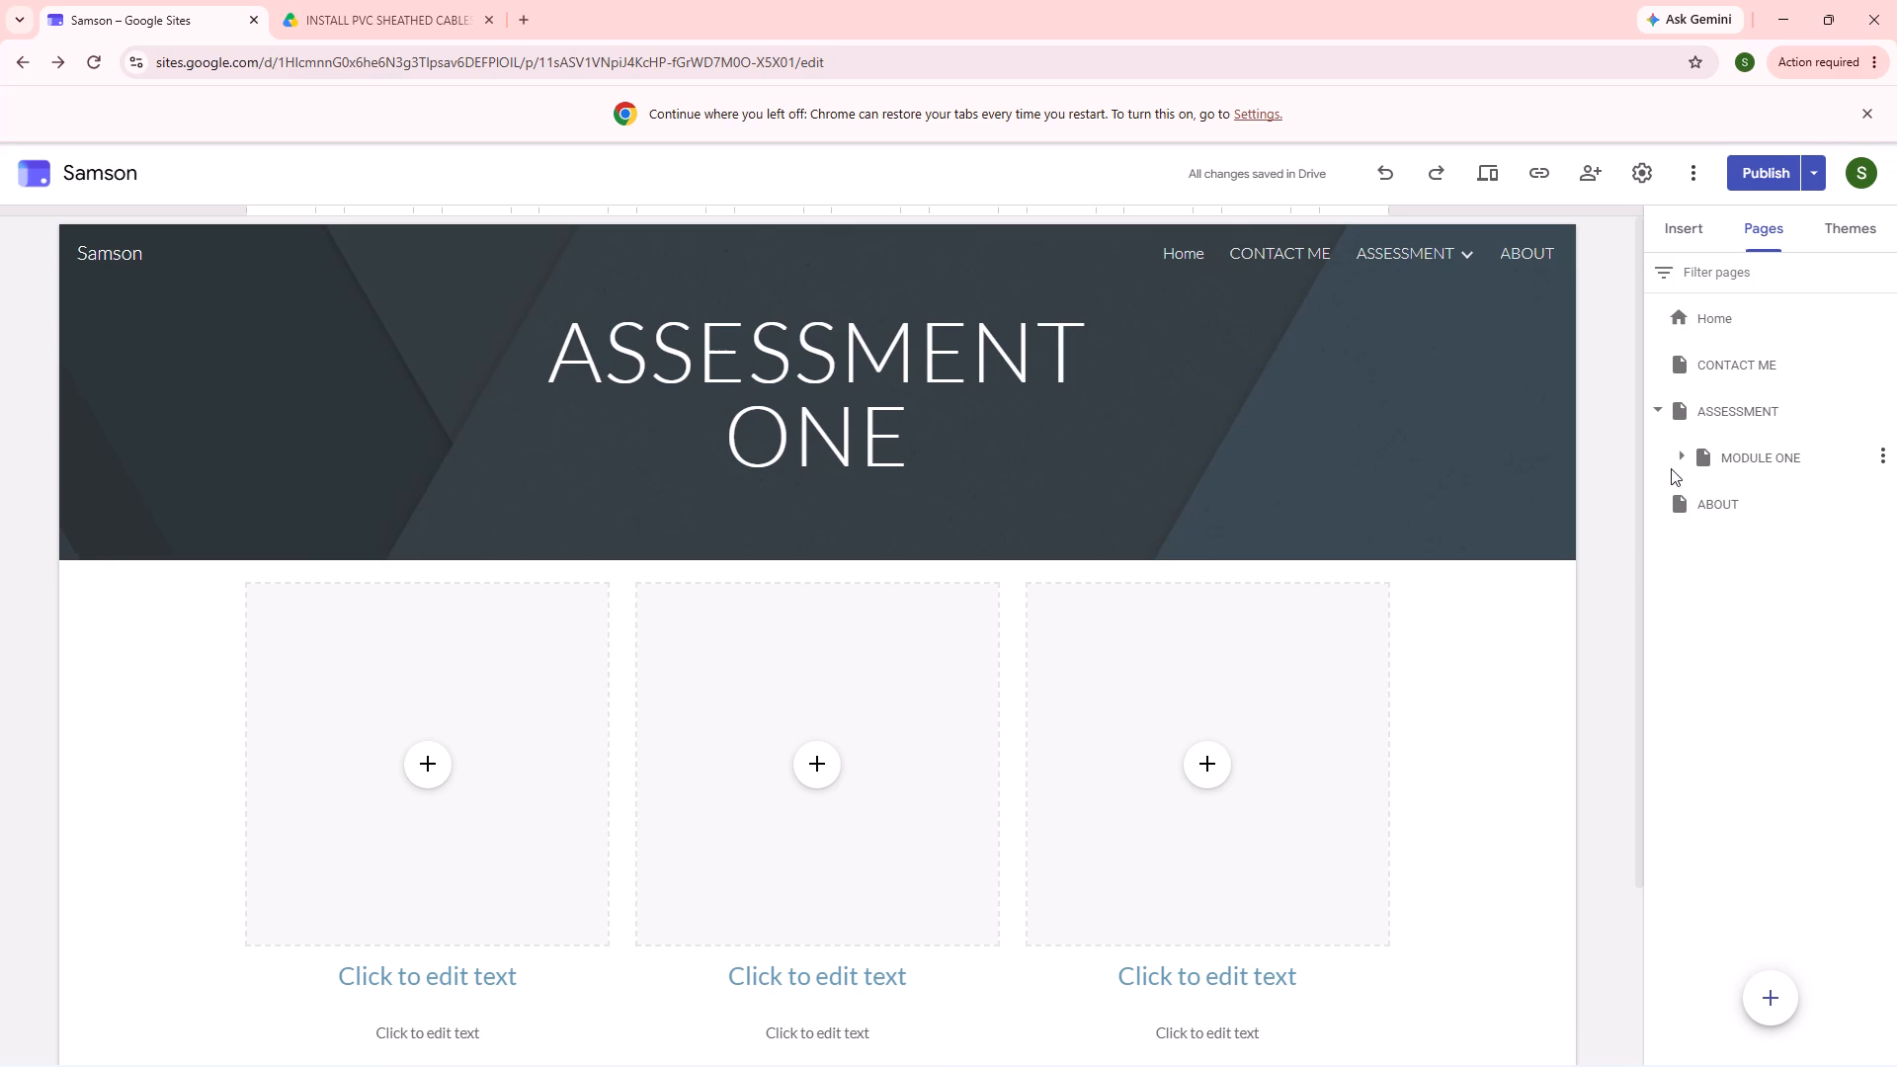
{"action": "left_click", "coordinate": [1672, 452]}
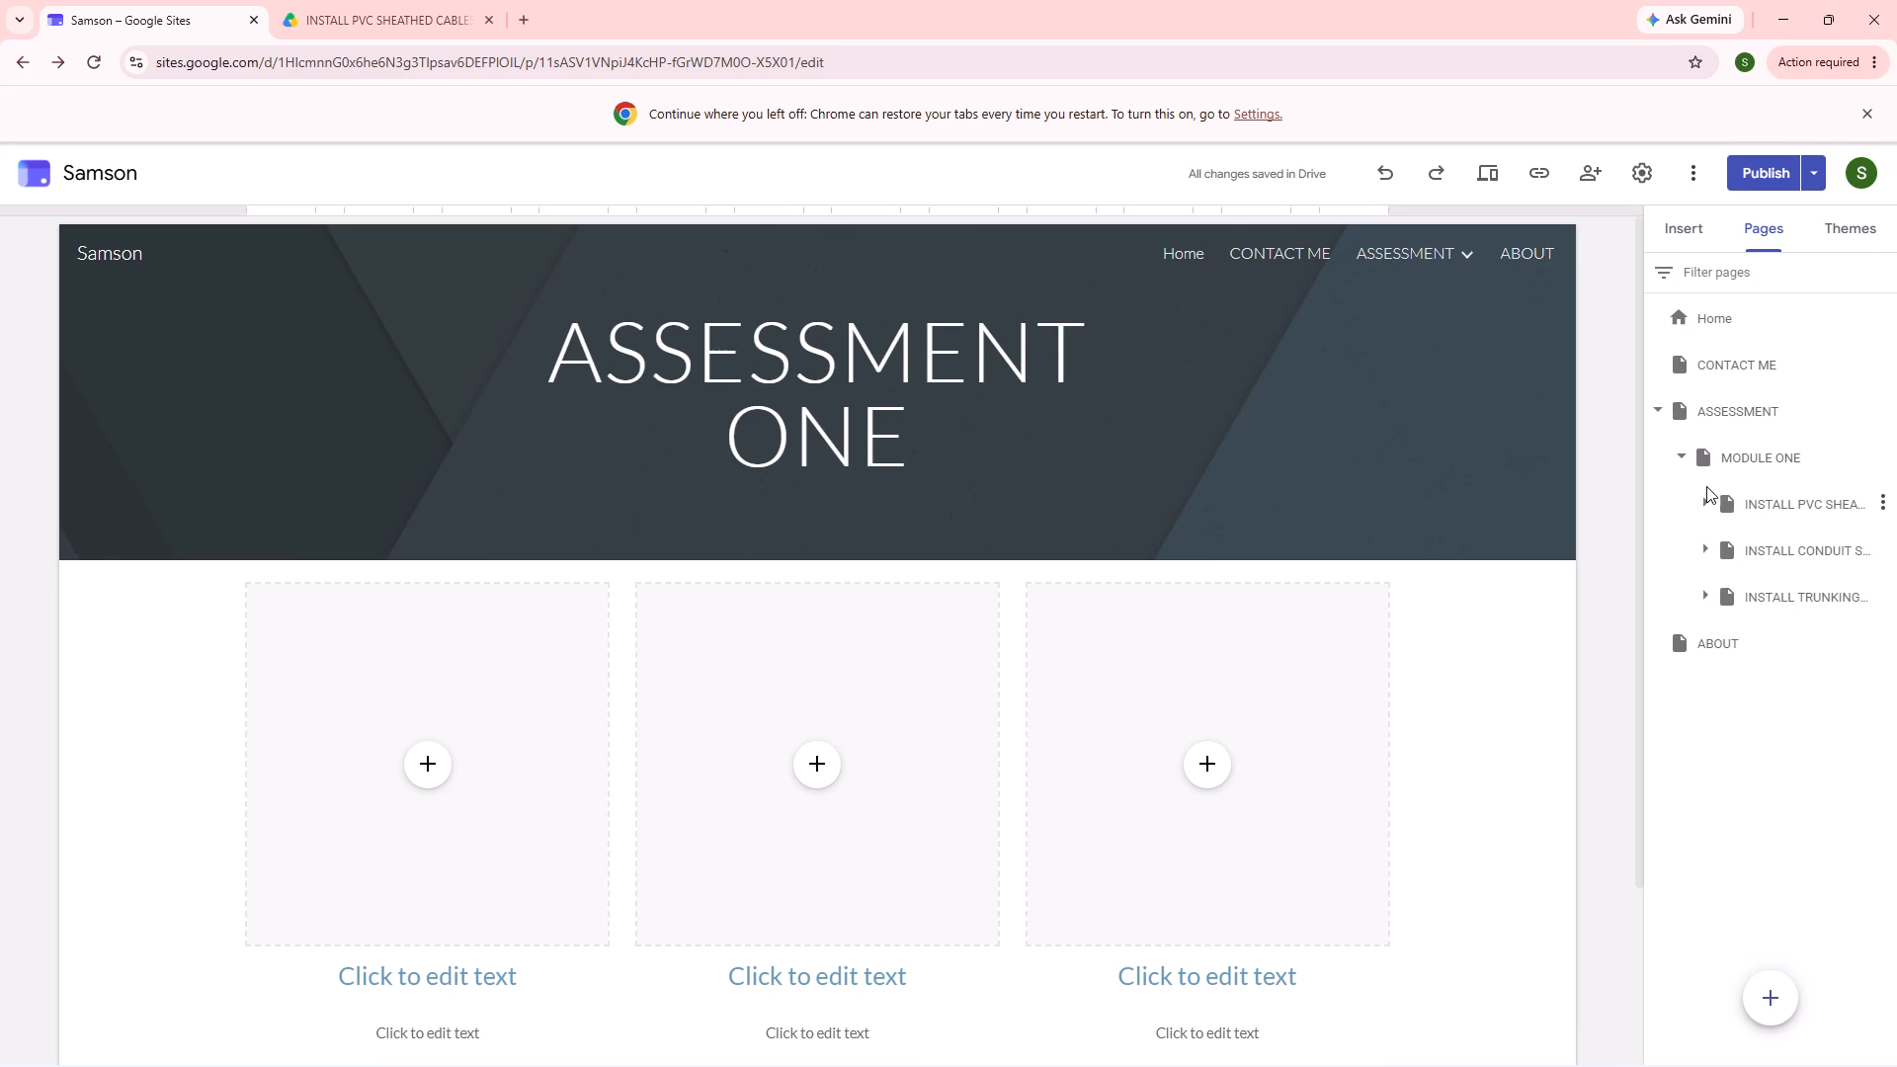
{"action": "left_click", "coordinate": [1702, 505]}
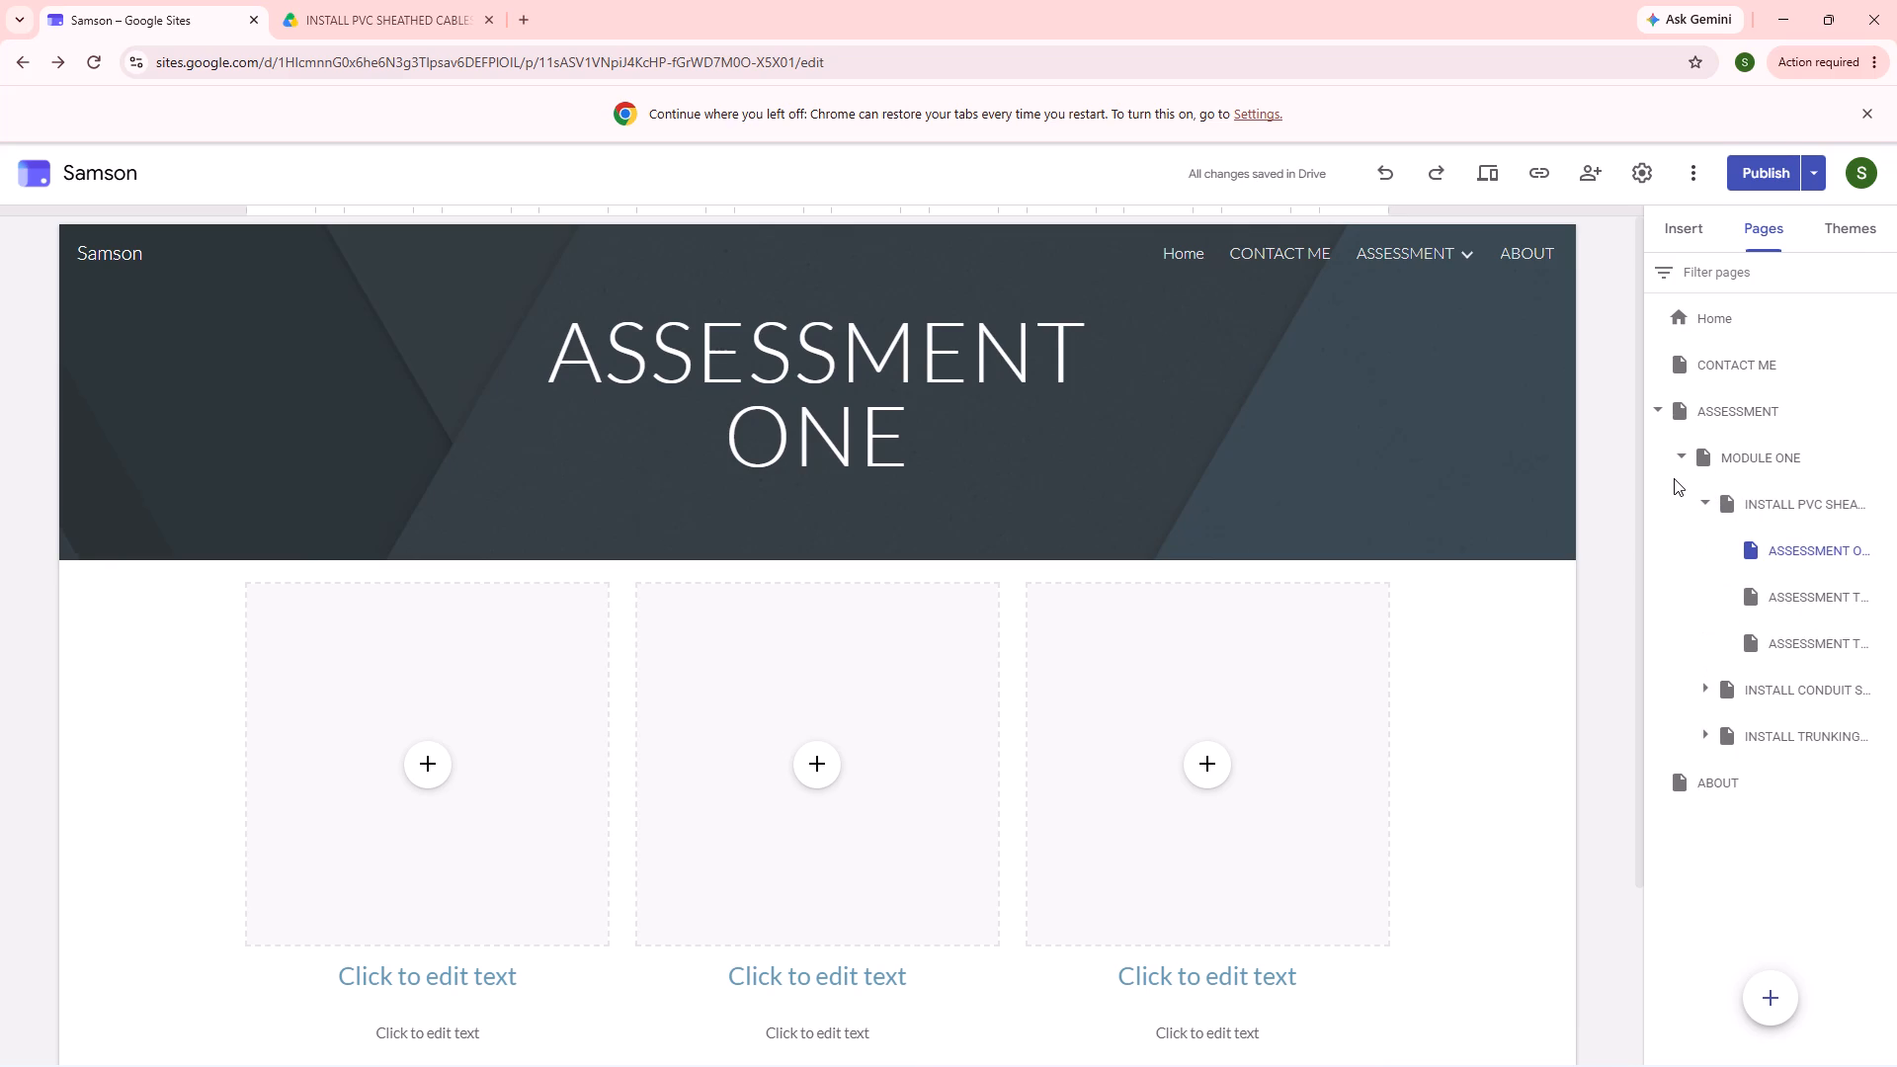
{"action": "left_click", "coordinate": [1793, 559]}
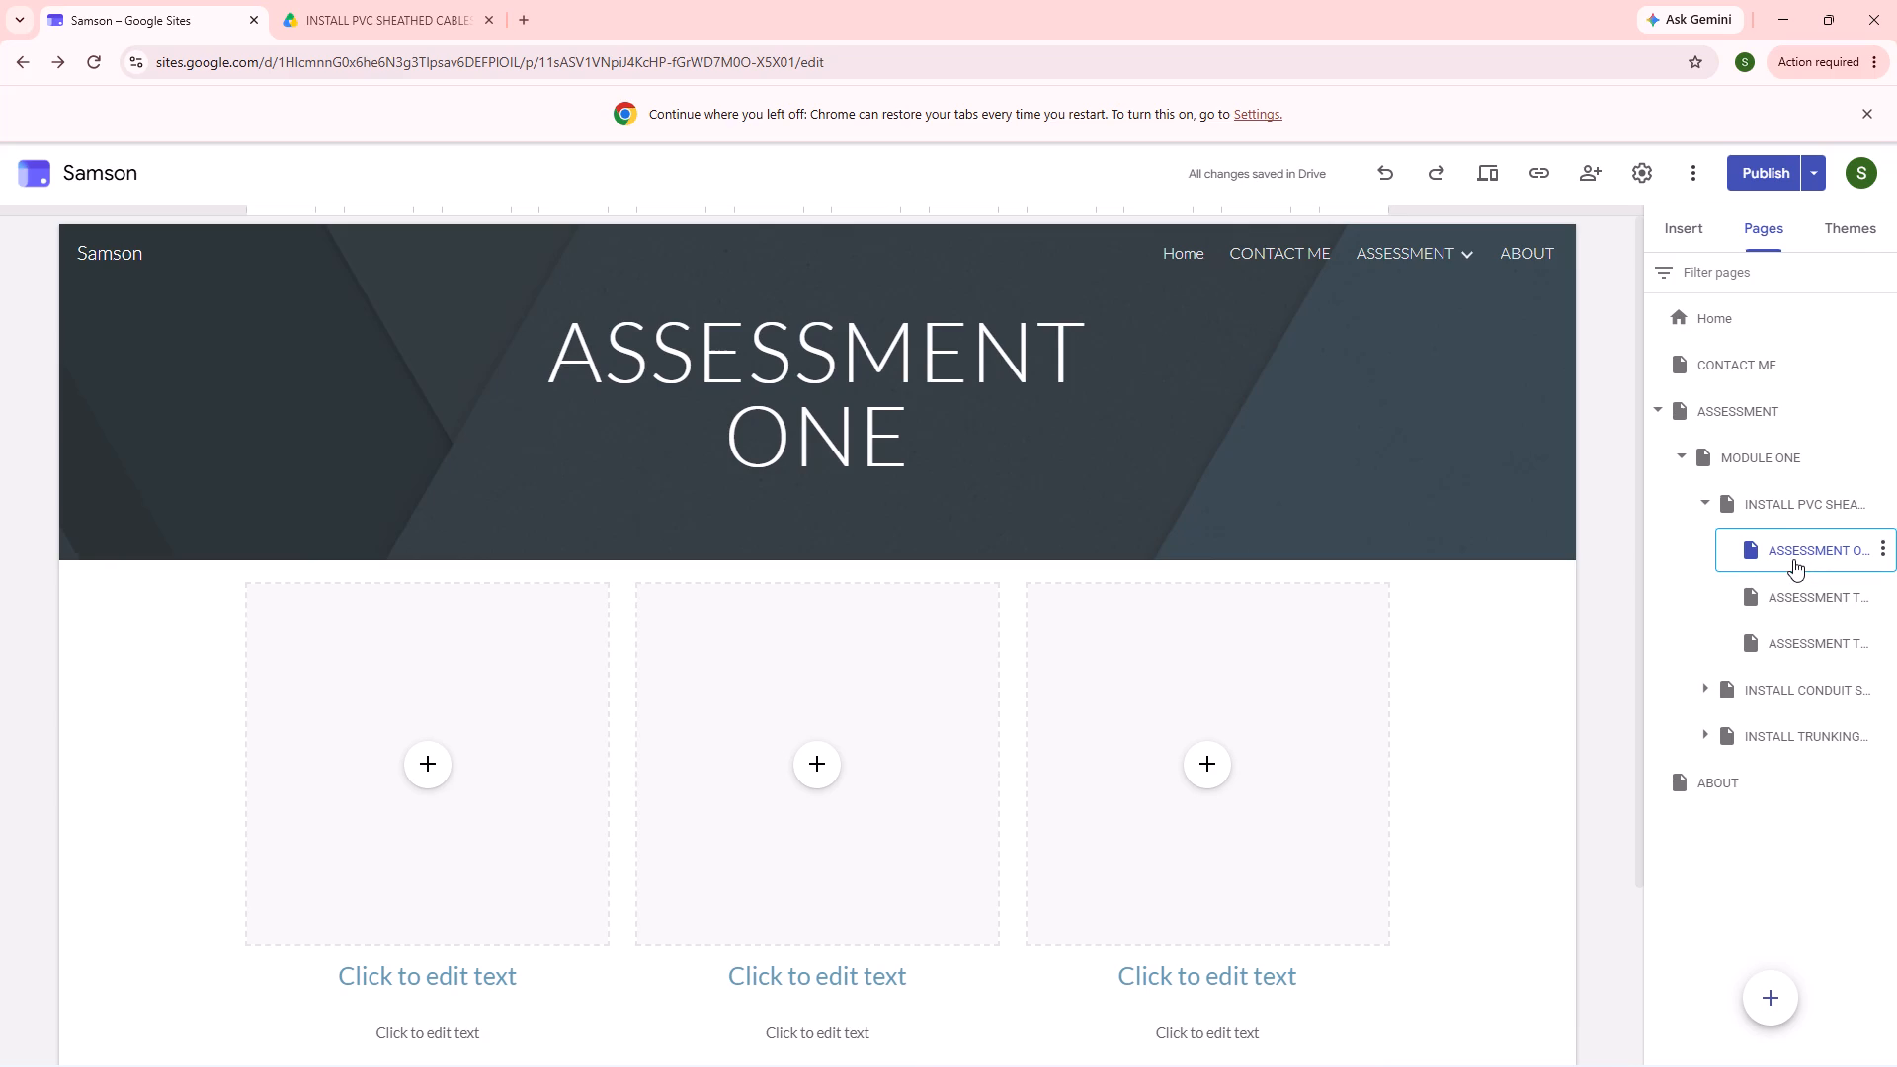
{"action": "left_click", "coordinate": [1793, 559]}
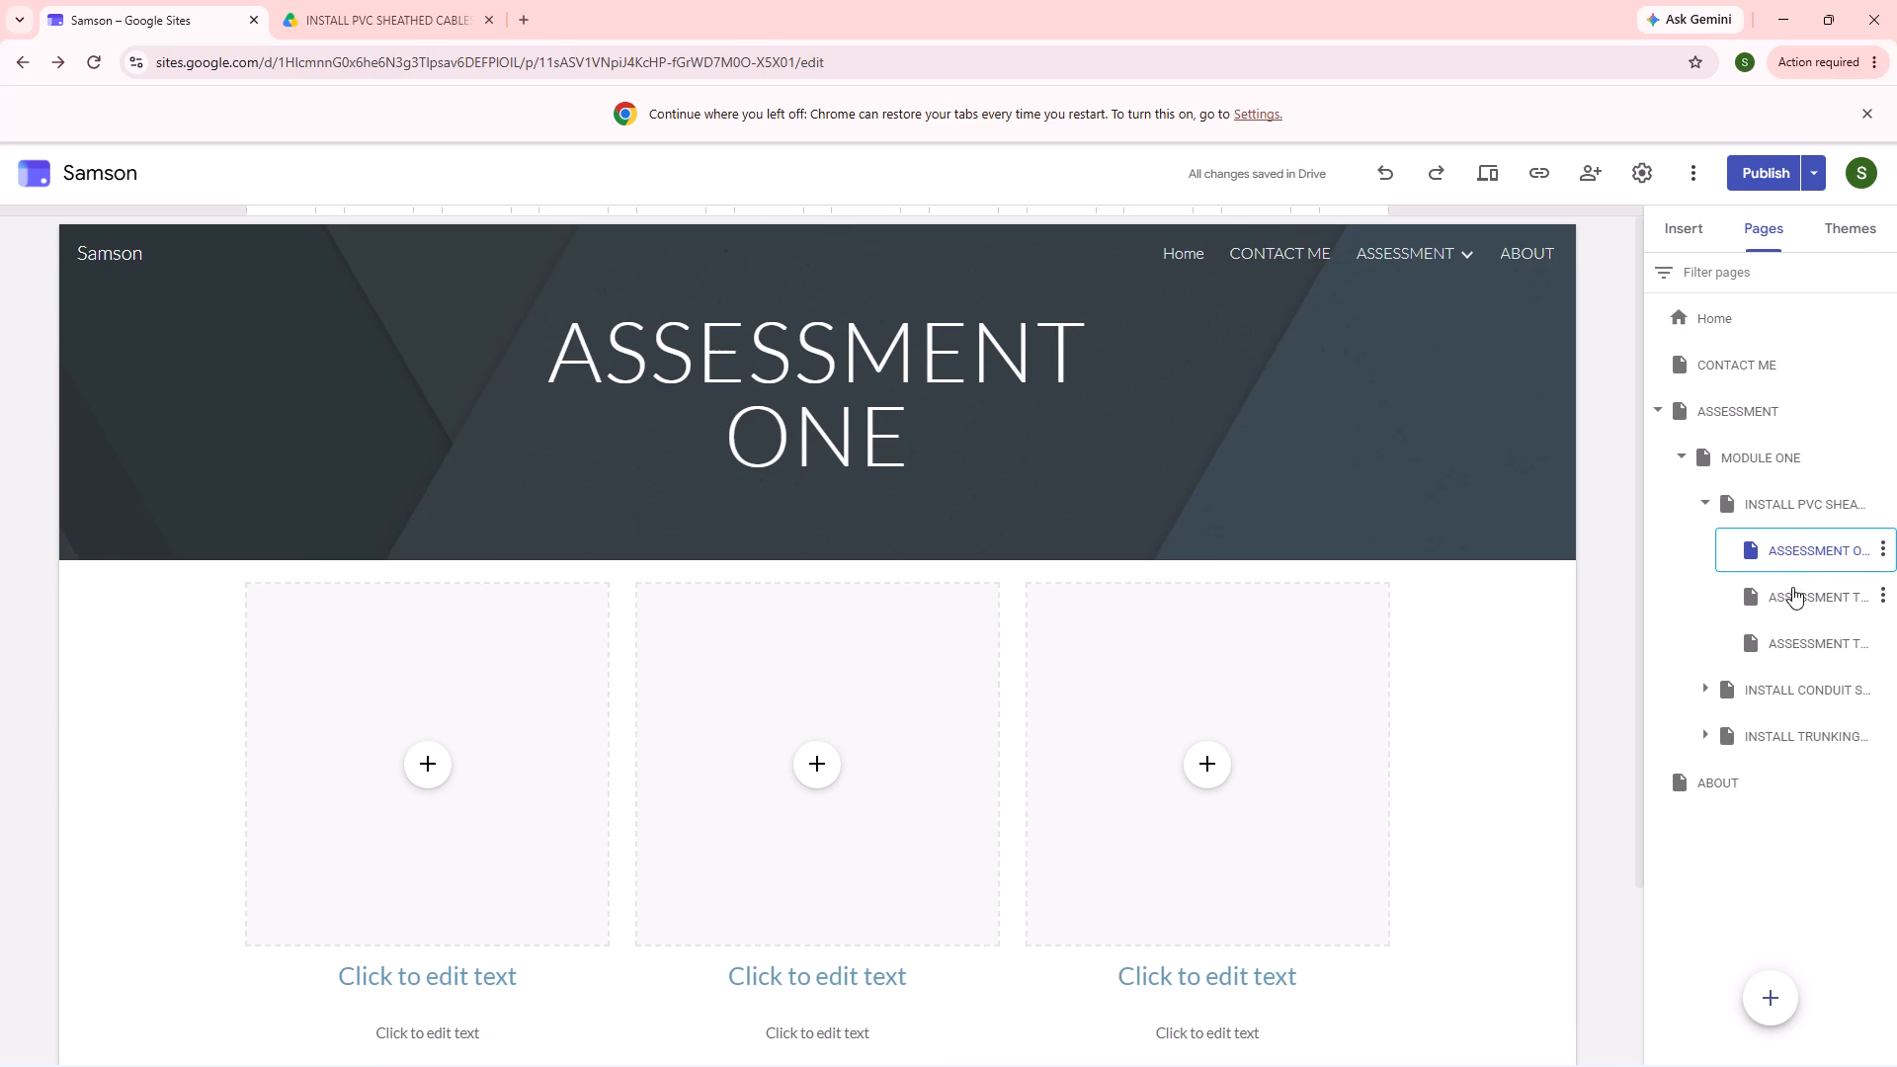
{"action": "left_click", "coordinate": [1792, 601]}
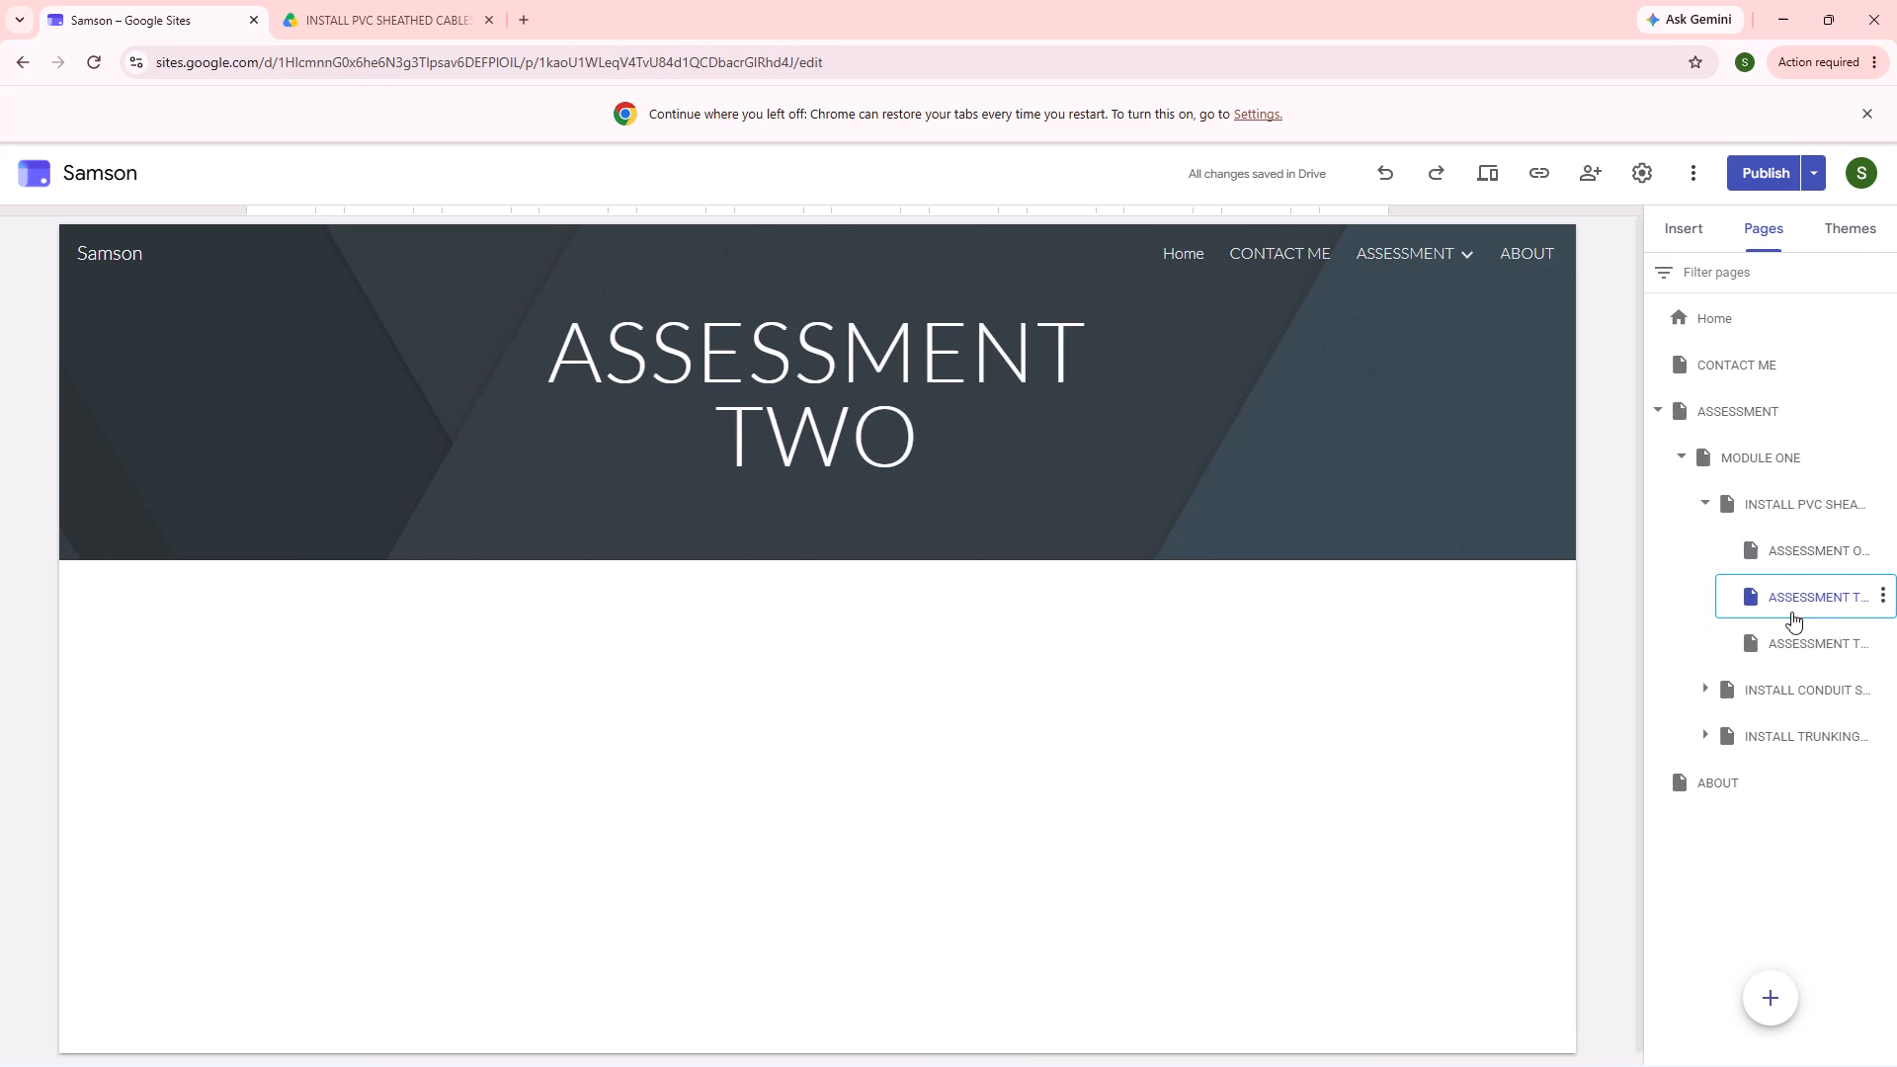
{"action": "left_click", "coordinate": [1796, 646]}
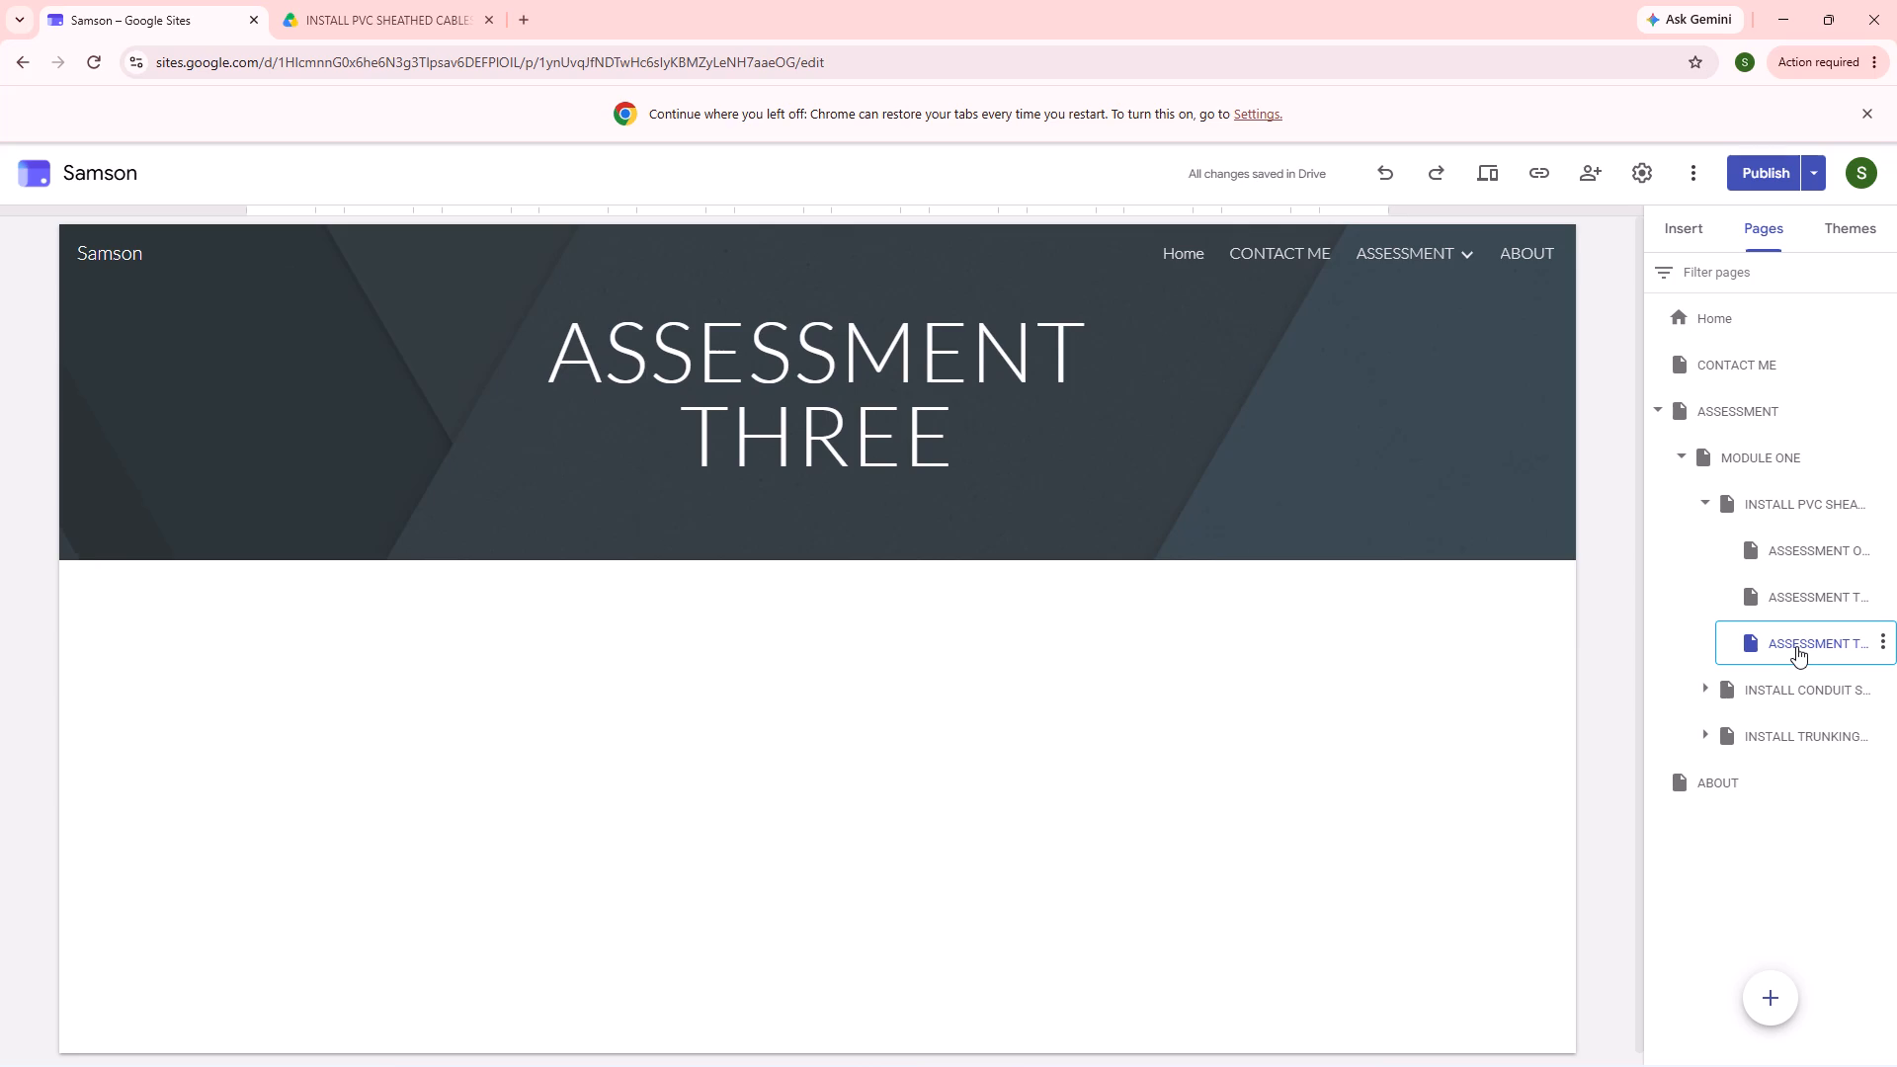
{"action": "left_click", "coordinate": [1705, 691]}
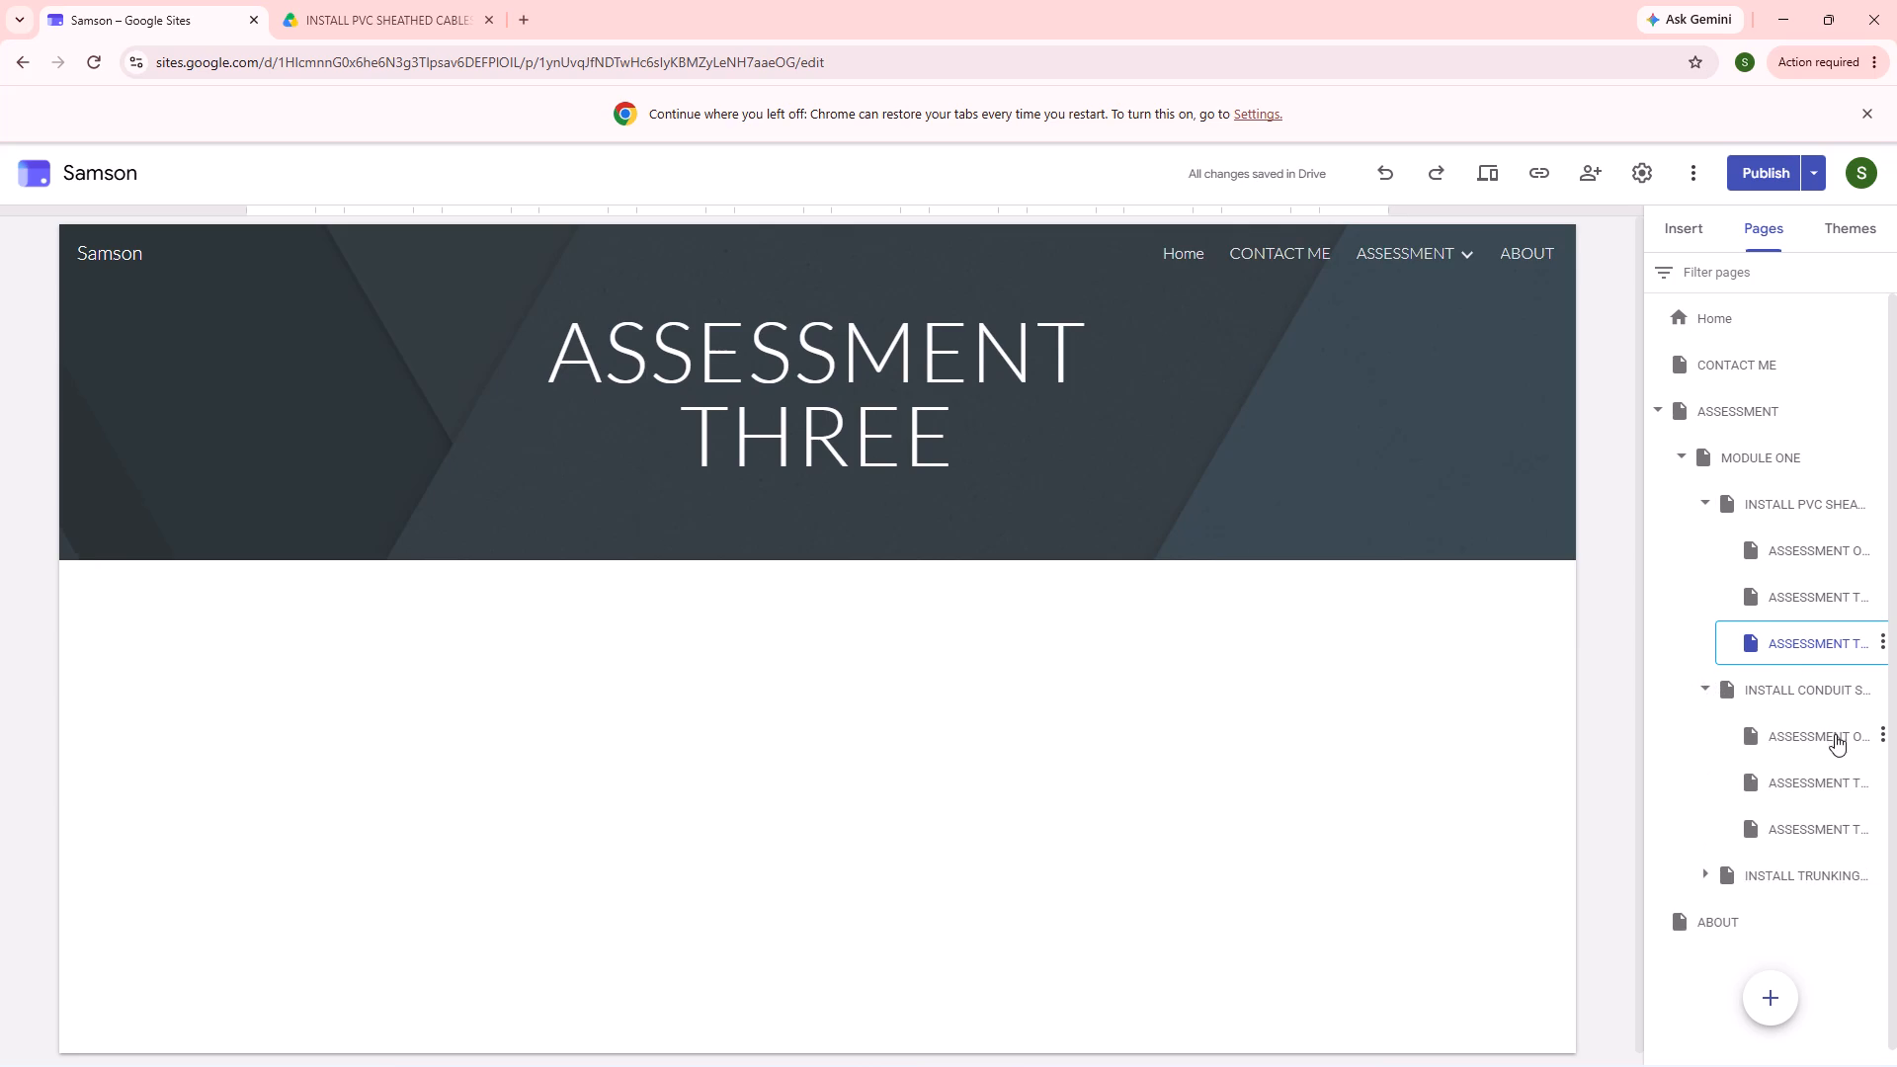
{"action": "scroll", "coordinate": [1834, 738], "scroll_direction": "down", "scroll_amount": 11}
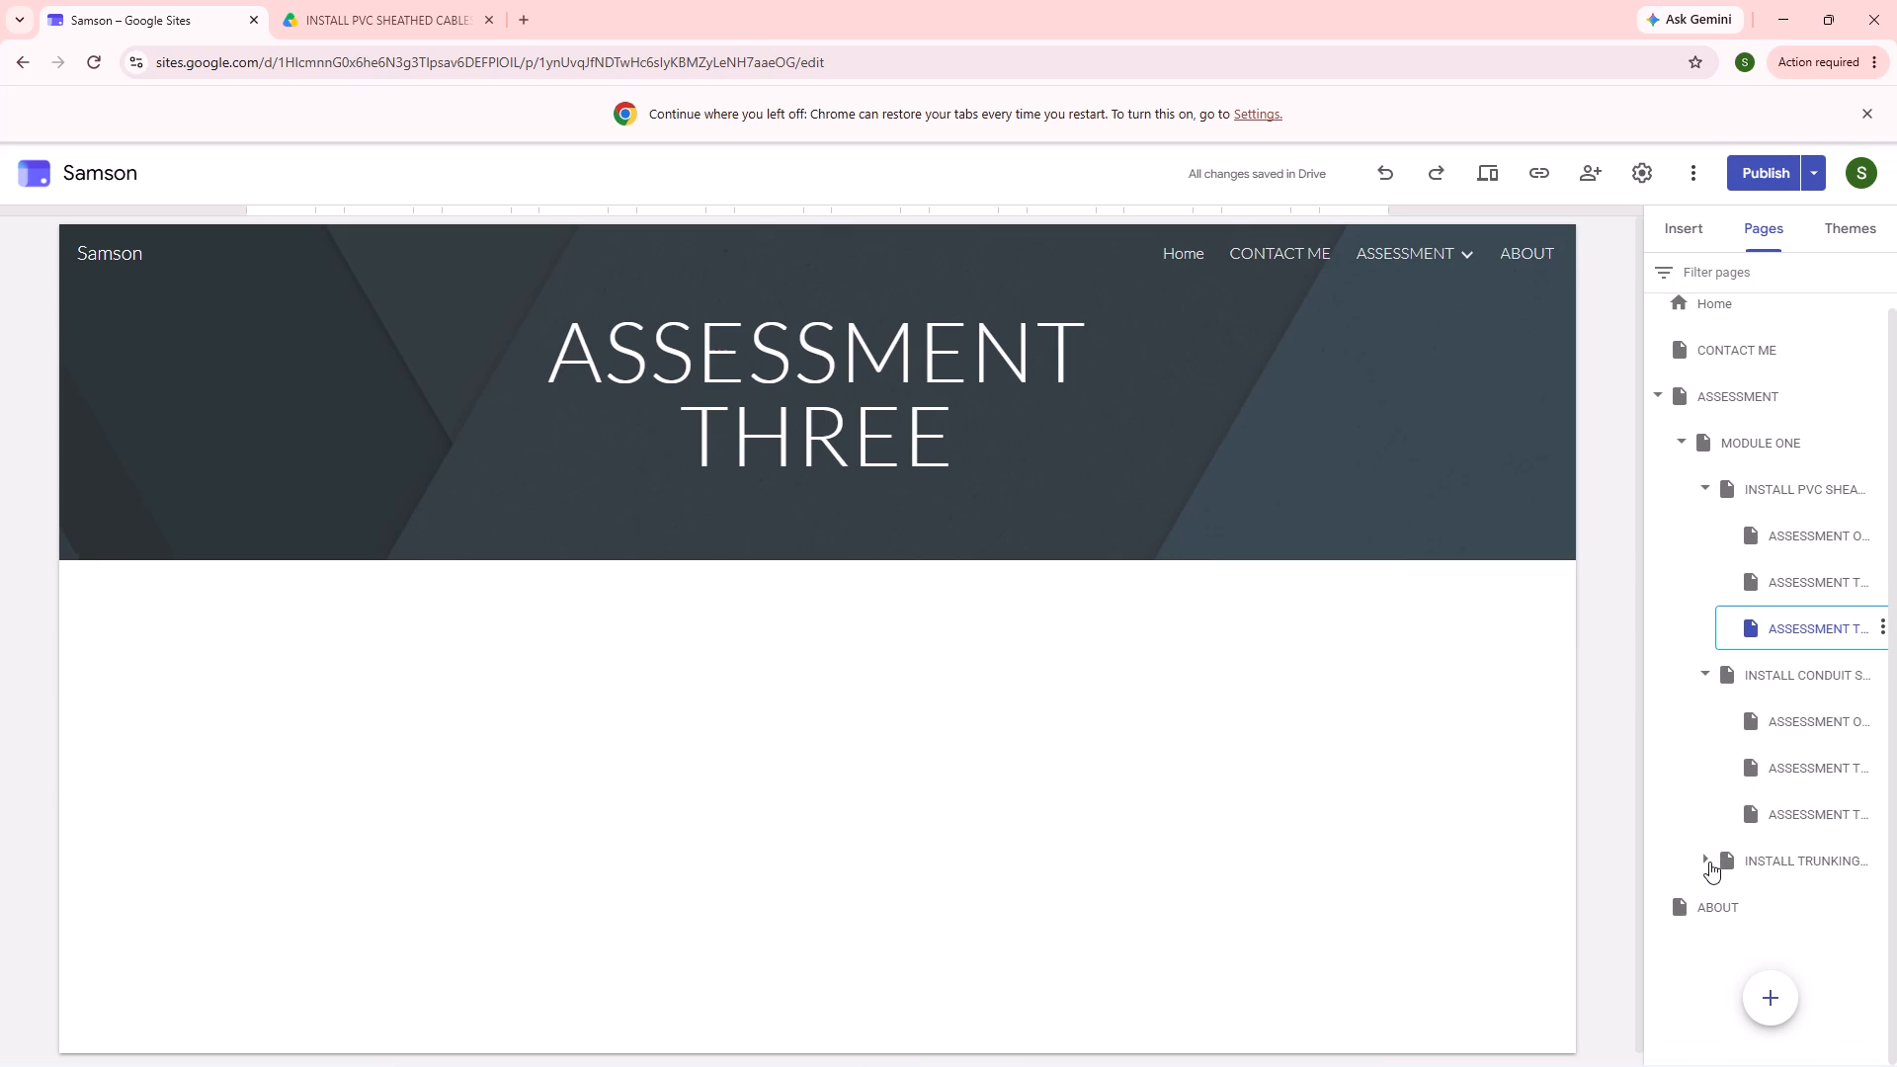
{"action": "left_click", "coordinate": [1709, 862]}
{"action": "scroll", "coordinate": [1710, 862], "scroll_direction": "down", "scroll_amount": 3}
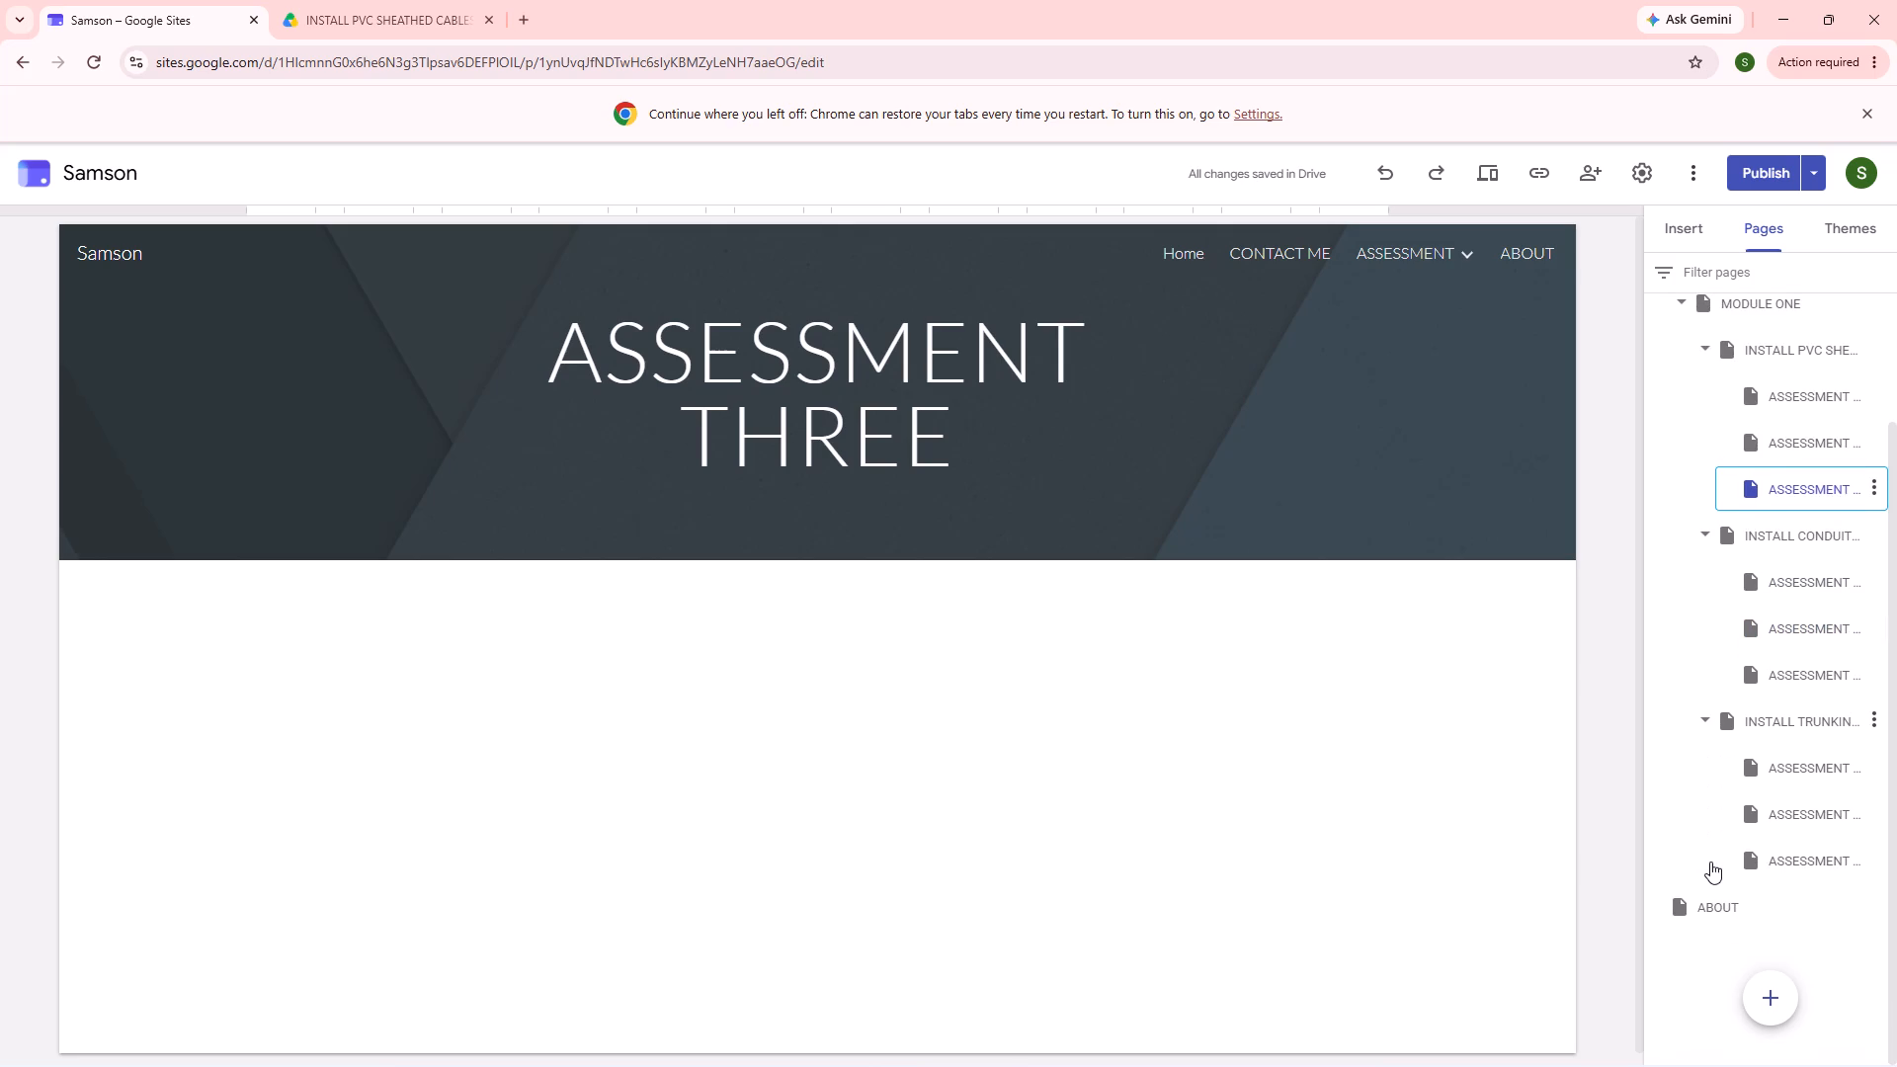
{"action": "scroll", "coordinate": [1715, 856], "scroll_direction": "down", "scroll_amount": 3}
{"action": "scroll", "coordinate": [1715, 856], "scroll_direction": "up", "scroll_amount": 2}
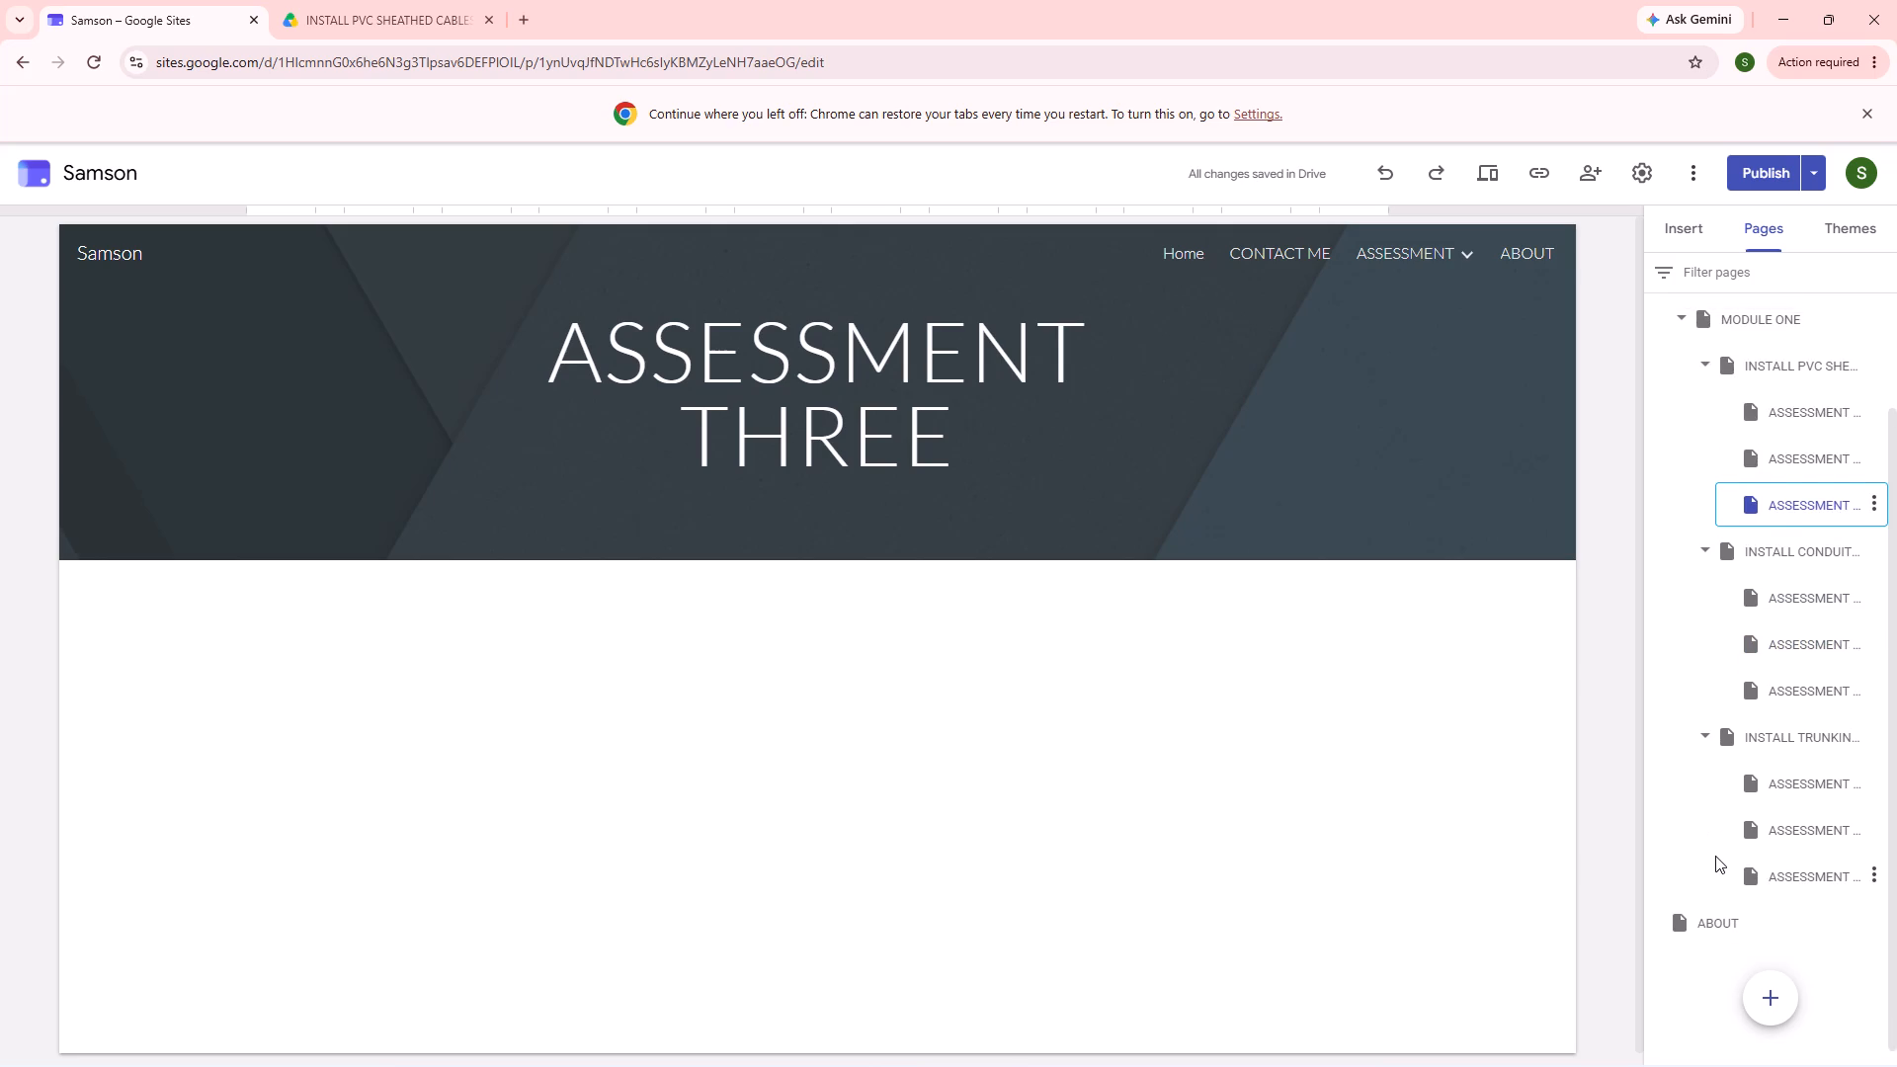
{"action": "scroll", "coordinate": [1715, 856], "scroll_direction": "down", "scroll_amount": 7}
{"action": "scroll", "coordinate": [1718, 842], "scroll_direction": "up", "scroll_amount": 6}
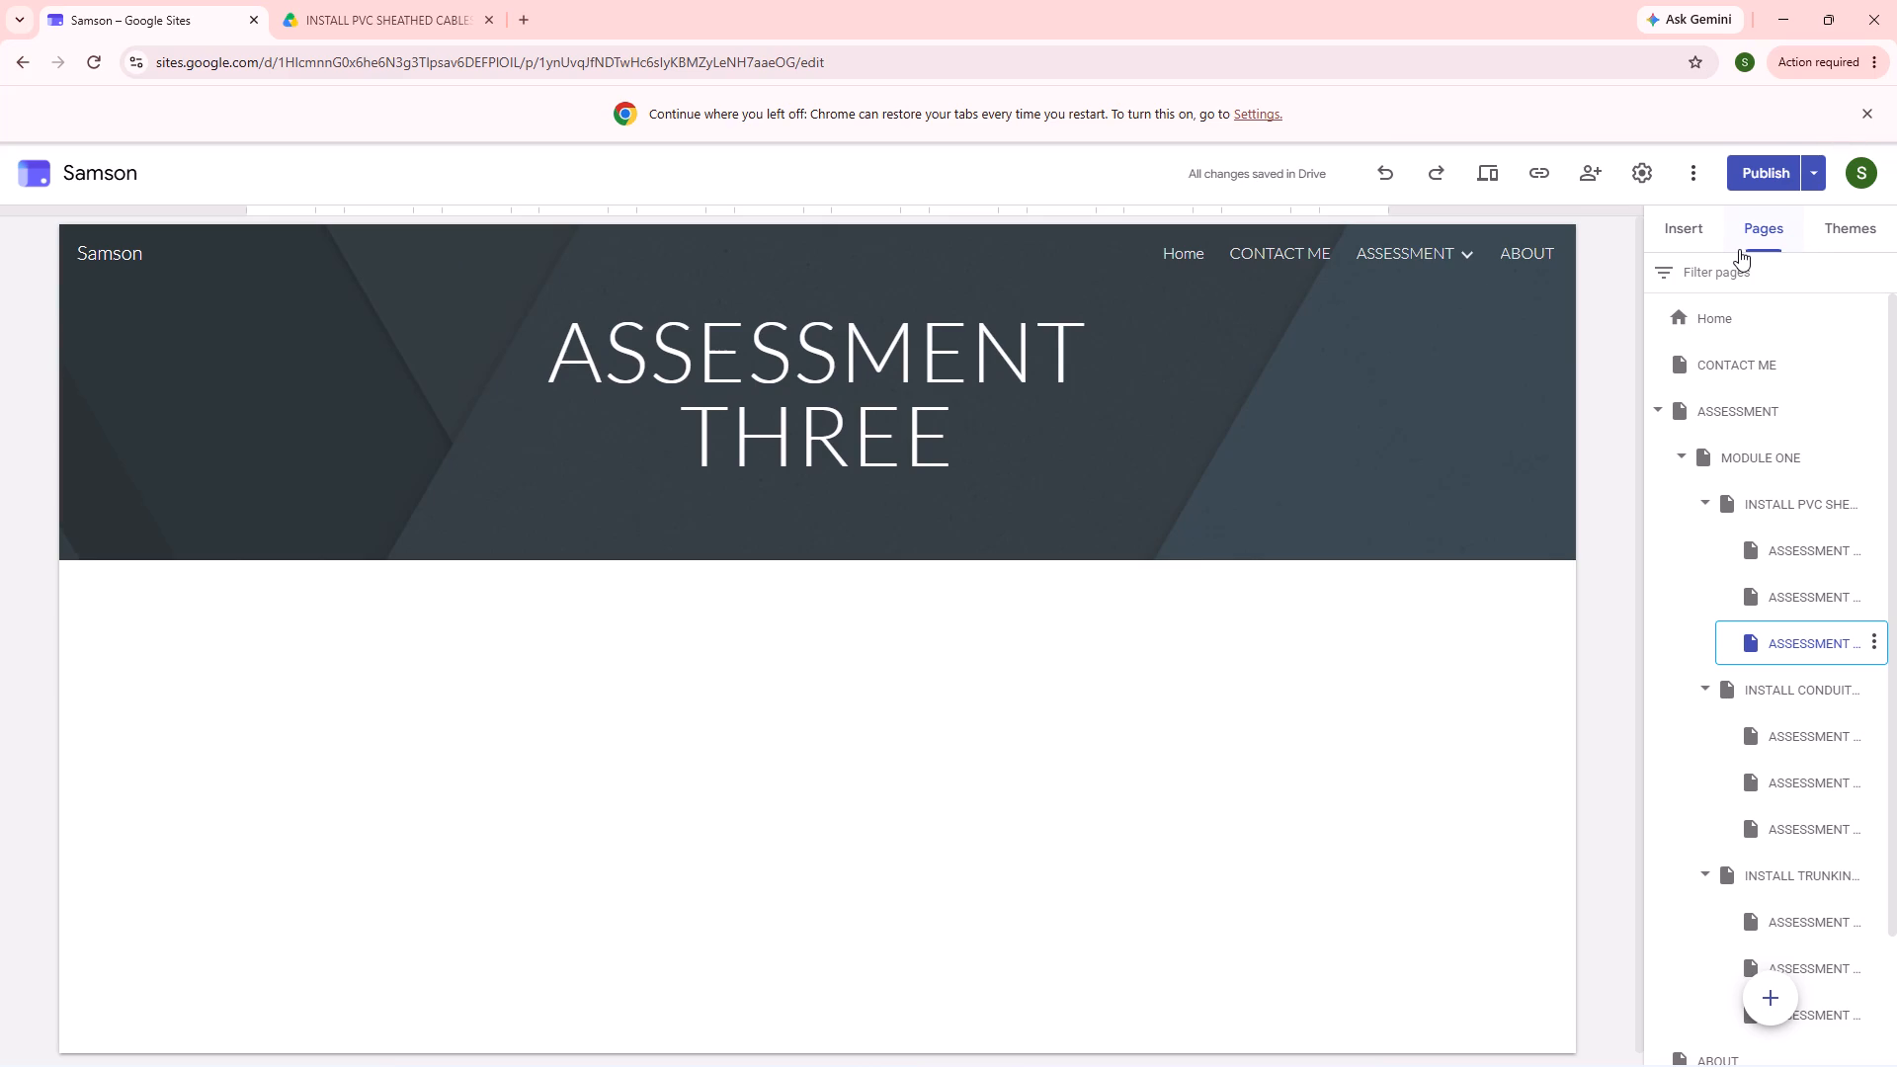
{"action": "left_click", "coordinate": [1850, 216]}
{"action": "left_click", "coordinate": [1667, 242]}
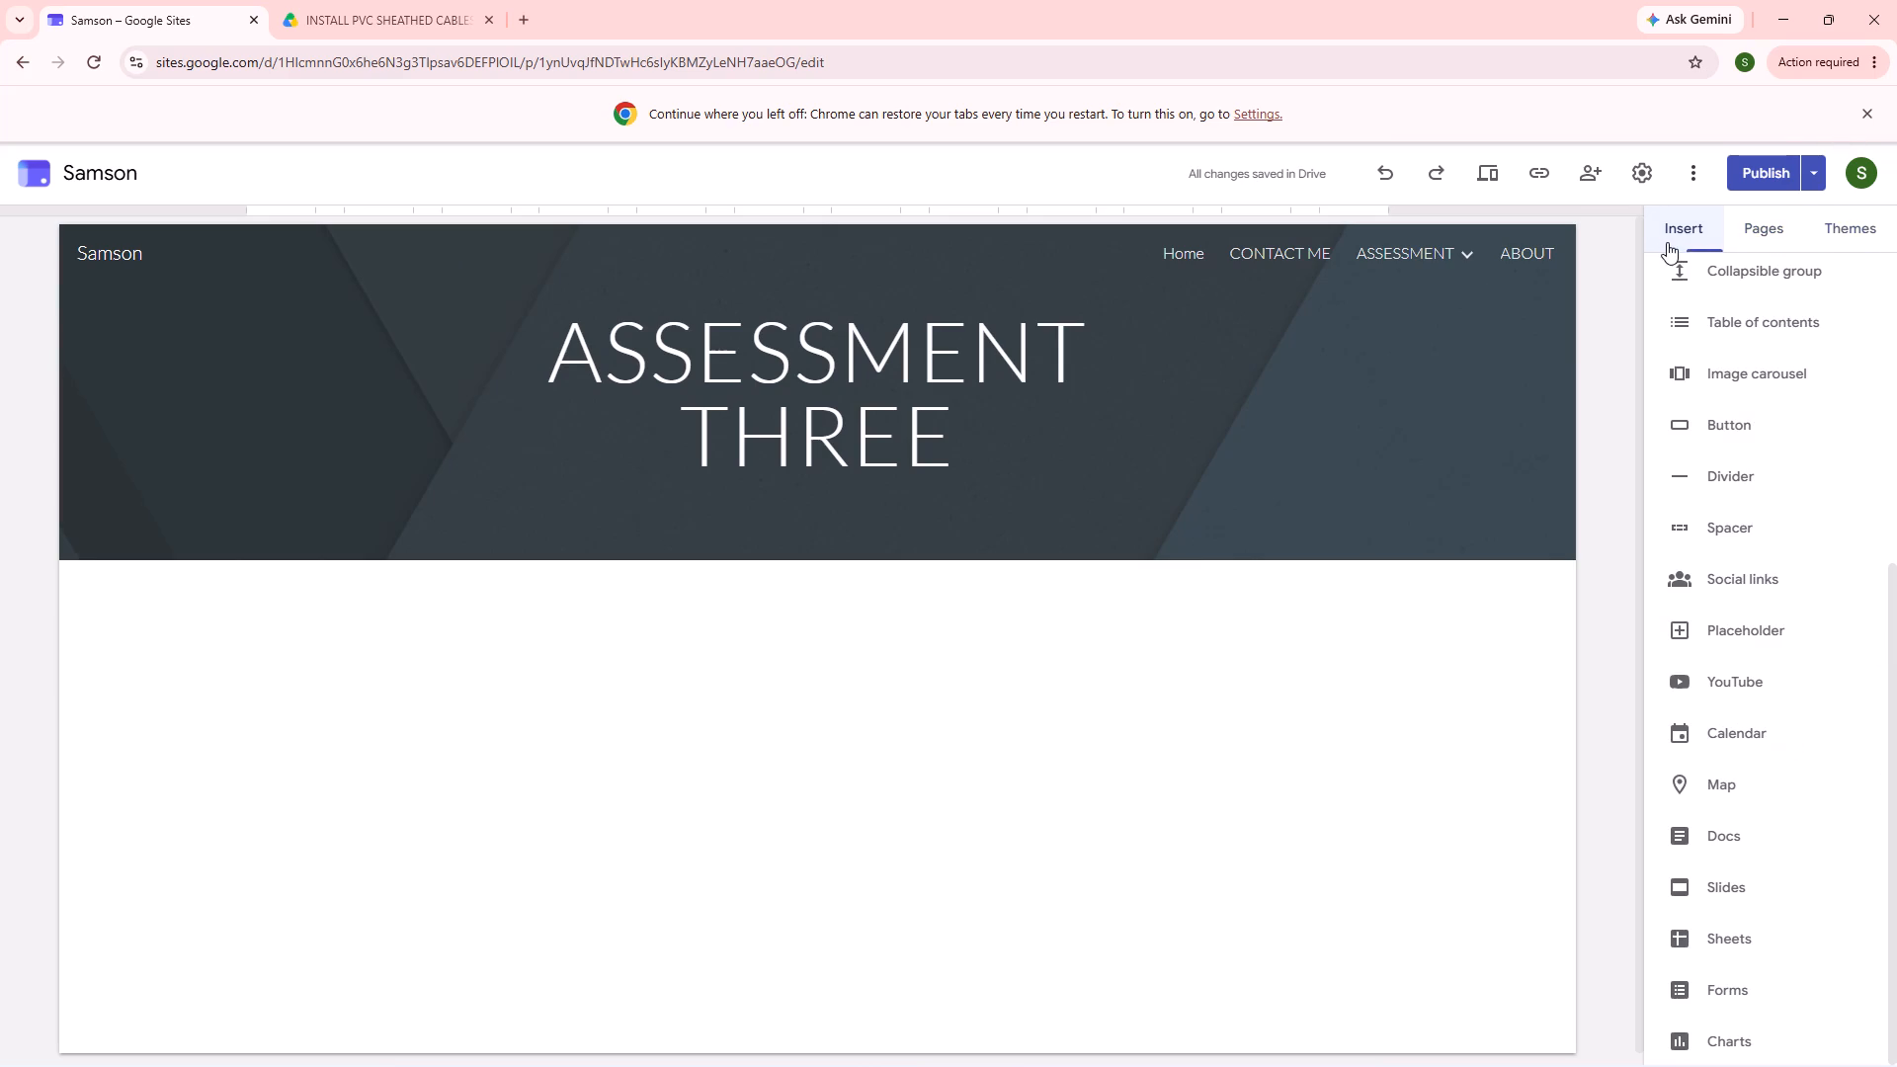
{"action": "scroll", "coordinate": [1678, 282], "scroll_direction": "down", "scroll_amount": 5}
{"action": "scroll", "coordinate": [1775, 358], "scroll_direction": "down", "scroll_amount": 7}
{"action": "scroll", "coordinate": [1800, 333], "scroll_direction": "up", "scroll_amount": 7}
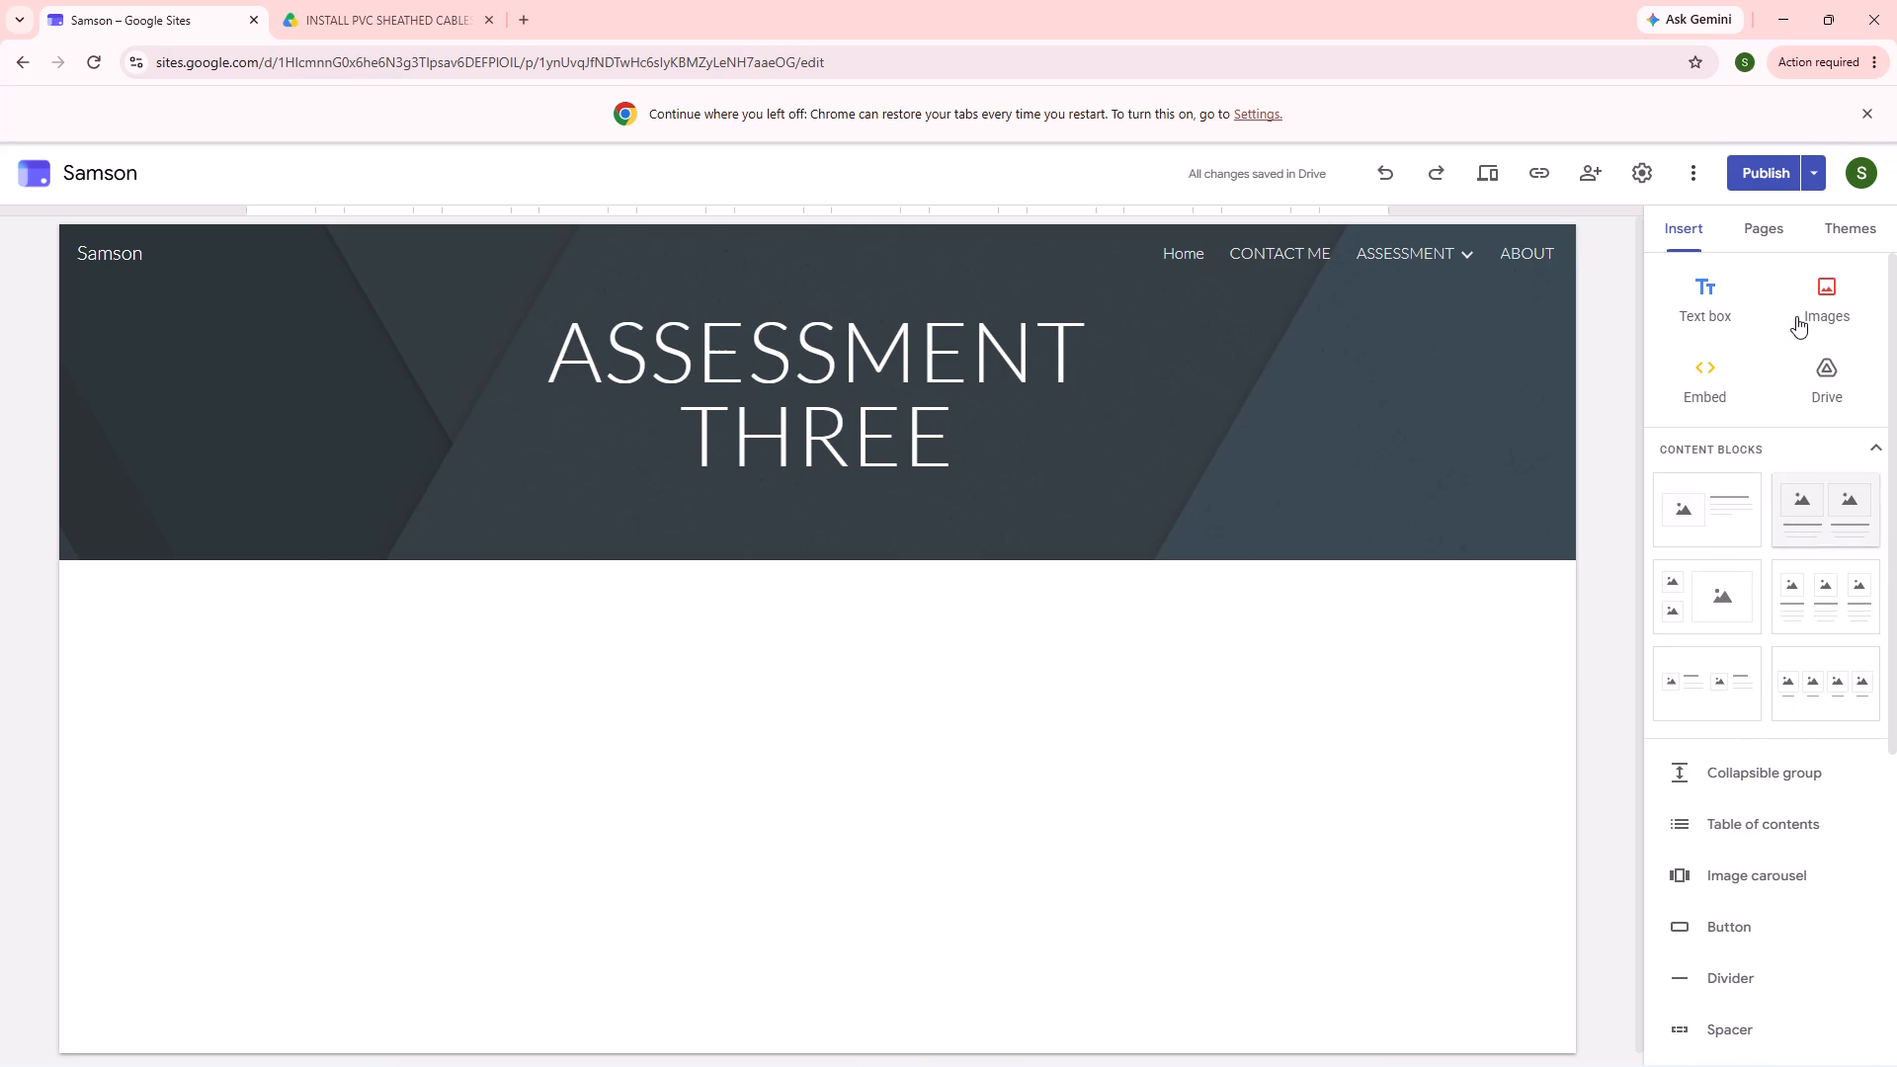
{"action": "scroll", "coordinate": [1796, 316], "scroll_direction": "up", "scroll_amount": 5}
Open the Home page and review its header and the full tree of pages under ASSESSMENT.
{"action": "left_click", "coordinate": [1750, 226]}
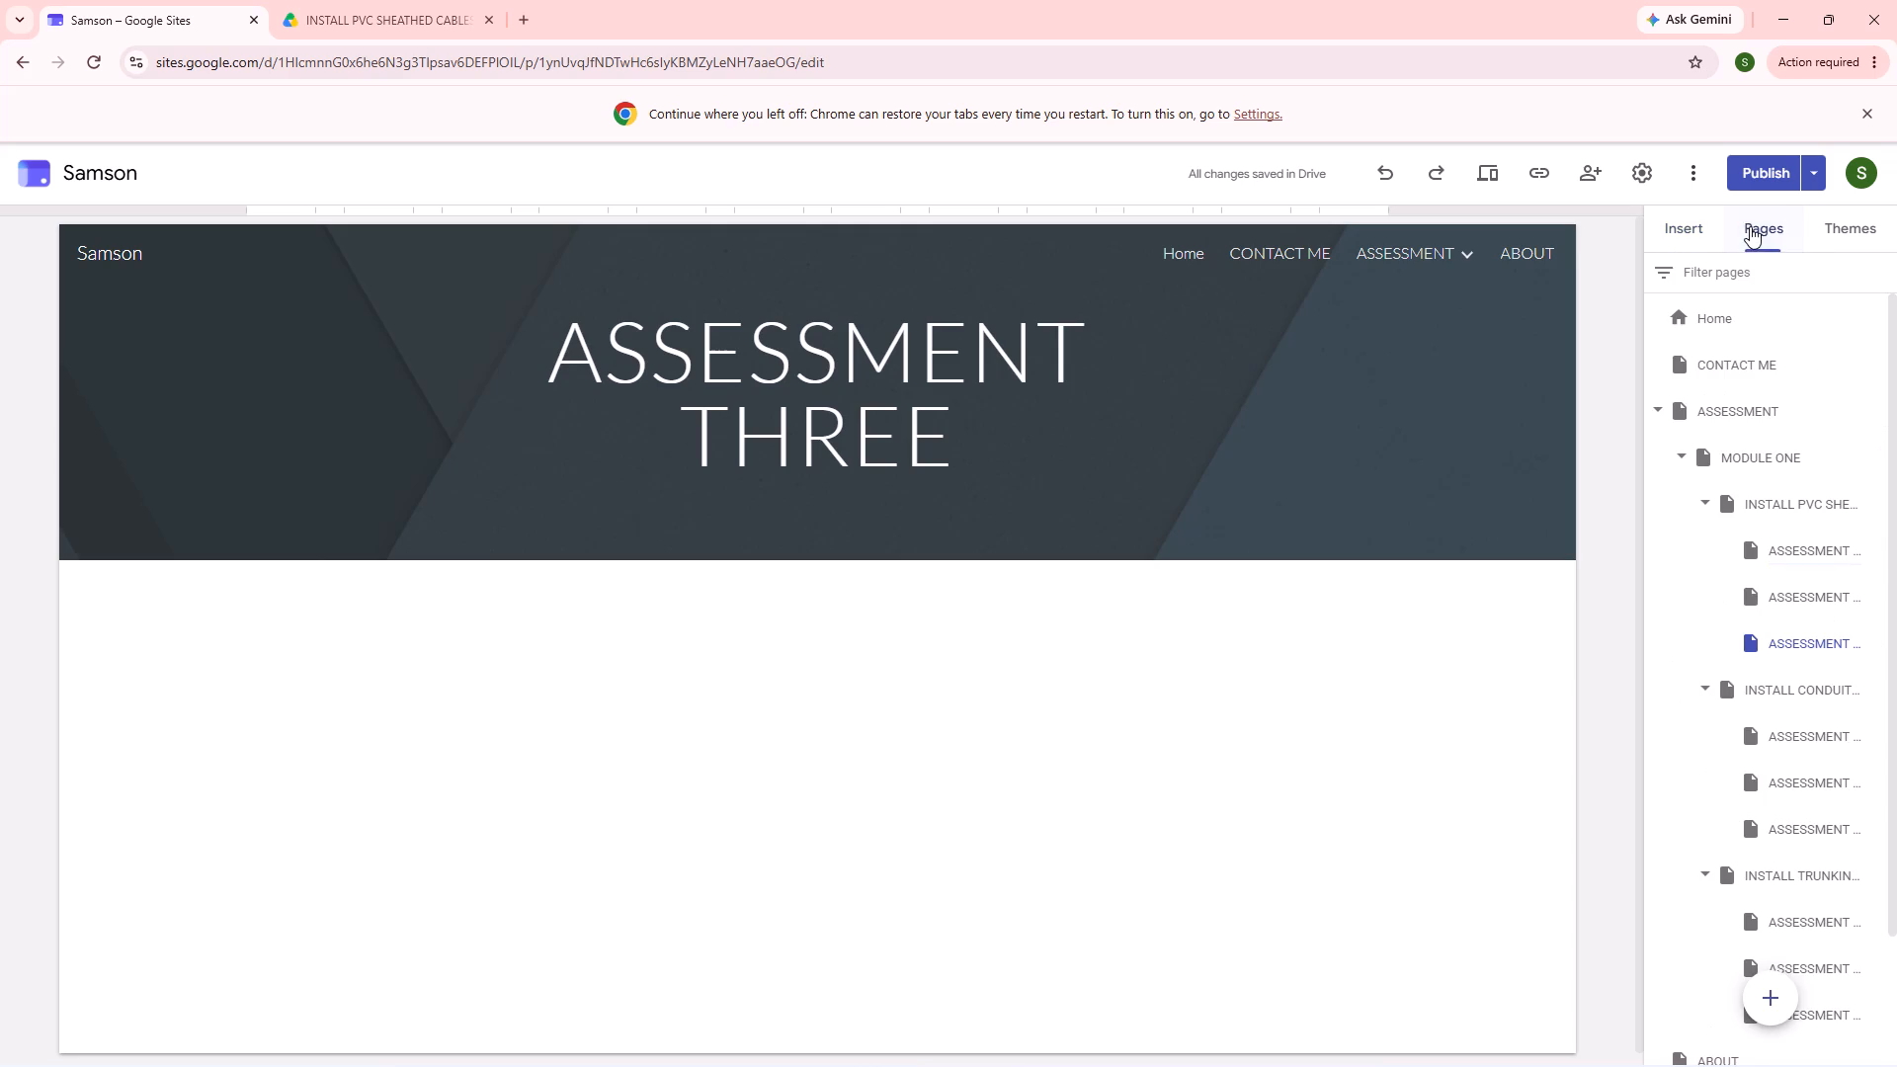
{"action": "left_click", "coordinate": [1176, 260]}
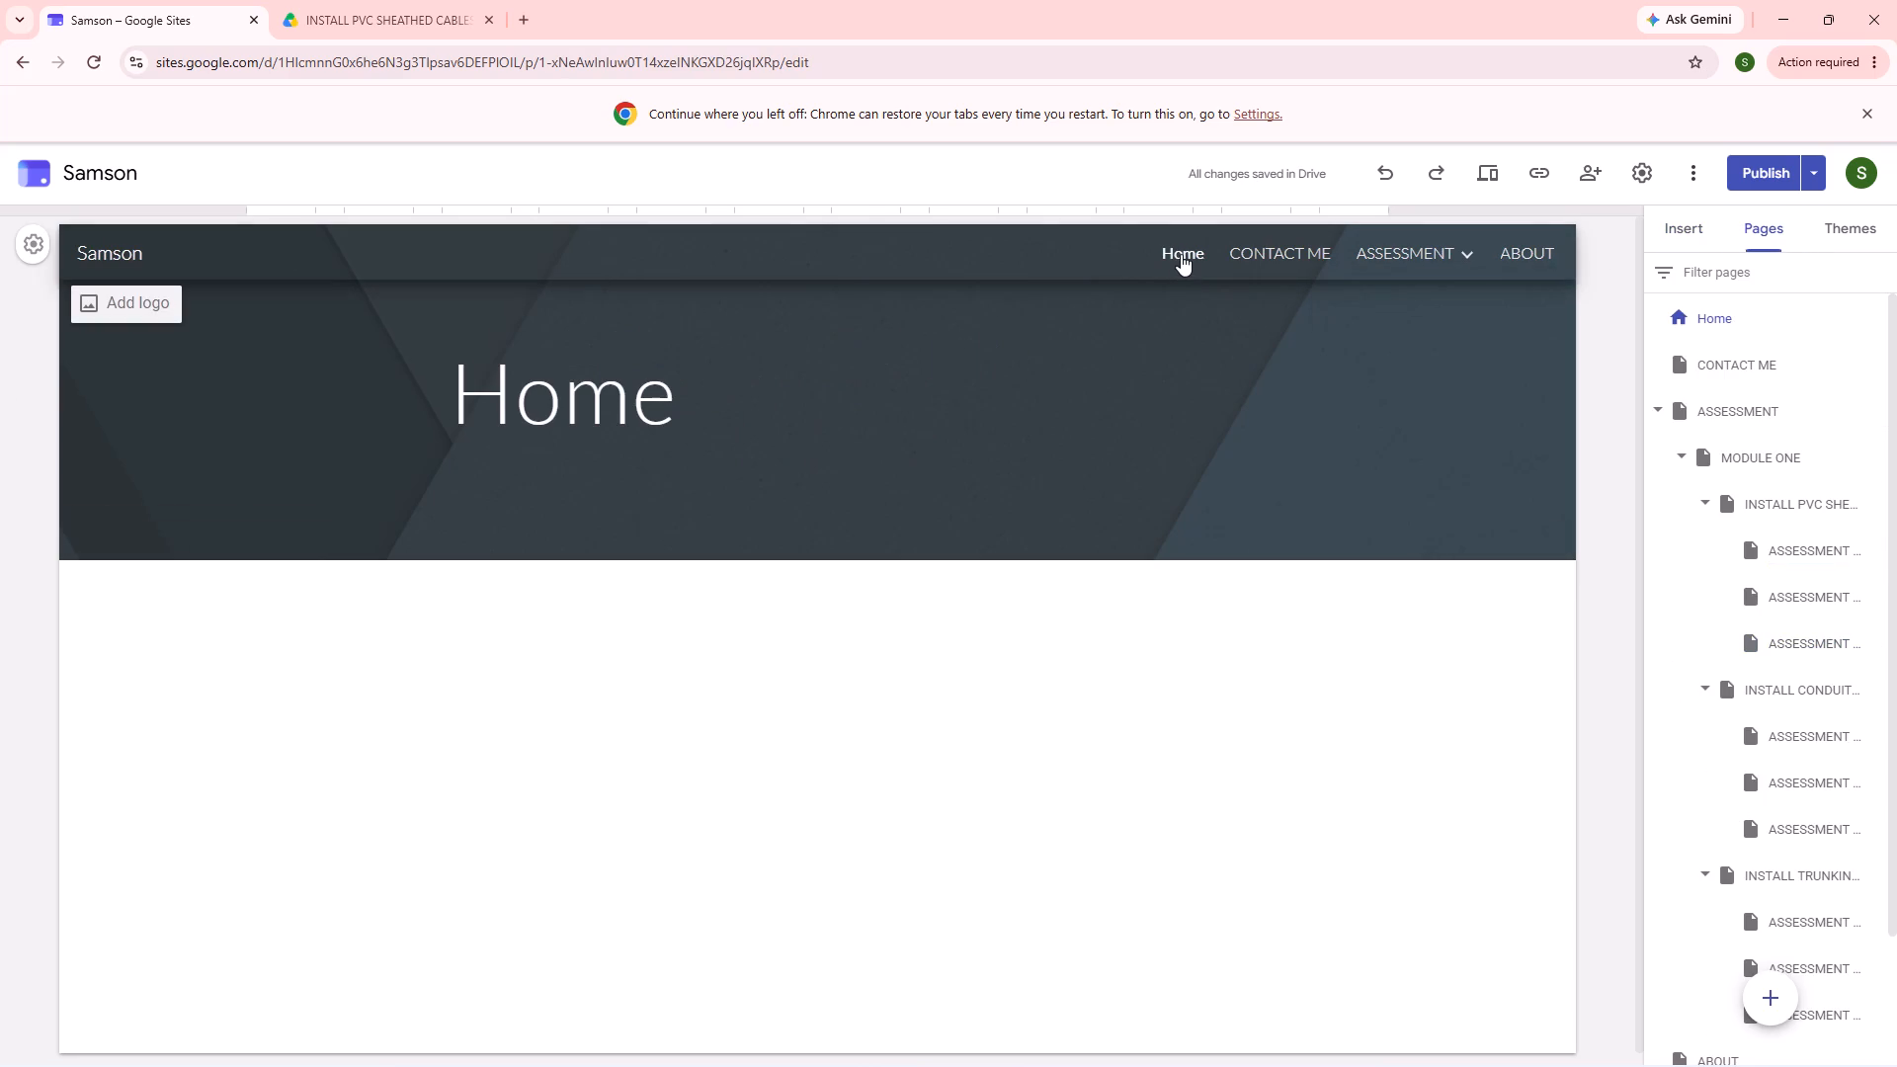
{"action": "left_click", "coordinate": [1181, 254]}
{"action": "left_click", "coordinate": [918, 434]}
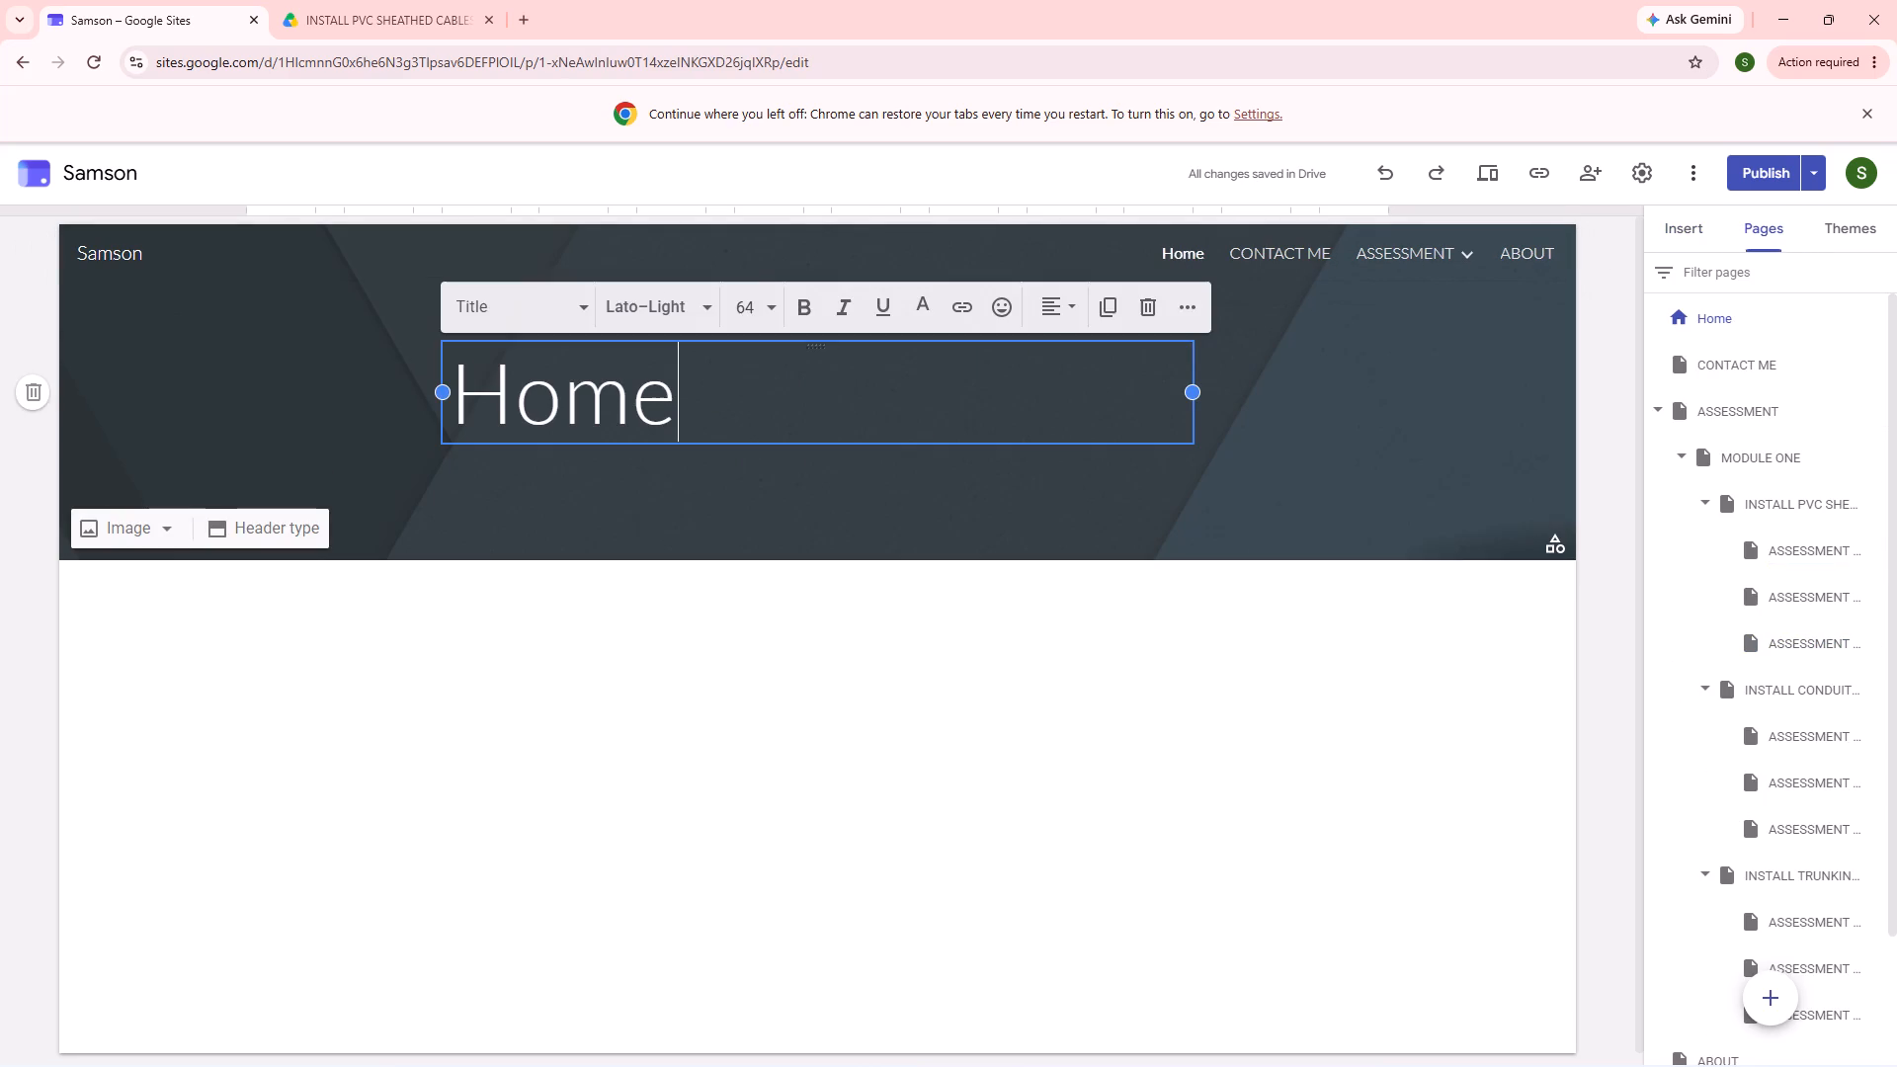
{"action": "left_click_drag", "start_coordinate": [970, 410], "coordinate": [981, 410]}
{"action": "left_click_drag", "start_coordinate": [1239, 382], "coordinate": [1248, 382]}
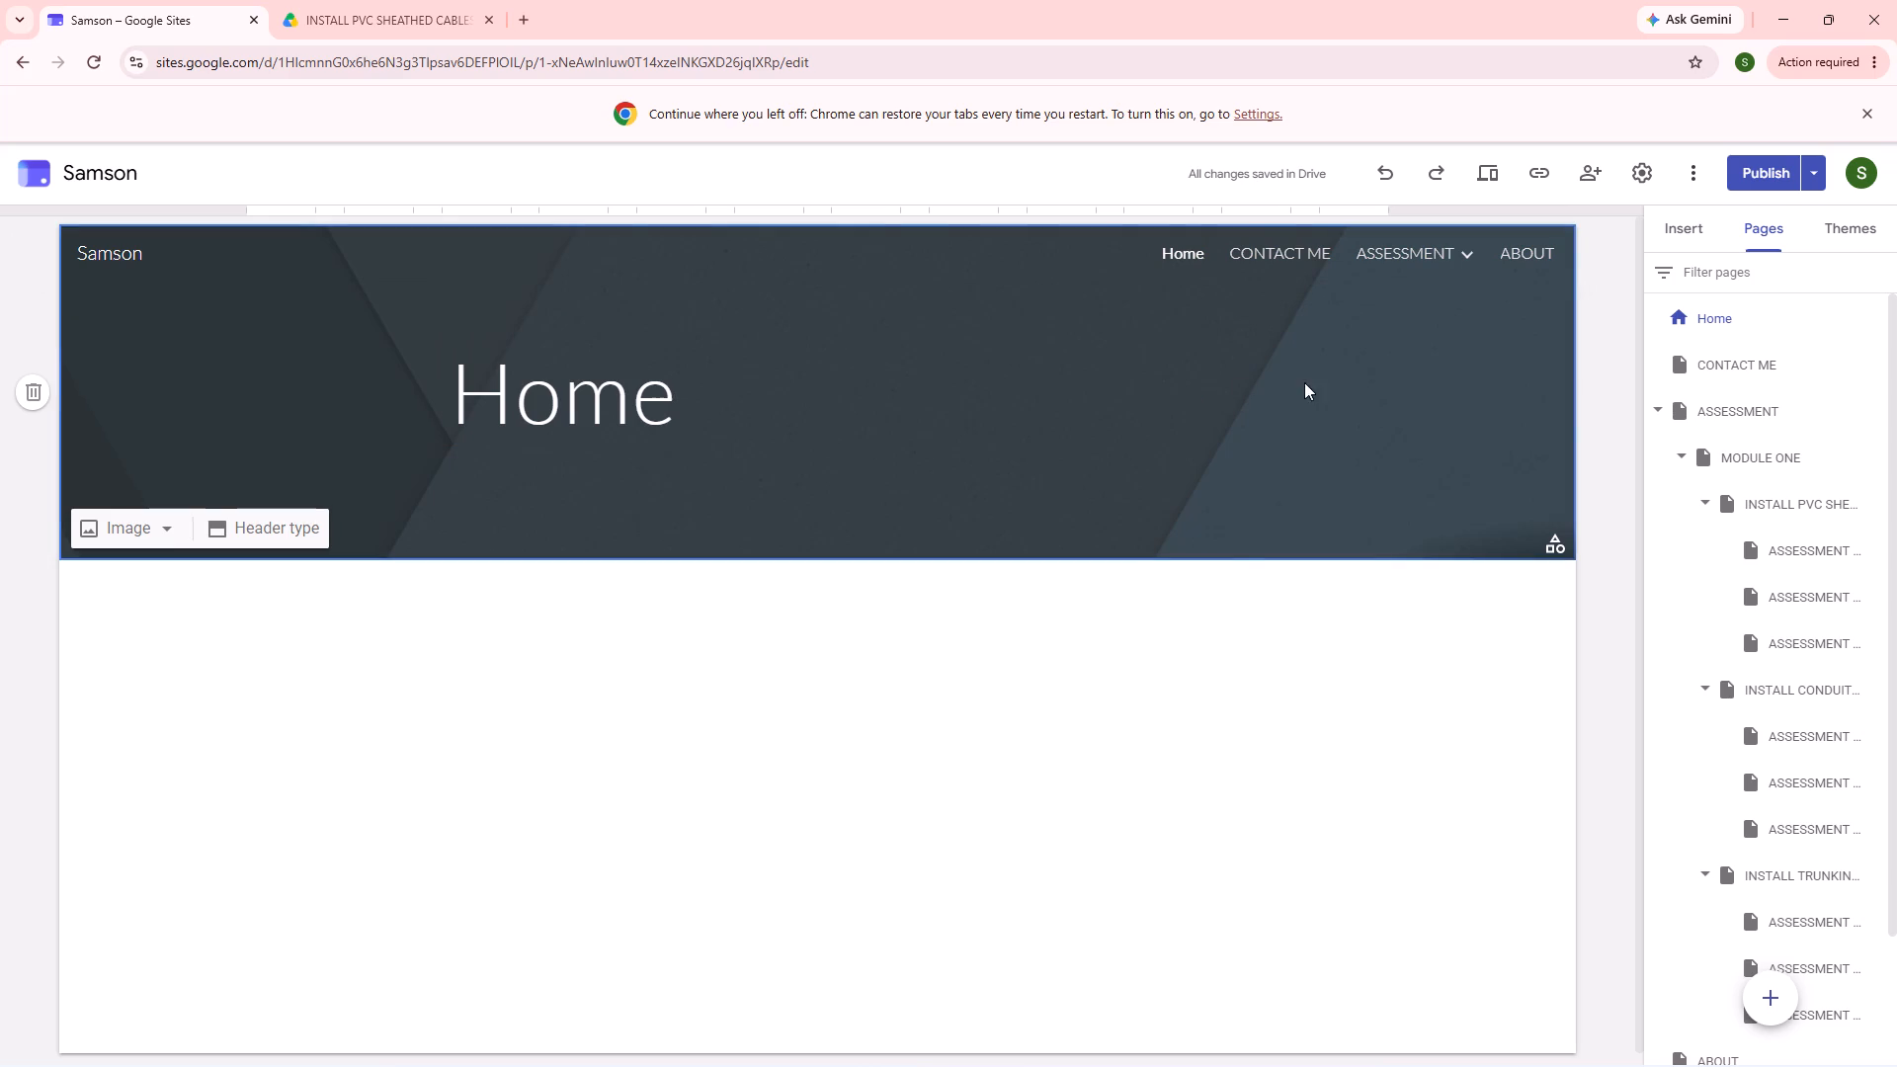
{"action": "scroll", "coordinate": [1773, 341], "scroll_direction": "down", "scroll_amount": 2}
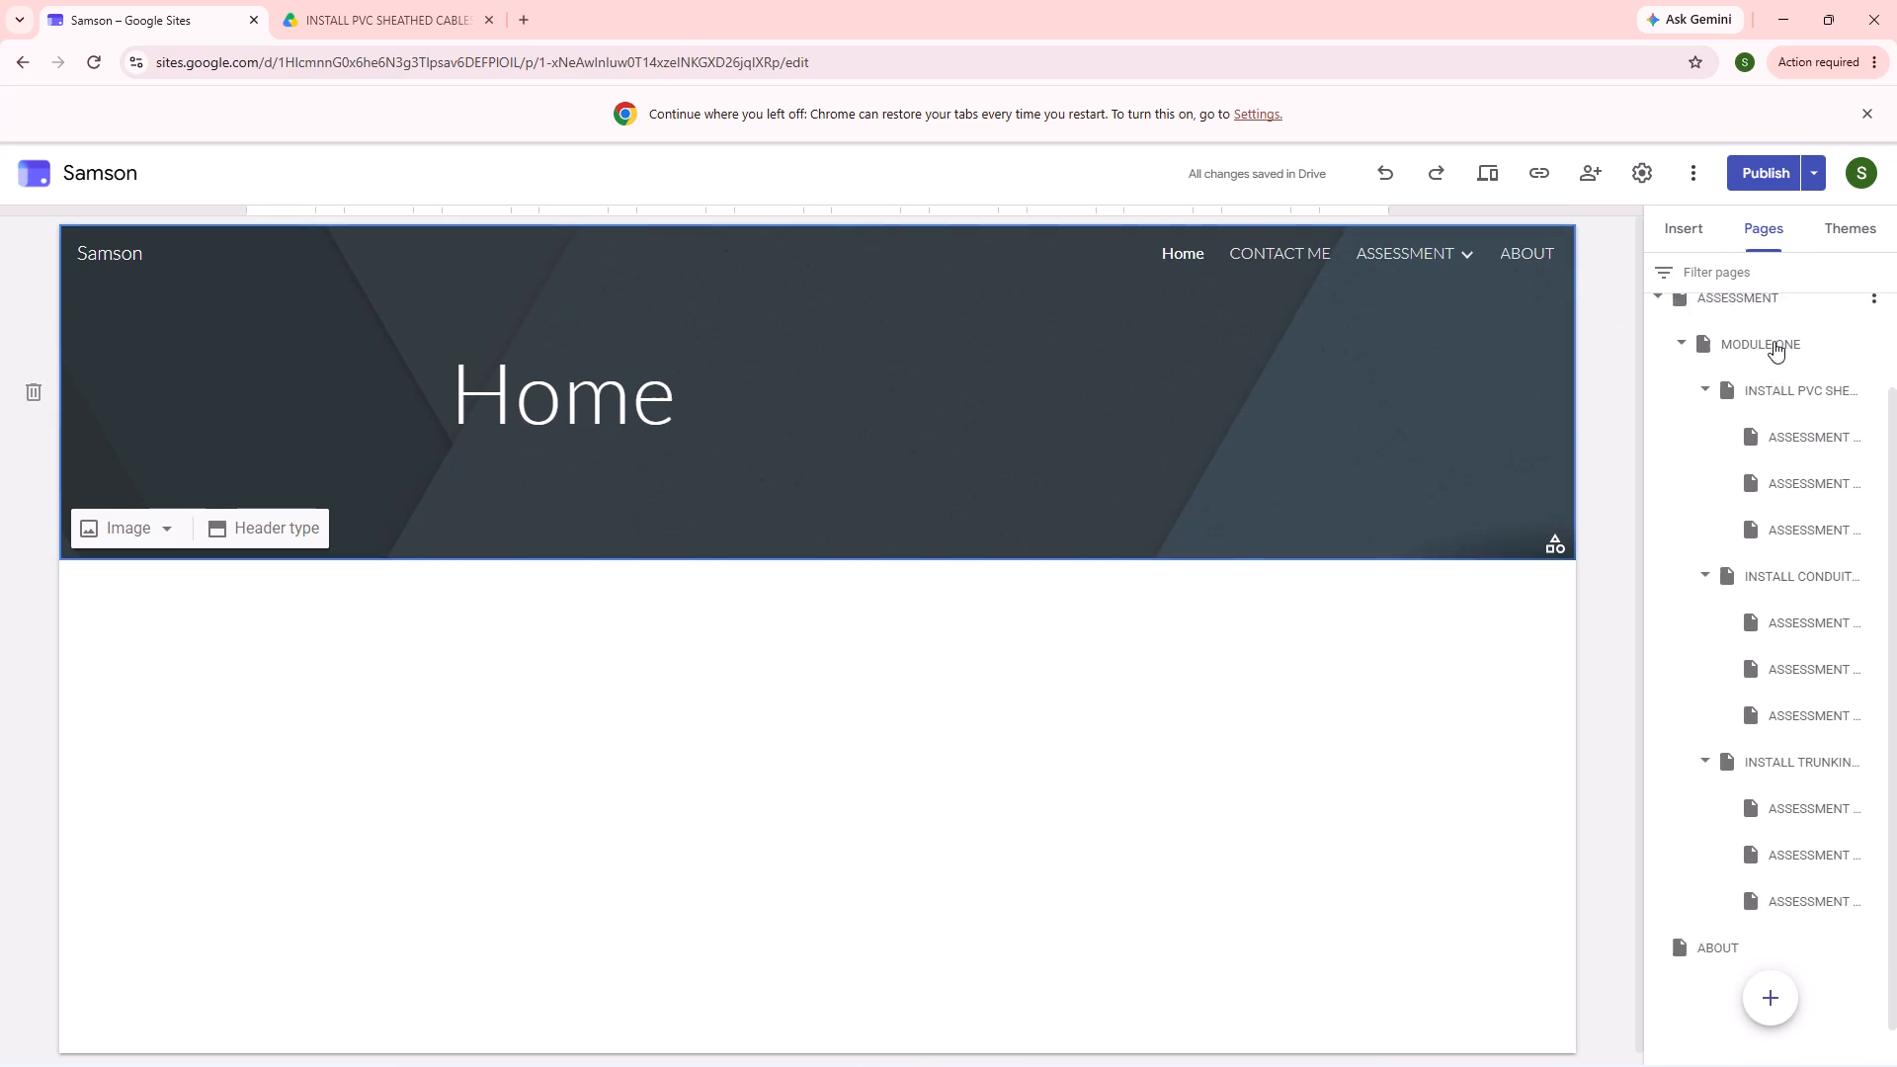
{"action": "scroll", "coordinate": [1773, 337], "scroll_direction": "down", "scroll_amount": 5}
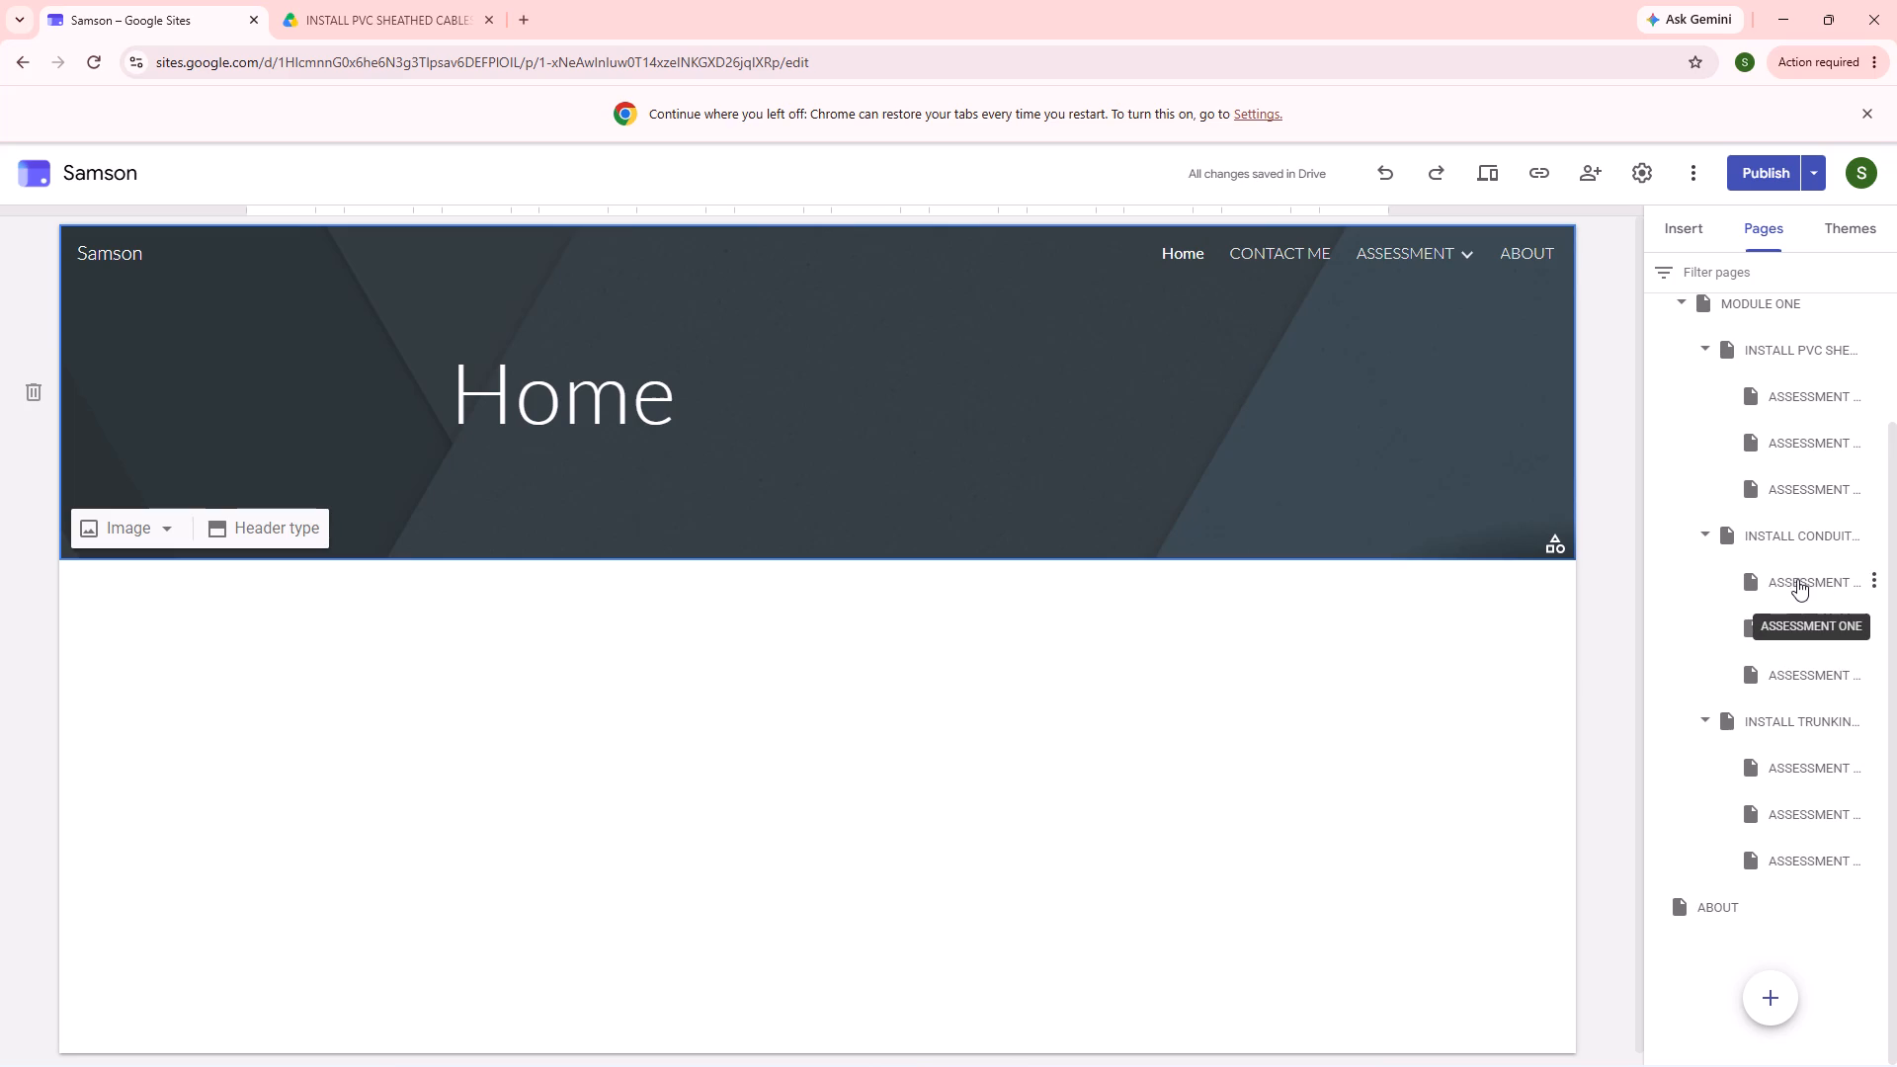
{"action": "scroll", "coordinate": [1782, 559], "scroll_direction": "up", "scroll_amount": 6}
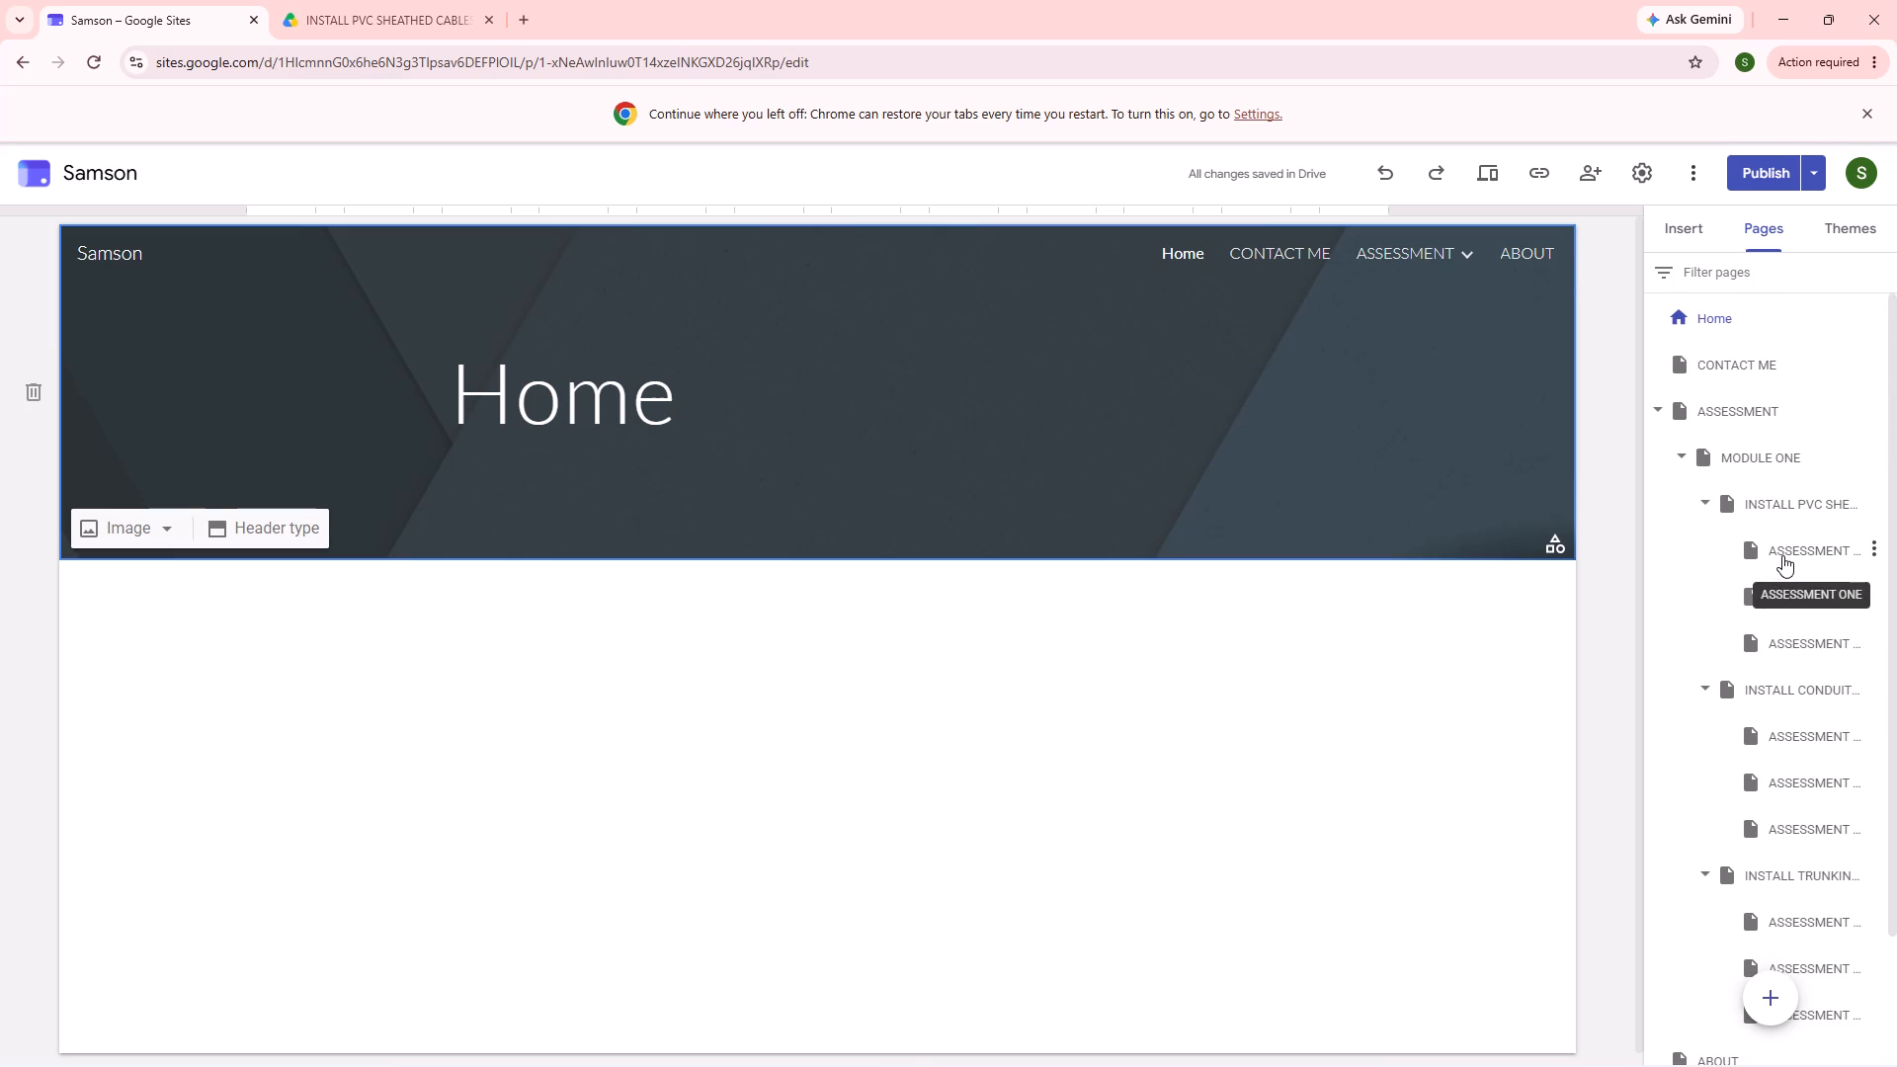
{"action": "scroll", "coordinate": [1782, 555], "scroll_direction": "up", "scroll_amount": 1}
{"action": "scroll", "coordinate": [1827, 562], "scroll_direction": "down", "scroll_amount": 2}
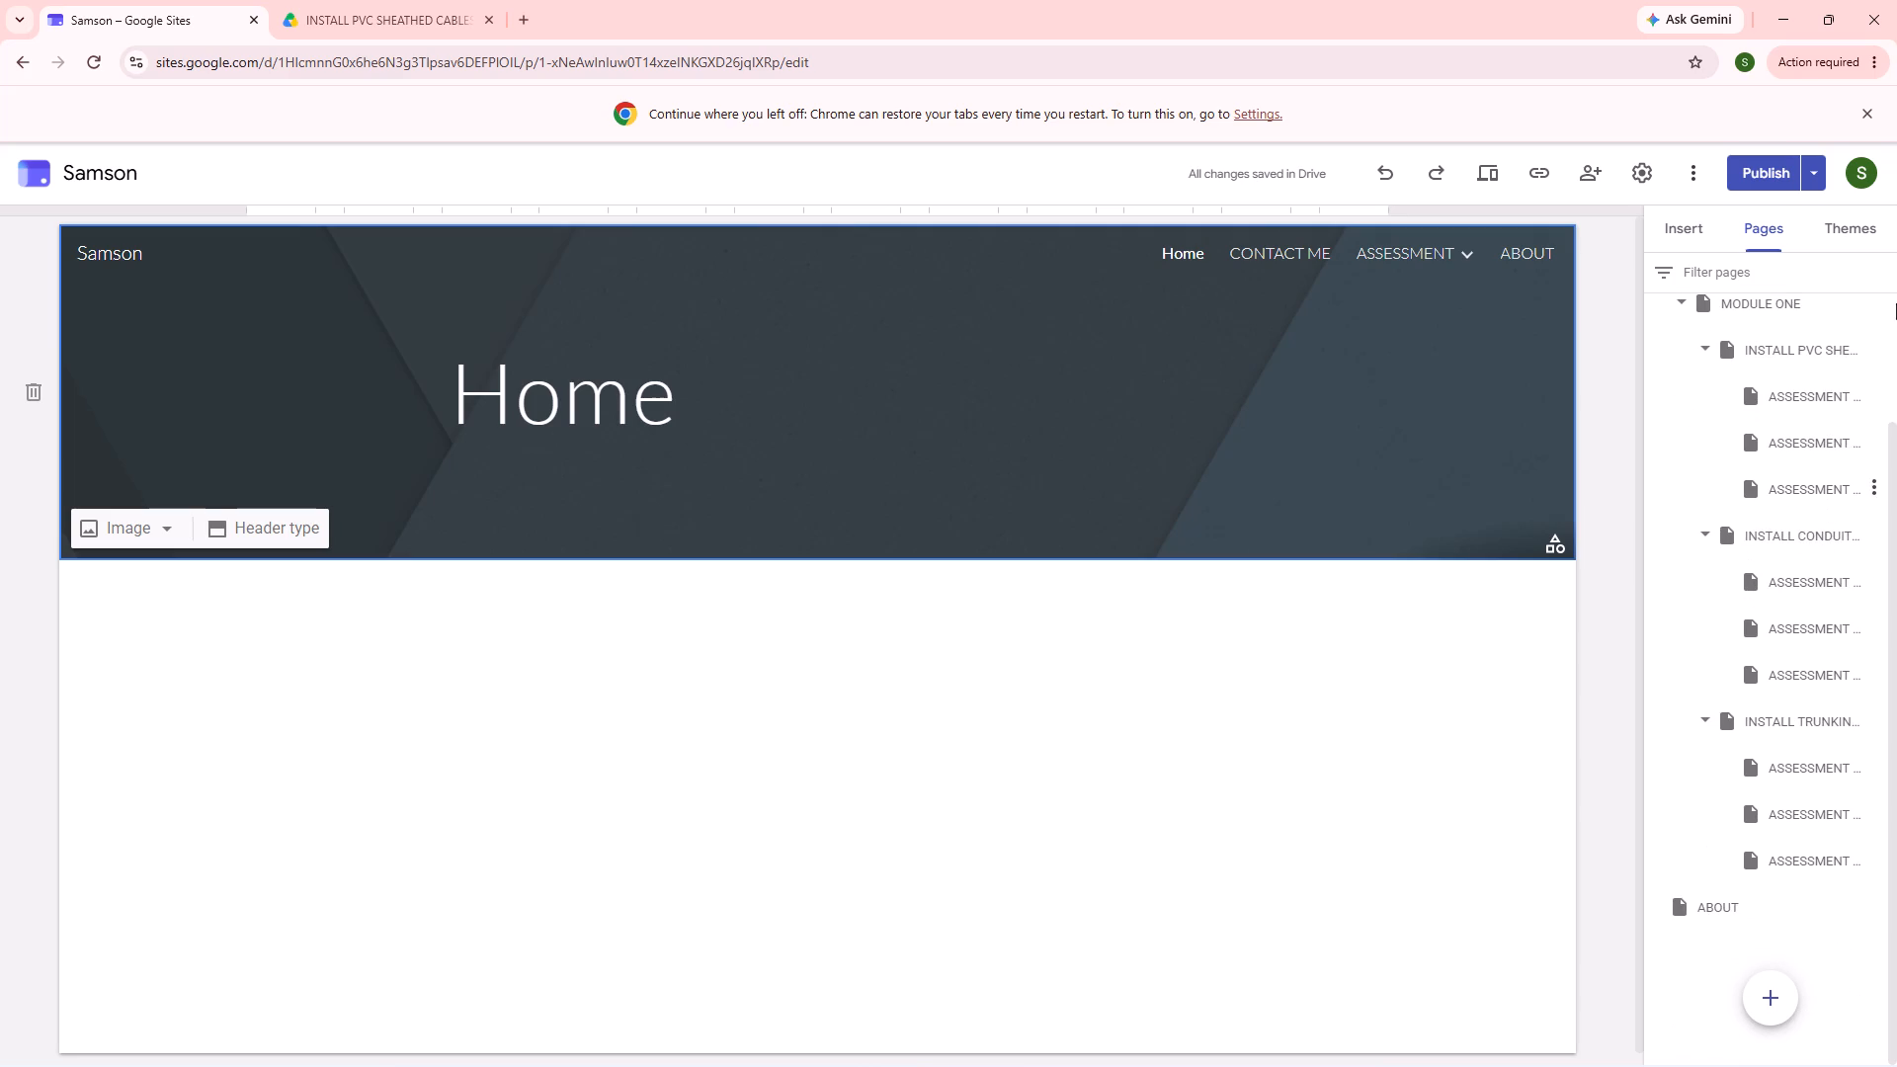
Go through the assessment subpages of the PVC, conduit and trunking installation pages to check their content.
{"action": "left_click", "coordinate": [1820, 393]}
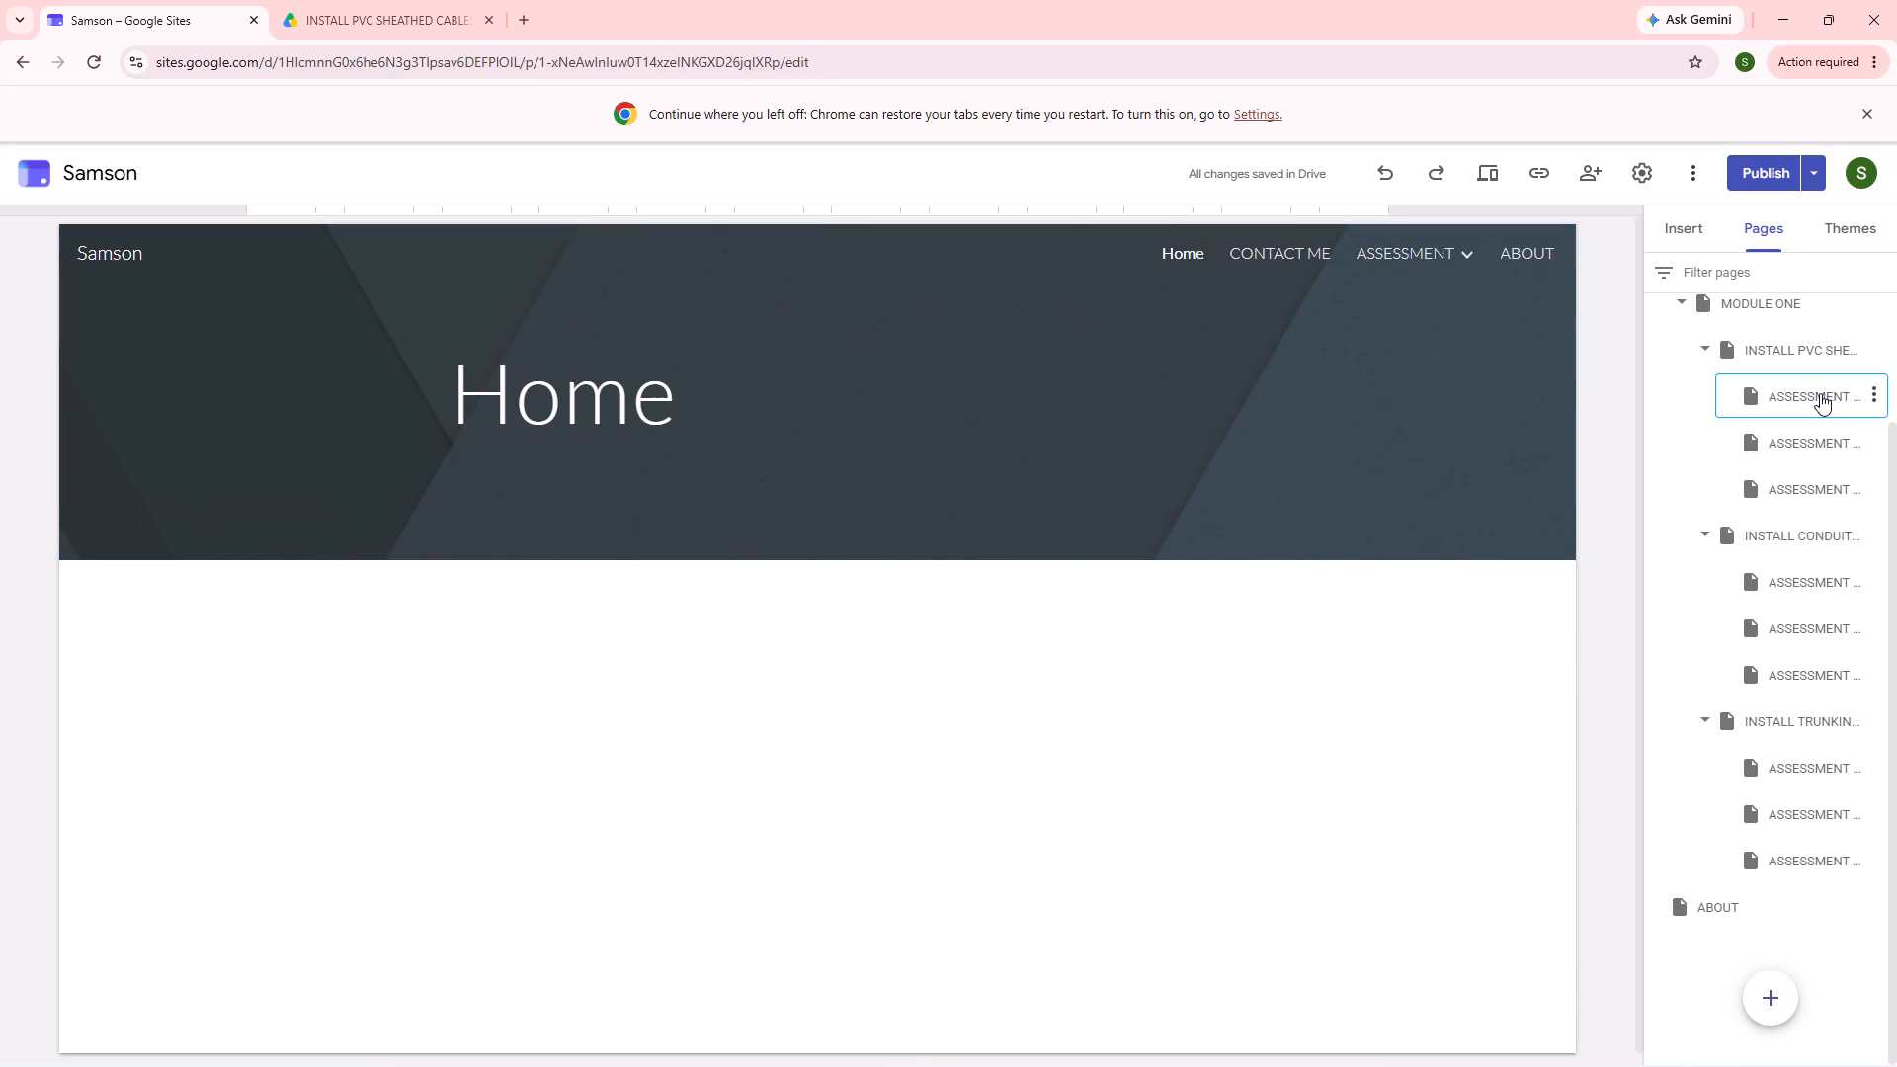
{"action": "left_click", "coordinate": [1814, 445]}
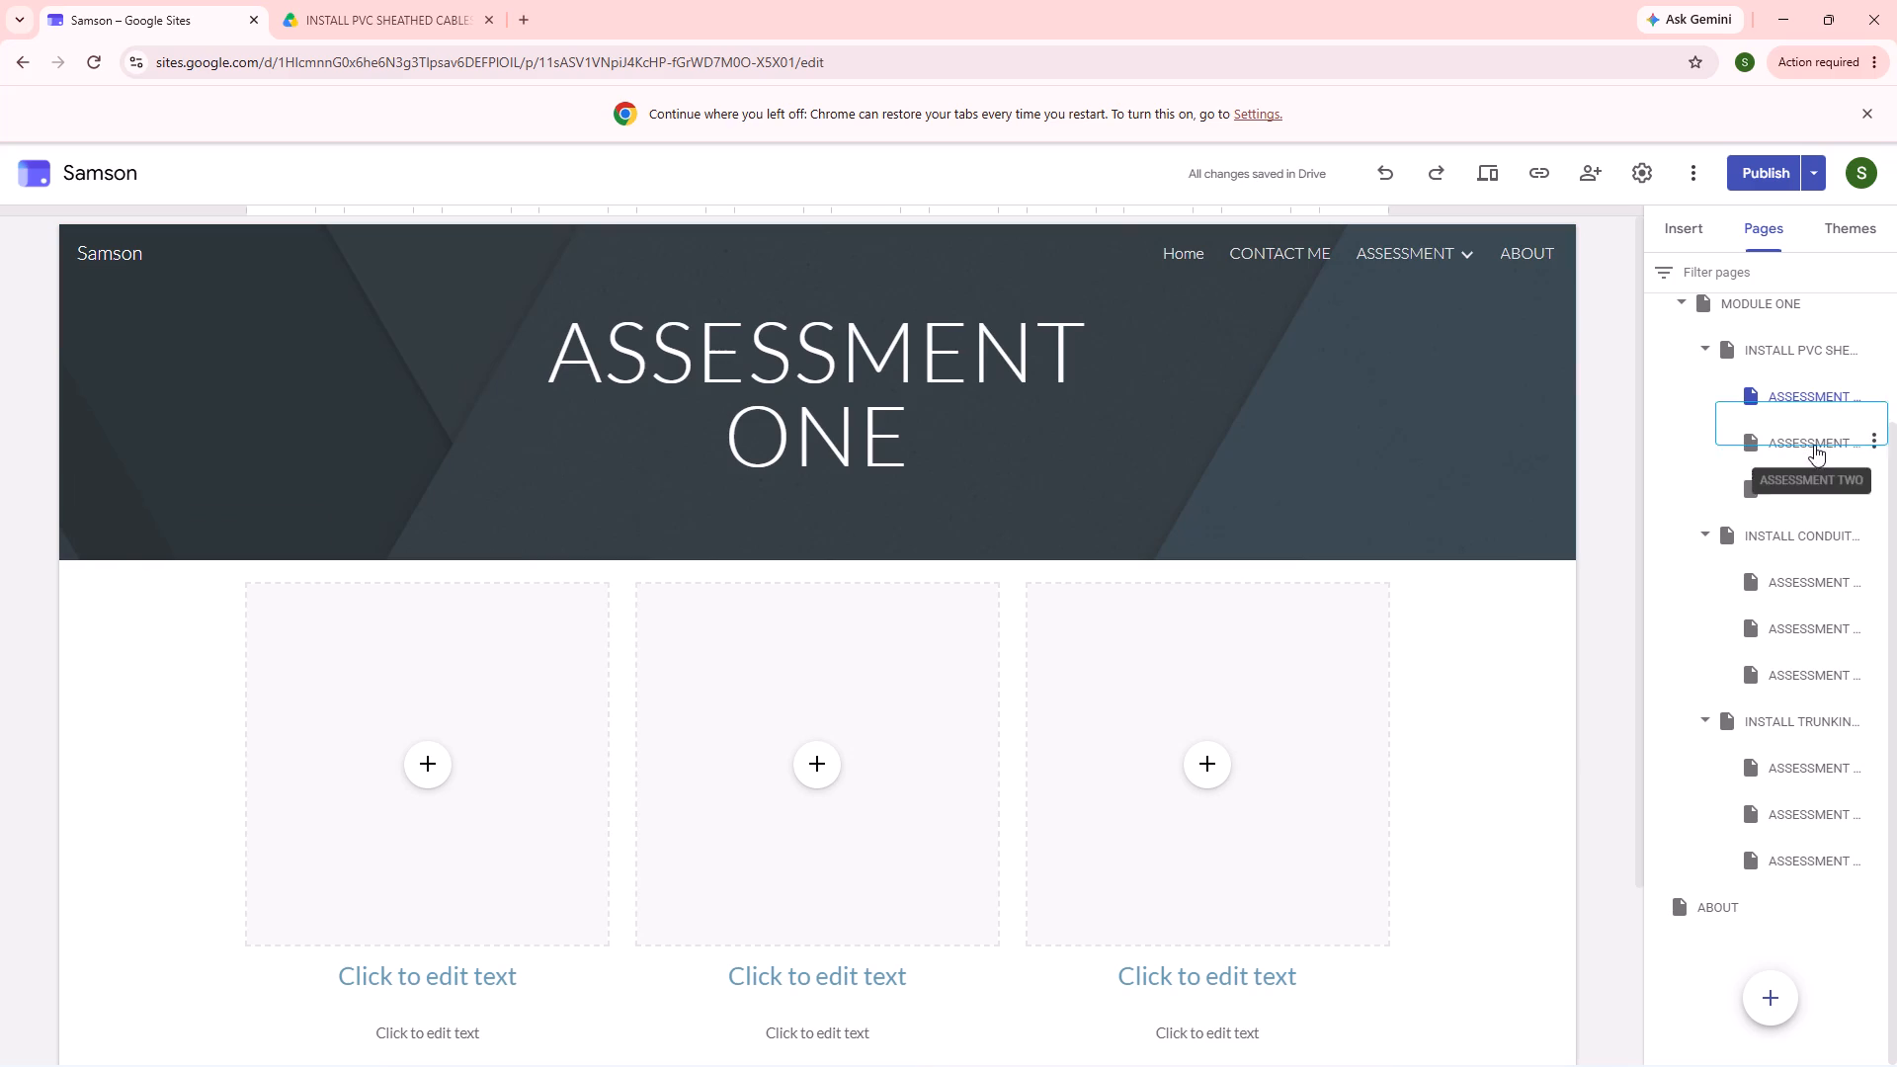
{"action": "left_click", "coordinate": [1818, 496]}
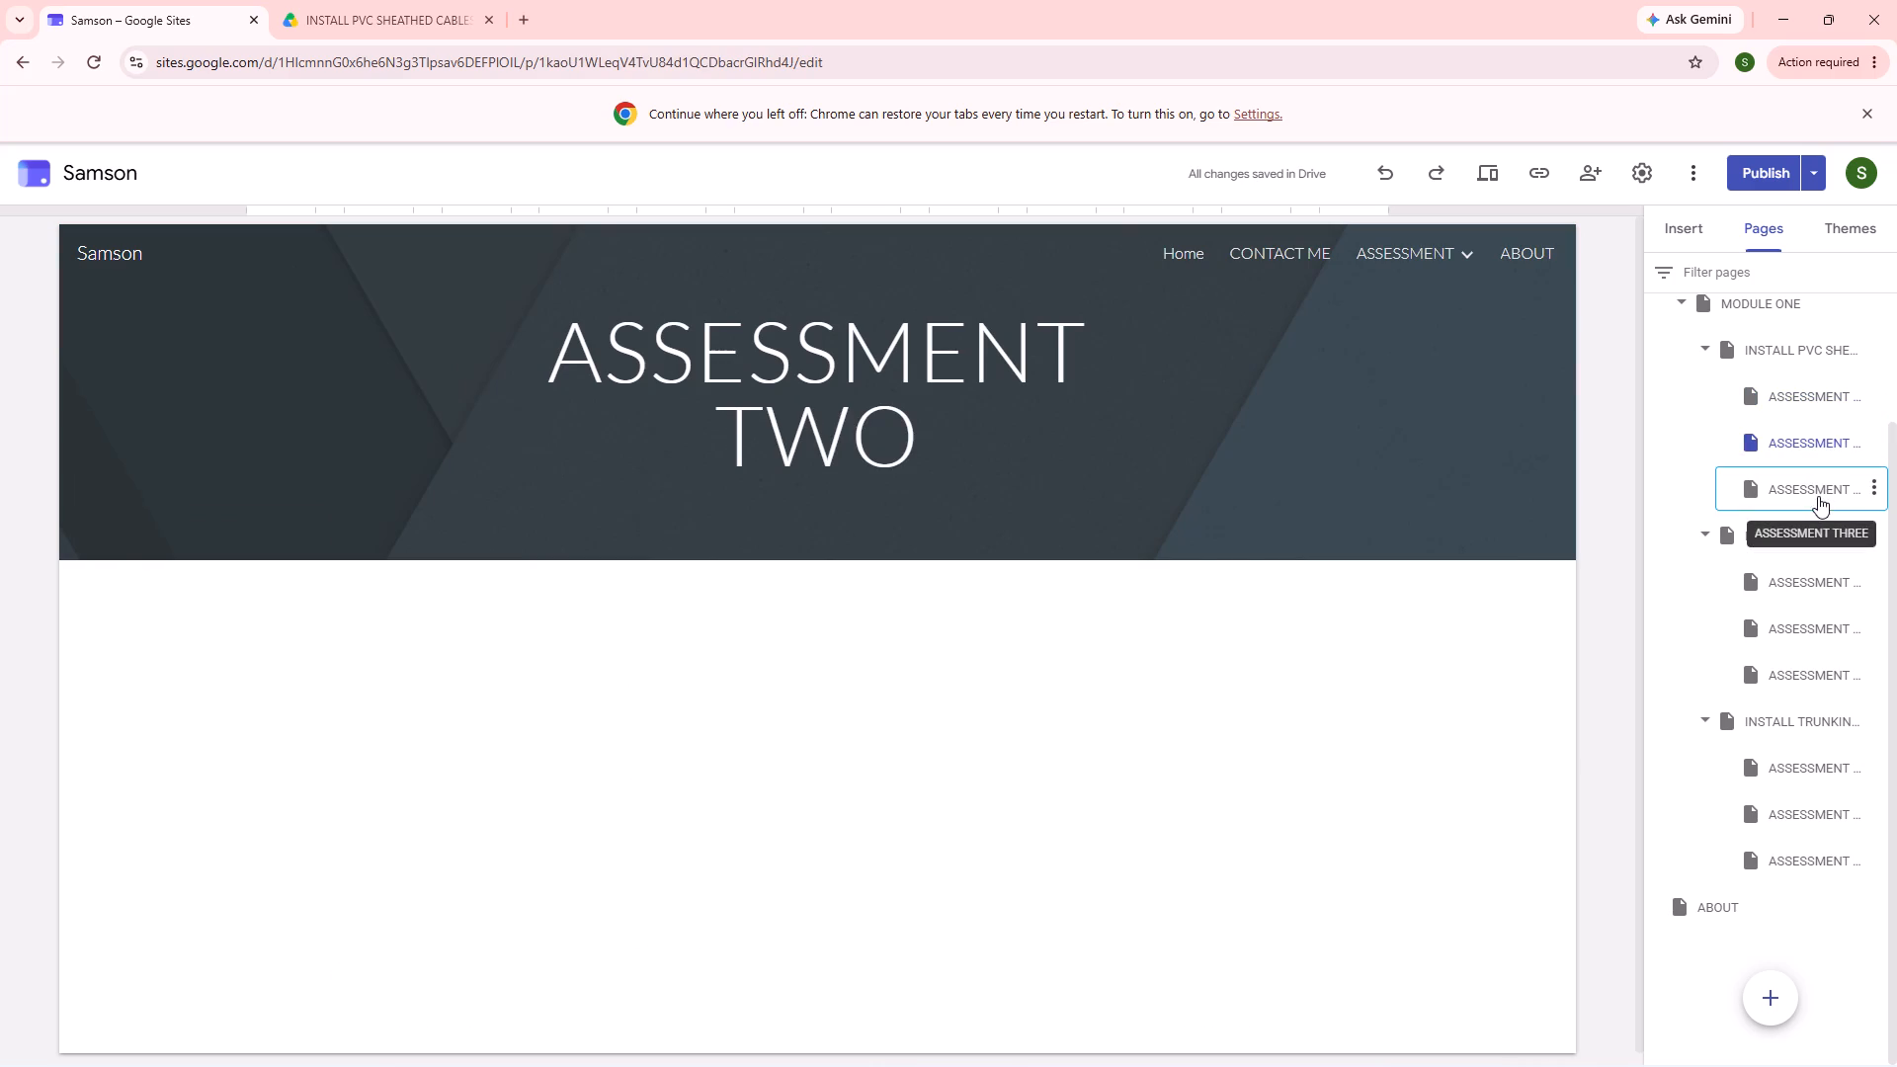
{"action": "left_click", "coordinate": [1771, 542]}
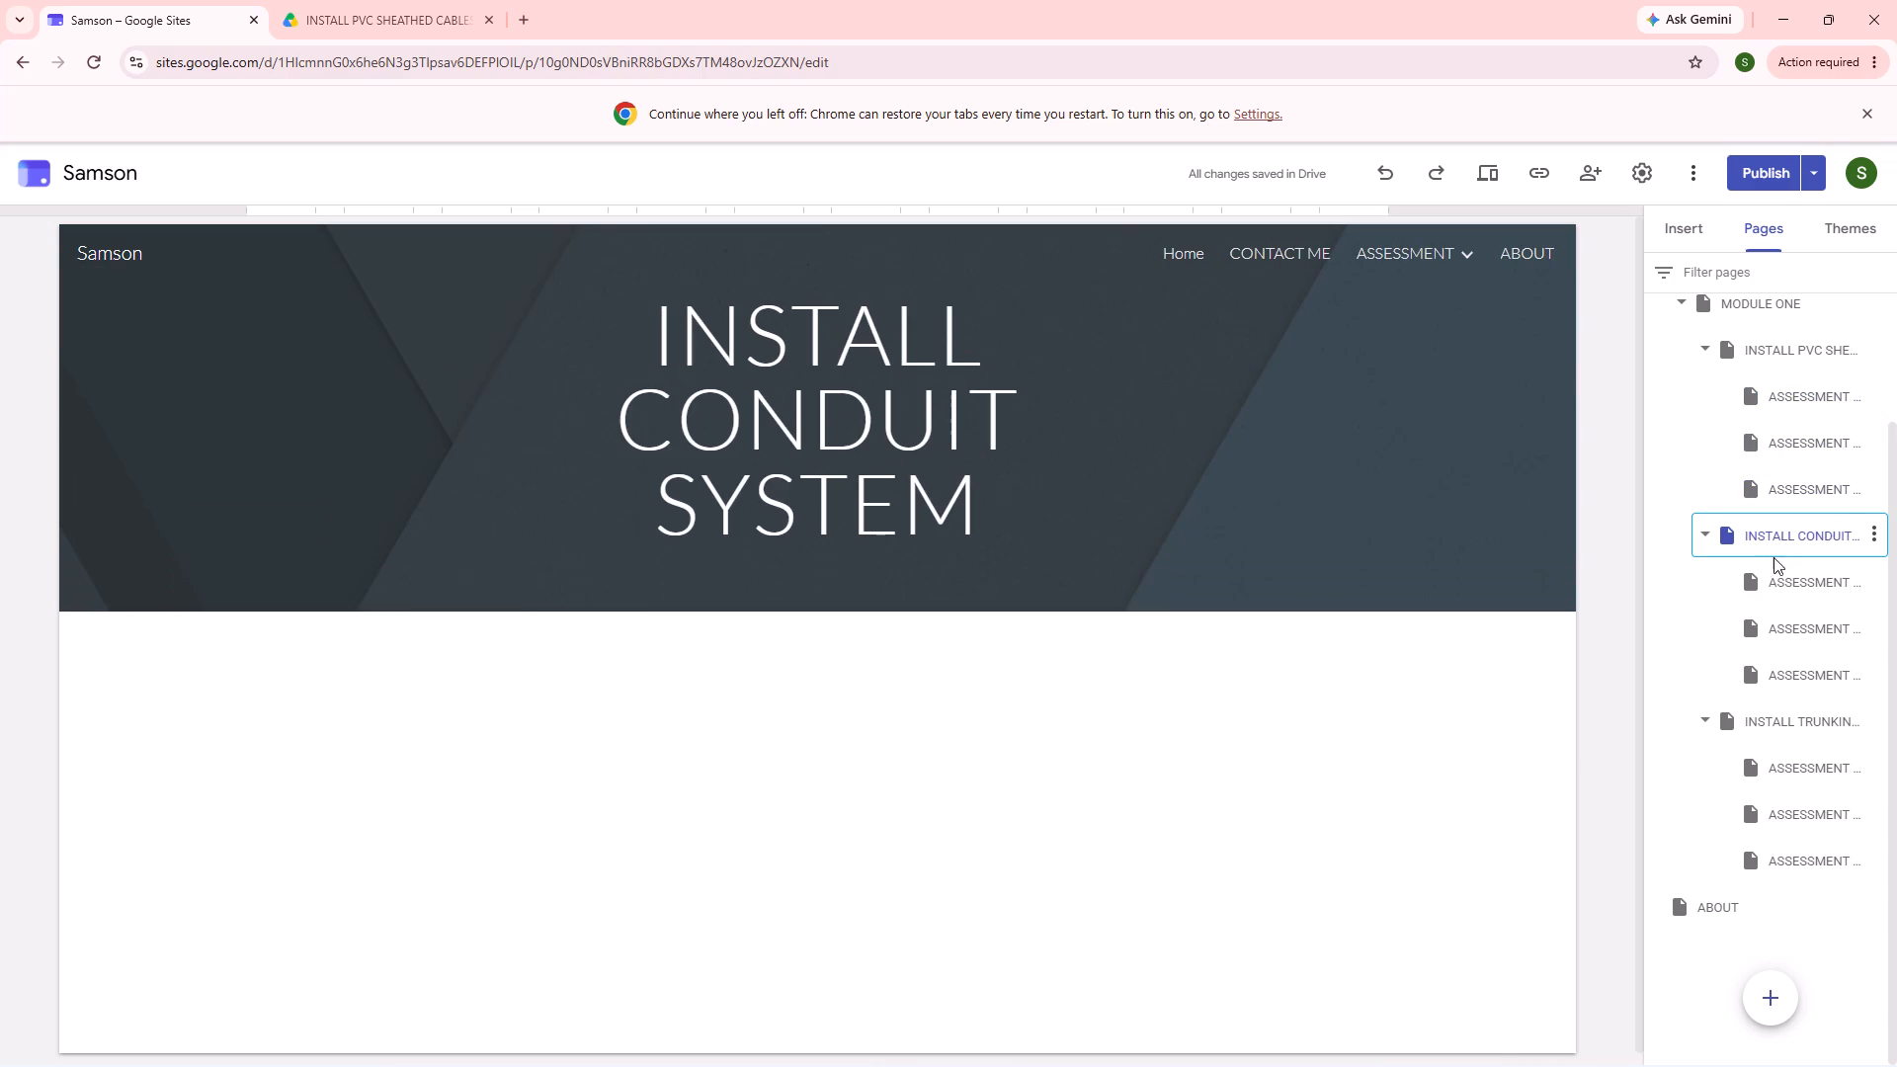
{"action": "left_click", "coordinate": [1779, 585]}
{"action": "left_click", "coordinate": [1794, 650]}
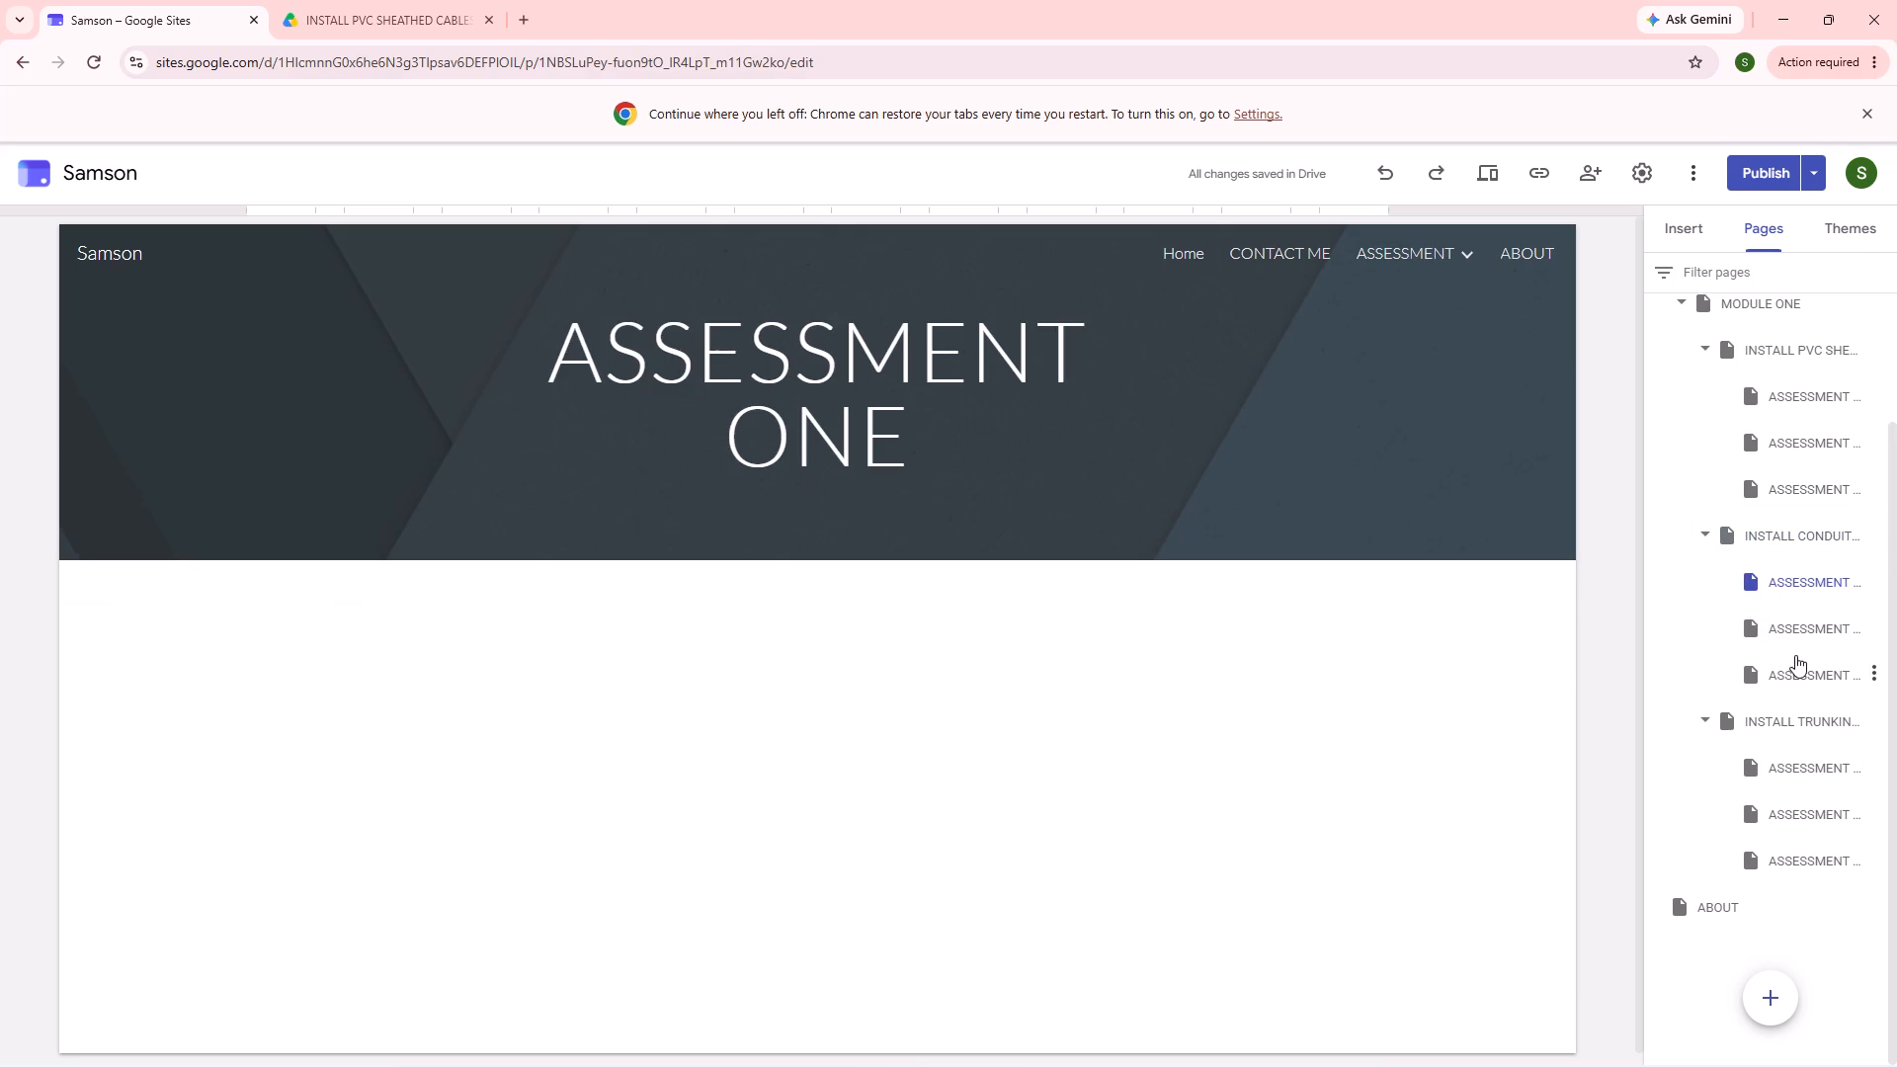
{"action": "left_click_drag", "start_coordinate": [1814, 759], "coordinate": [1812, 786]}
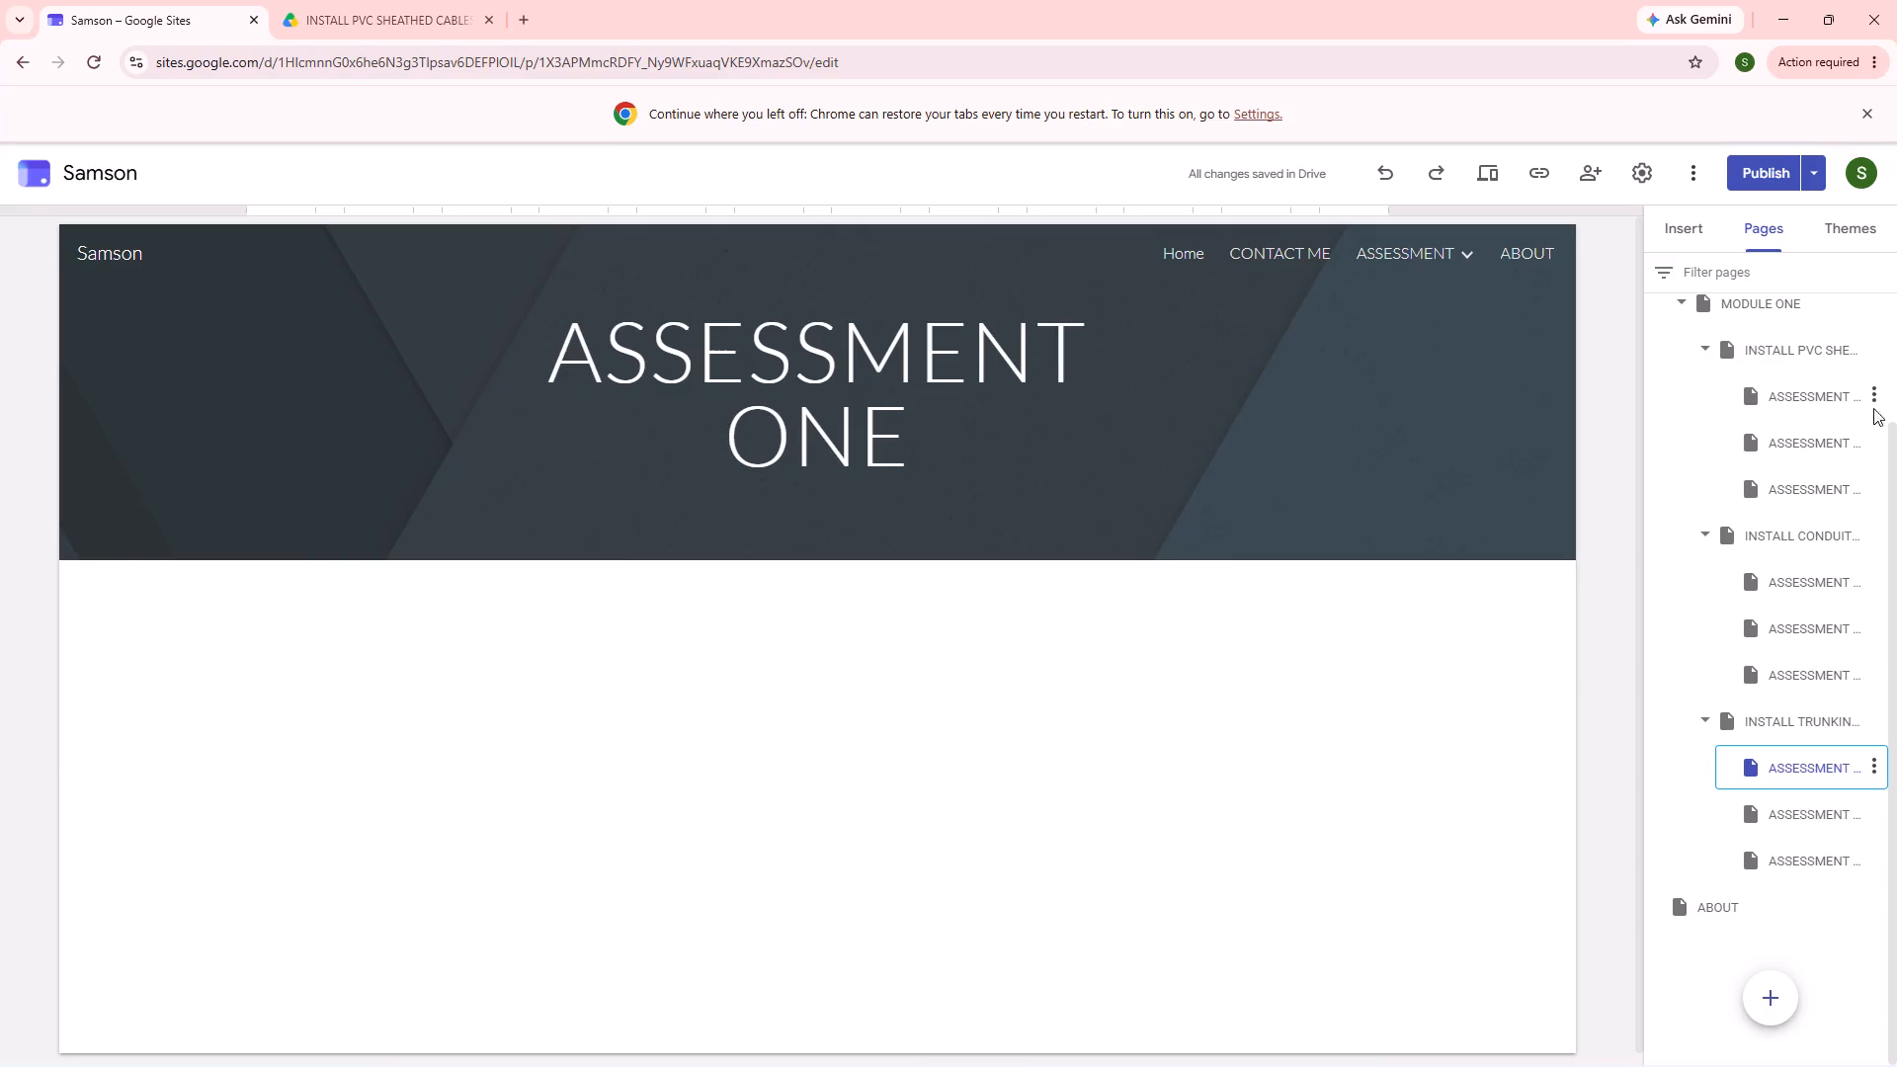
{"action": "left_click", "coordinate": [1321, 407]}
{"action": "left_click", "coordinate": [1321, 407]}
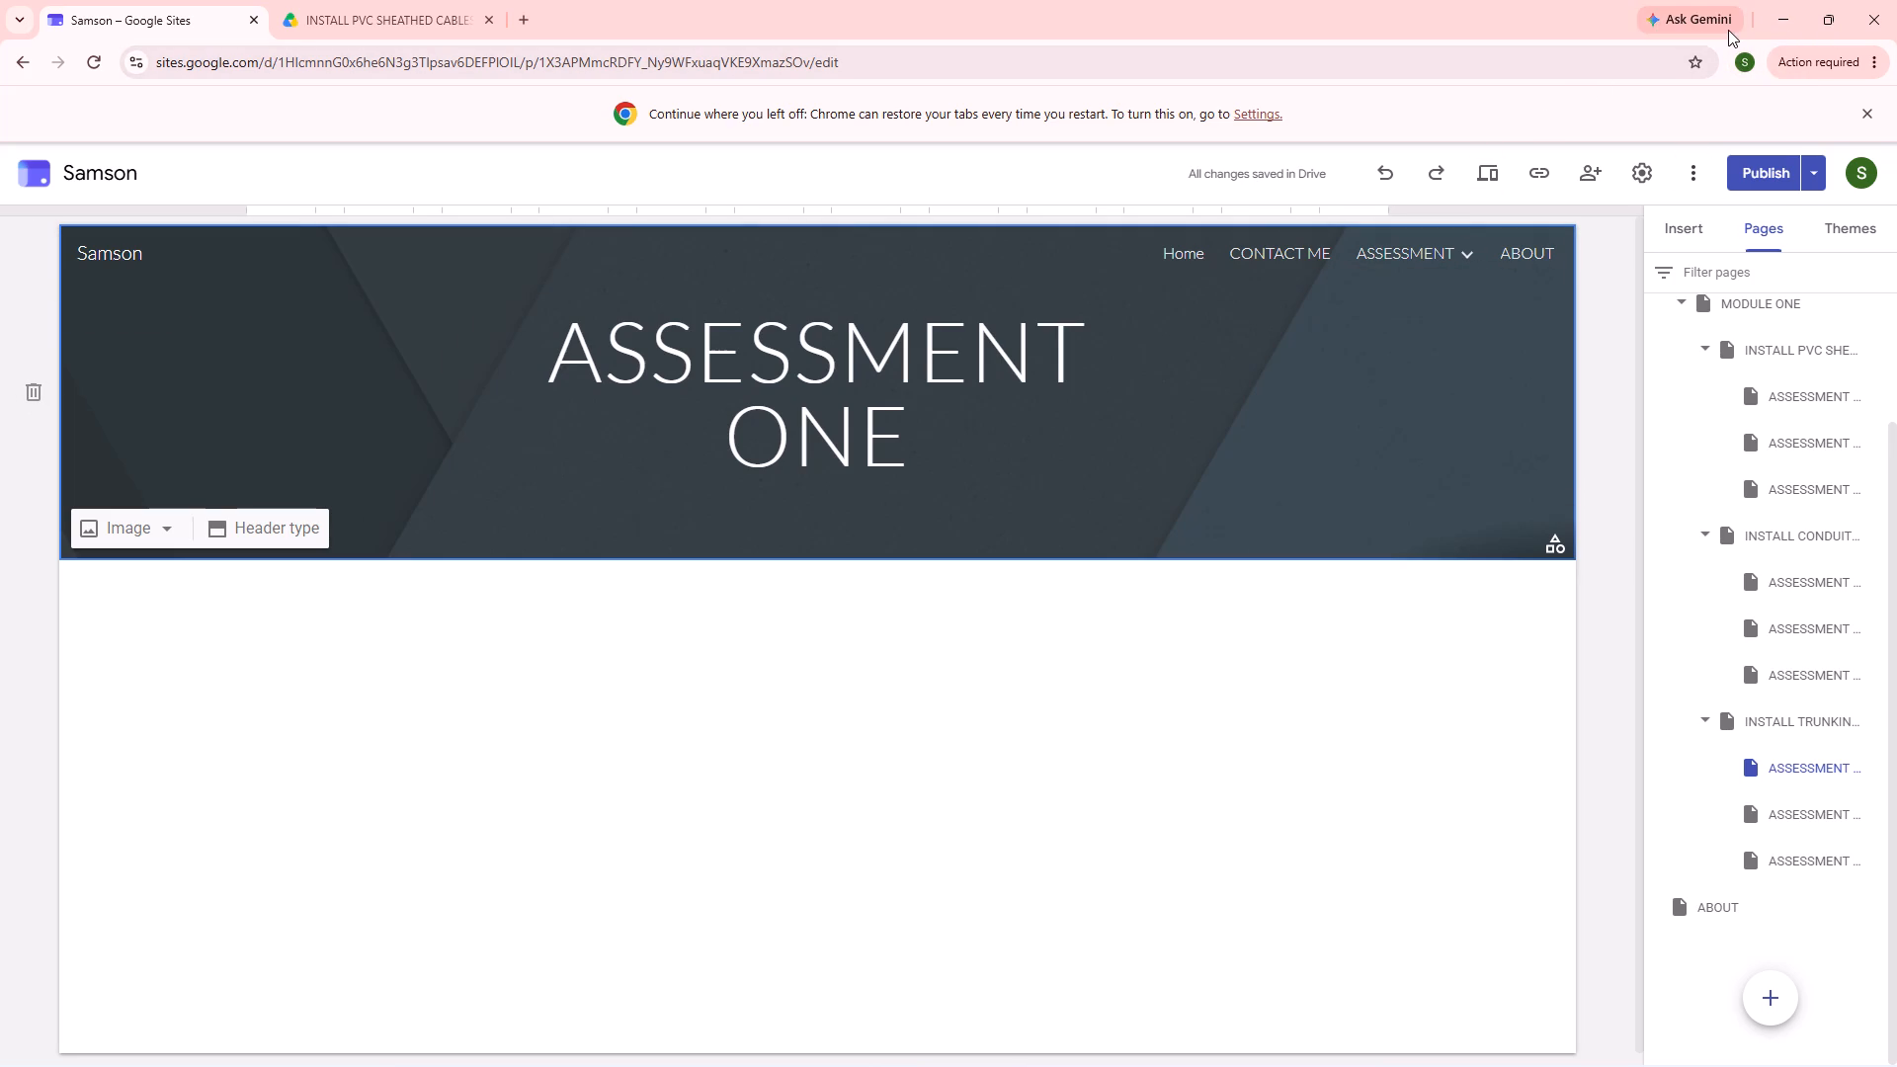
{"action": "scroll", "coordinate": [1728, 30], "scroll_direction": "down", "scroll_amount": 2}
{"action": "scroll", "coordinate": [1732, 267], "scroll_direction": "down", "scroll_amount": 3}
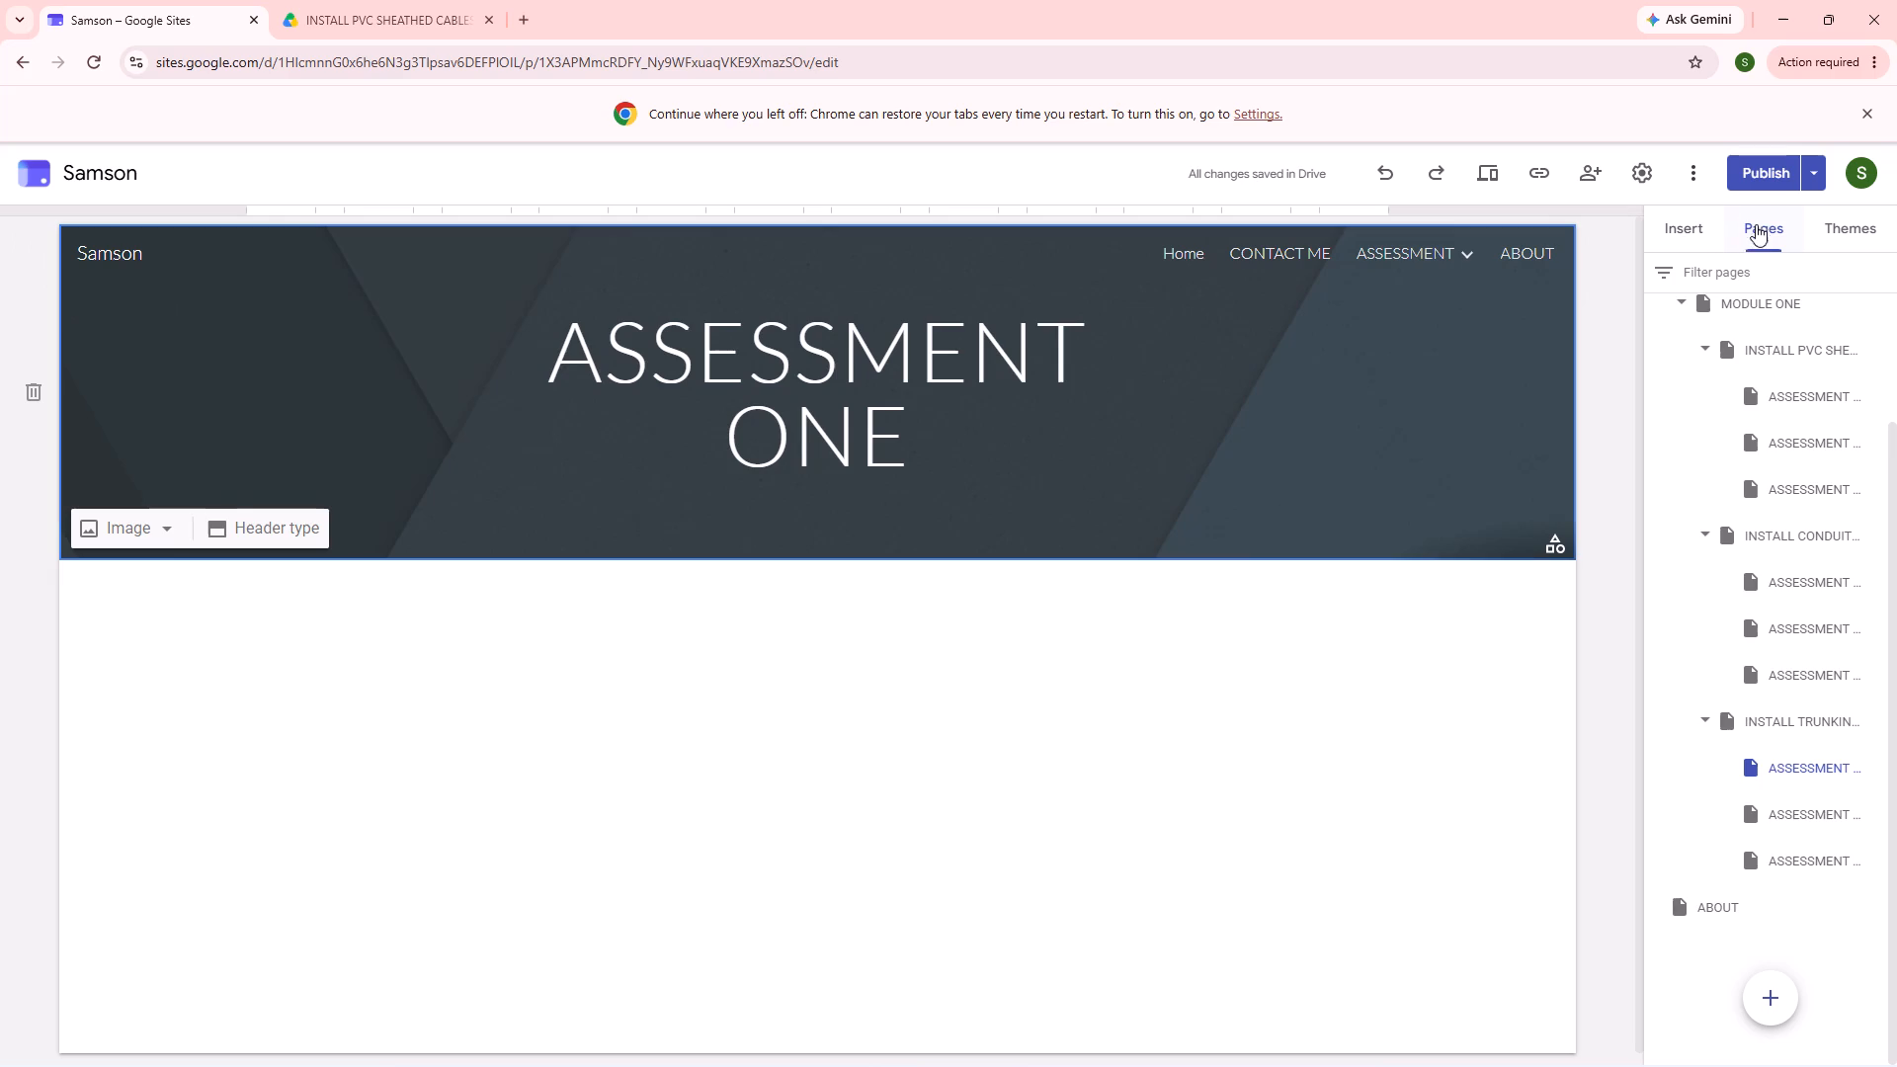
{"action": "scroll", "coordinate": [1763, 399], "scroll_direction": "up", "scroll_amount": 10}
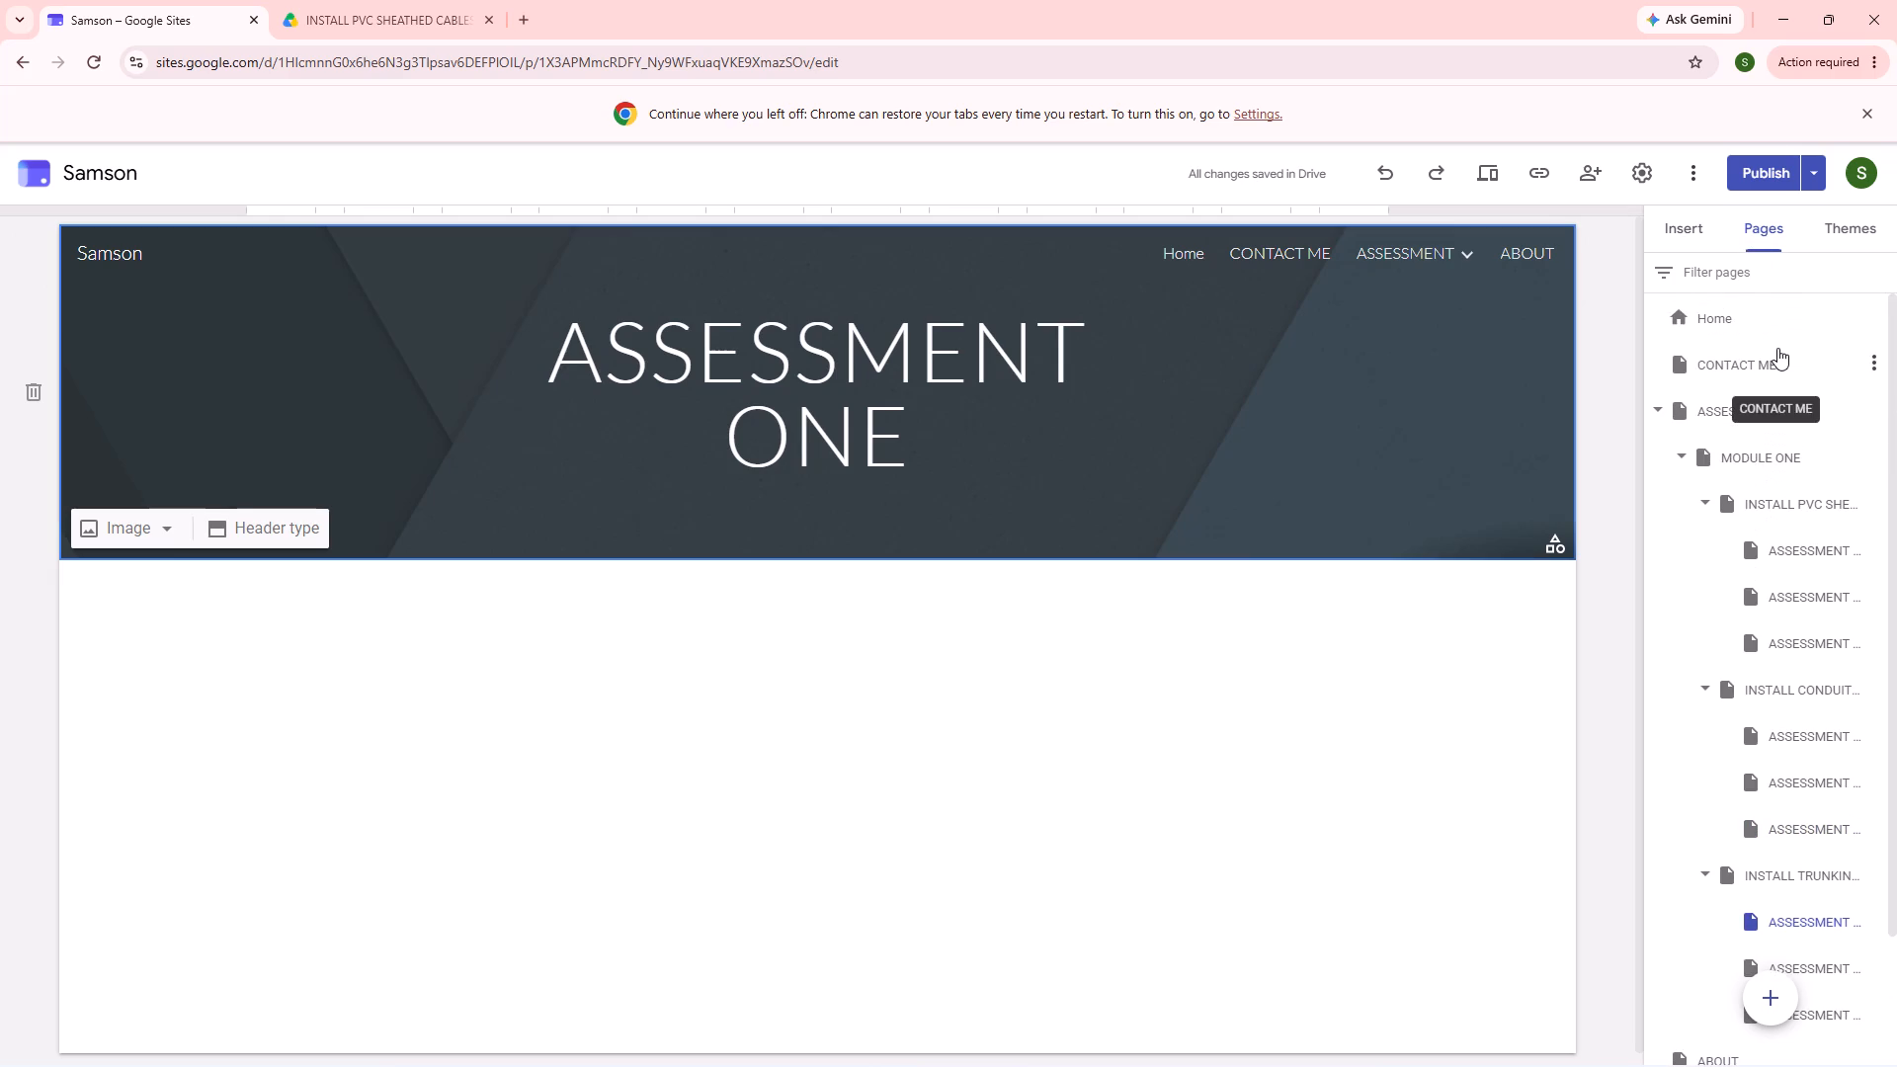
Open the CONTACT ME page and bring up the site theme options from its header.
{"action": "left_click", "coordinate": [1784, 352]}
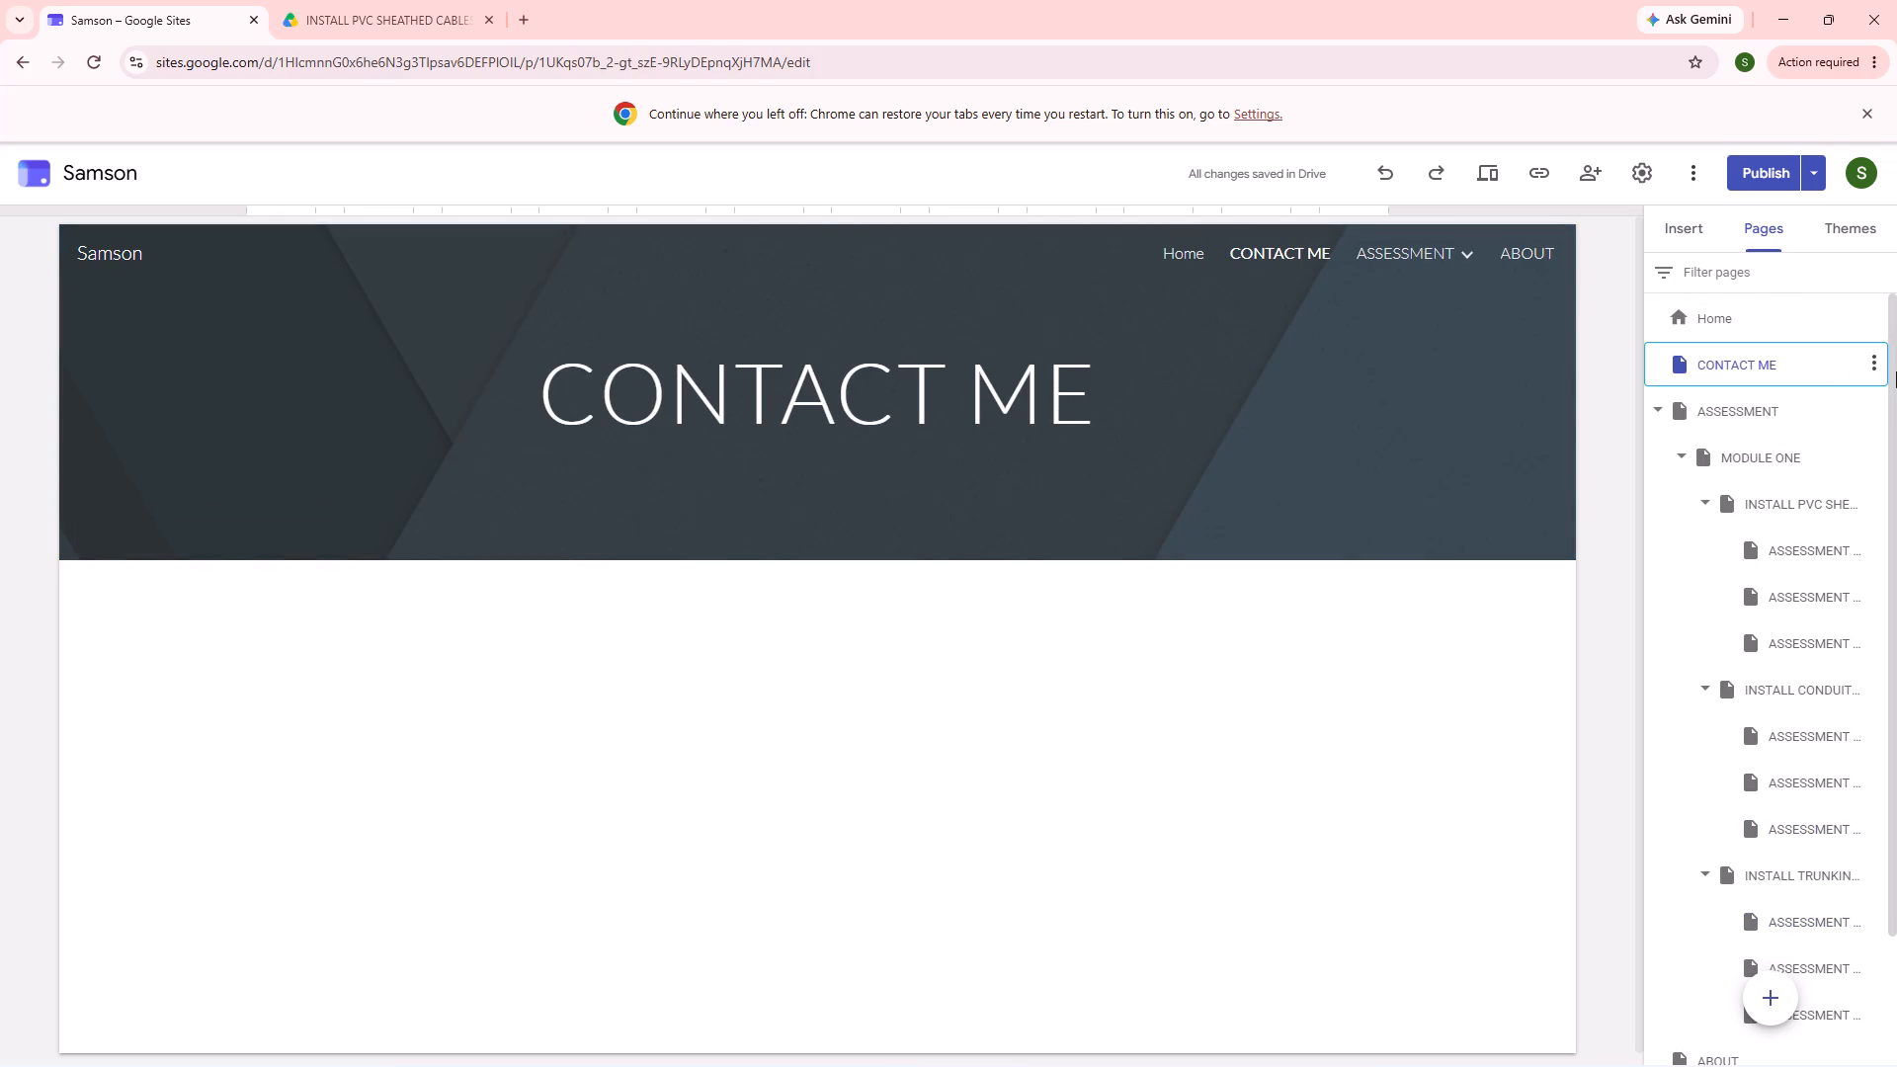
{"action": "double_click", "coordinate": [895, 457]}
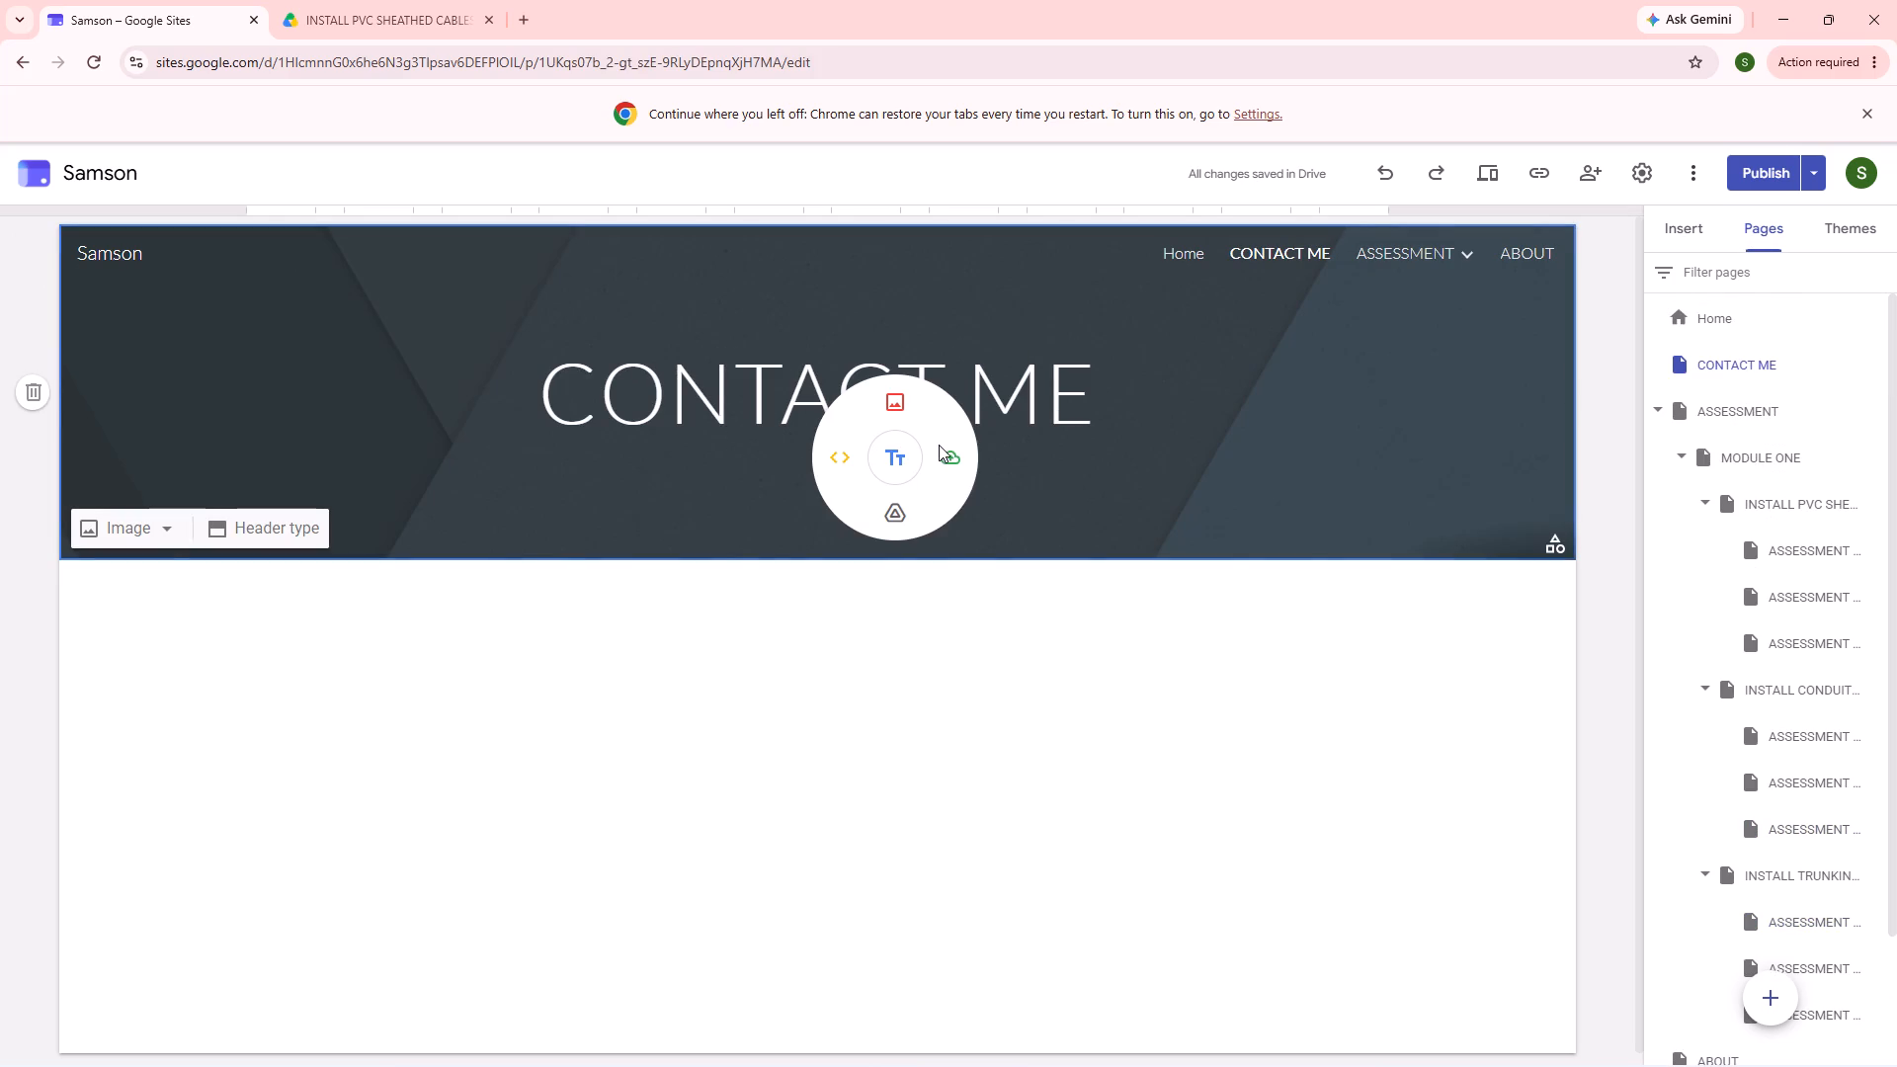
{"action": "left_click_drag", "start_coordinate": [997, 407], "coordinate": [1020, 406]}
{"action": "left_click", "coordinate": [1142, 399]}
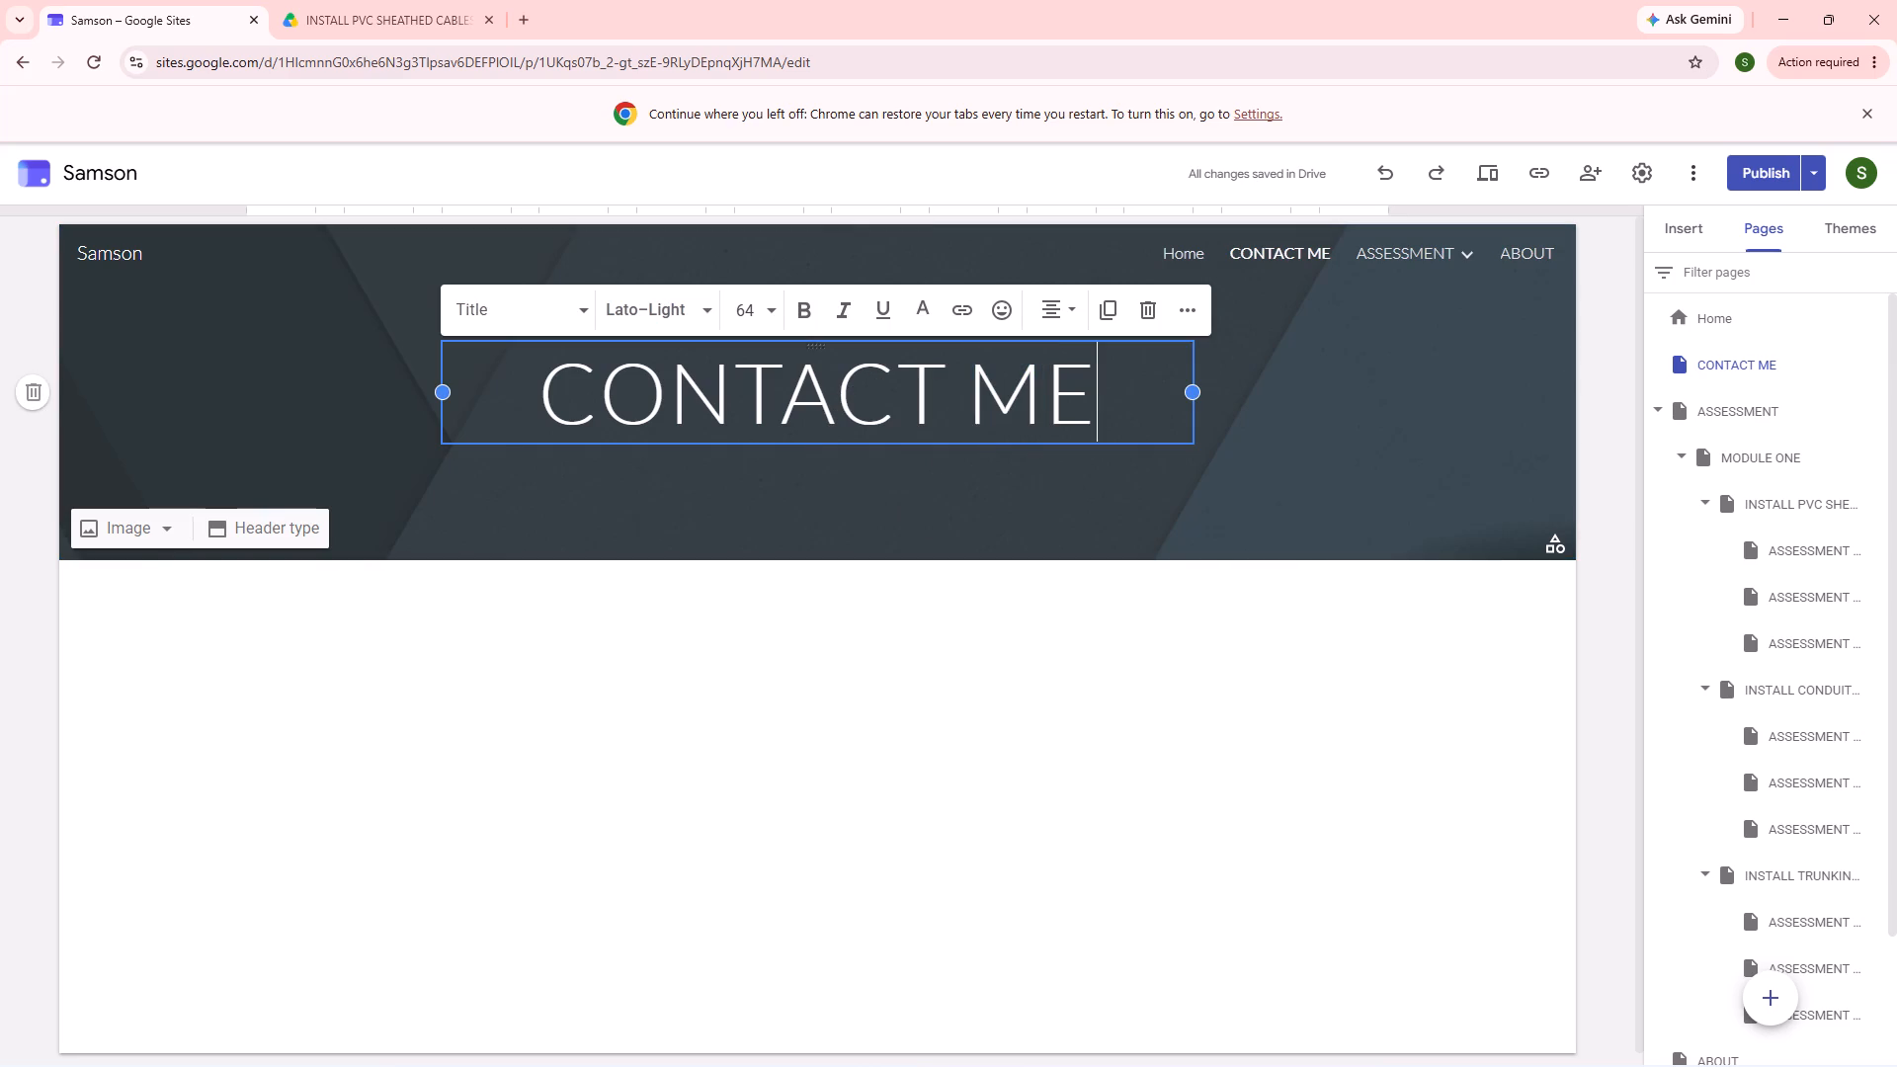
{"action": "left_click", "coordinate": [1244, 421]}
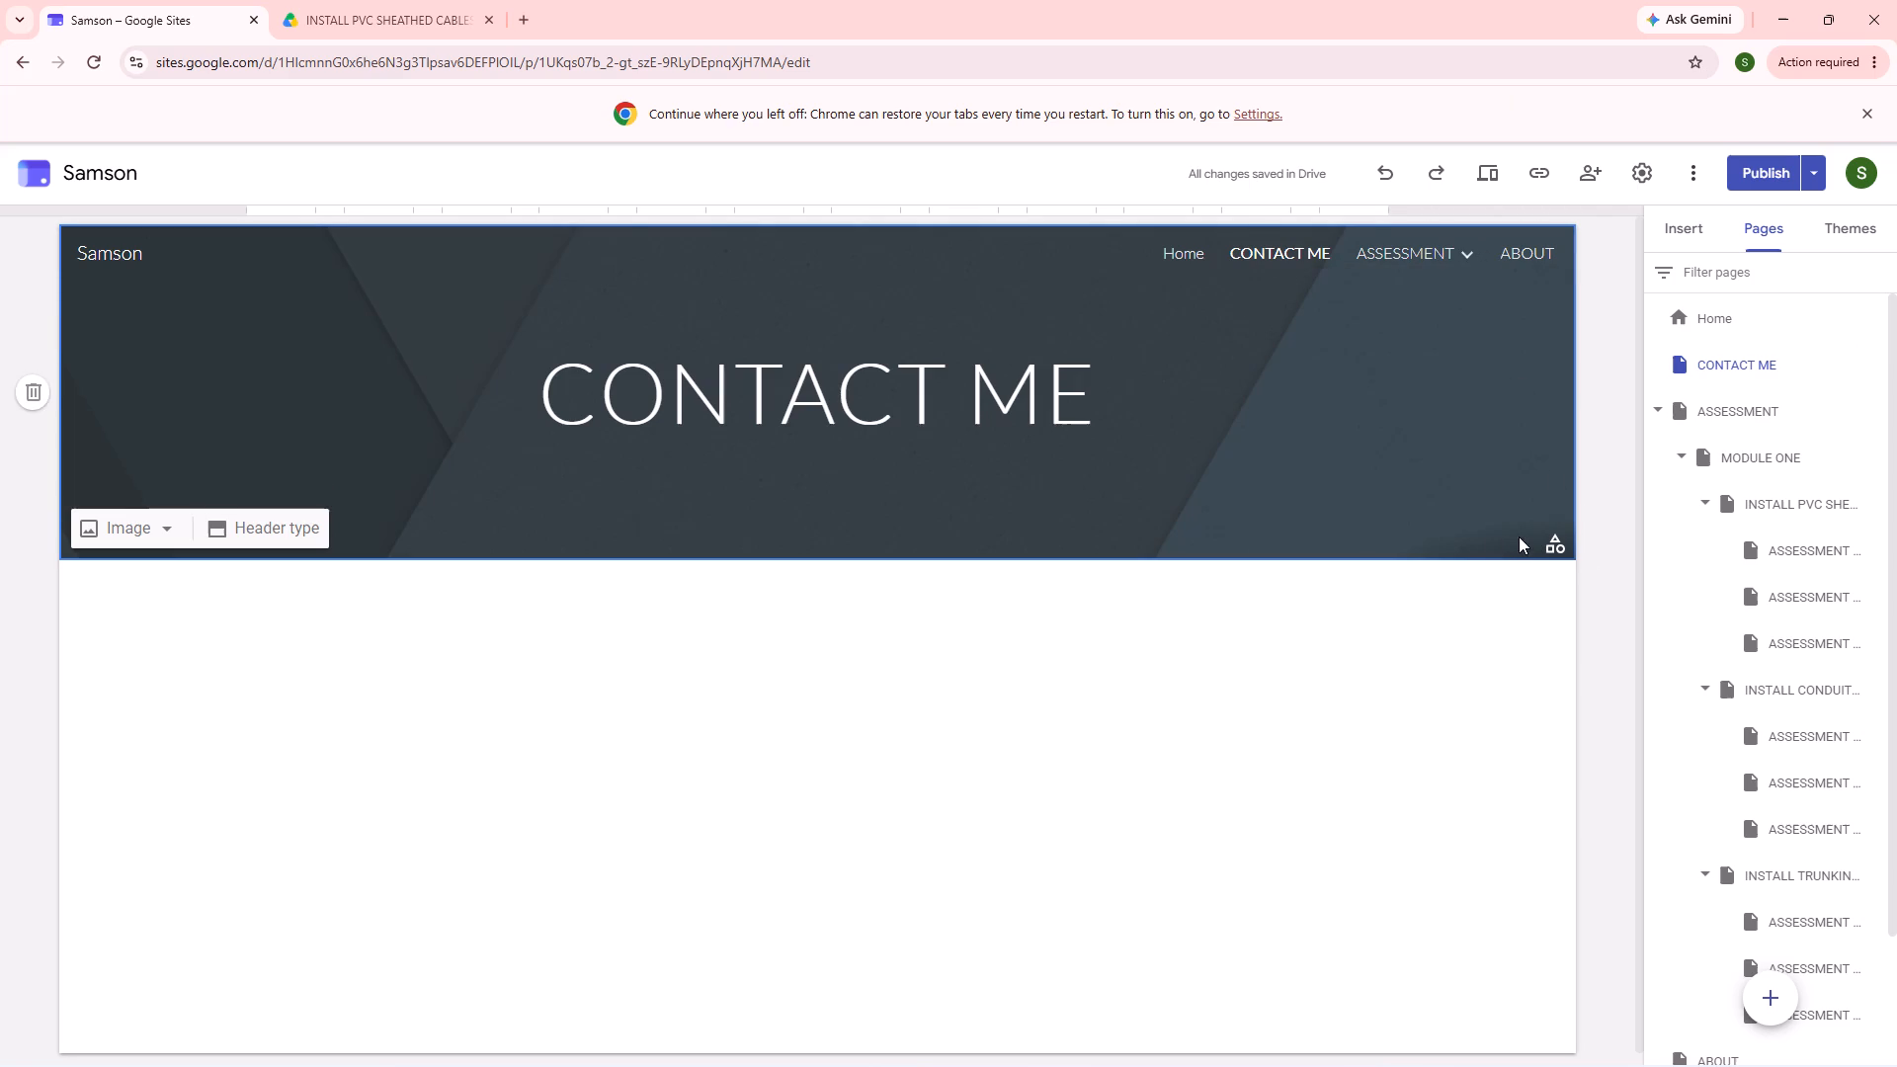
{"action": "left_click", "coordinate": [1553, 546]}
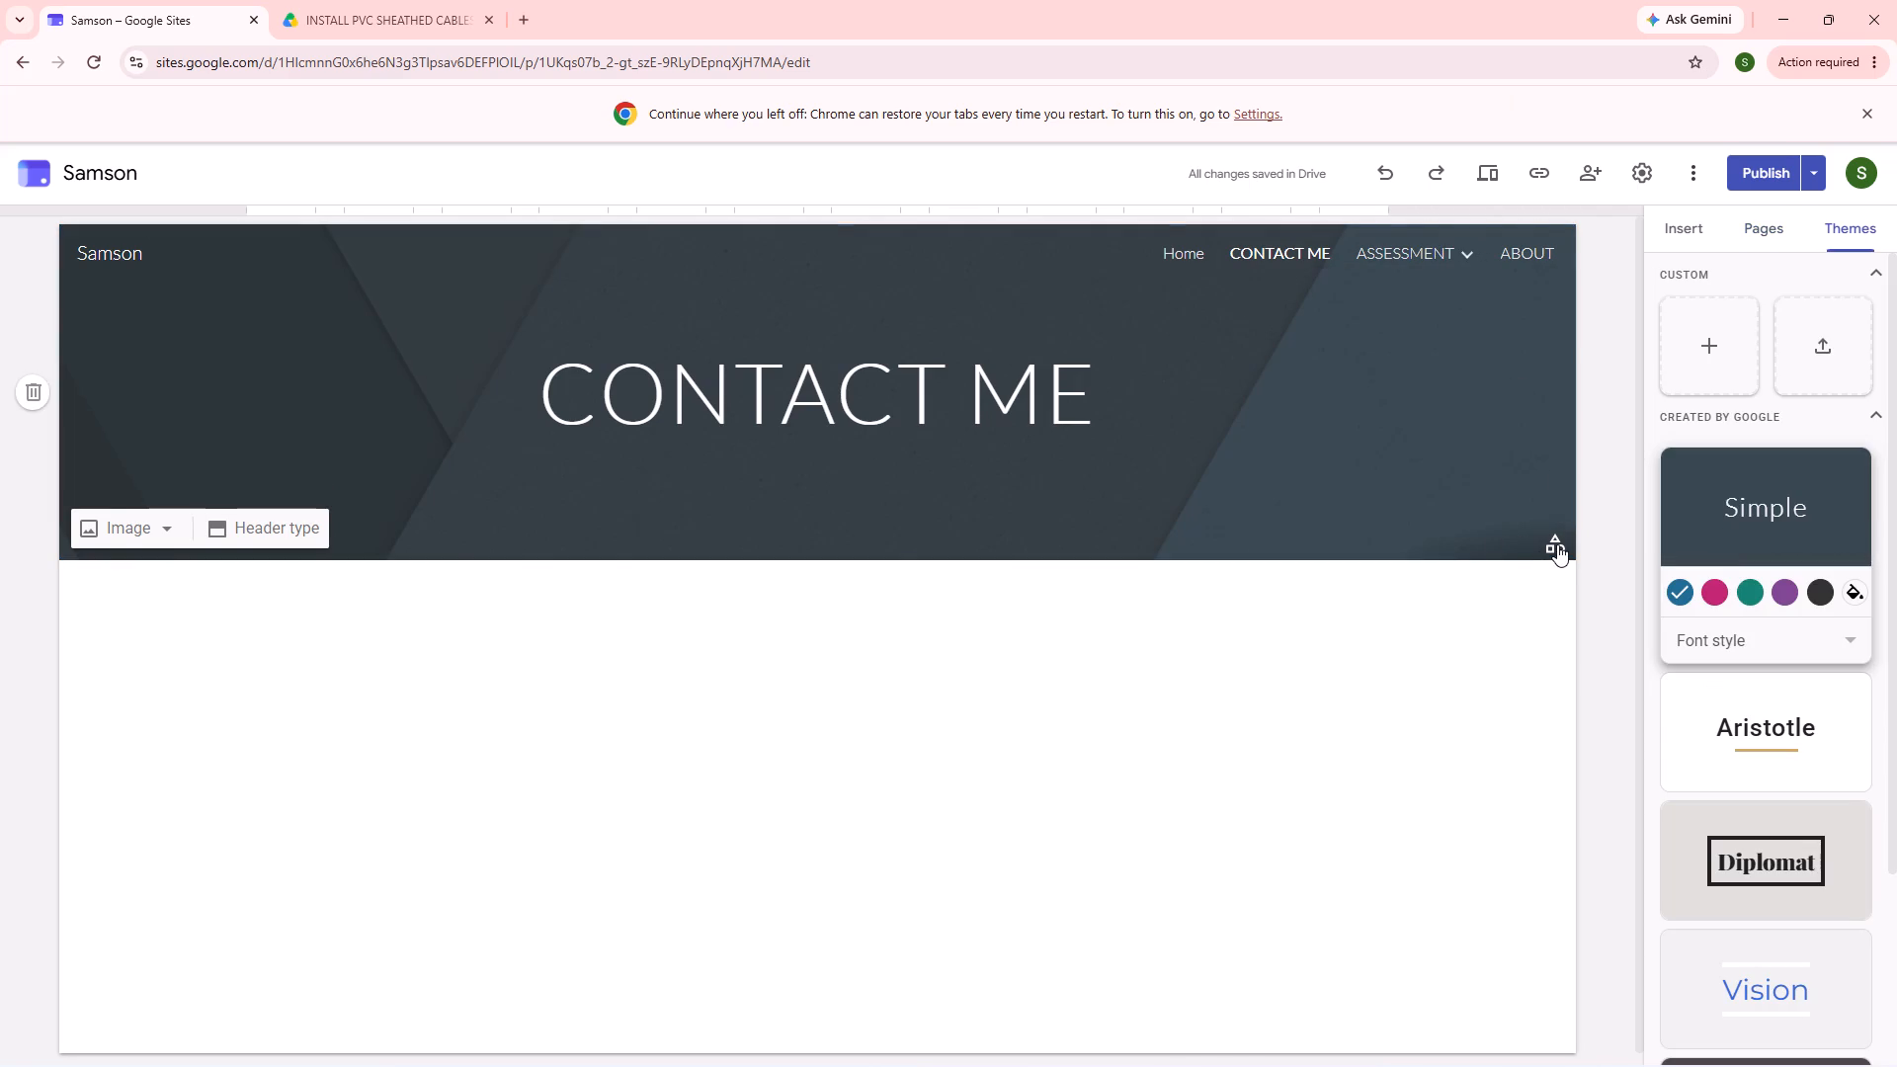
{"action": "scroll", "coordinate": [1557, 544], "scroll_direction": "down", "scroll_amount": 4}
{"action": "scroll", "coordinate": [1557, 544], "scroll_direction": "up", "scroll_amount": 4}
{"action": "left_click", "coordinate": [1466, 513]}
{"action": "left_click", "coordinate": [1556, 532]}
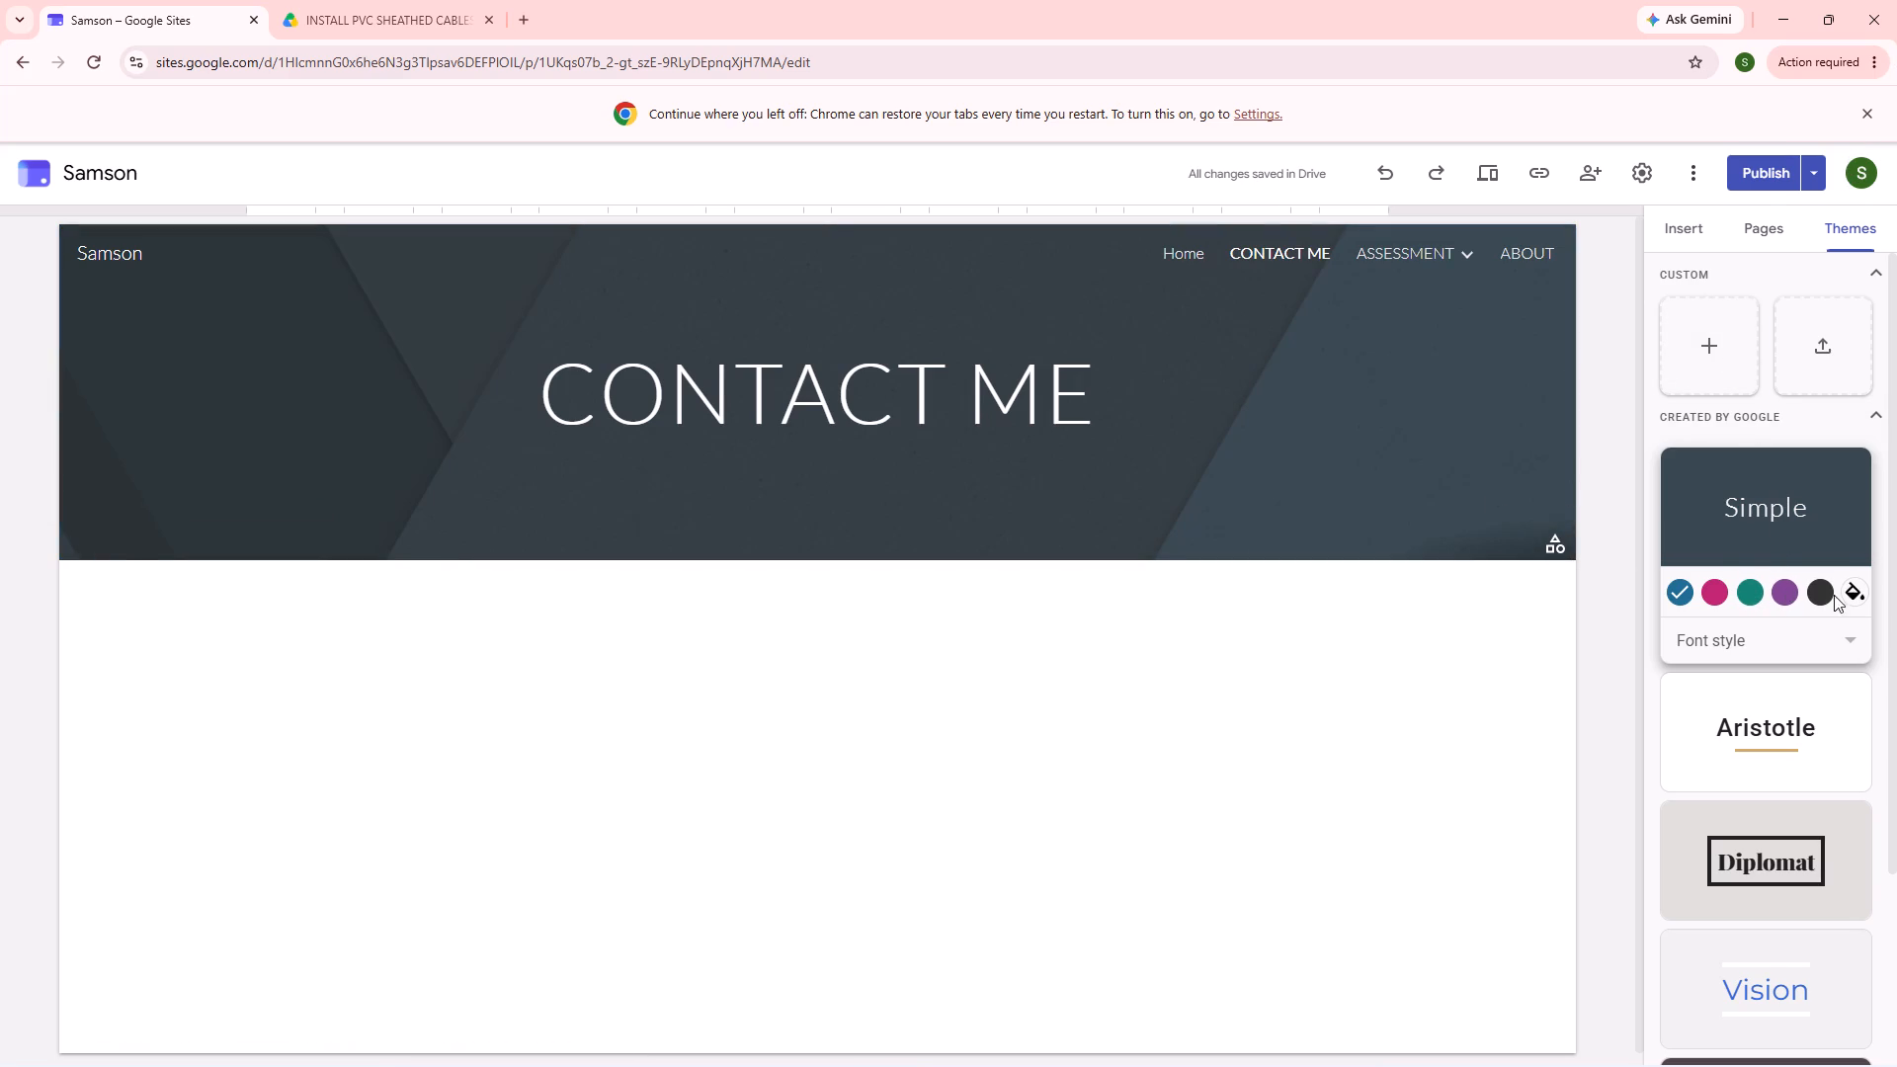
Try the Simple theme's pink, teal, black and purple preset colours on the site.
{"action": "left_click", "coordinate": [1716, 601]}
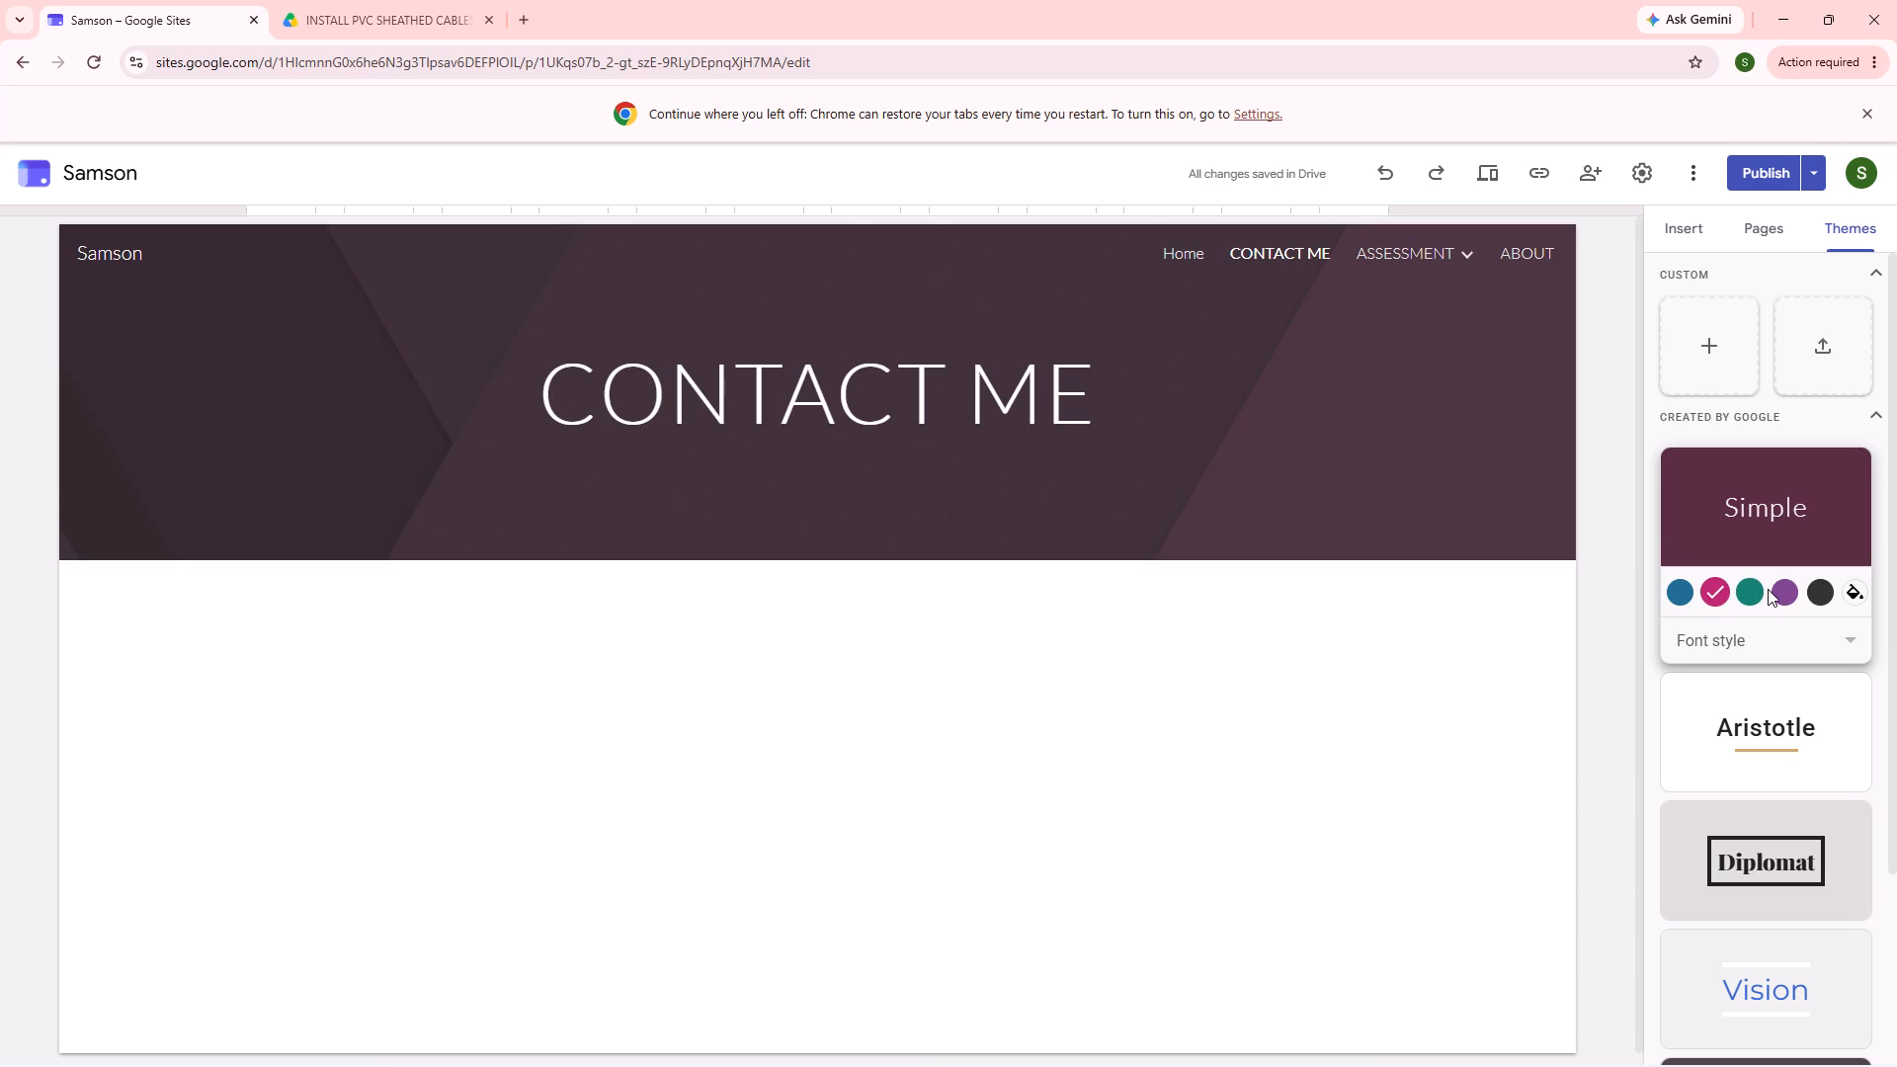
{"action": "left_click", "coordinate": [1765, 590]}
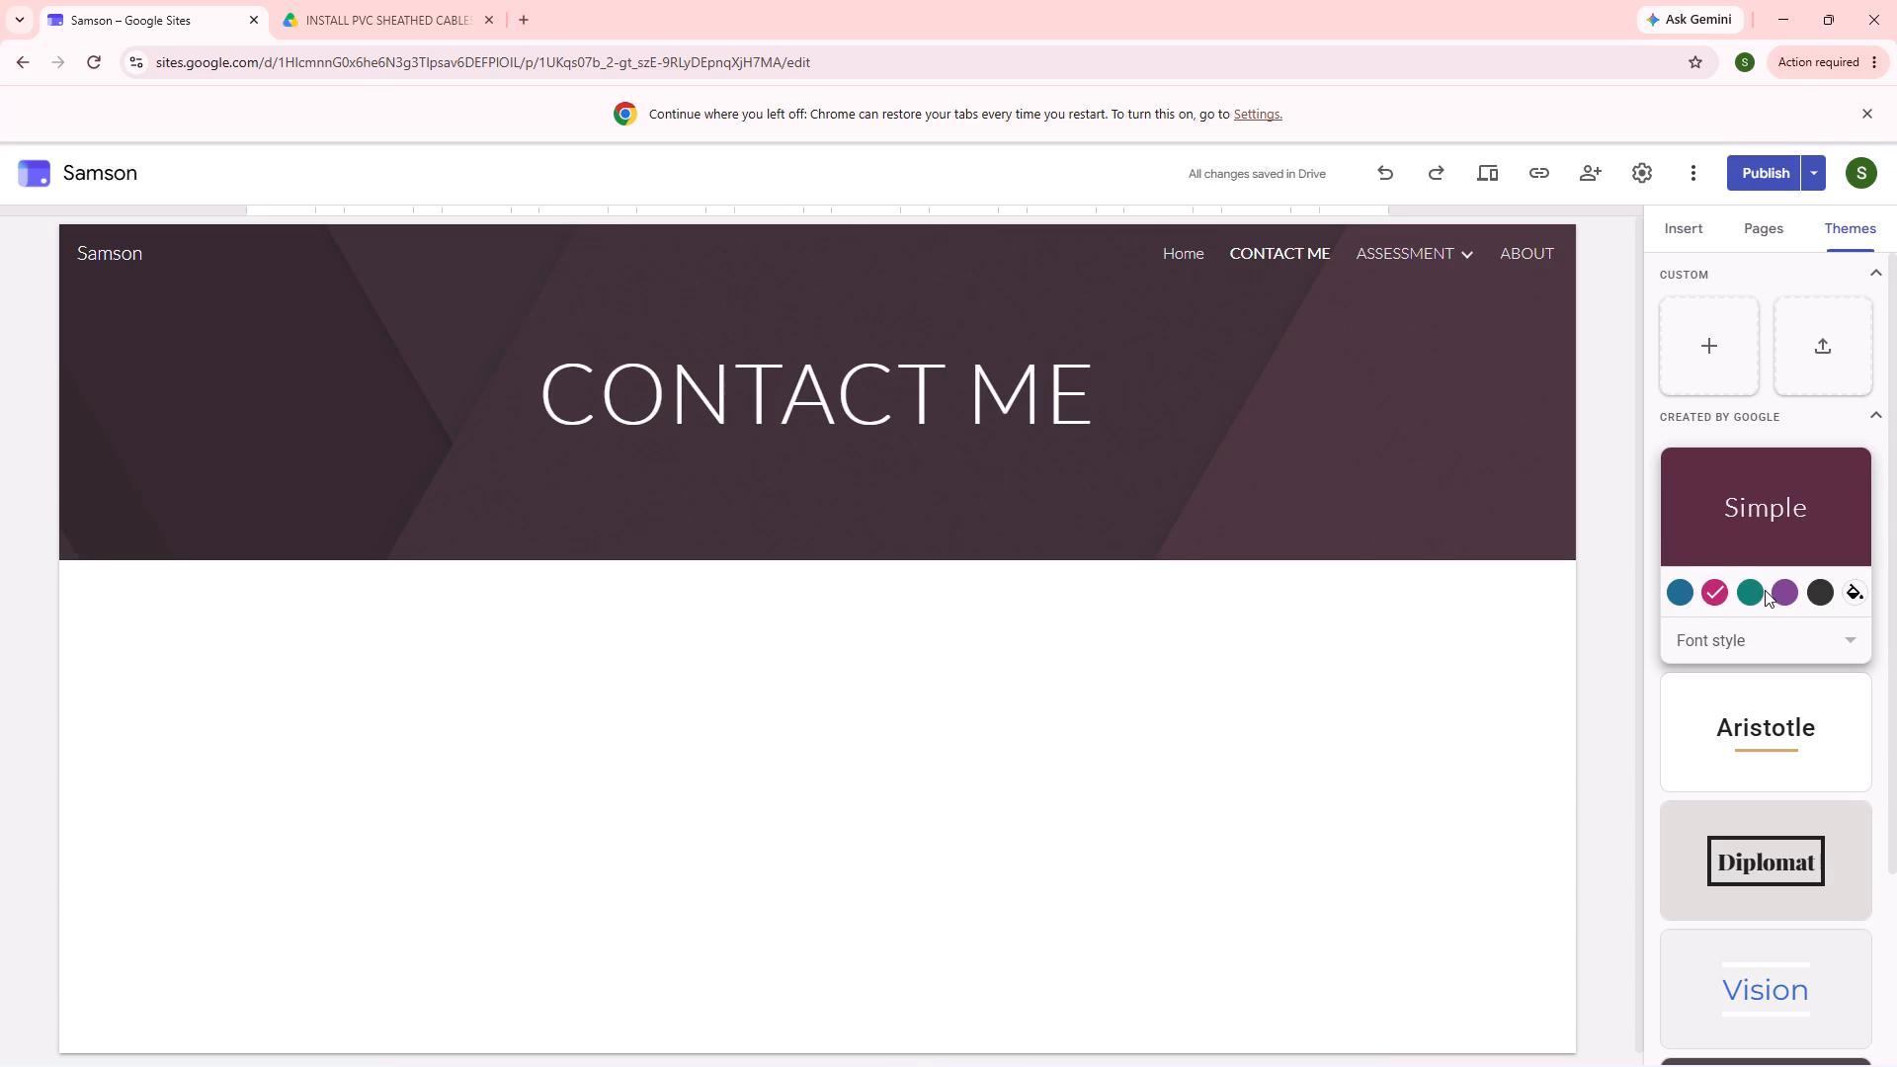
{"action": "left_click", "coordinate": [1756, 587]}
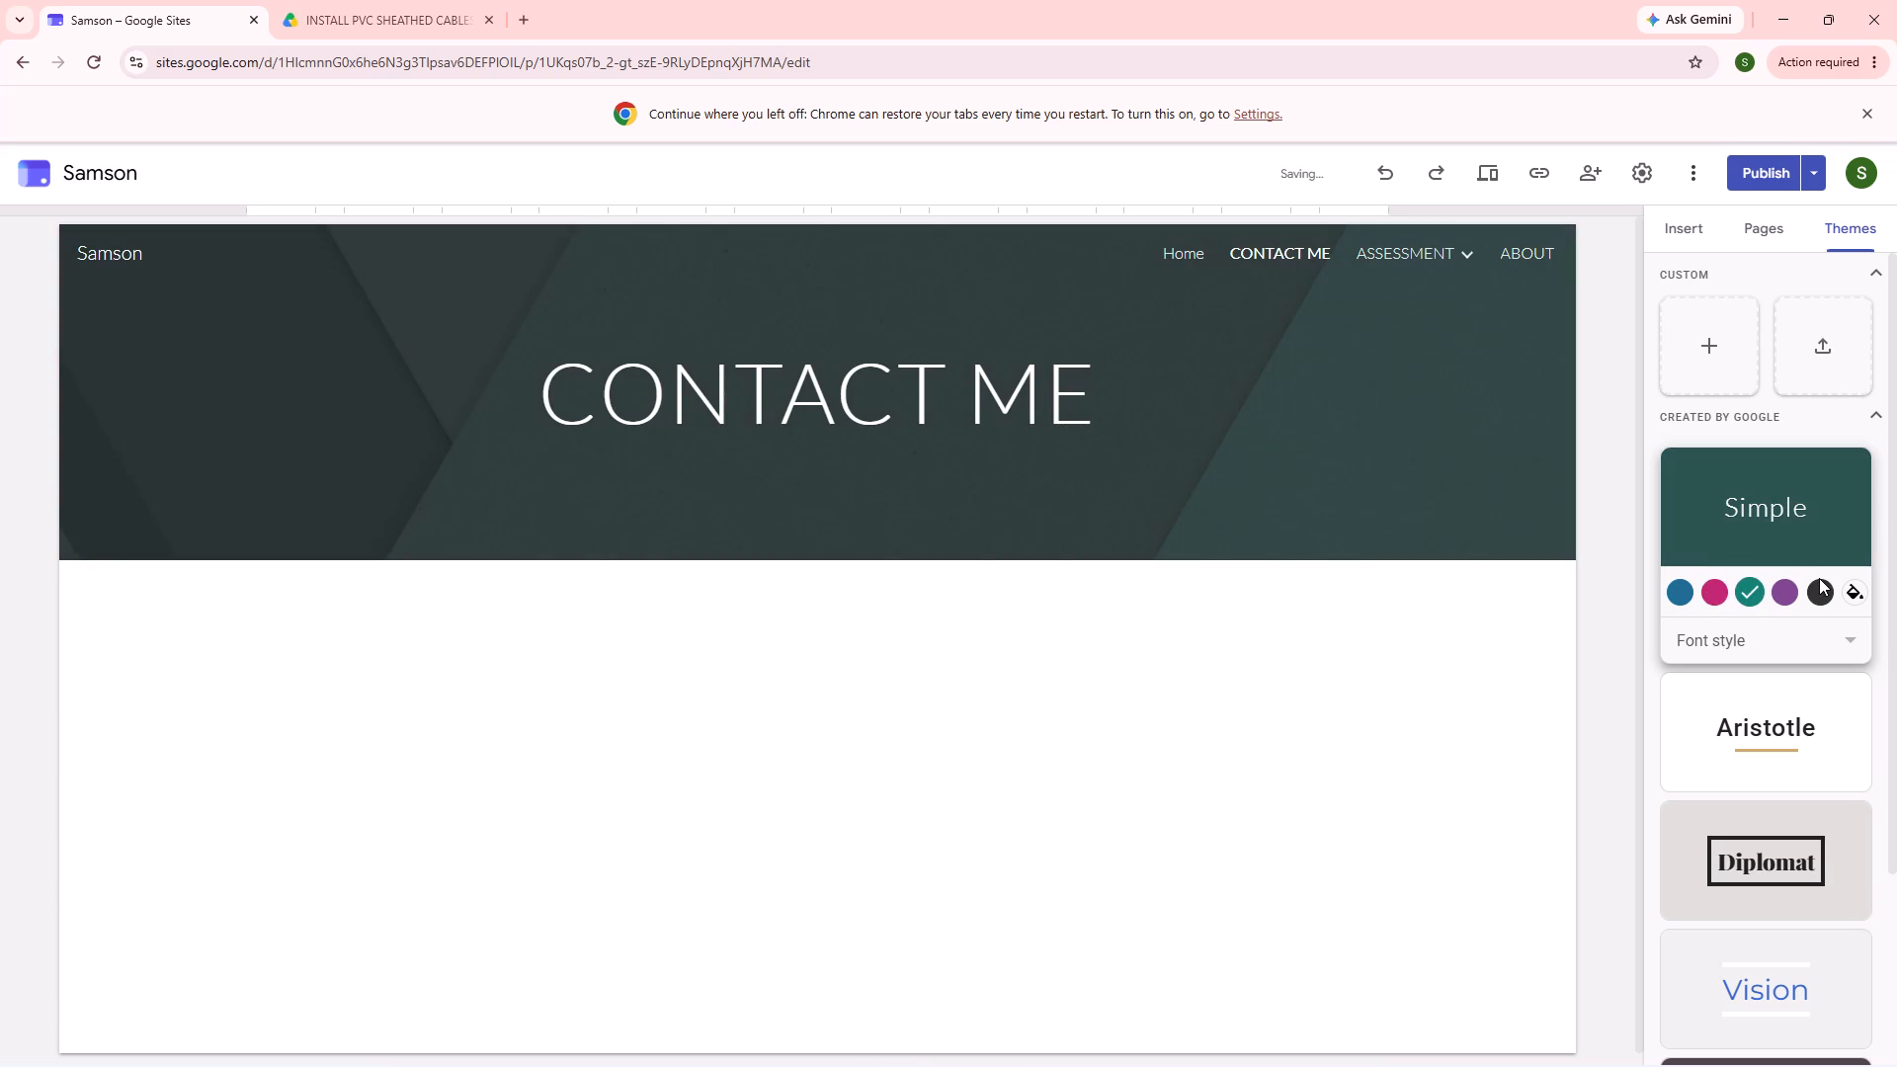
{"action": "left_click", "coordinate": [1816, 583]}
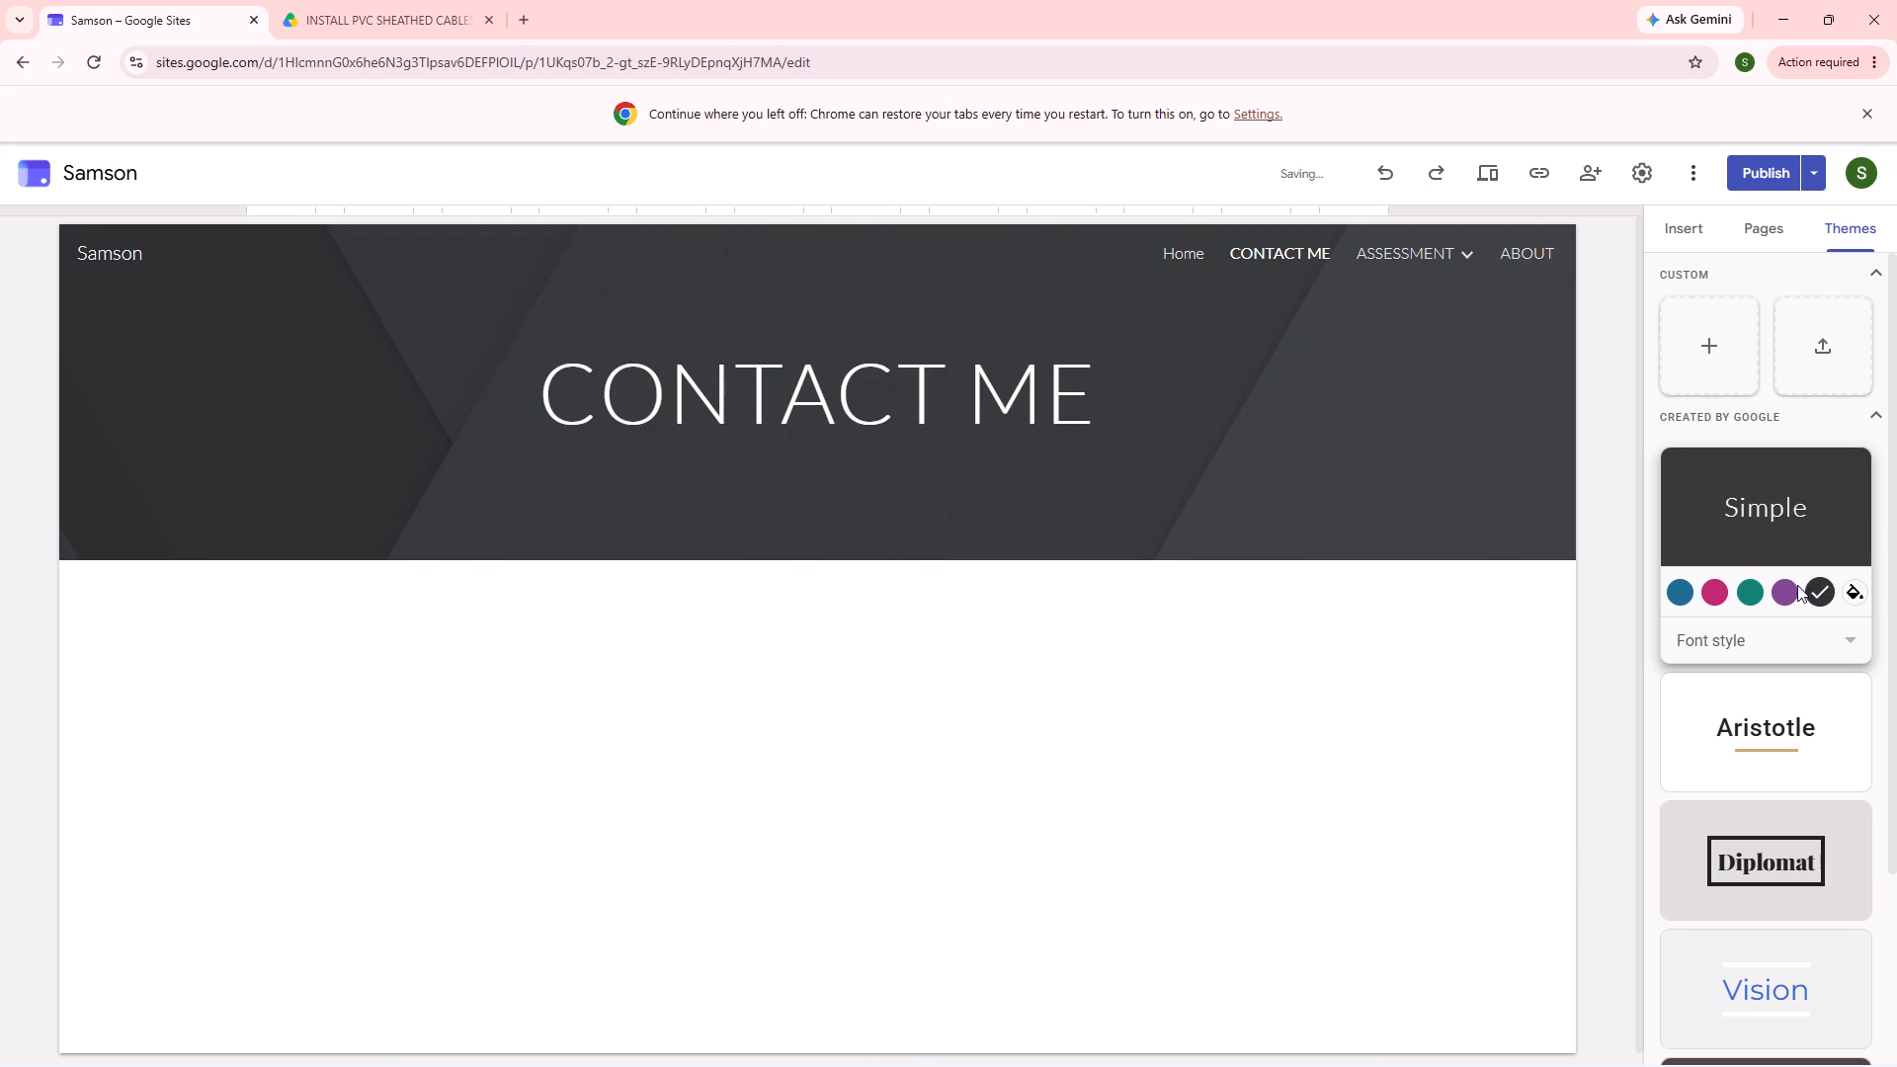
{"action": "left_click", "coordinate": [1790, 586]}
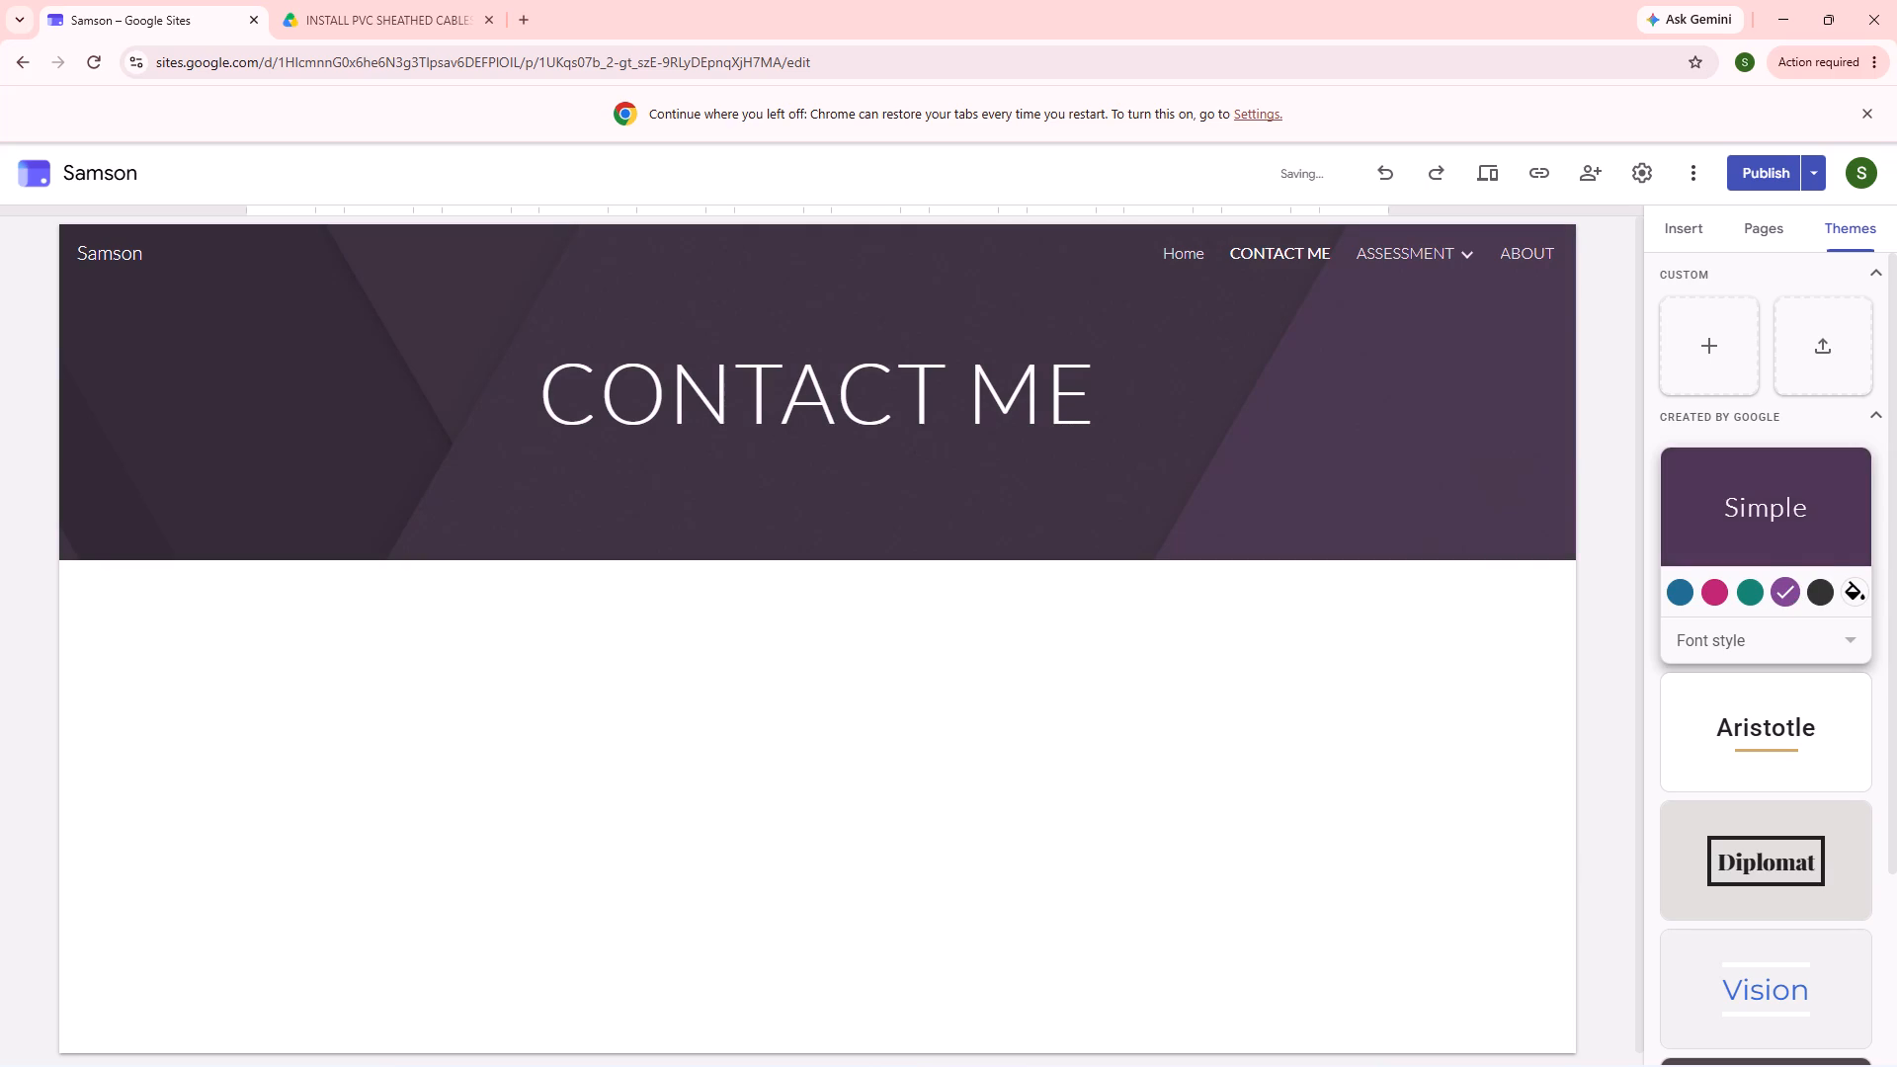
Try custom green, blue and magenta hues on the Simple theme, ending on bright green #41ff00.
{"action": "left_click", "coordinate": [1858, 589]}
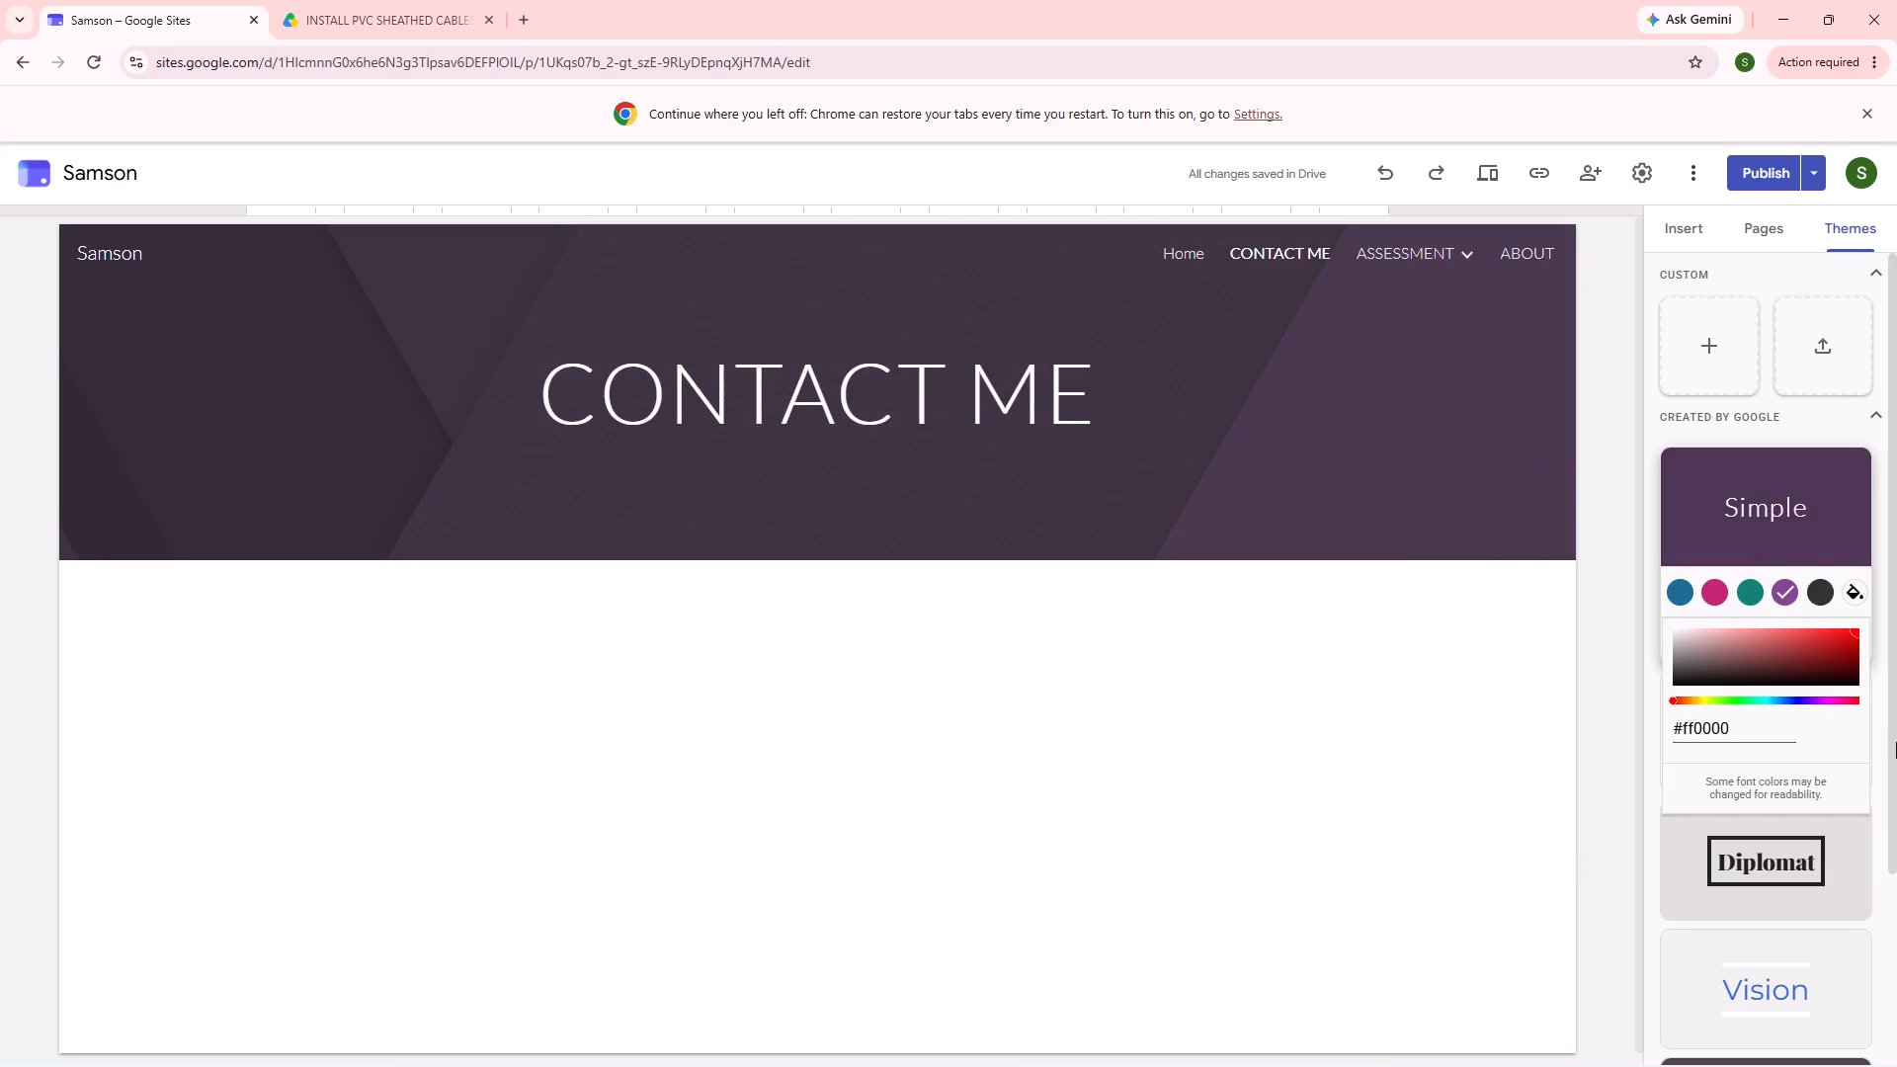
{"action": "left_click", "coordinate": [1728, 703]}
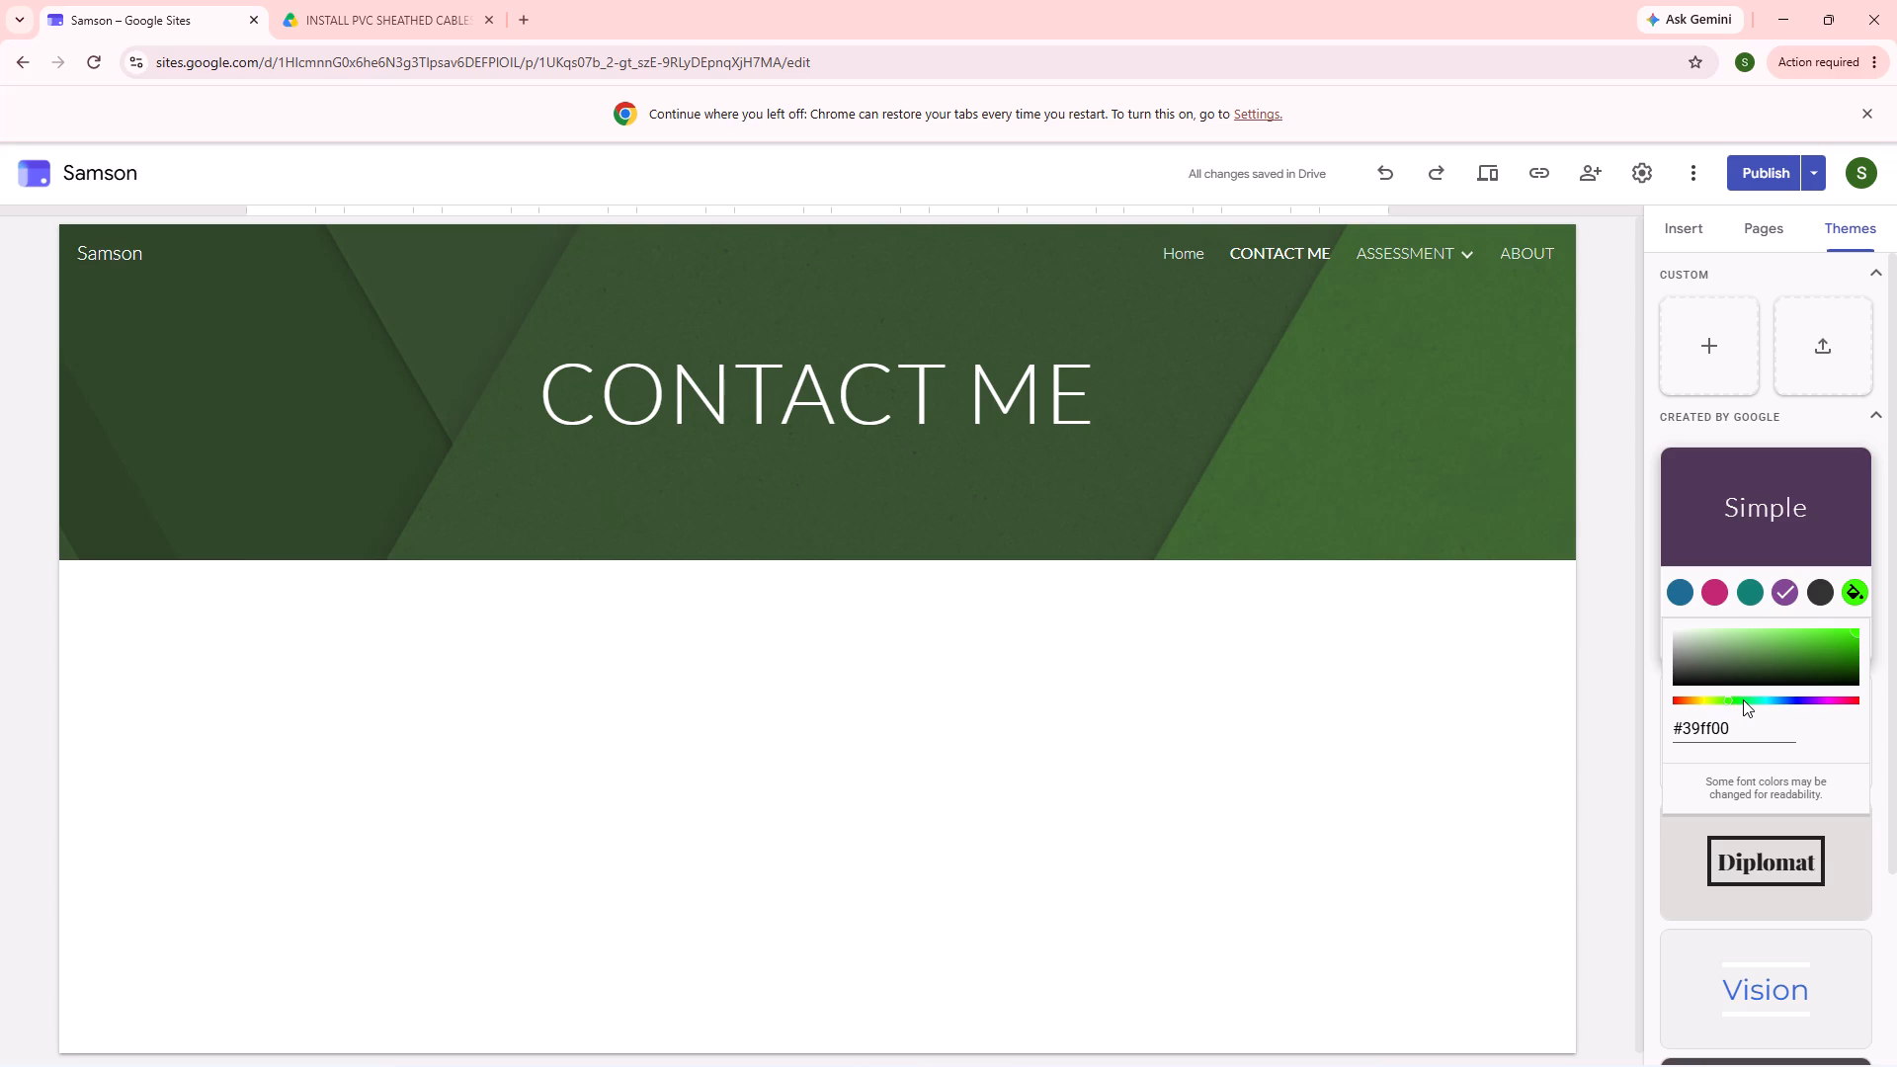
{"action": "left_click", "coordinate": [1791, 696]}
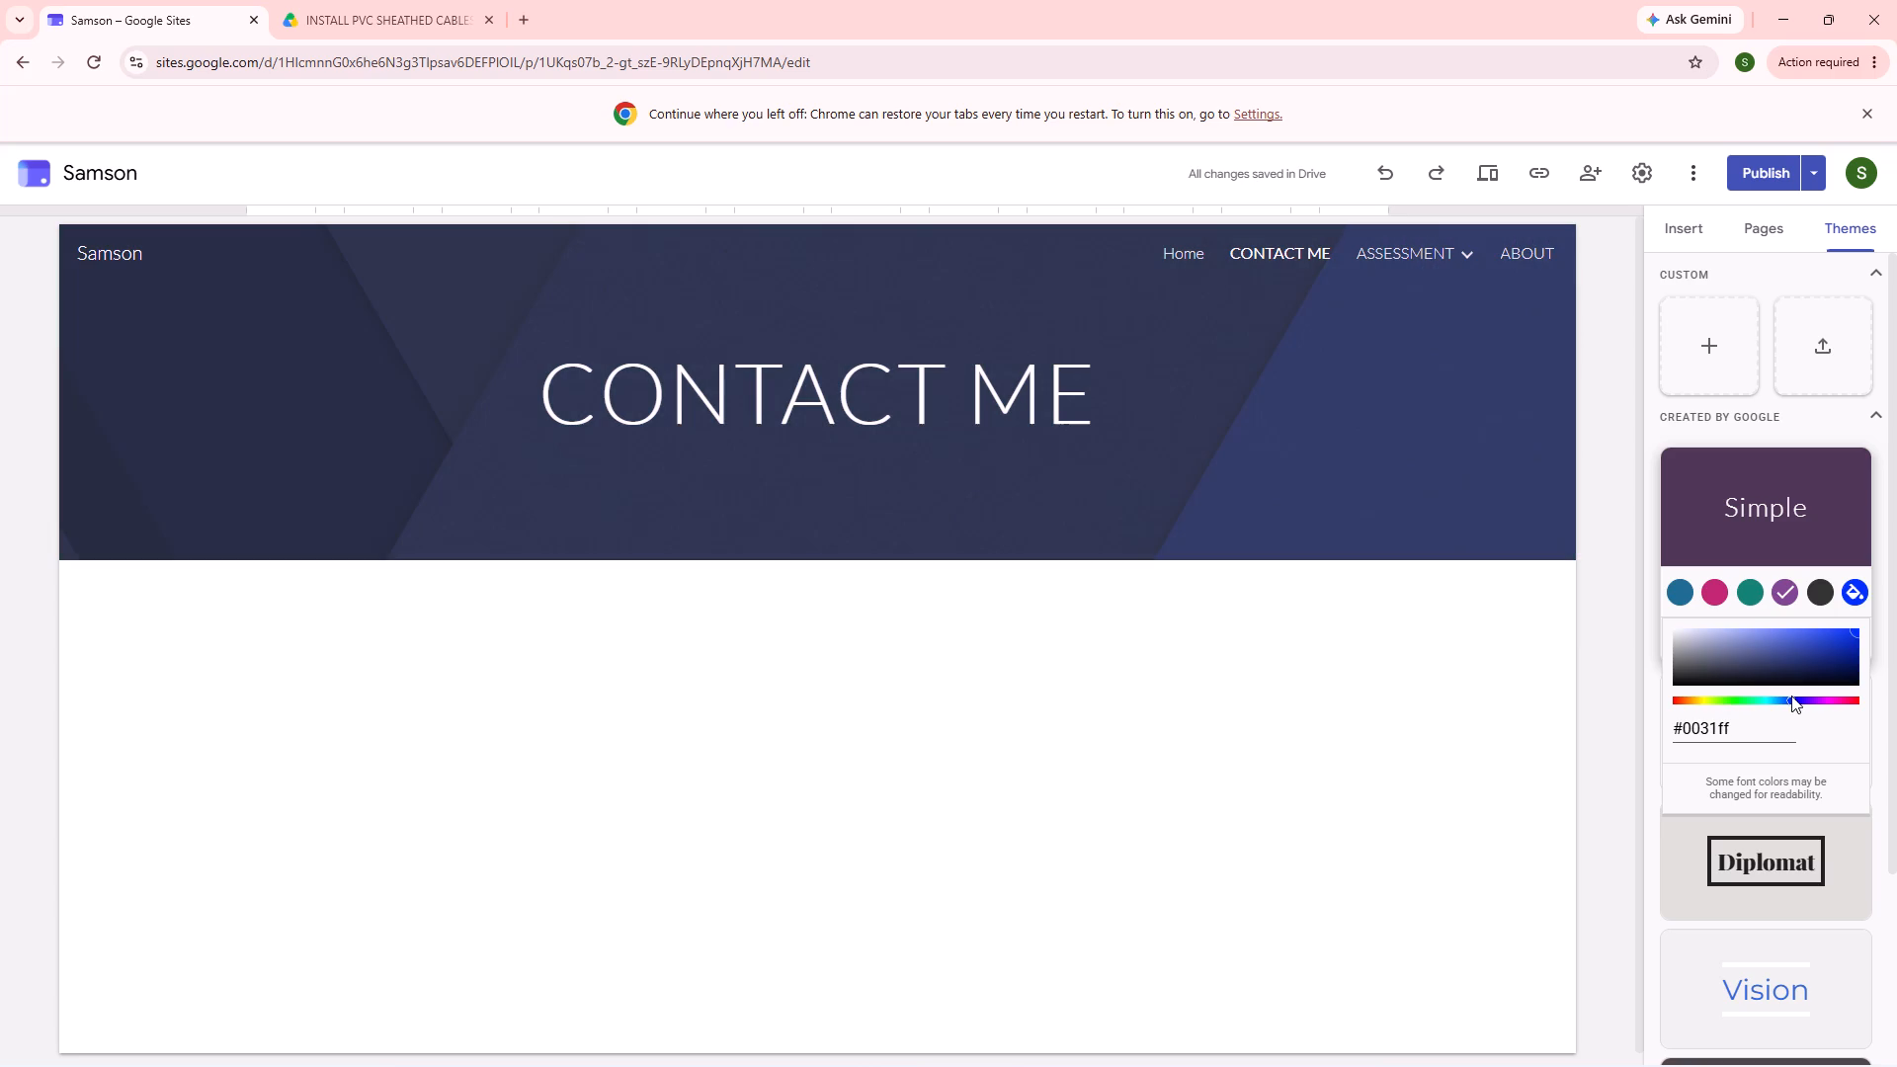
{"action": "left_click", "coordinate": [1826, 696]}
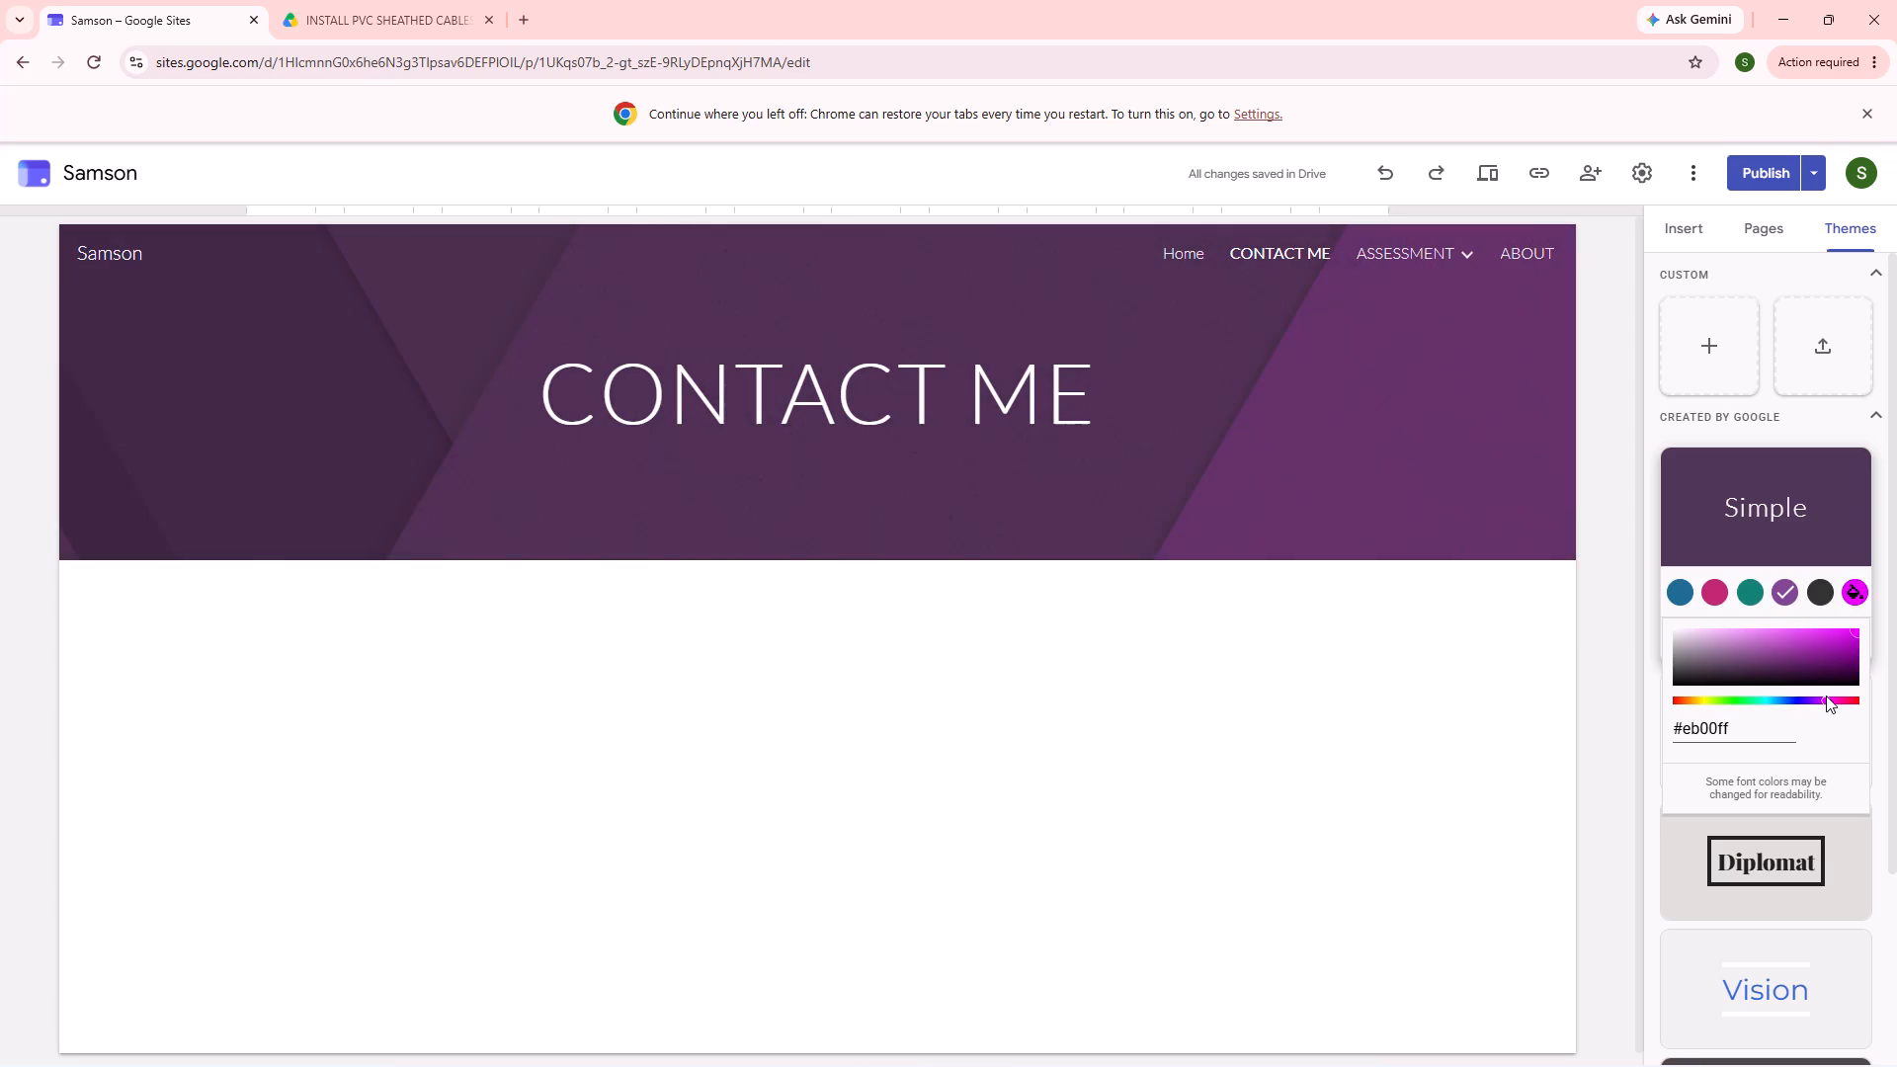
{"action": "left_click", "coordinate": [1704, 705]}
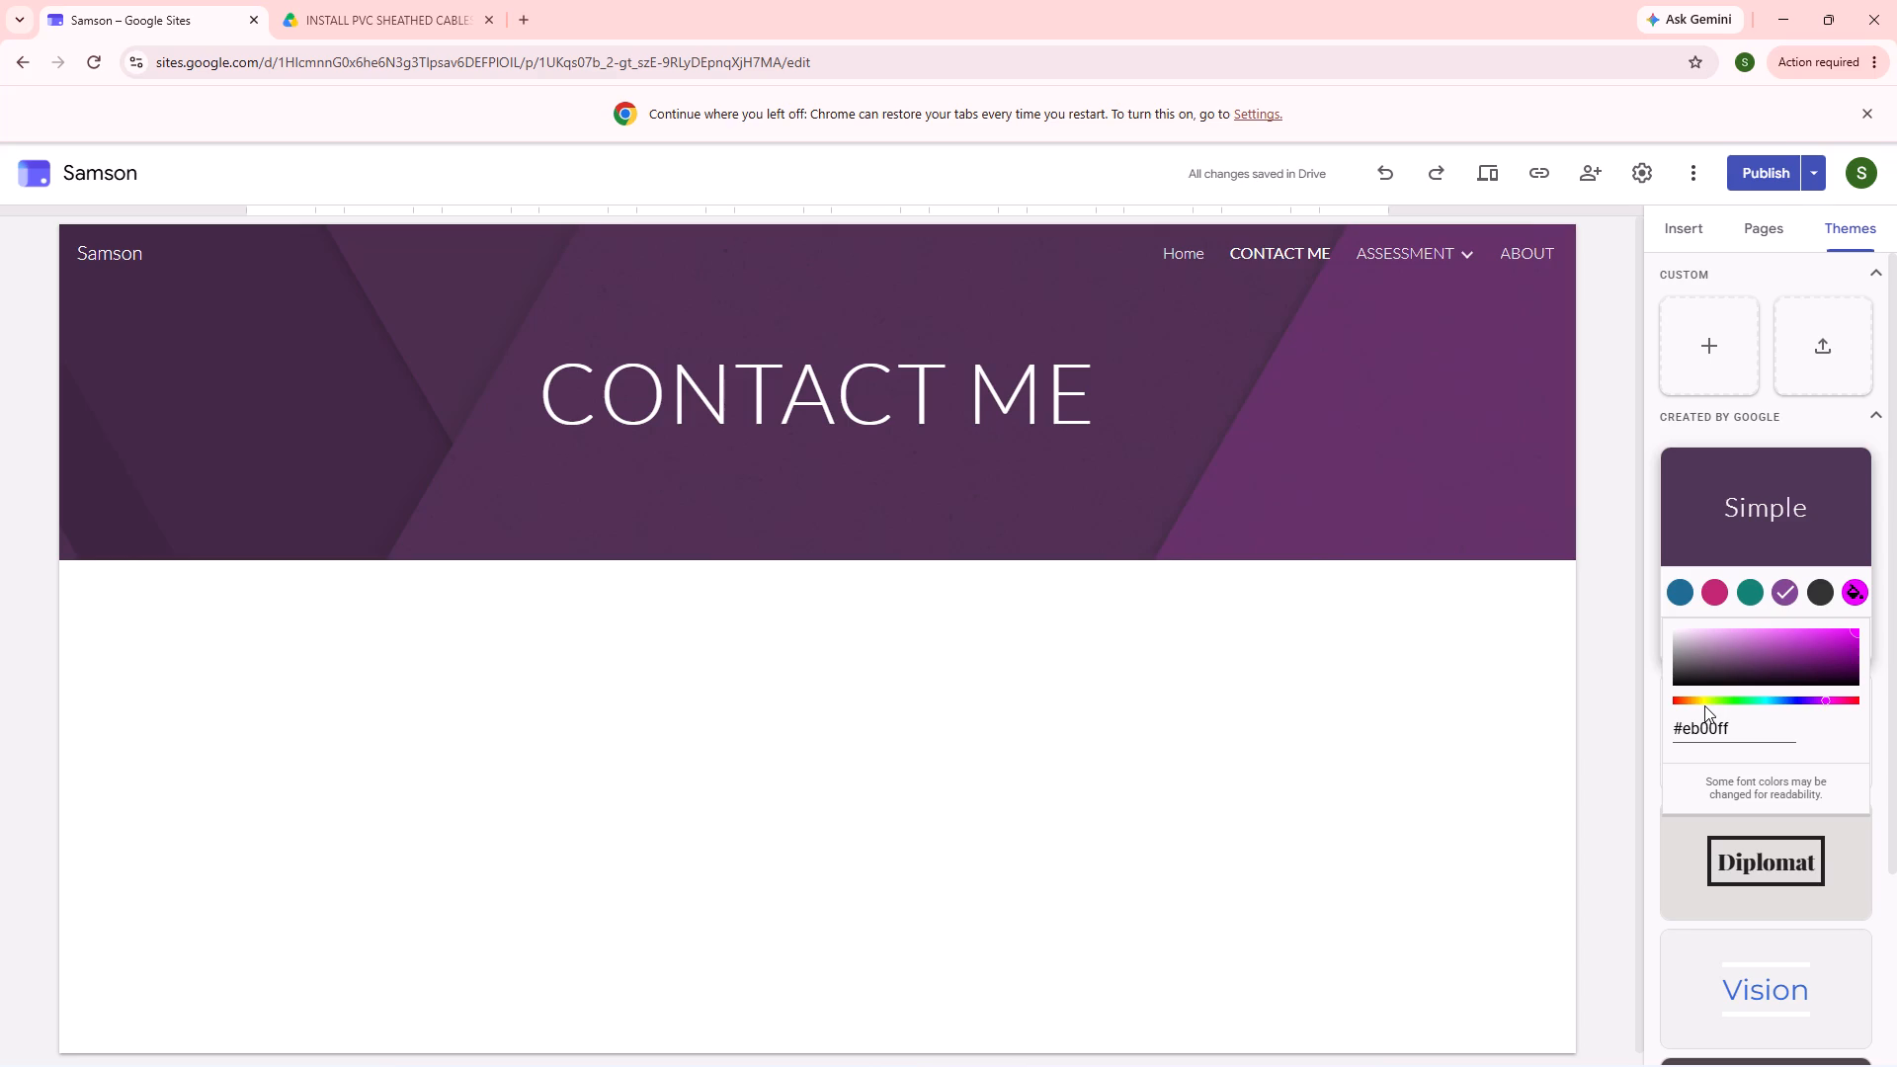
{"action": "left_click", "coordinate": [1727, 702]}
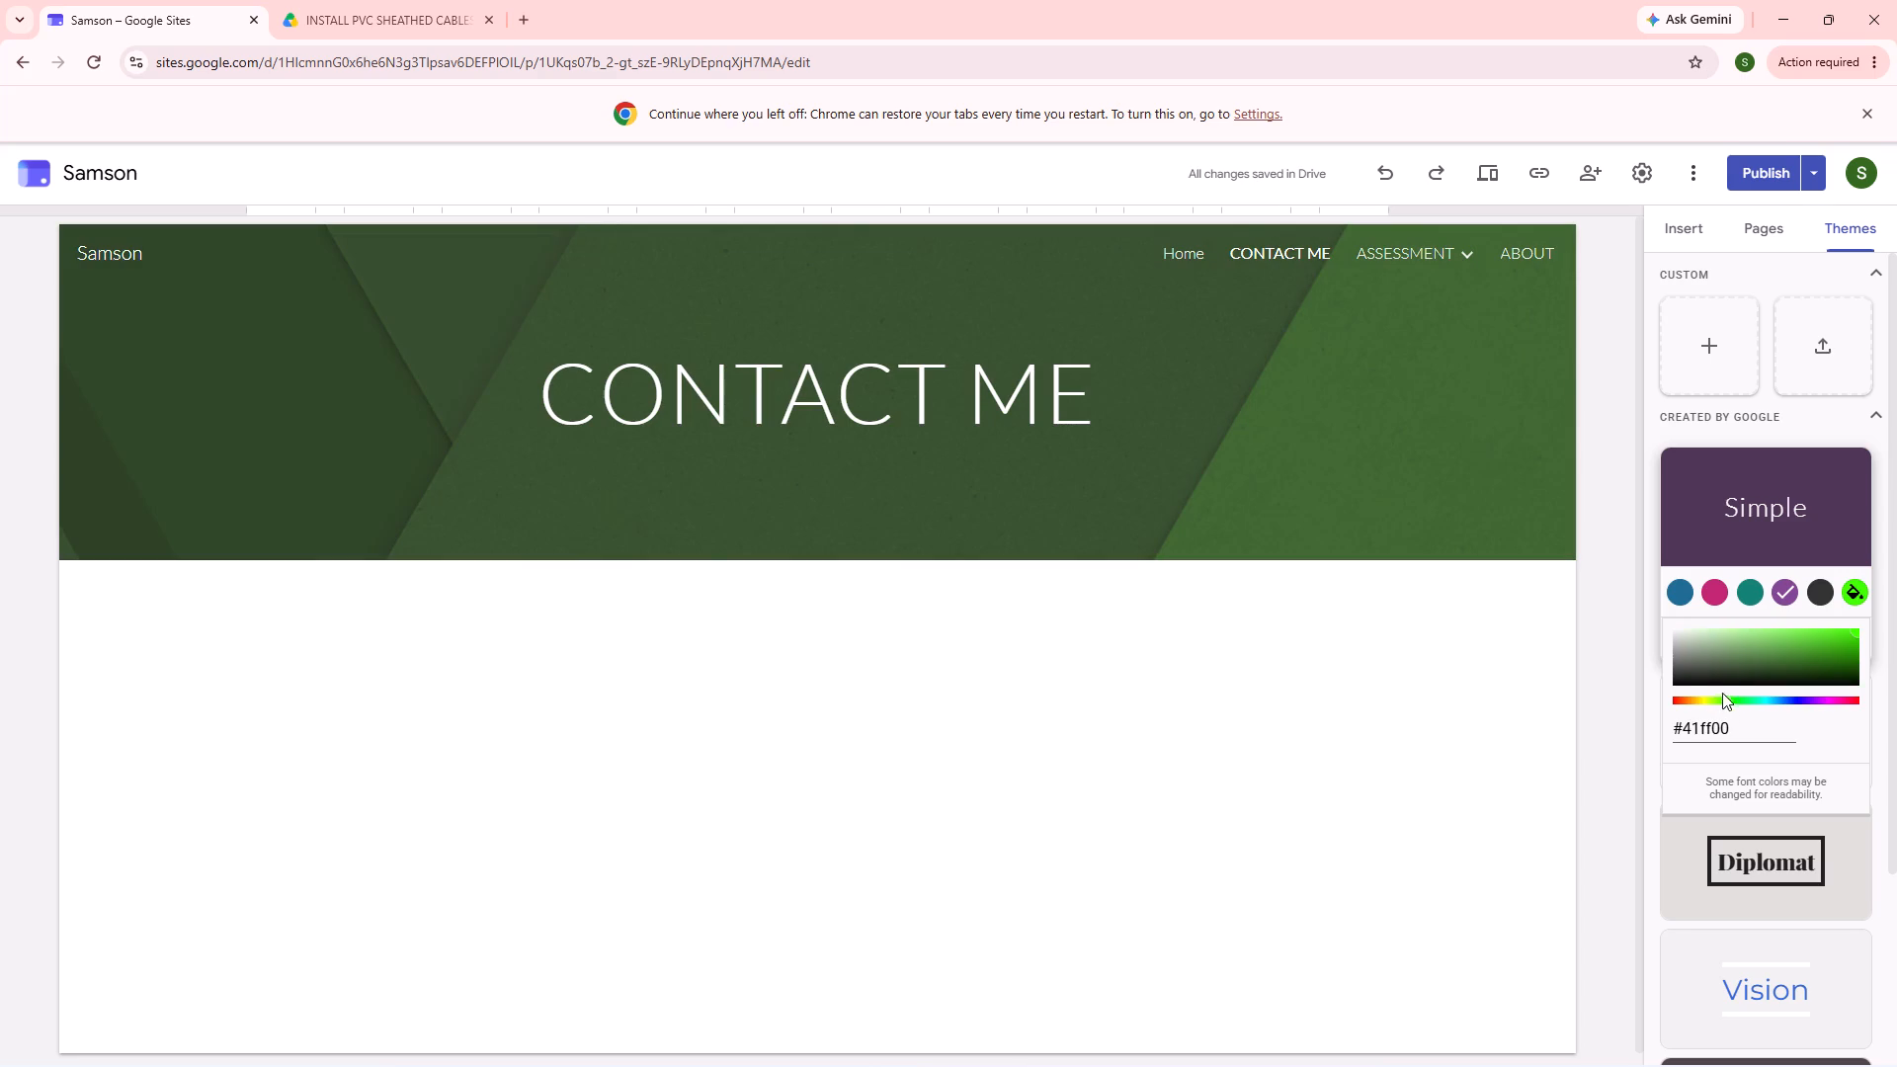
Switch the site from the Simple theme to the Impression theme.
{"action": "scroll", "coordinate": [1846, 685], "scroll_direction": "down", "scroll_amount": 5}
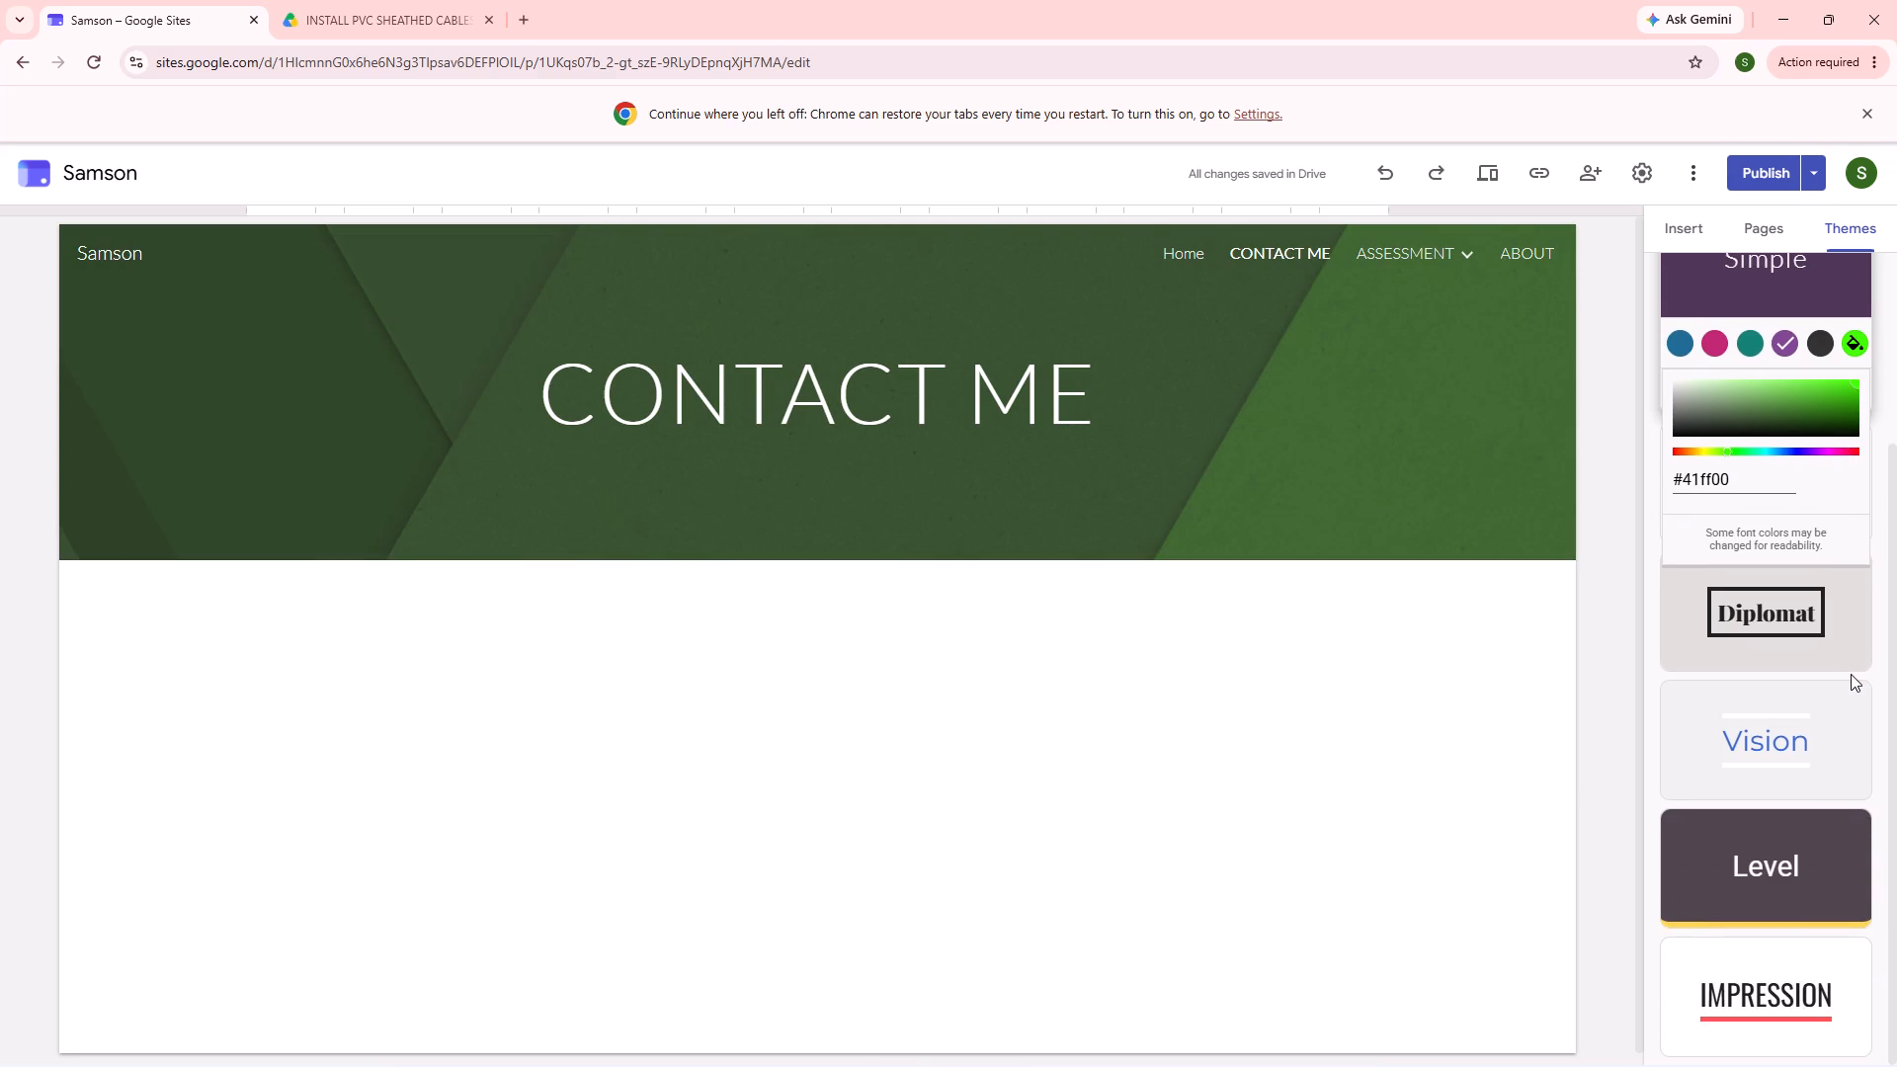
{"action": "scroll", "coordinate": [1740, 627], "scroll_direction": "down", "scroll_amount": 6}
{"action": "left_click_drag", "start_coordinate": [1745, 967], "coordinate": [1745, 954]}
Try the custom bright green on the Impression theme, and settle on its preset dark green colour.
{"action": "scroll", "coordinate": [1772, 900], "scroll_direction": "down", "scroll_amount": 2}
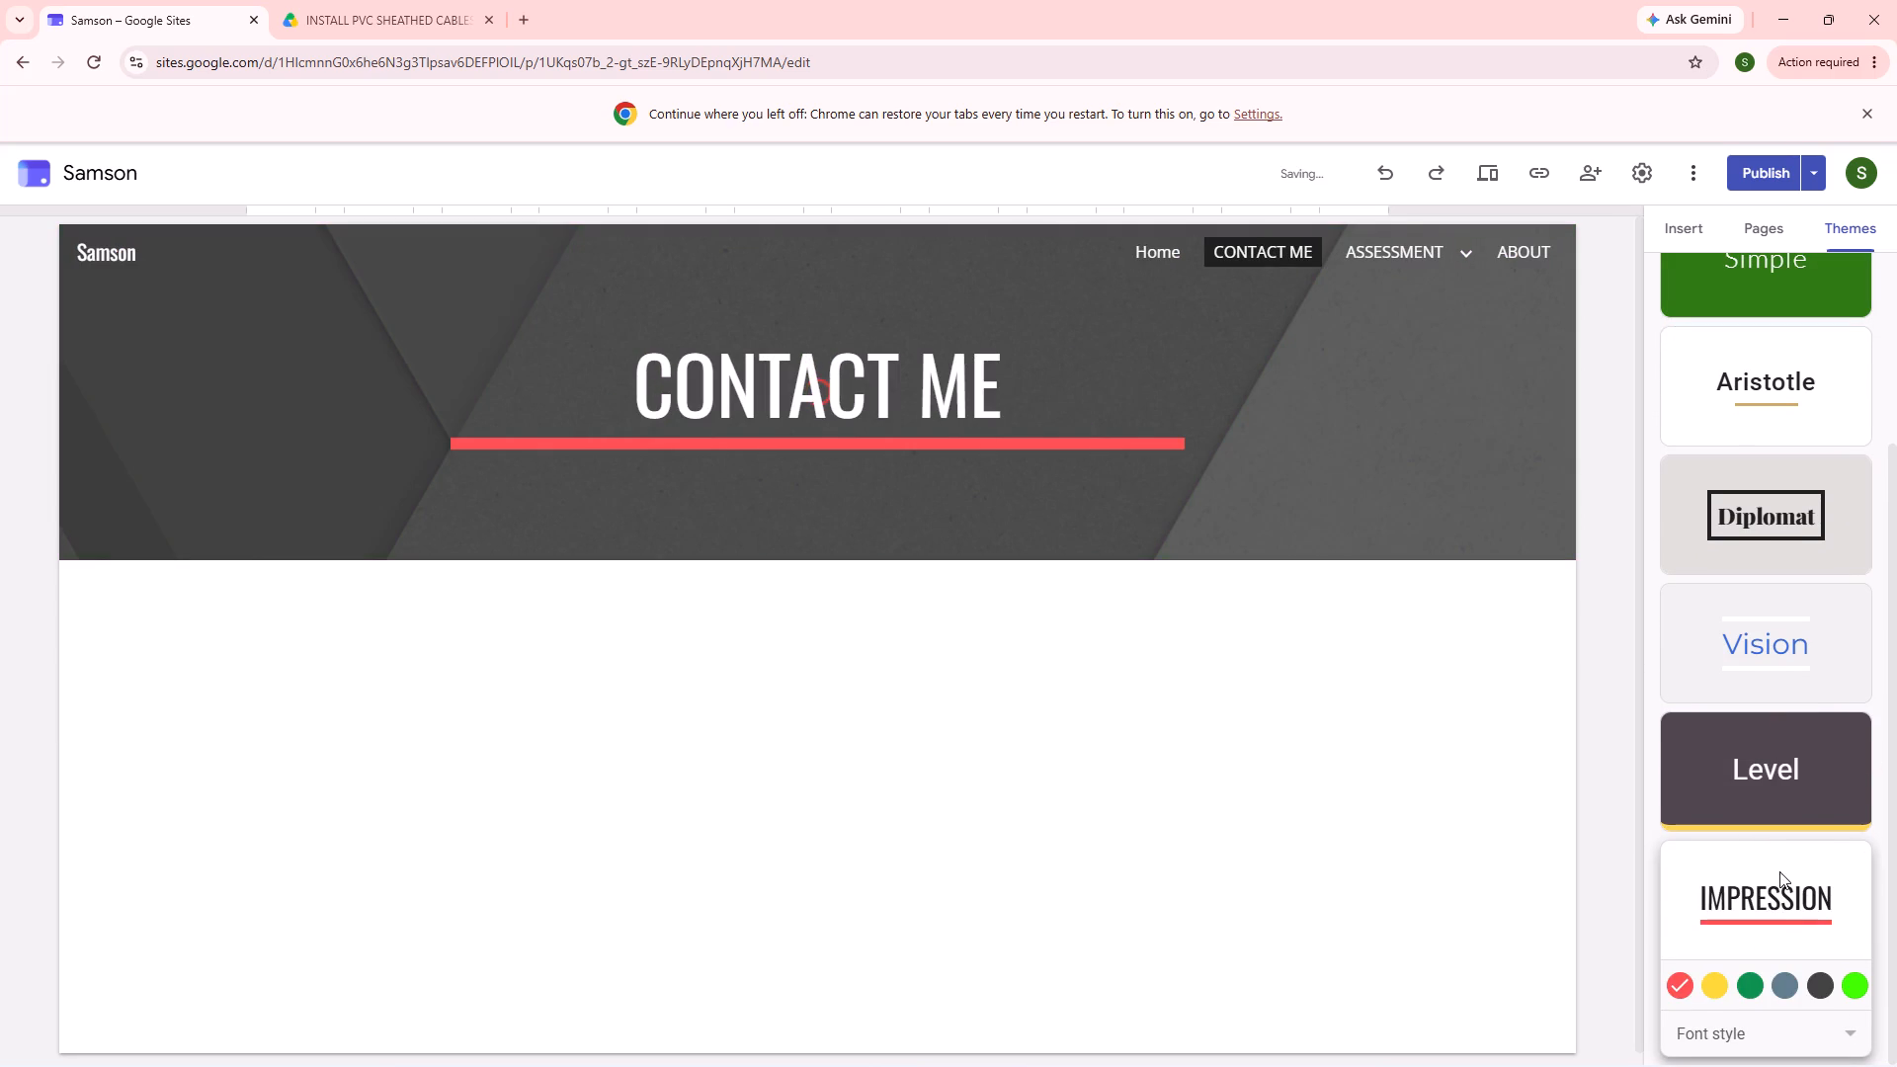
{"action": "scroll", "coordinate": [1779, 863], "scroll_direction": "down", "scroll_amount": 1}
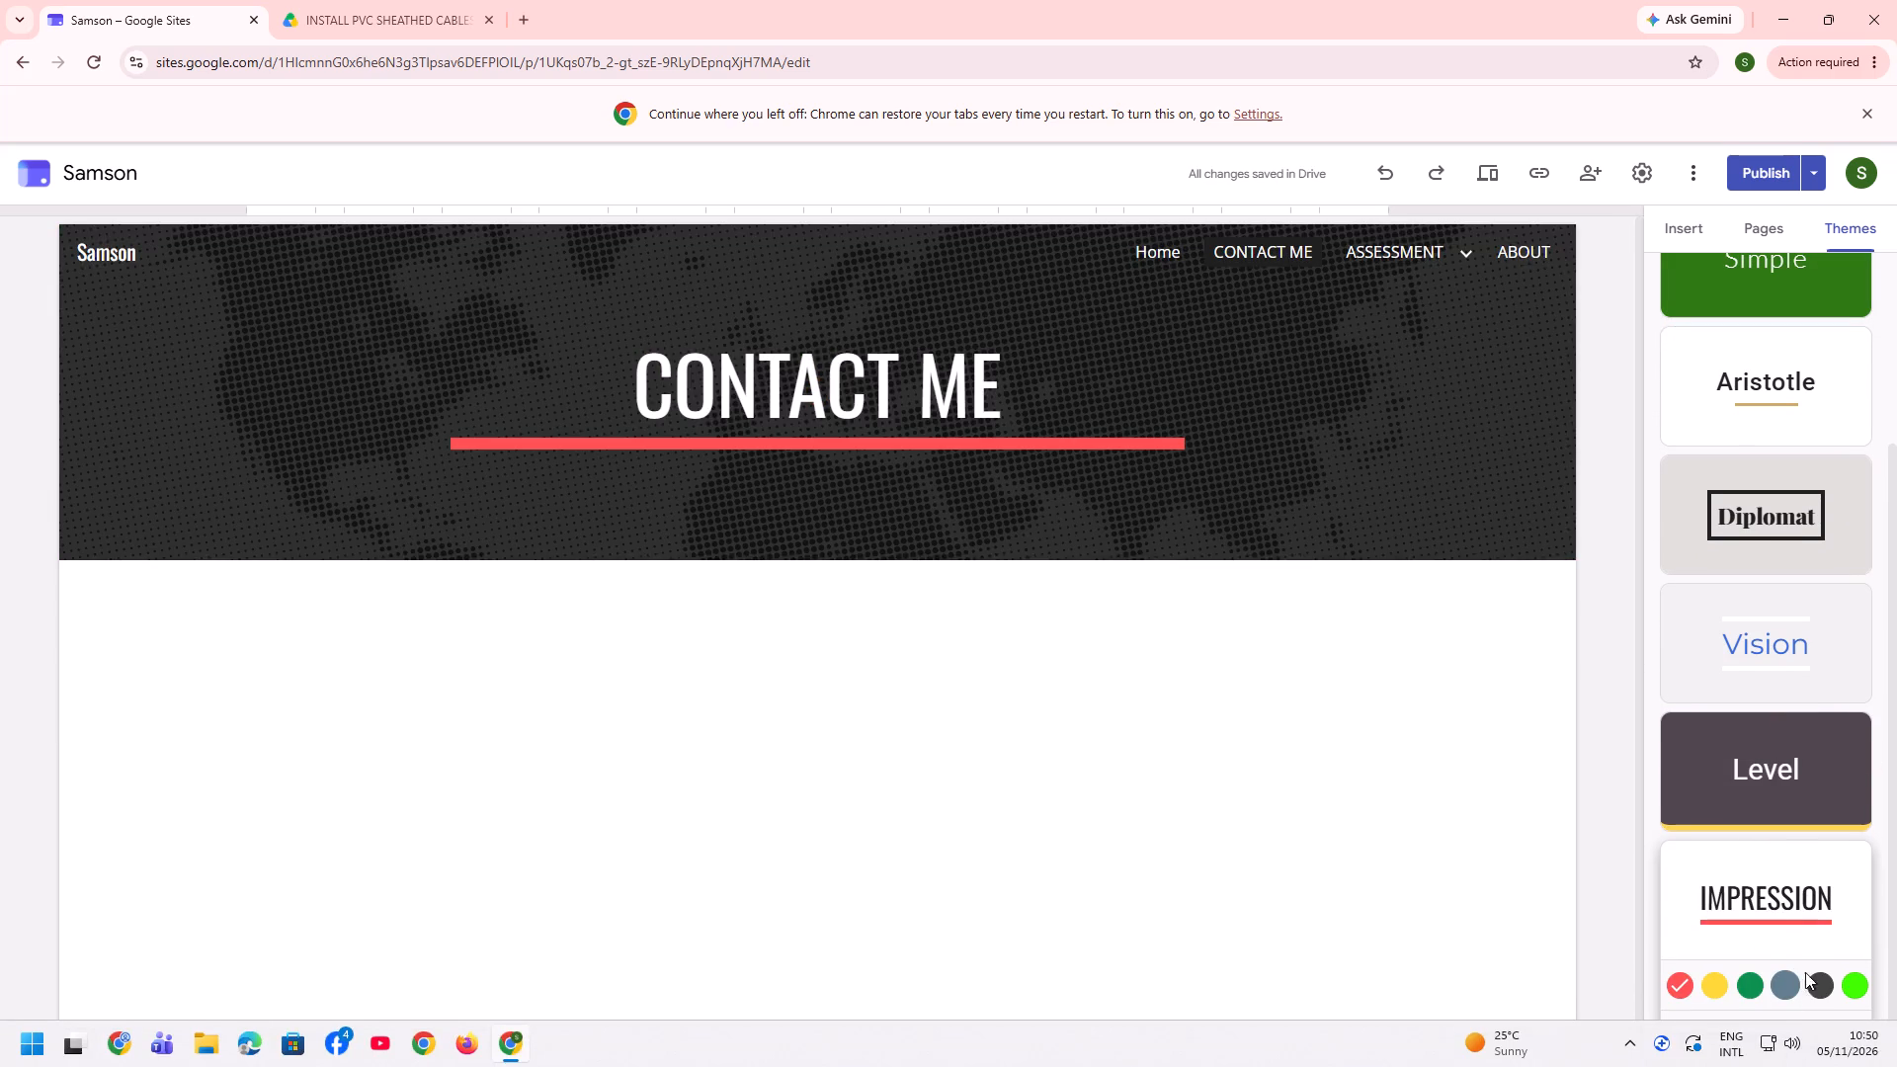
{"action": "left_click", "coordinate": [1864, 990]}
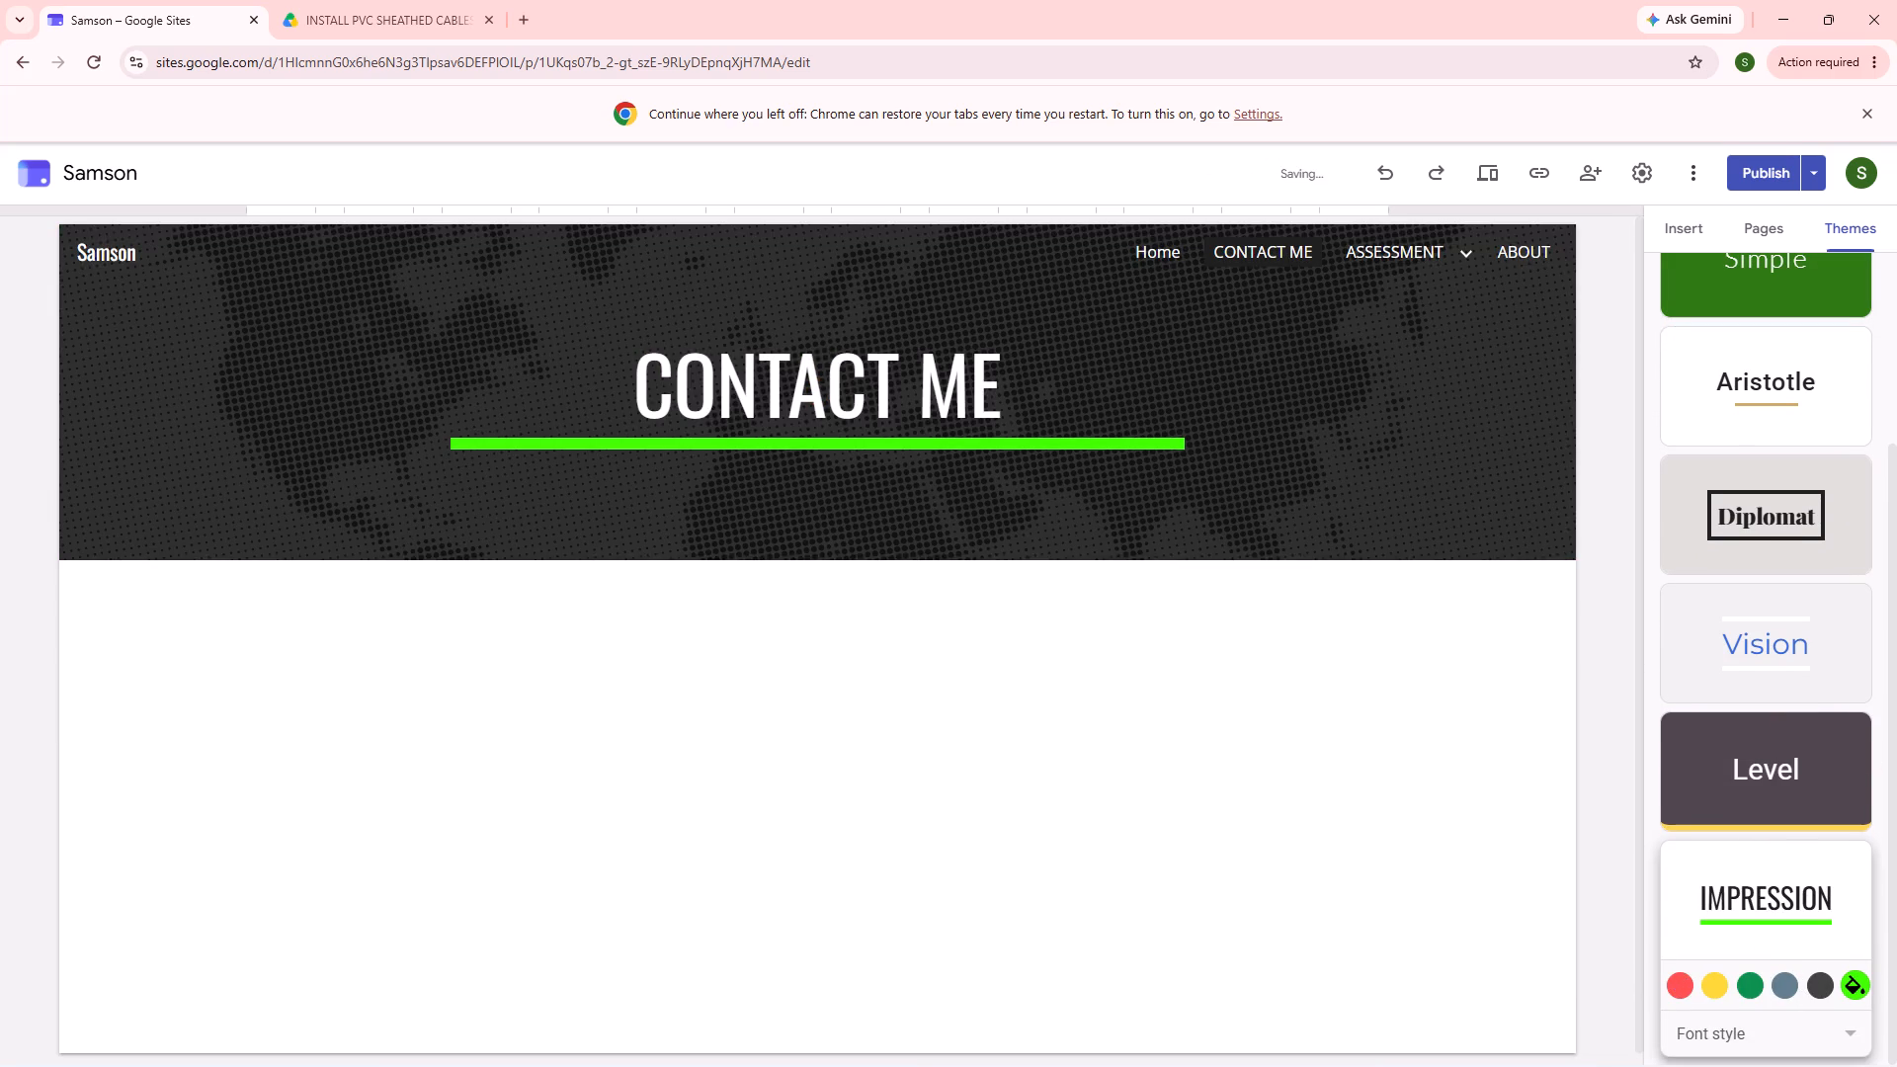
{"action": "scroll", "coordinate": [1864, 990], "scroll_direction": "down", "scroll_amount": 3}
{"action": "left_click", "coordinate": [1751, 992]}
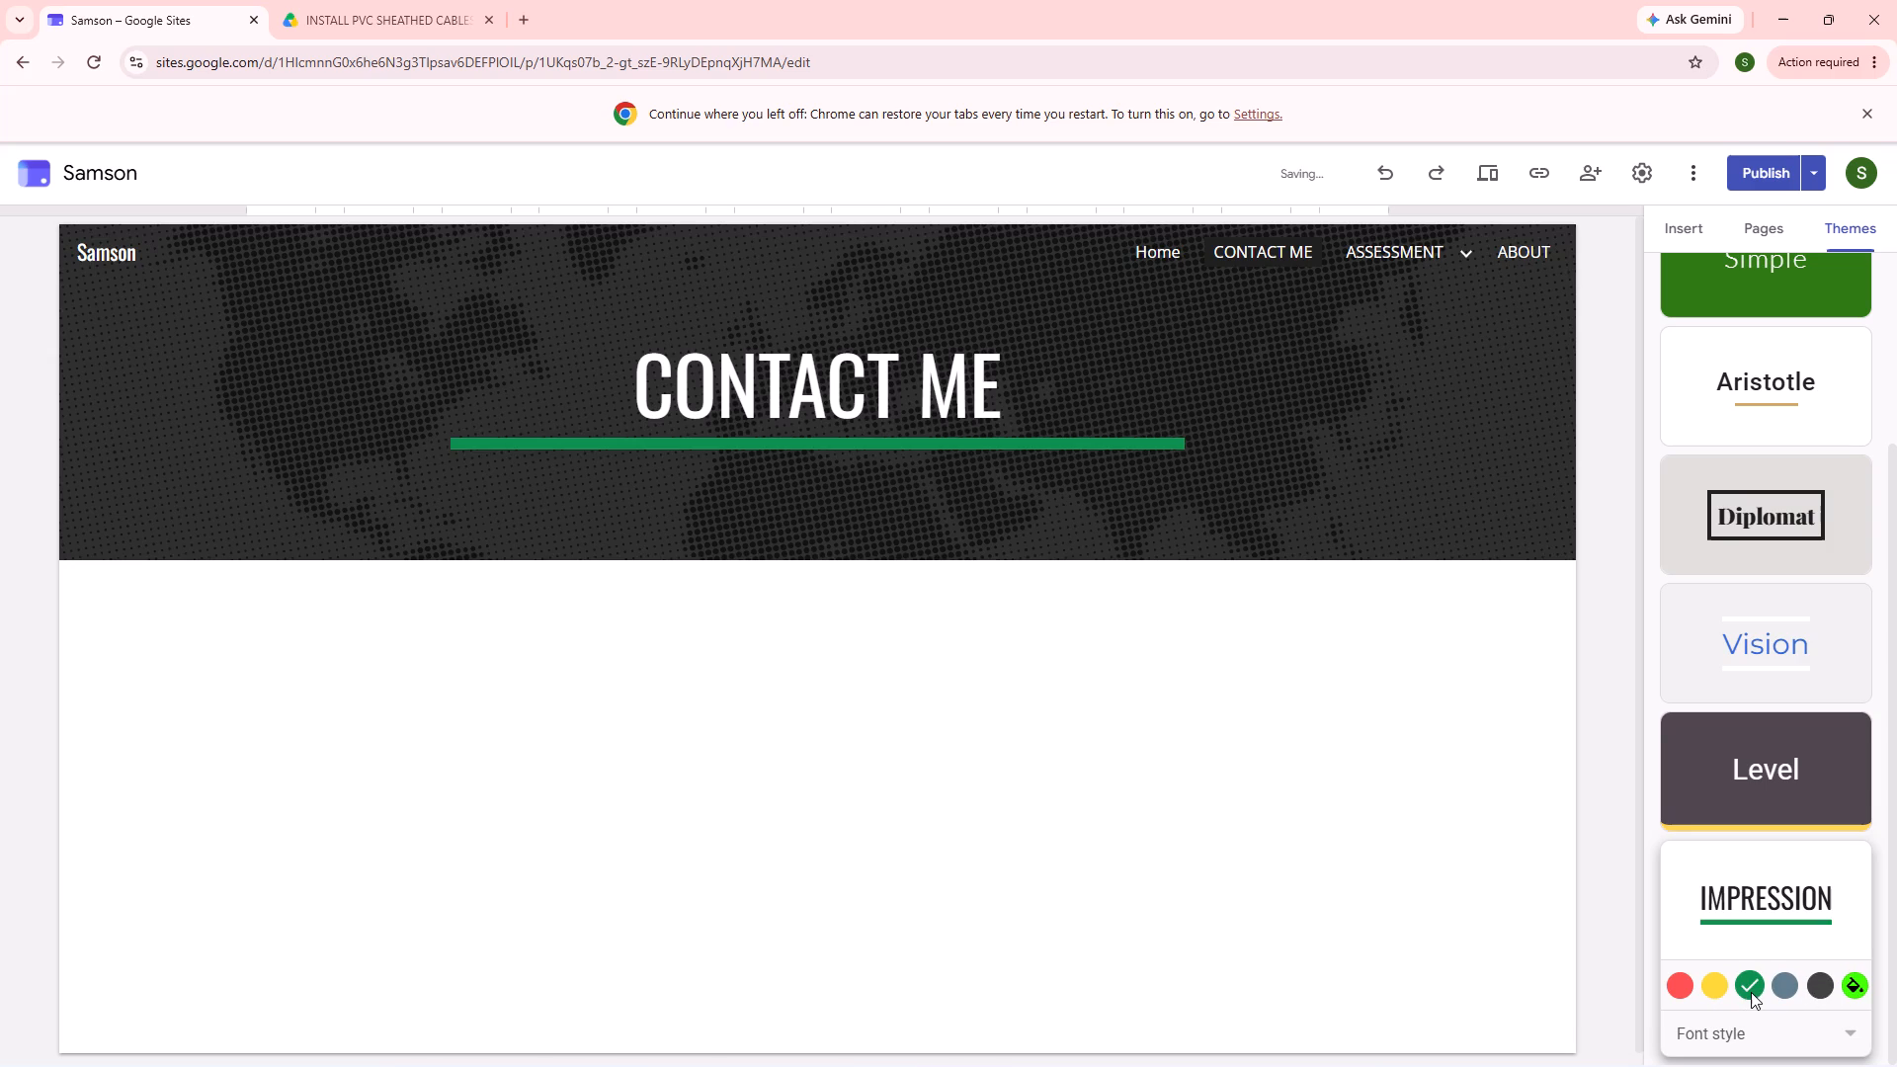
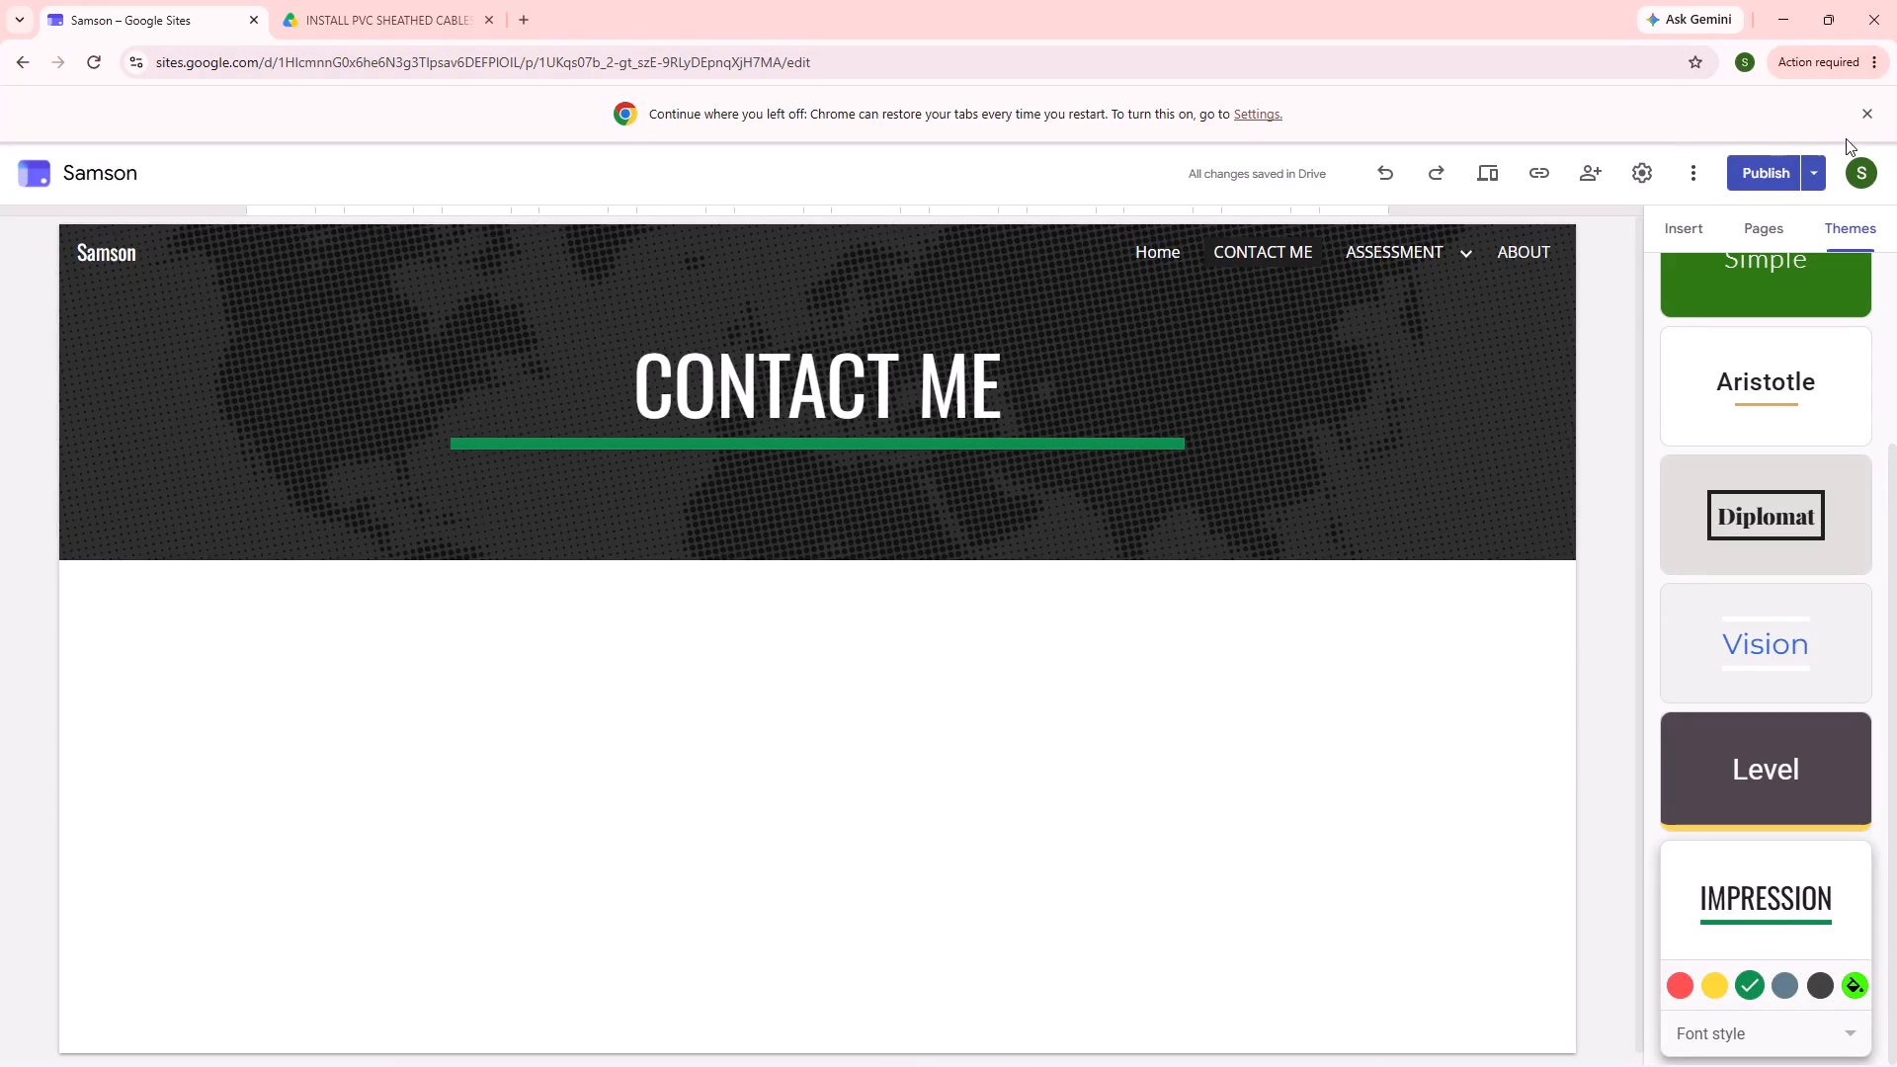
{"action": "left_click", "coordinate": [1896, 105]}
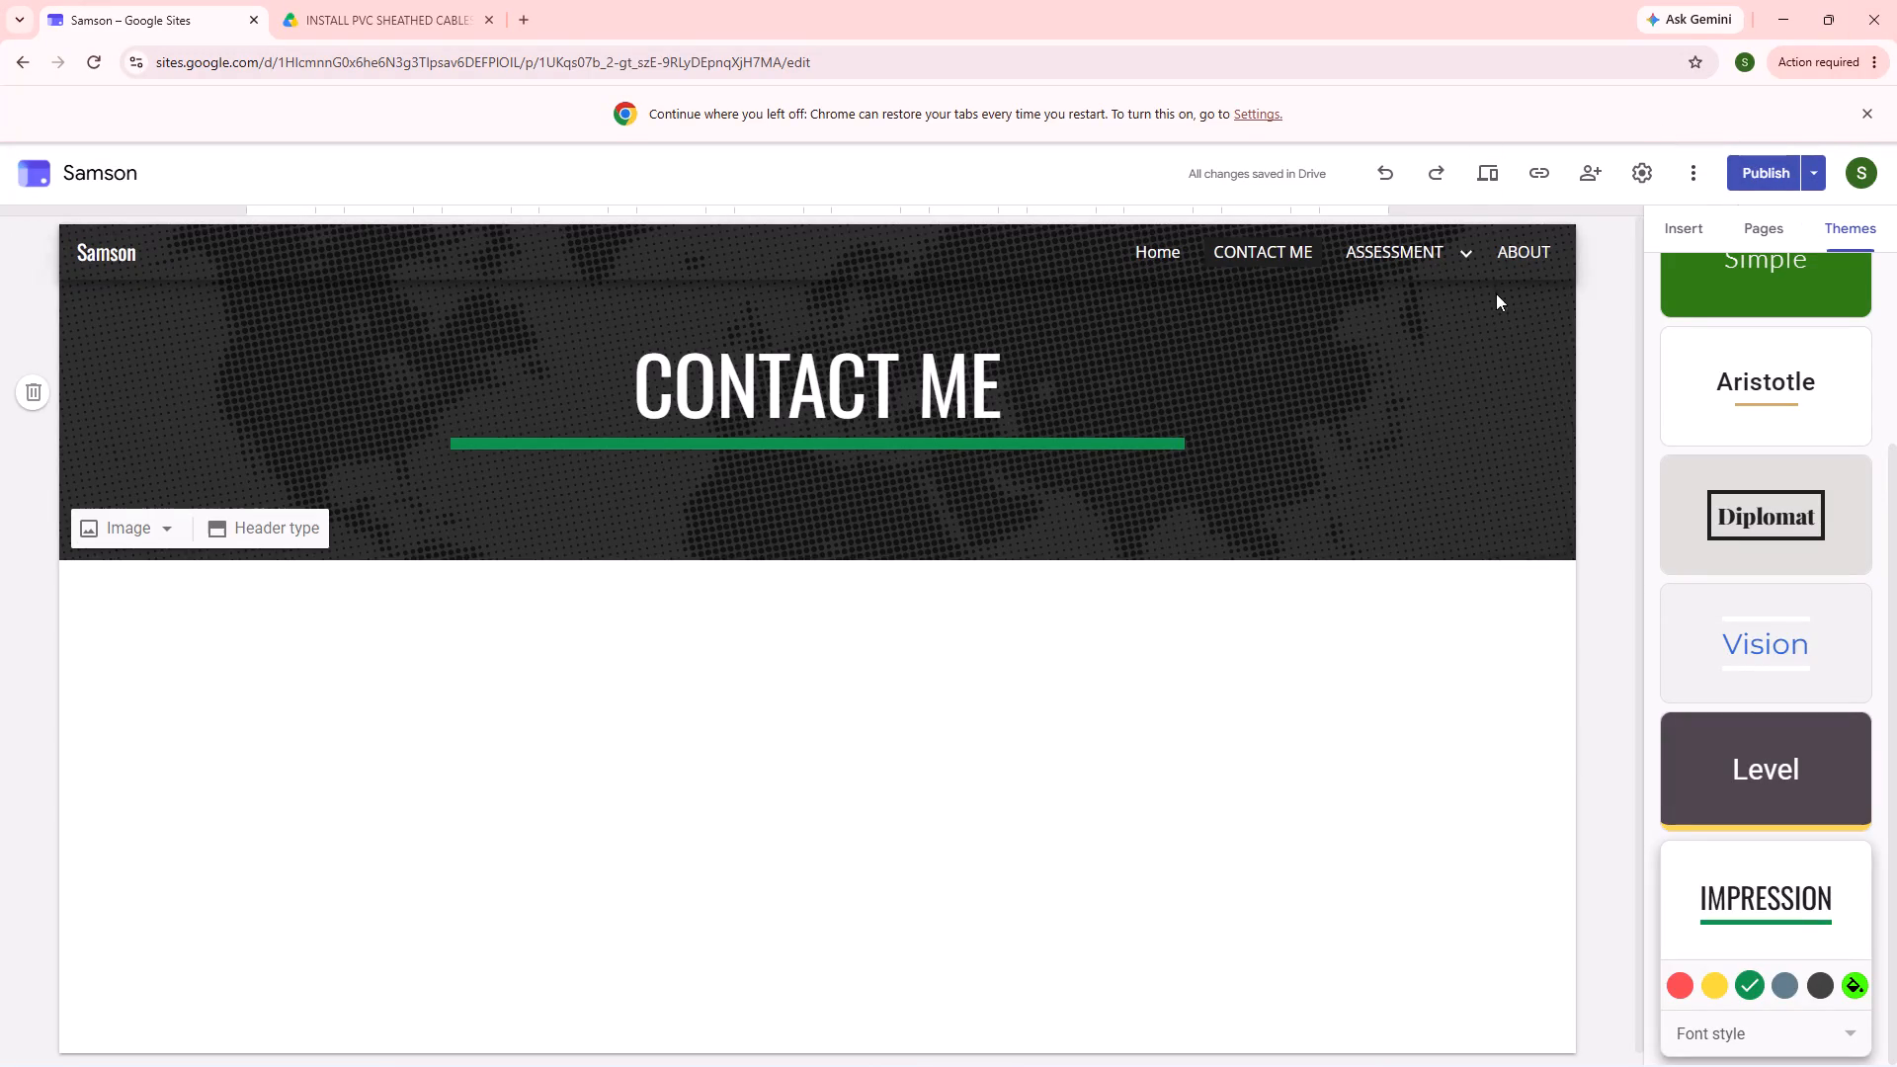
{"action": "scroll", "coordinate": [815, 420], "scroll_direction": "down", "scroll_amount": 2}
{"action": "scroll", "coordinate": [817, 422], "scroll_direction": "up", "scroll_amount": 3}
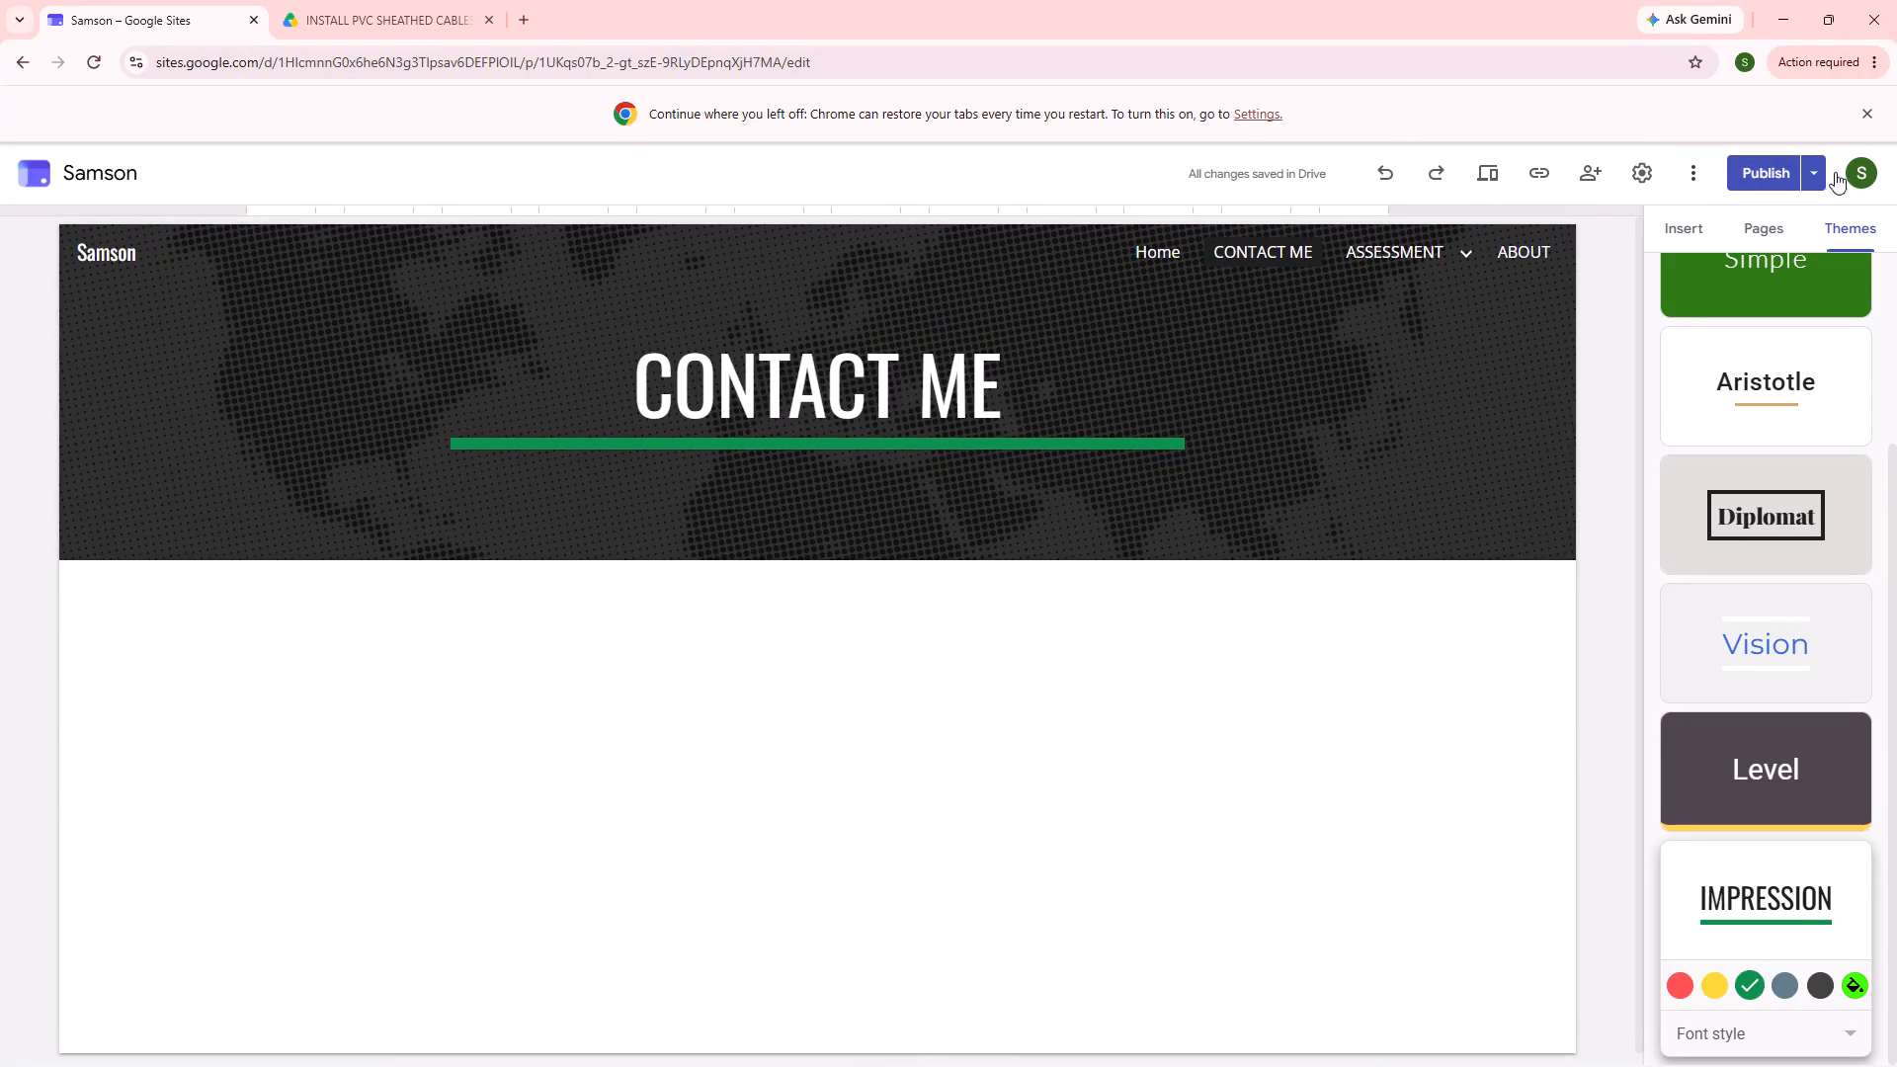
Review the pending site changes and publish the updated Samson site with the Impression theme.
{"action": "left_click", "coordinate": [1771, 160]}
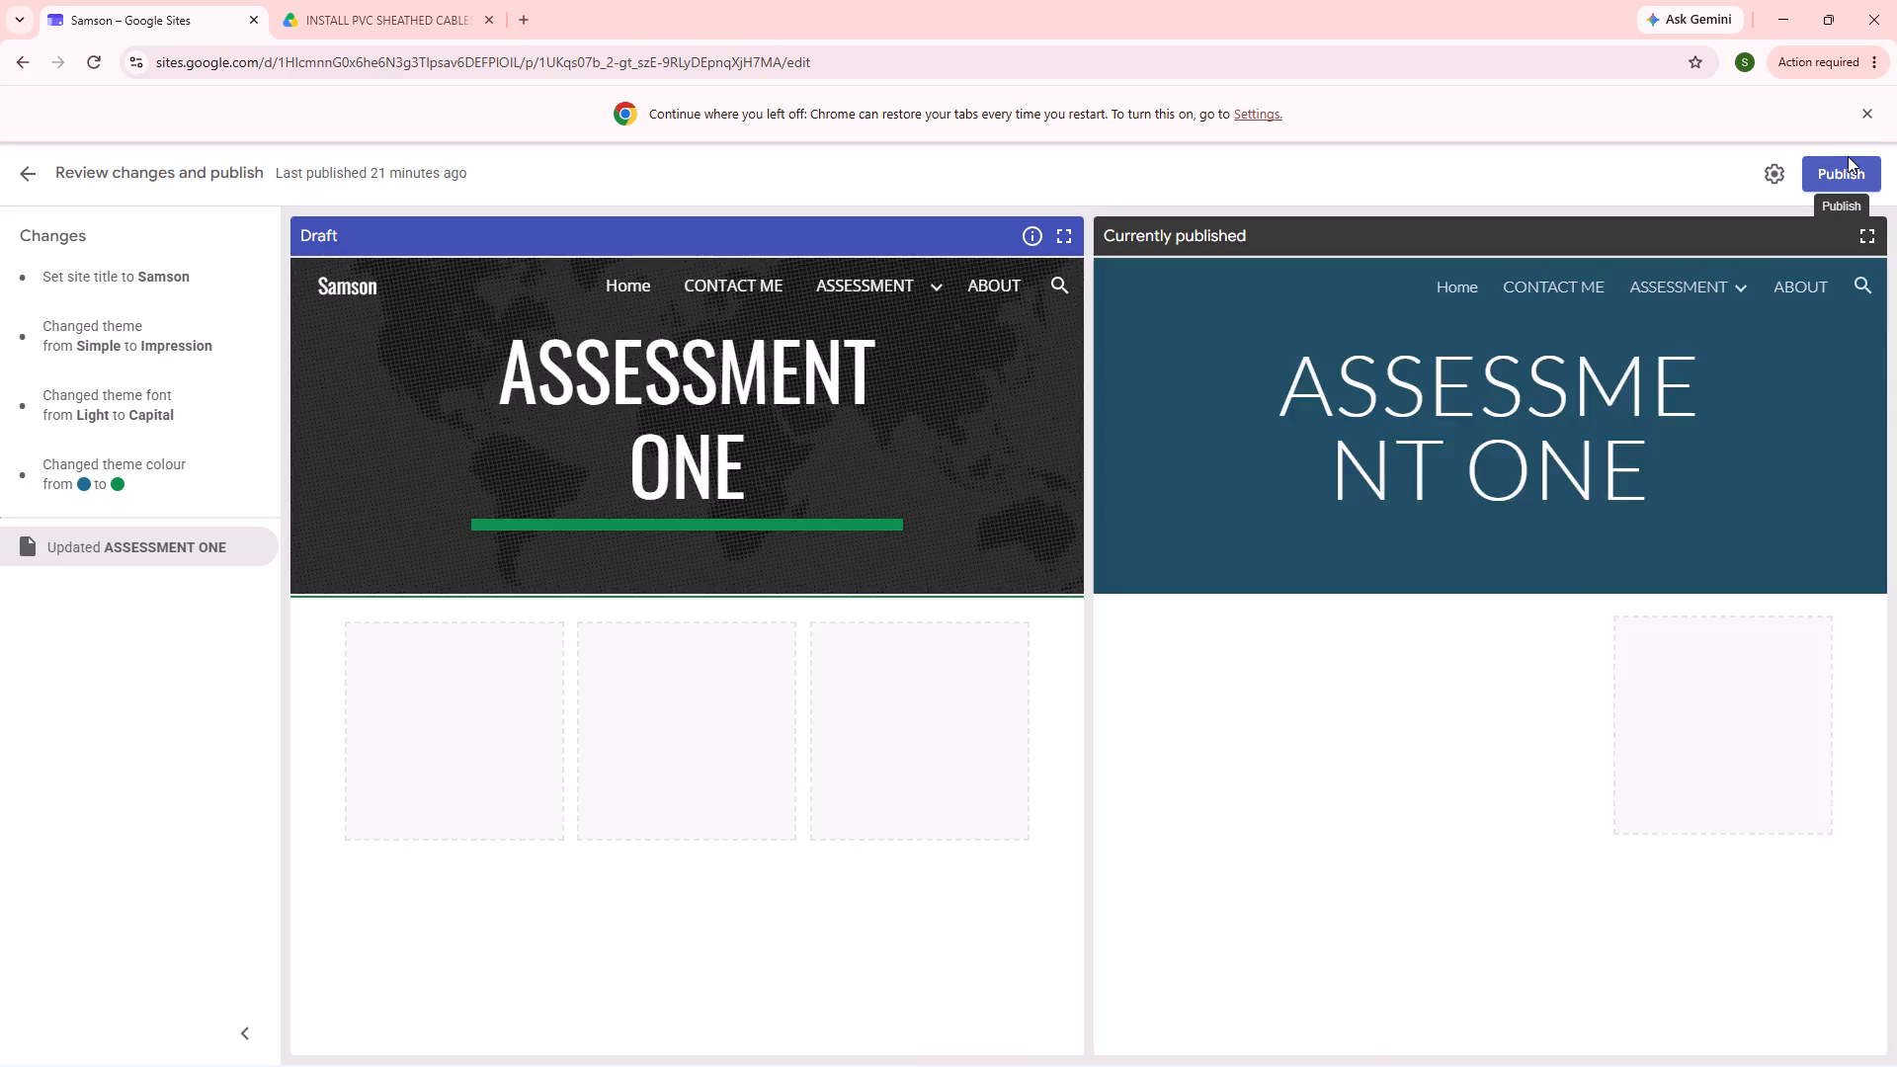
{"action": "left_click", "coordinate": [1846, 164]}
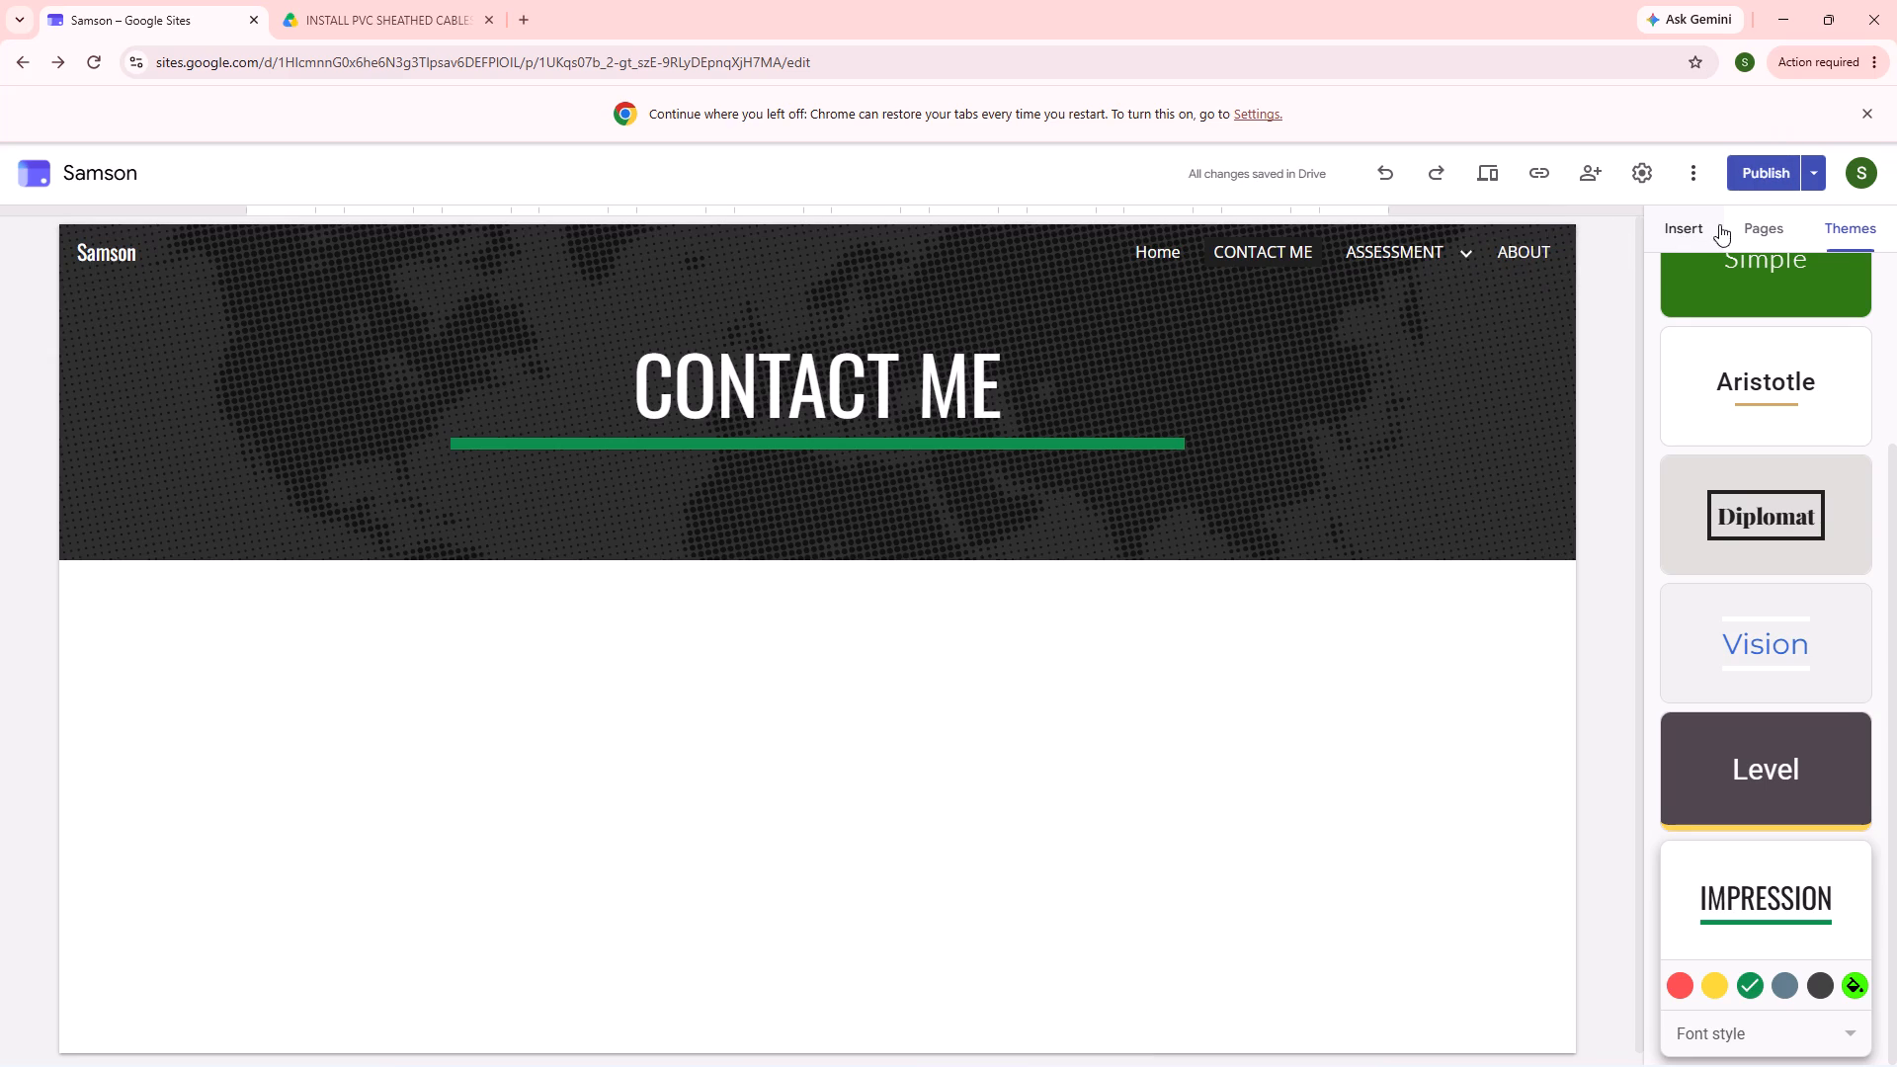
Show the site's page list and dismiss the browser's notice about restoring tabs.
{"action": "left_click", "coordinate": [1786, 232]}
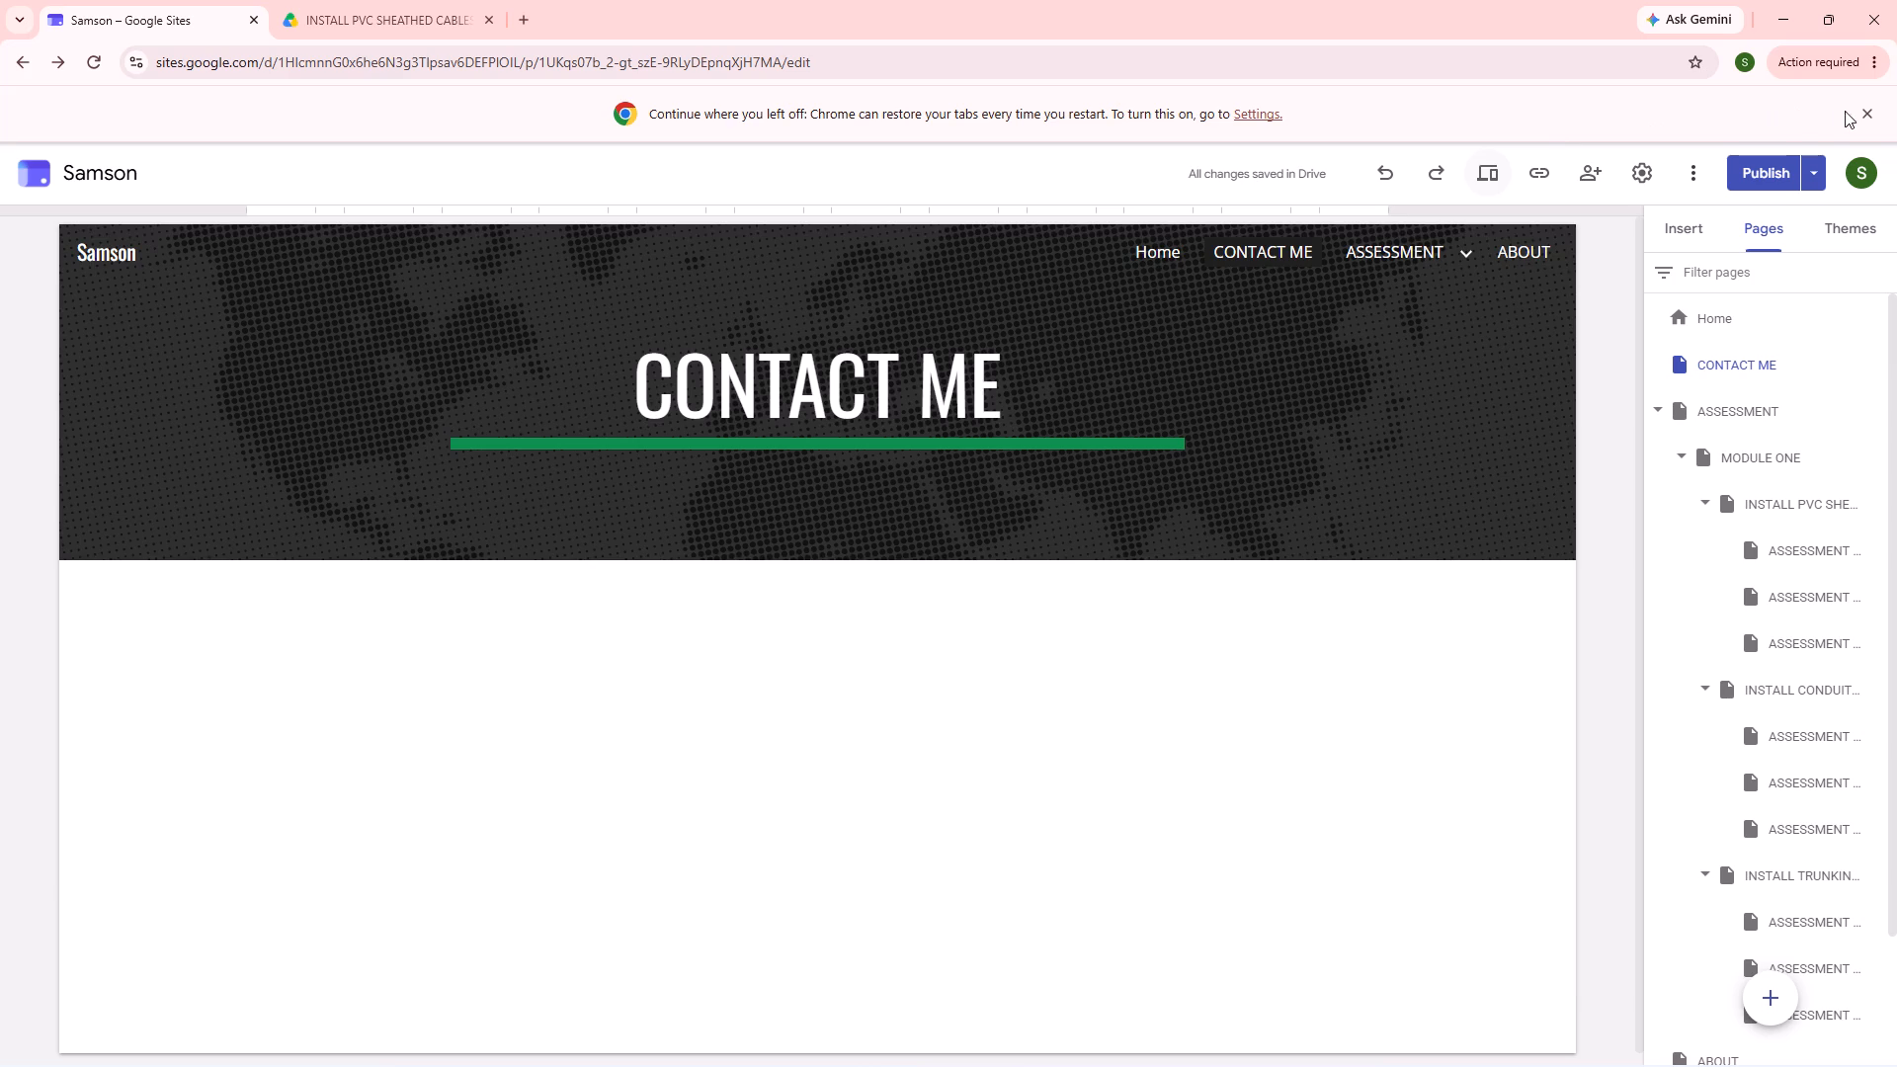
{"action": "left_click", "coordinate": [1871, 119]}
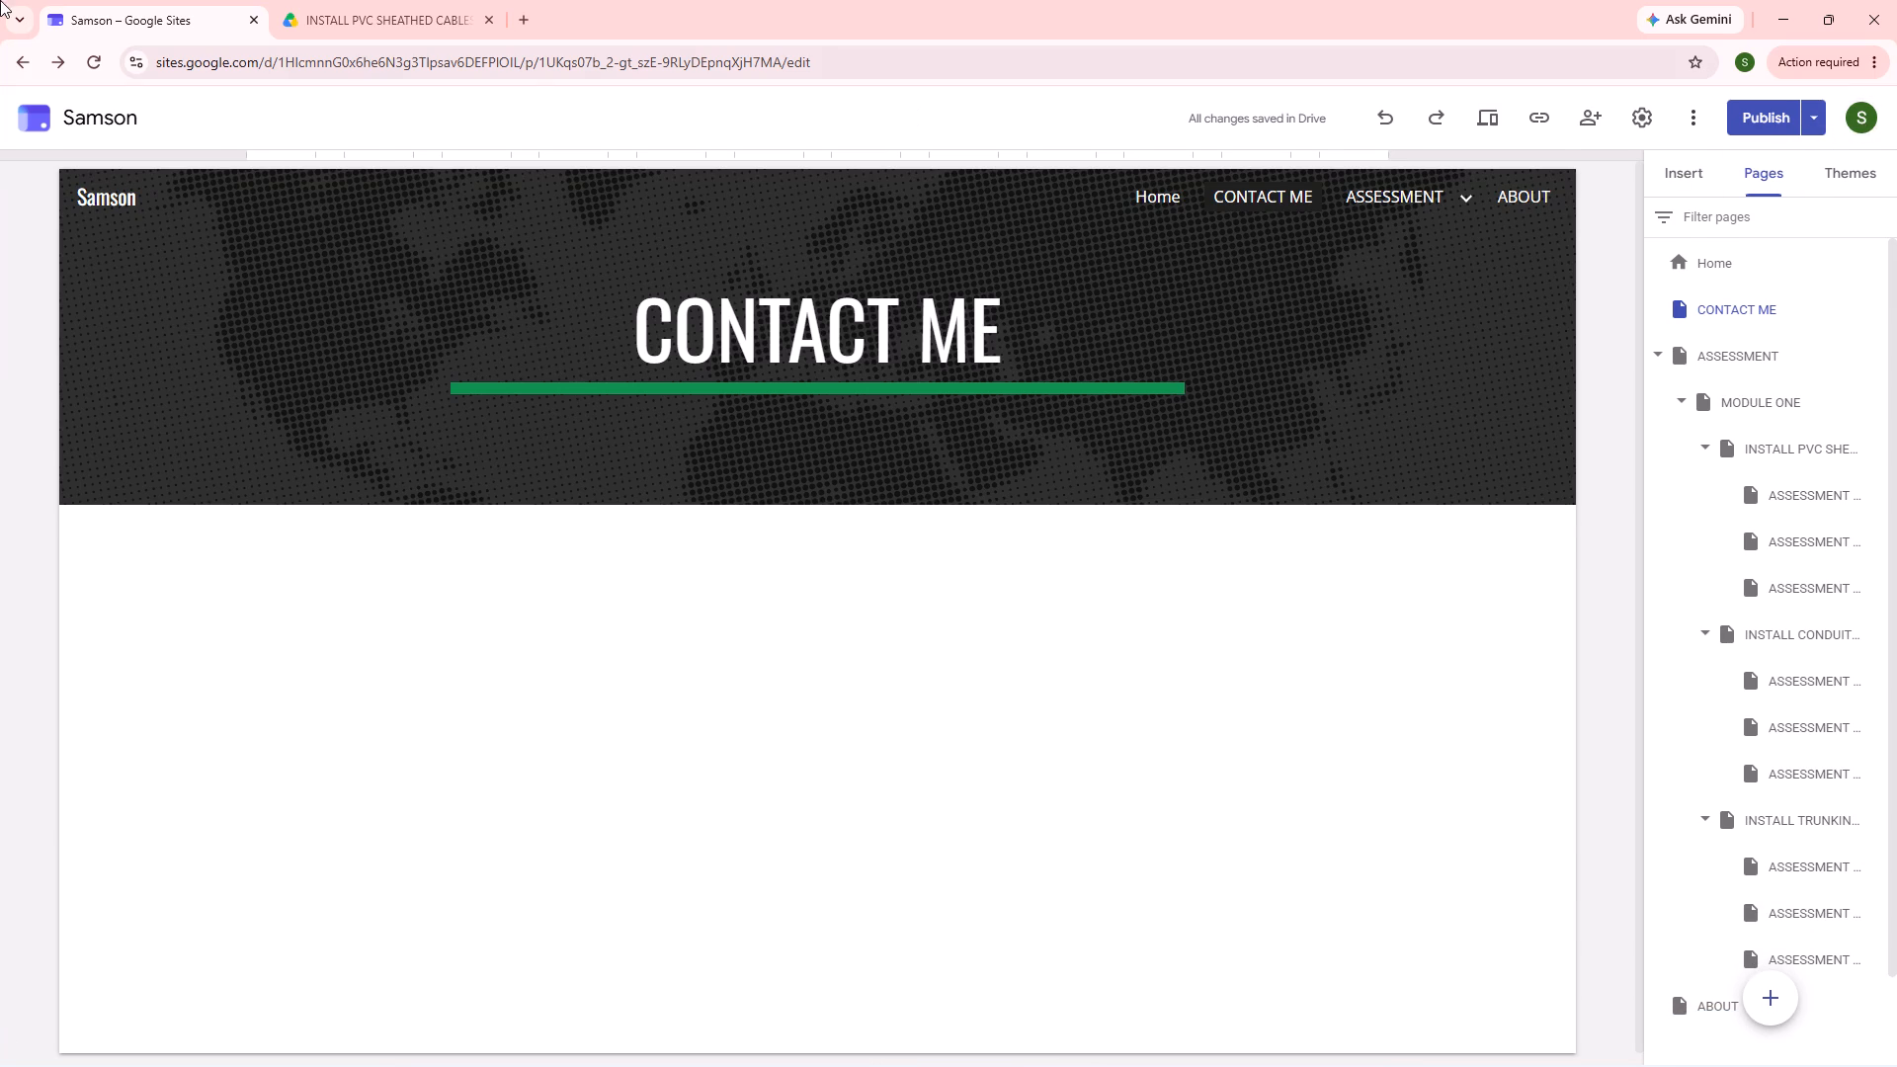
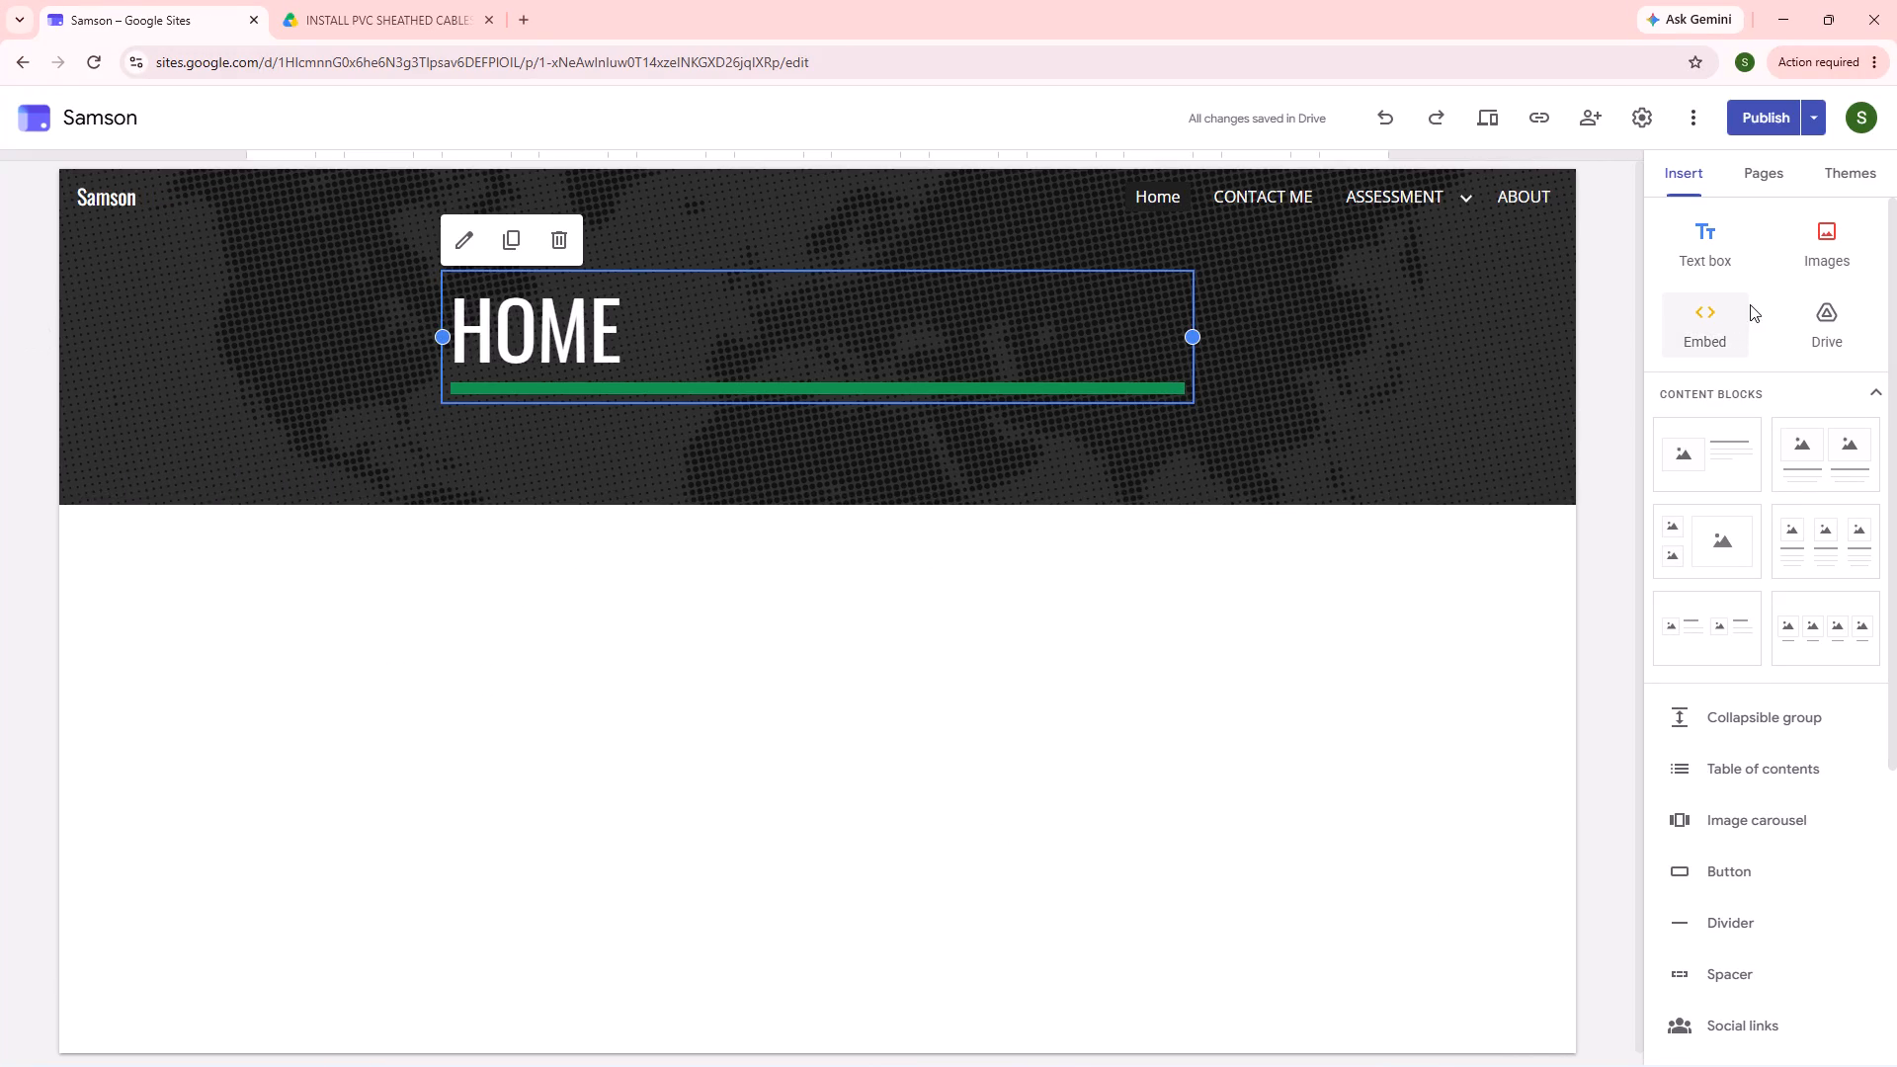
Show the Samson site's list of pages.
{"action": "left_click", "coordinate": [1768, 175]}
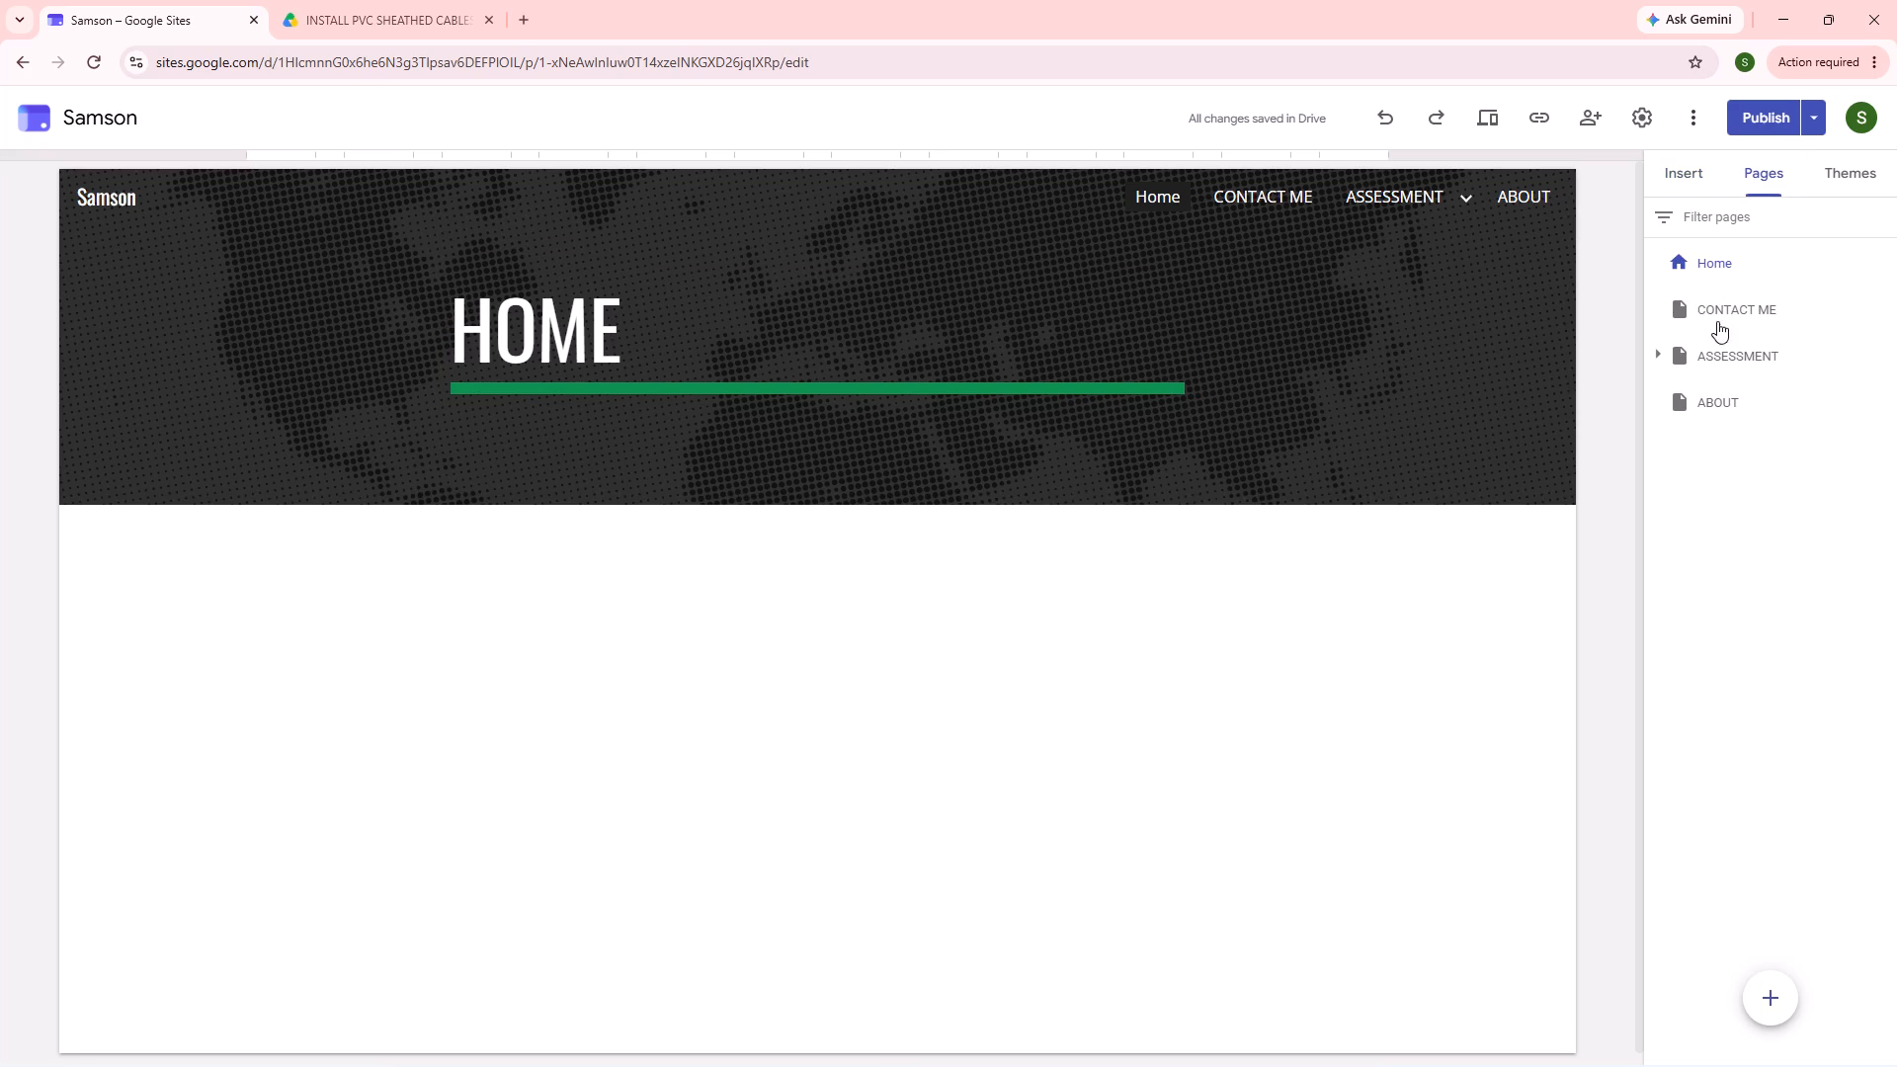
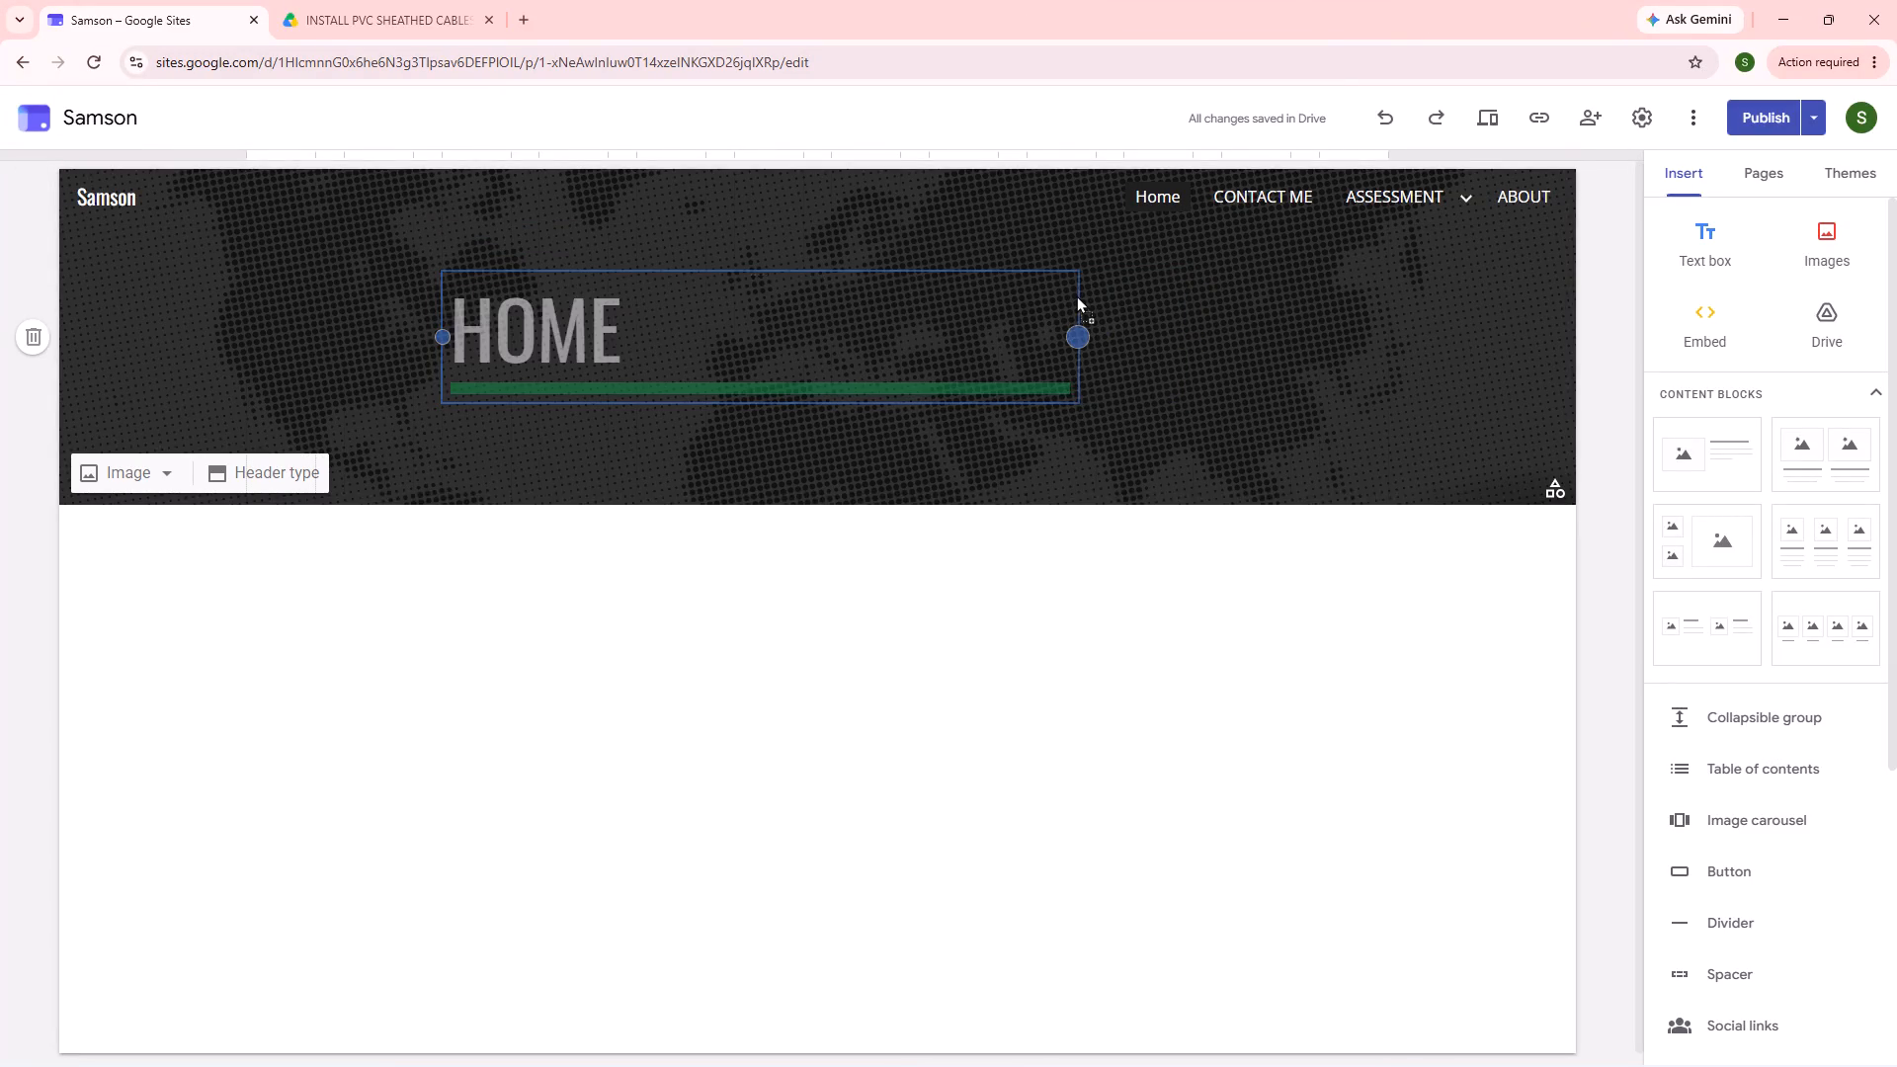
Narrow the HOME title box in the header so the word still fits on one line.
{"action": "left_click_drag", "start_coordinate": [1076, 295], "coordinate": [643, 315]}
{"action": "right_click_drag", "start_coordinate": [1076, 295], "coordinate": [643, 315]}
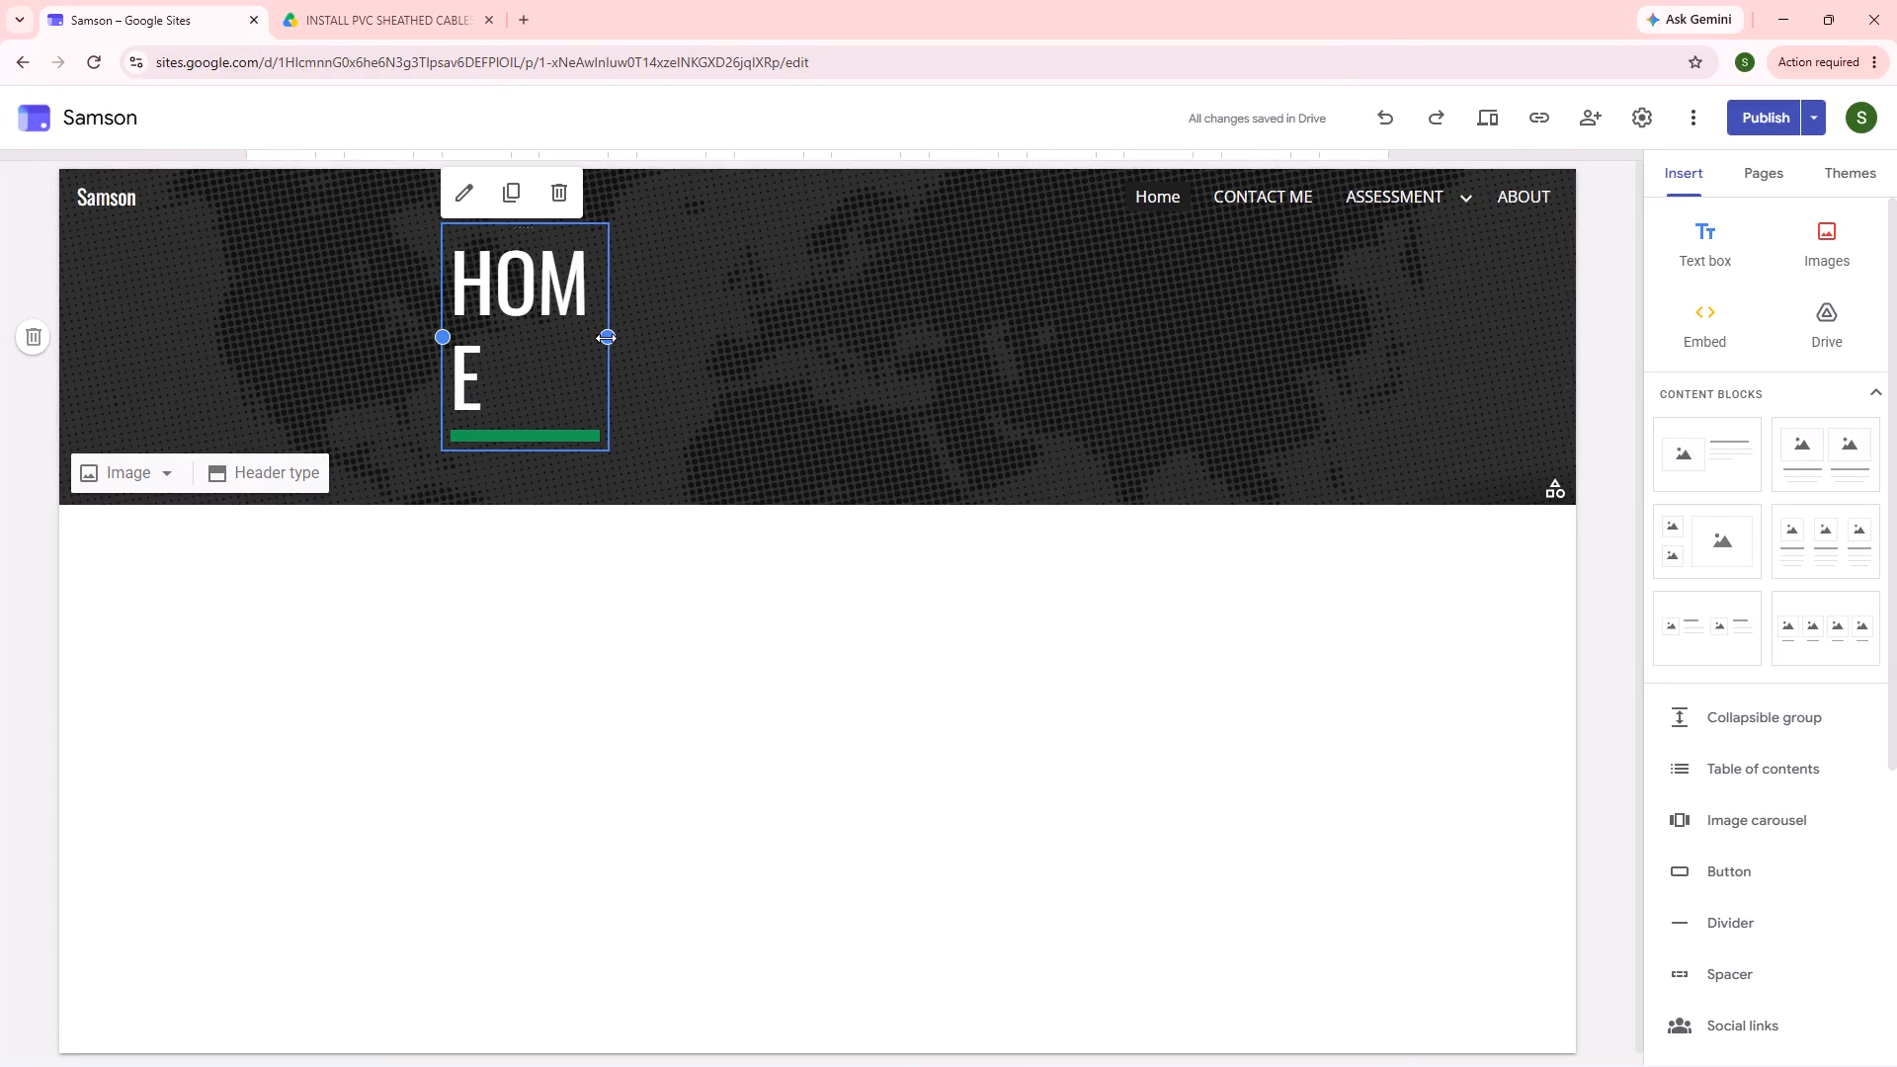
{"action": "right_click_drag", "start_coordinate": [606, 338], "coordinate": [681, 364]}
{"action": "left_click_drag", "start_coordinate": [606, 338], "coordinate": [681, 364]}
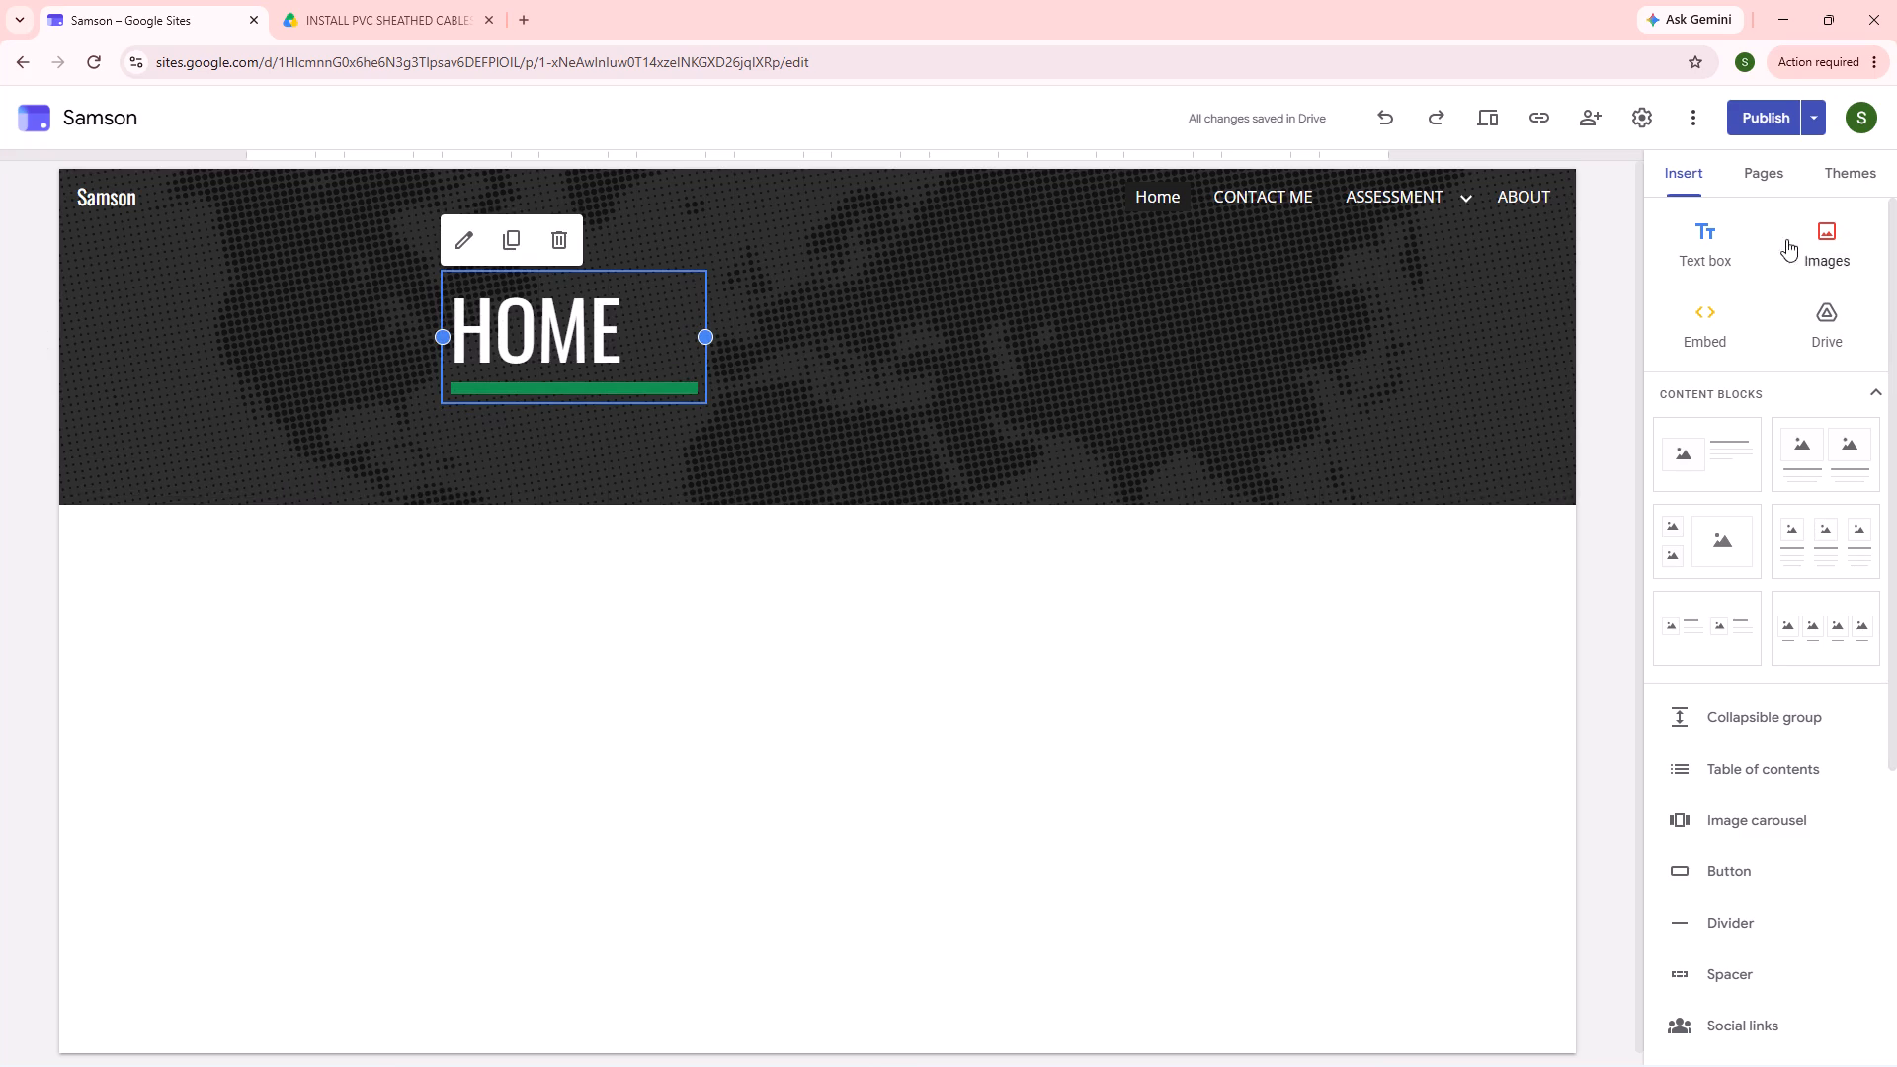
Change the Impression theme's accent colour to the preset red, after trying its custom bright green.
{"action": "left_click", "coordinate": [1853, 176]}
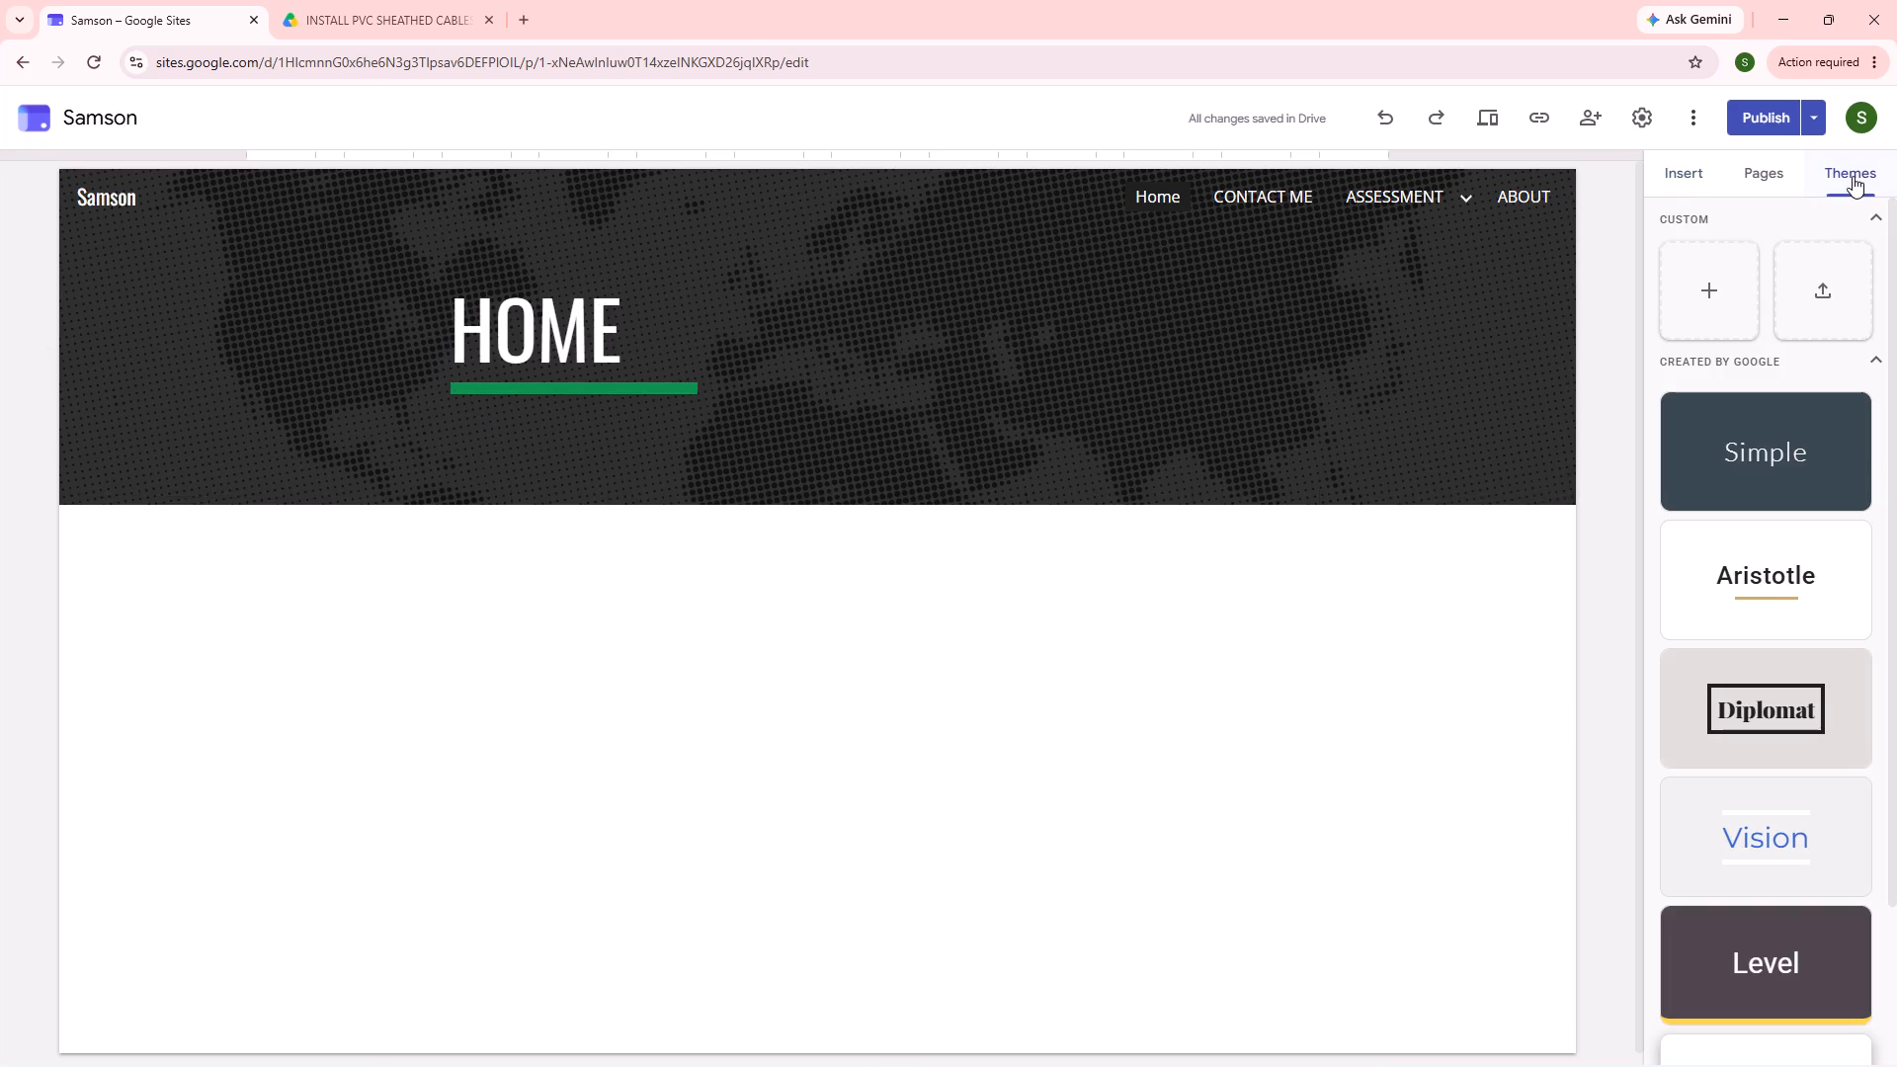
{"action": "scroll", "coordinate": [1698, 897], "scroll_direction": "down", "scroll_amount": 4}
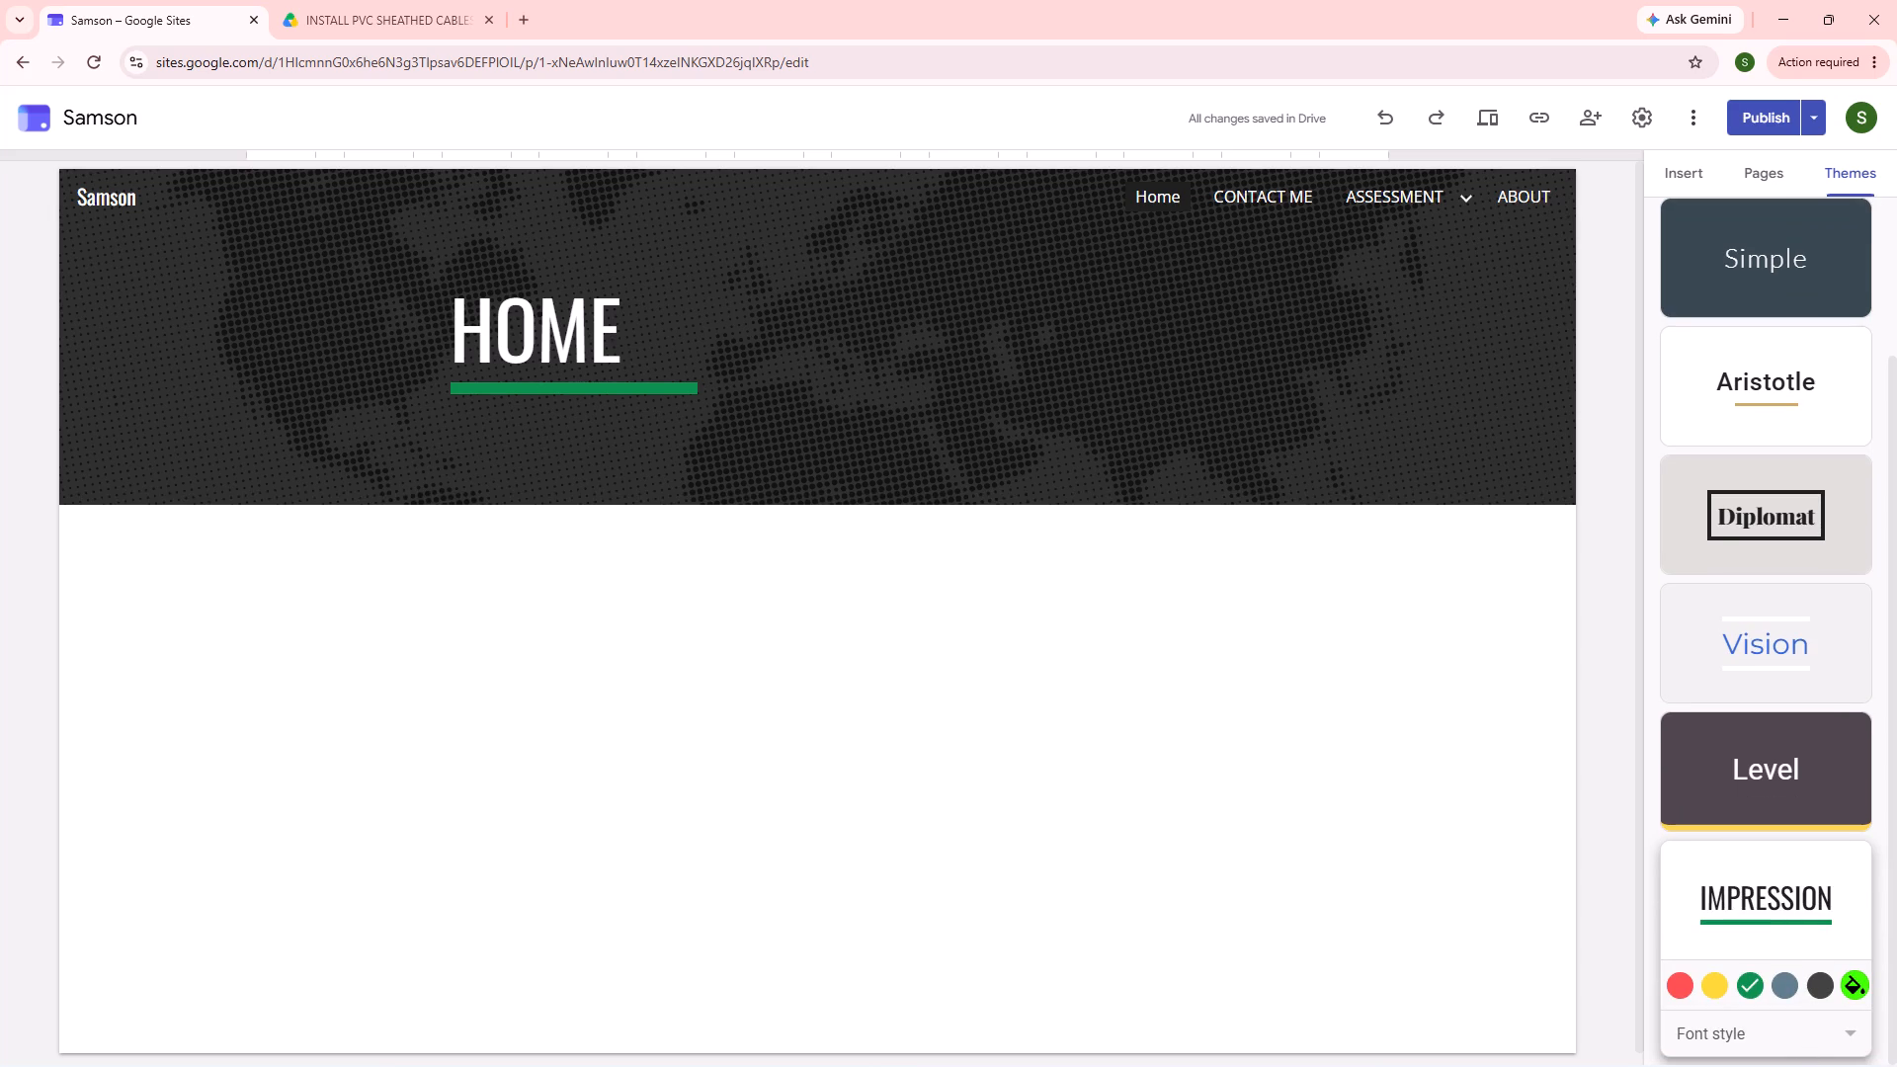
{"action": "right_click", "coordinate": [1850, 980]}
{"action": "left_click", "coordinate": [1850, 980]}
{"action": "left_click", "coordinate": [1850, 980]}
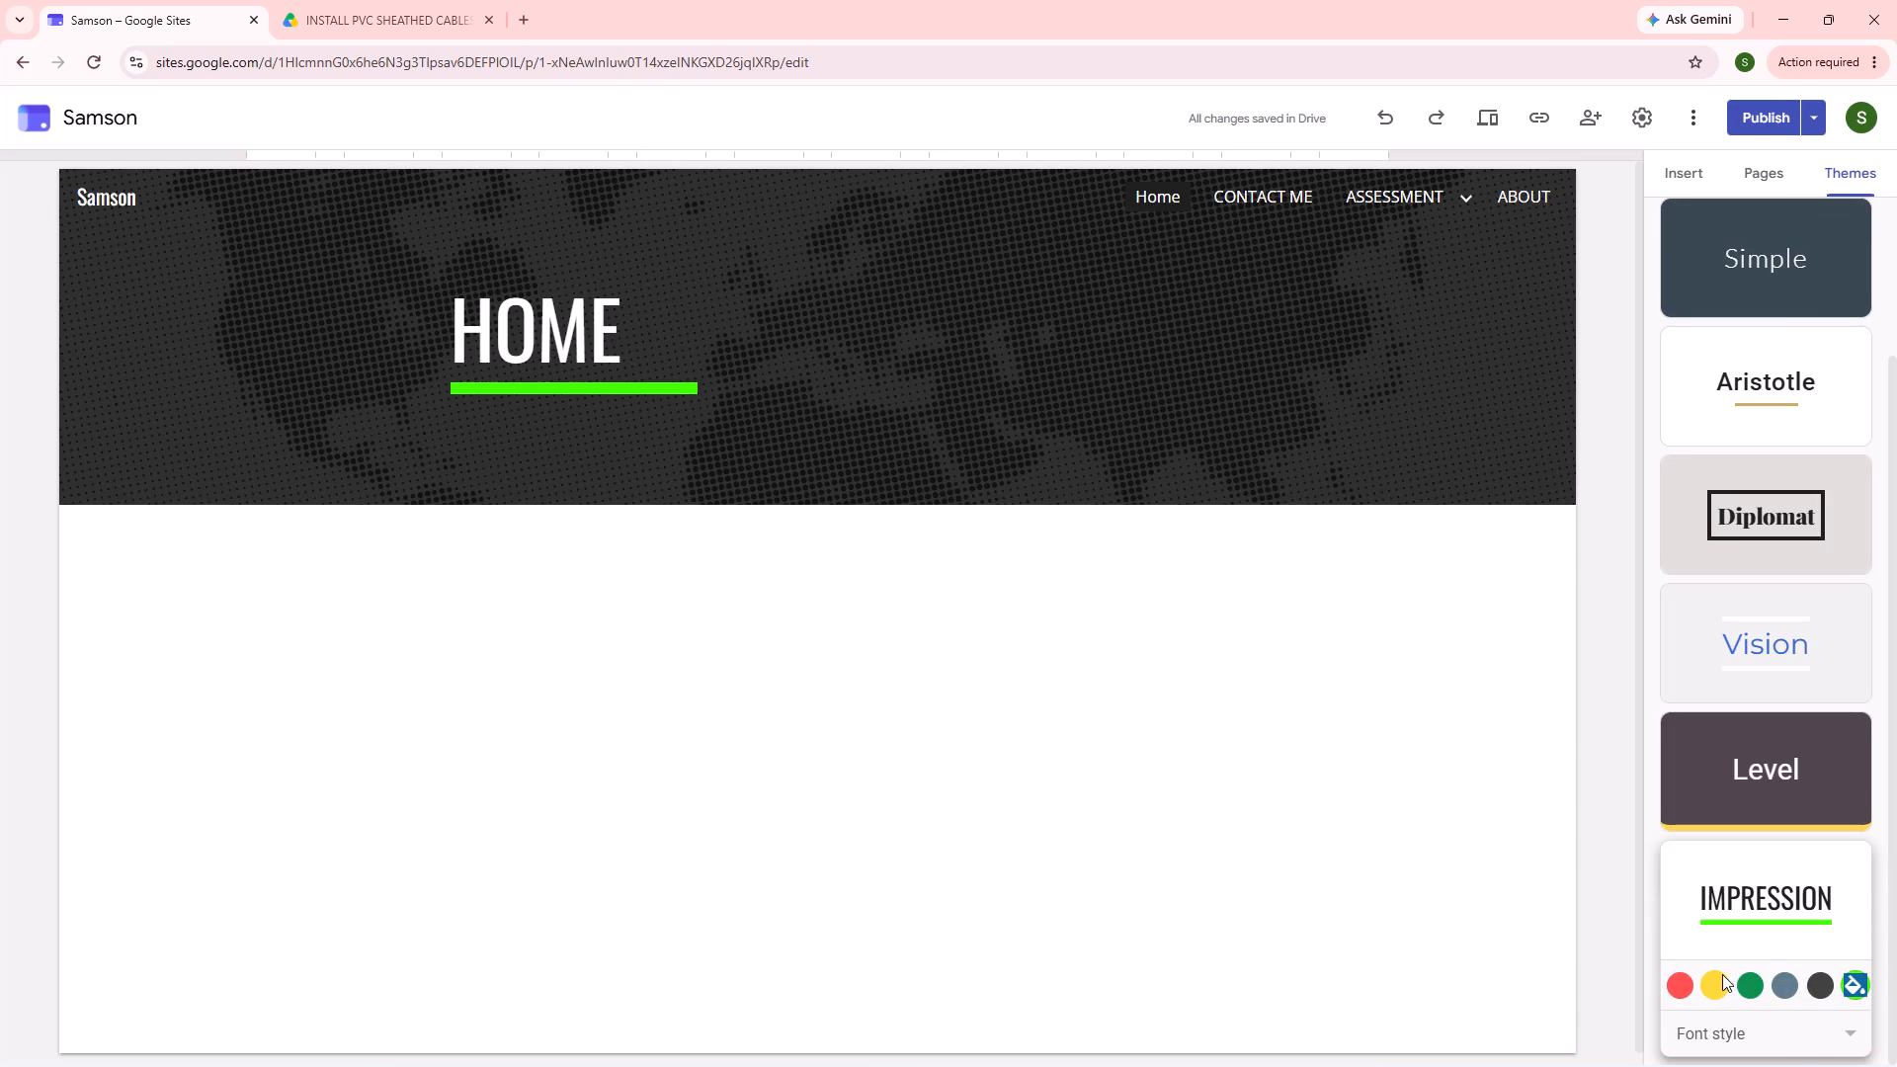
{"action": "left_click", "coordinate": [1670, 983]}
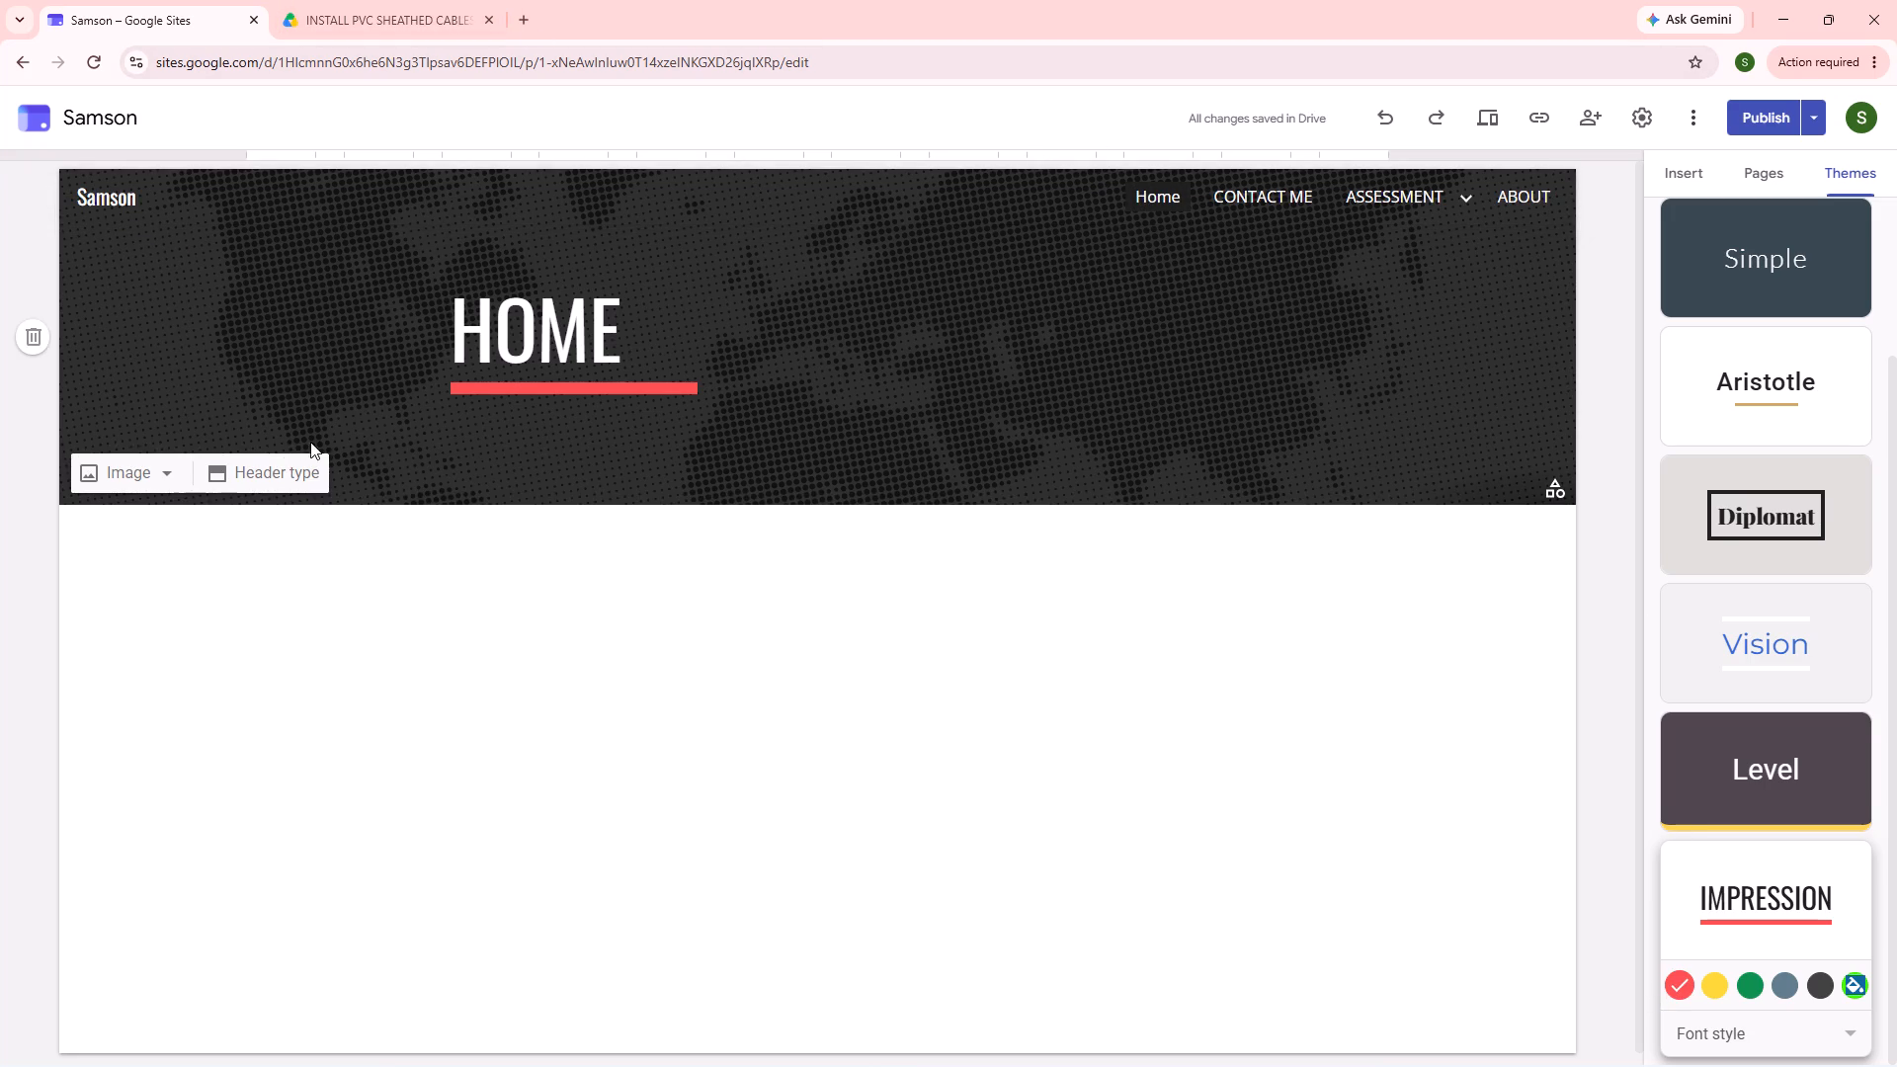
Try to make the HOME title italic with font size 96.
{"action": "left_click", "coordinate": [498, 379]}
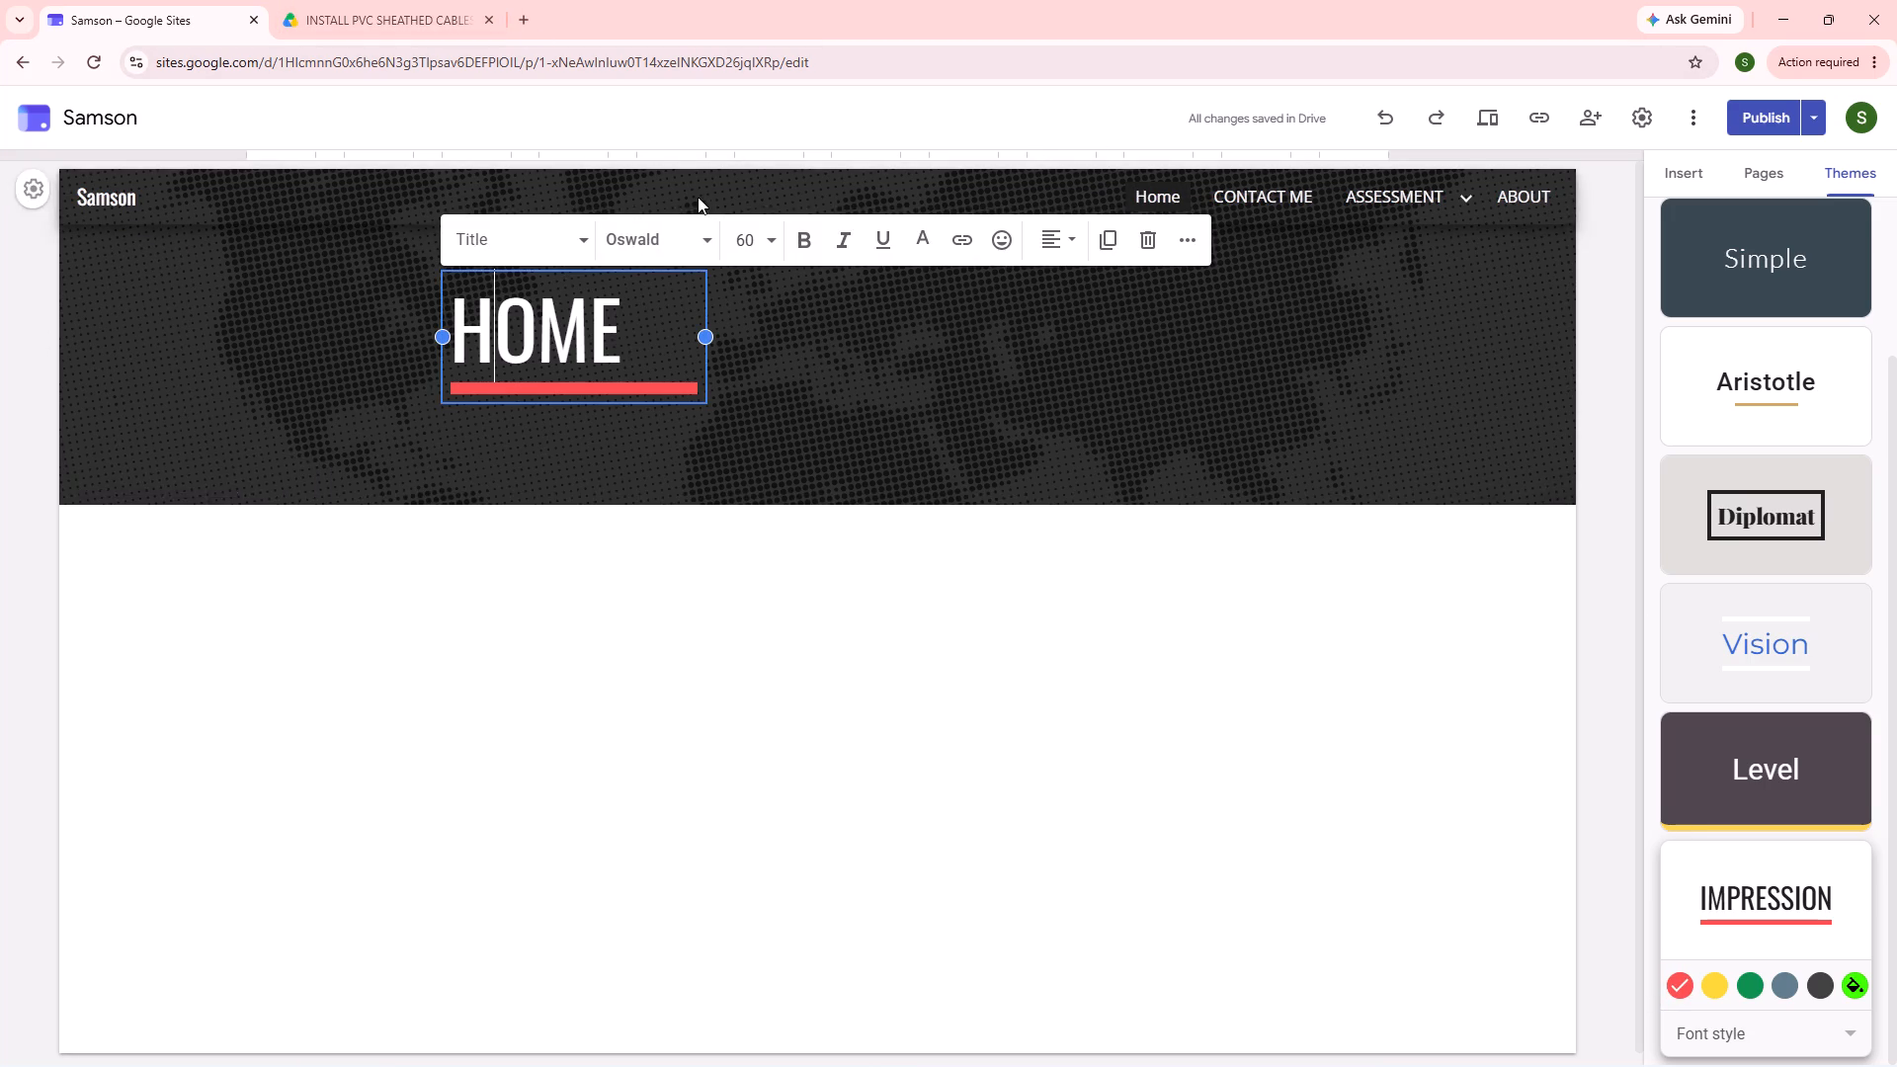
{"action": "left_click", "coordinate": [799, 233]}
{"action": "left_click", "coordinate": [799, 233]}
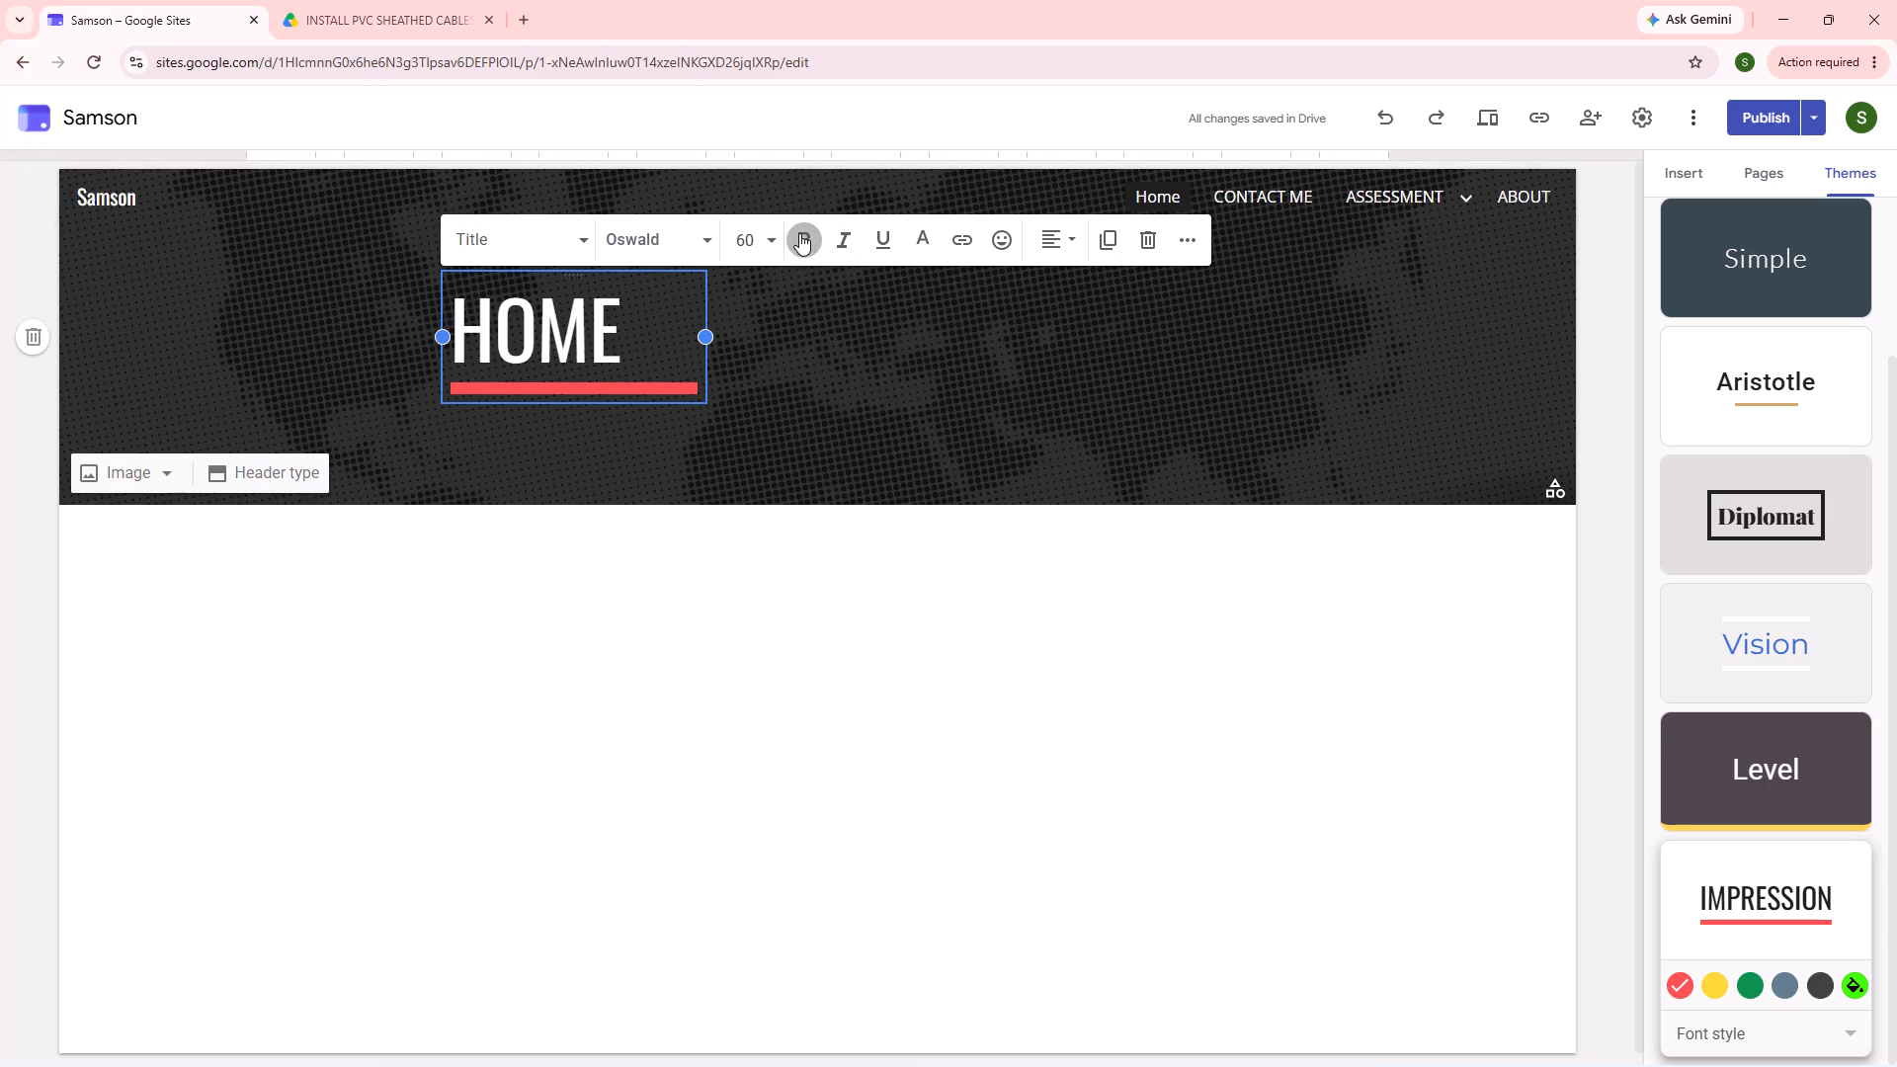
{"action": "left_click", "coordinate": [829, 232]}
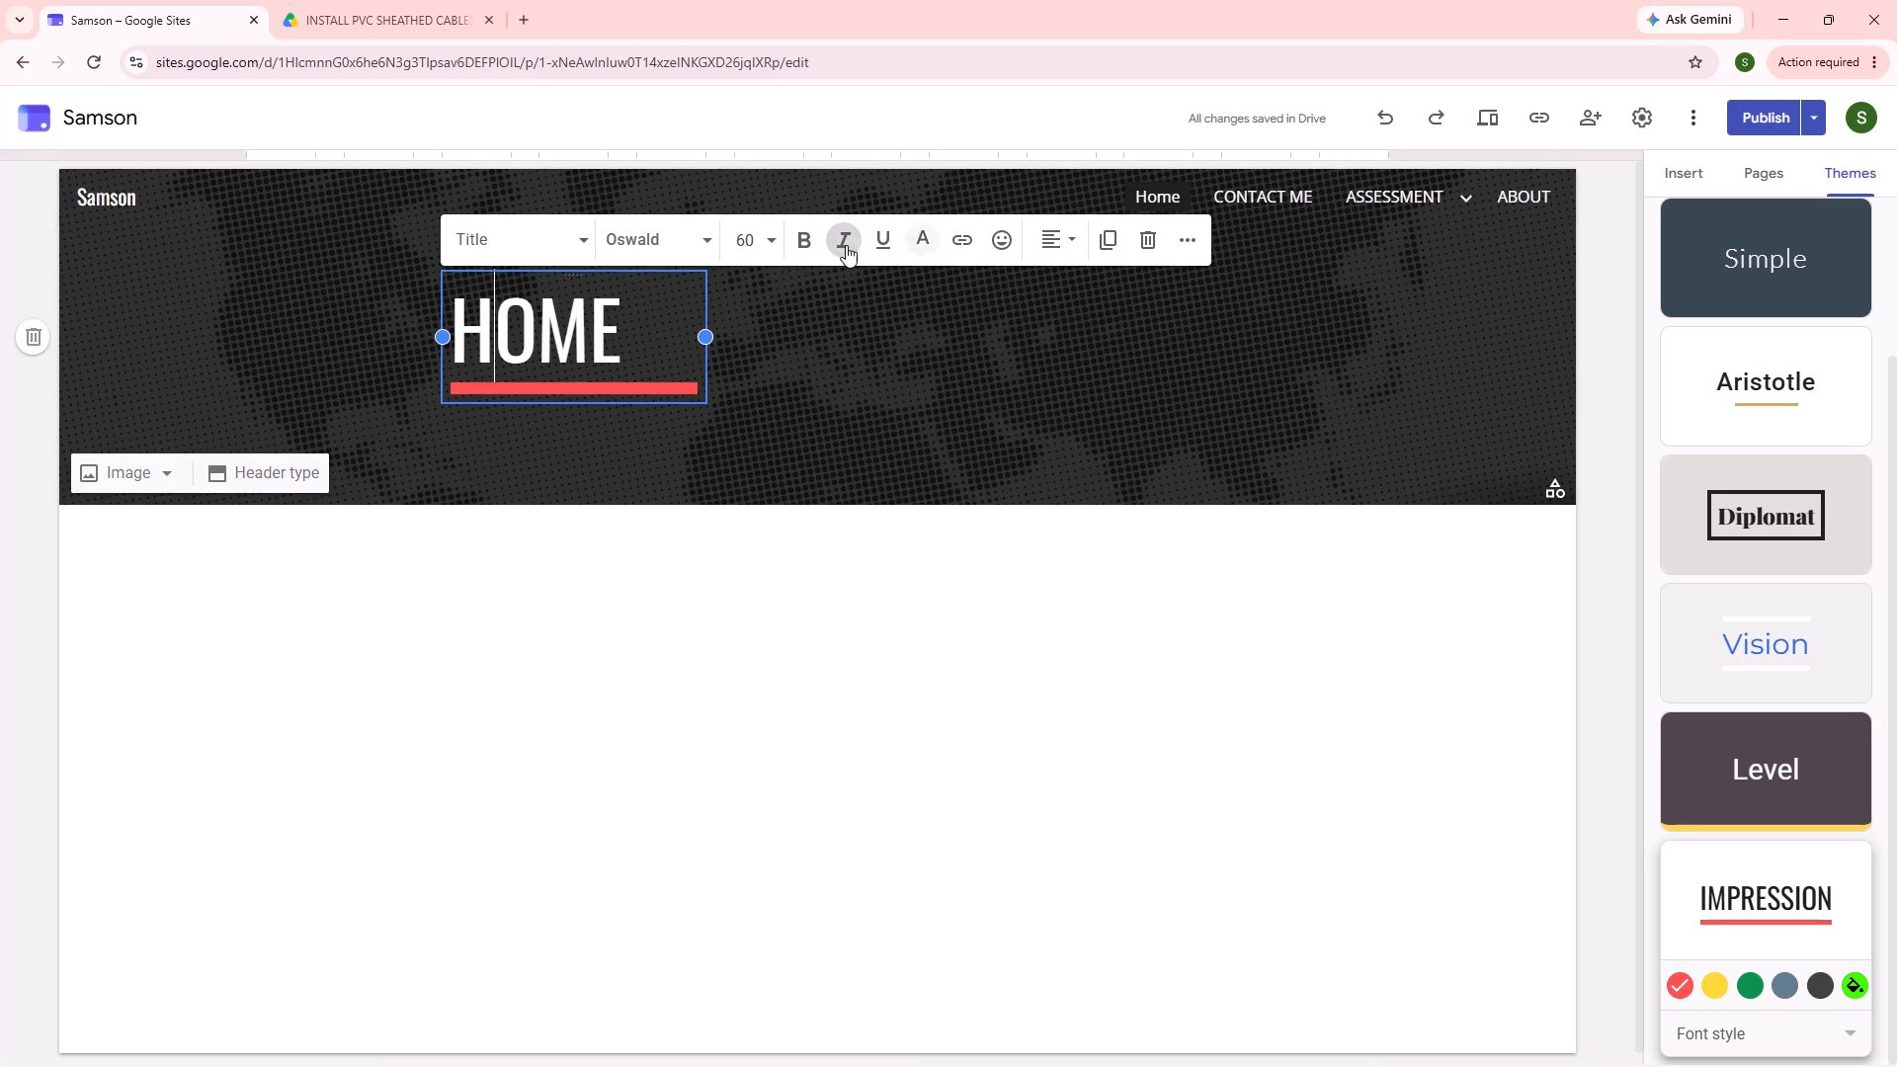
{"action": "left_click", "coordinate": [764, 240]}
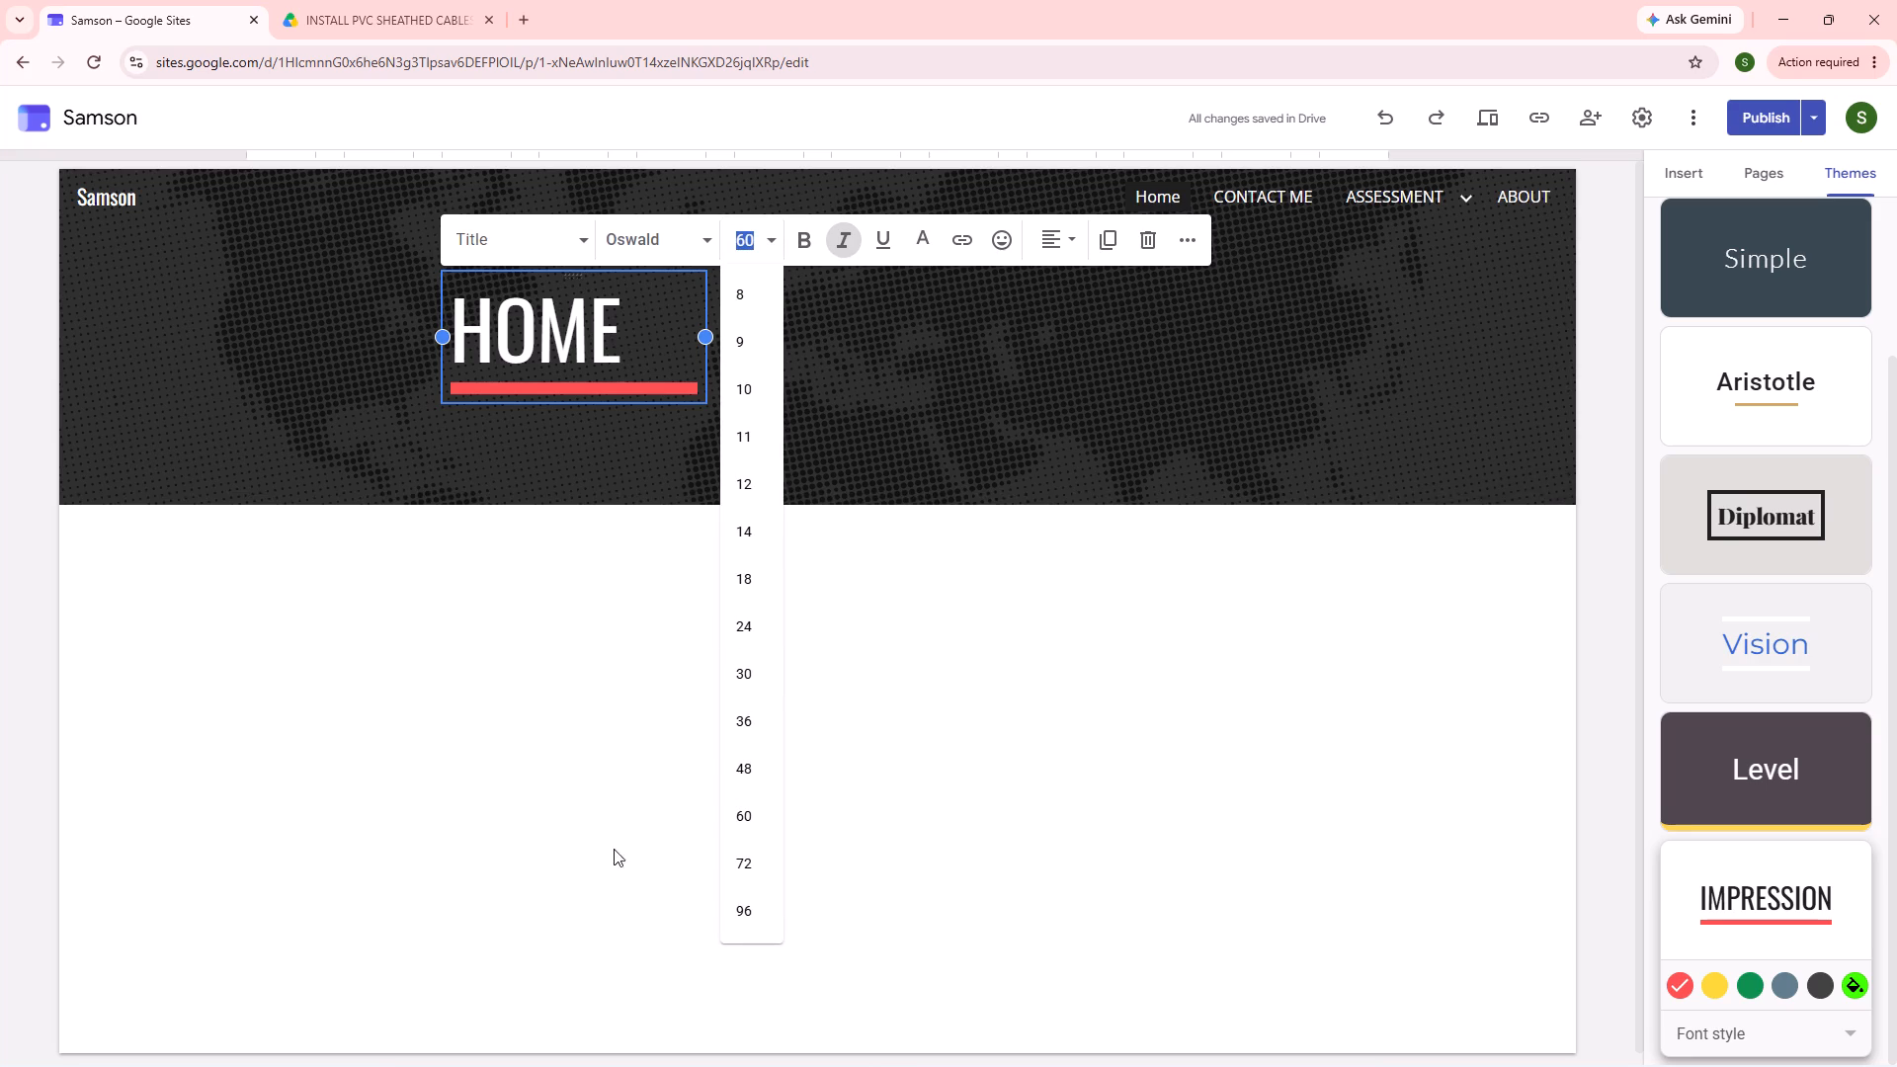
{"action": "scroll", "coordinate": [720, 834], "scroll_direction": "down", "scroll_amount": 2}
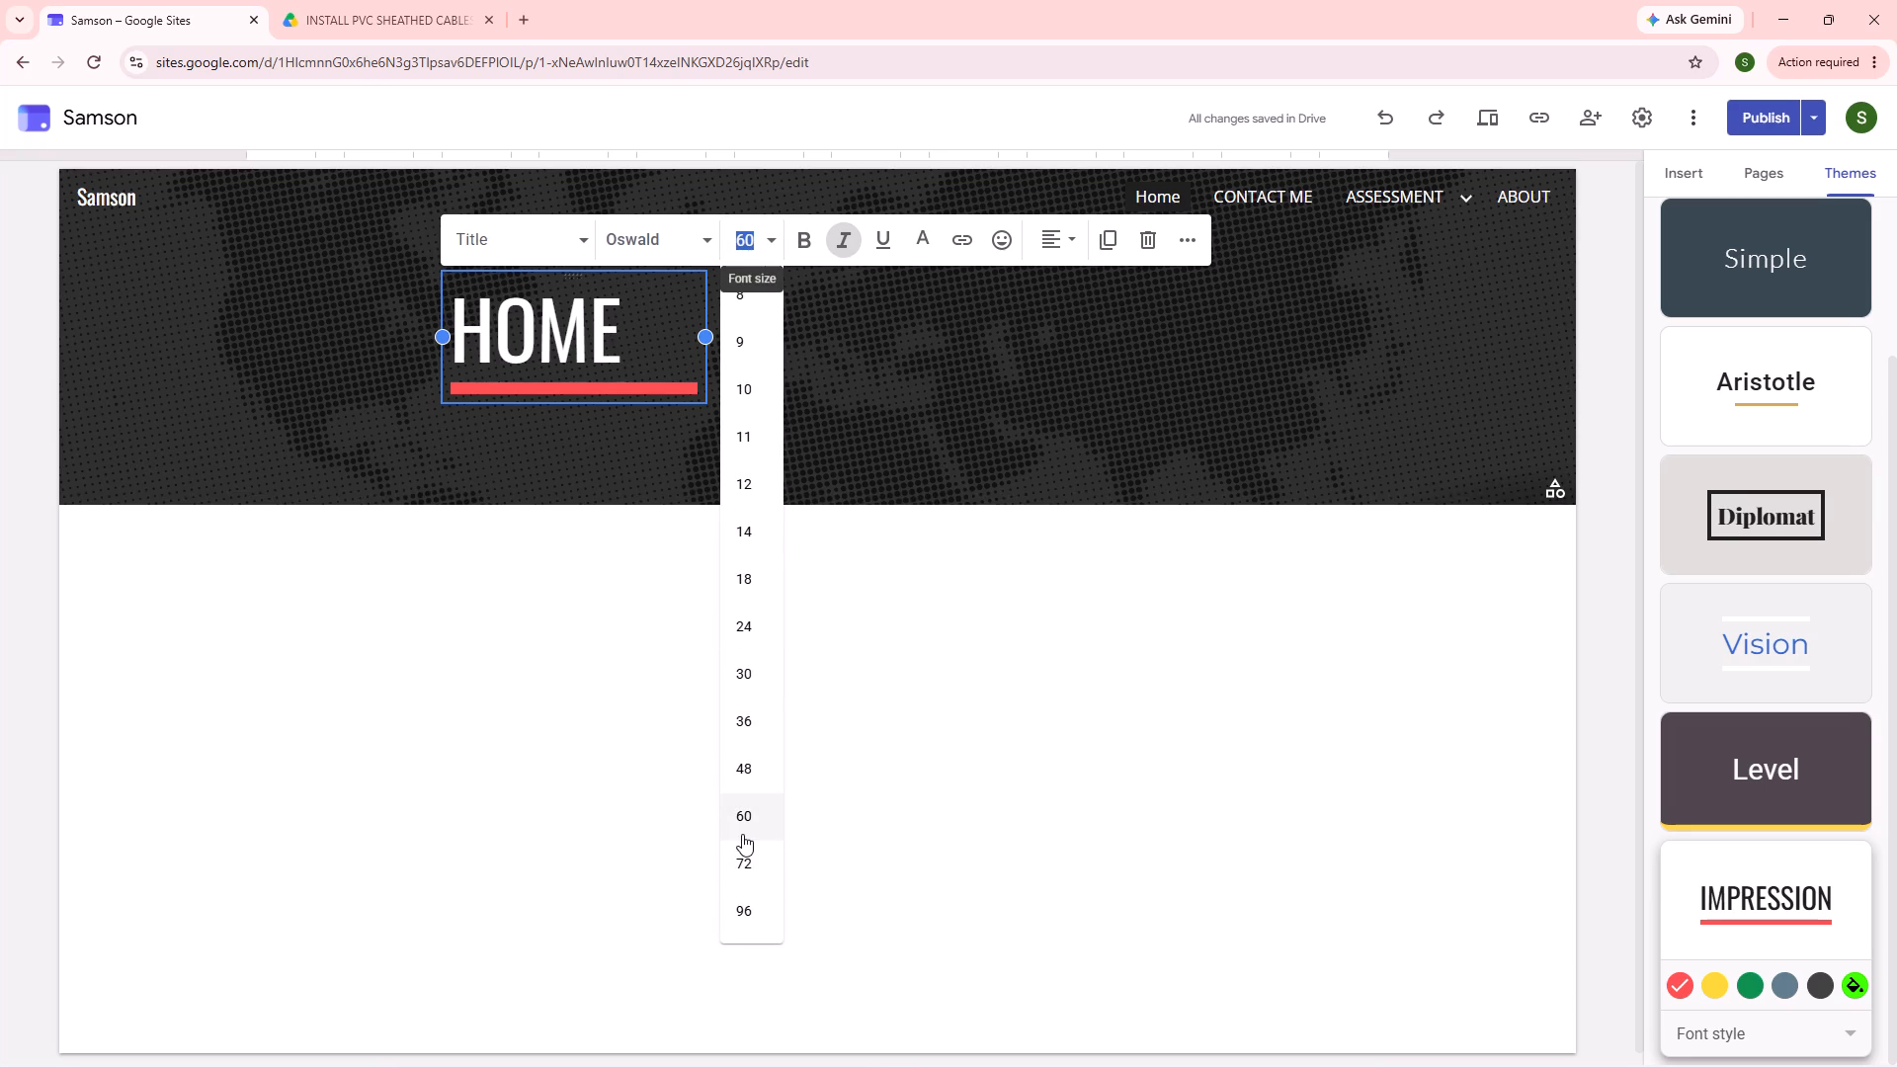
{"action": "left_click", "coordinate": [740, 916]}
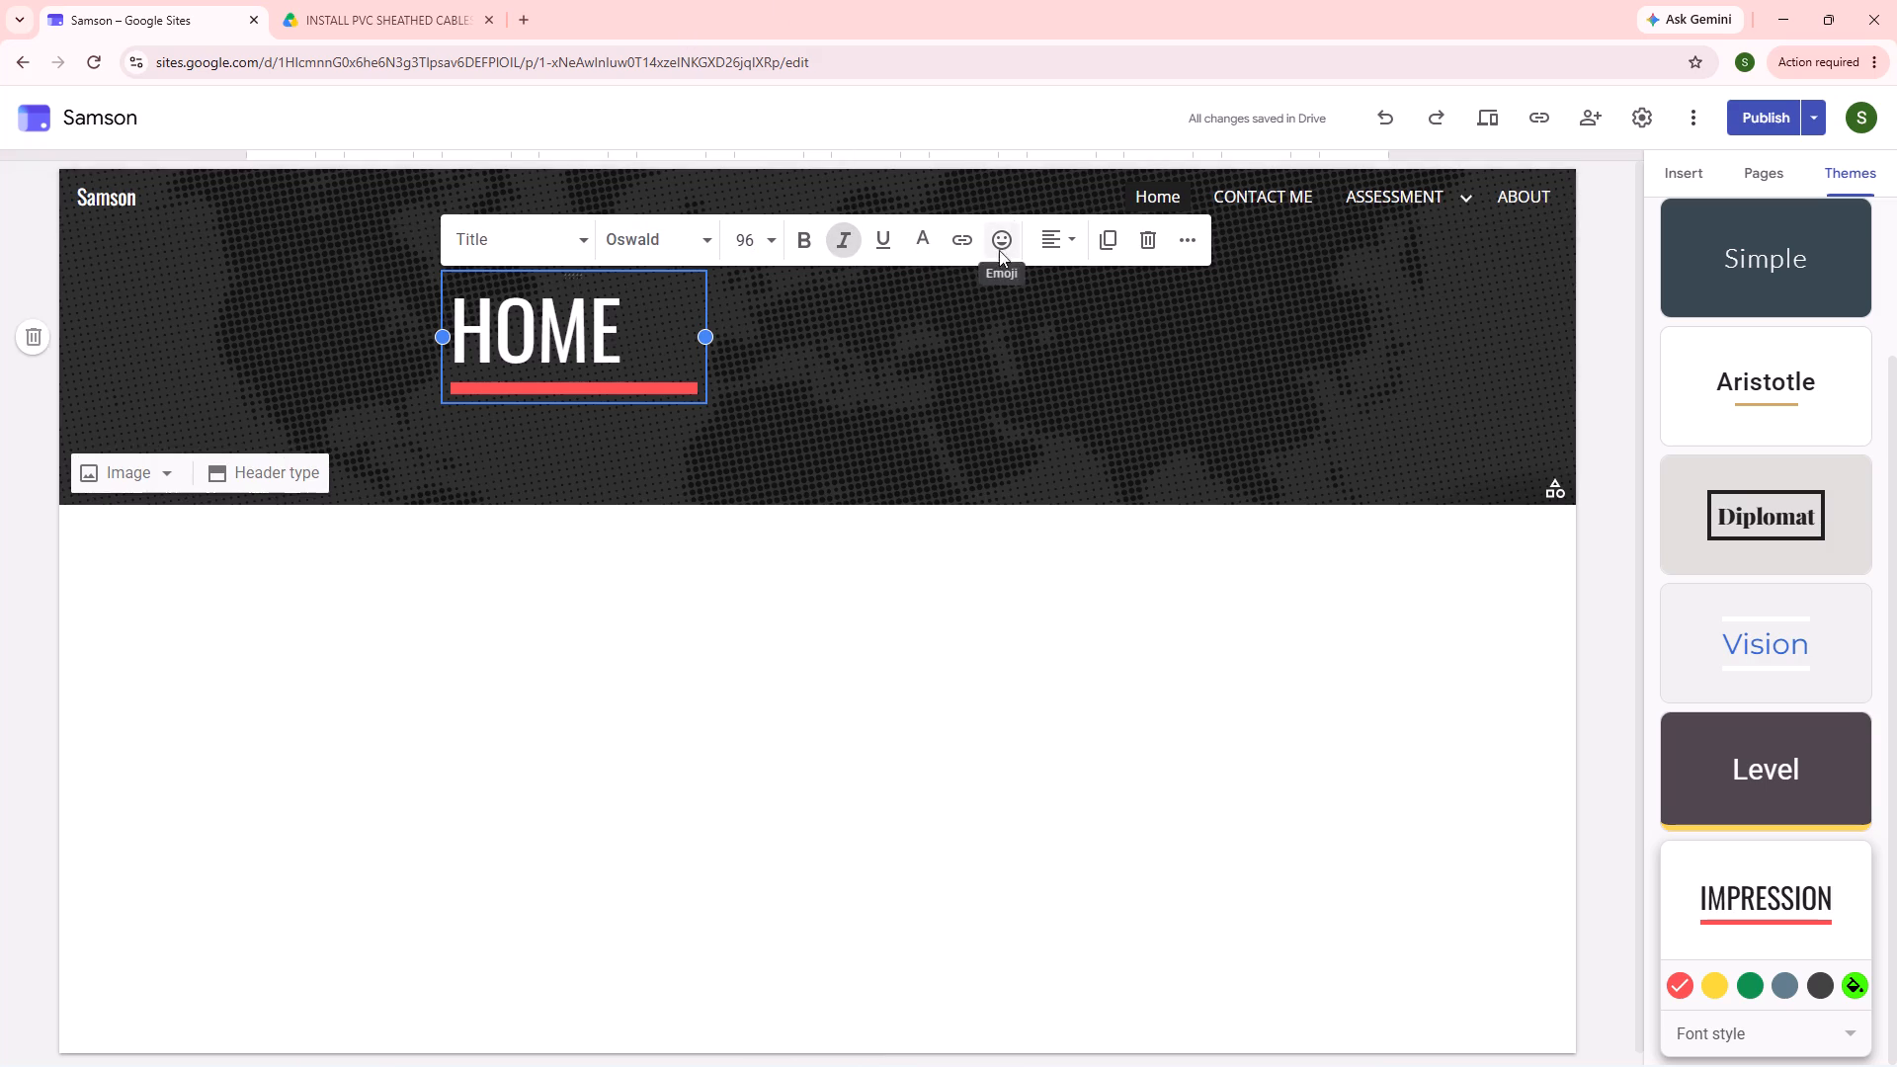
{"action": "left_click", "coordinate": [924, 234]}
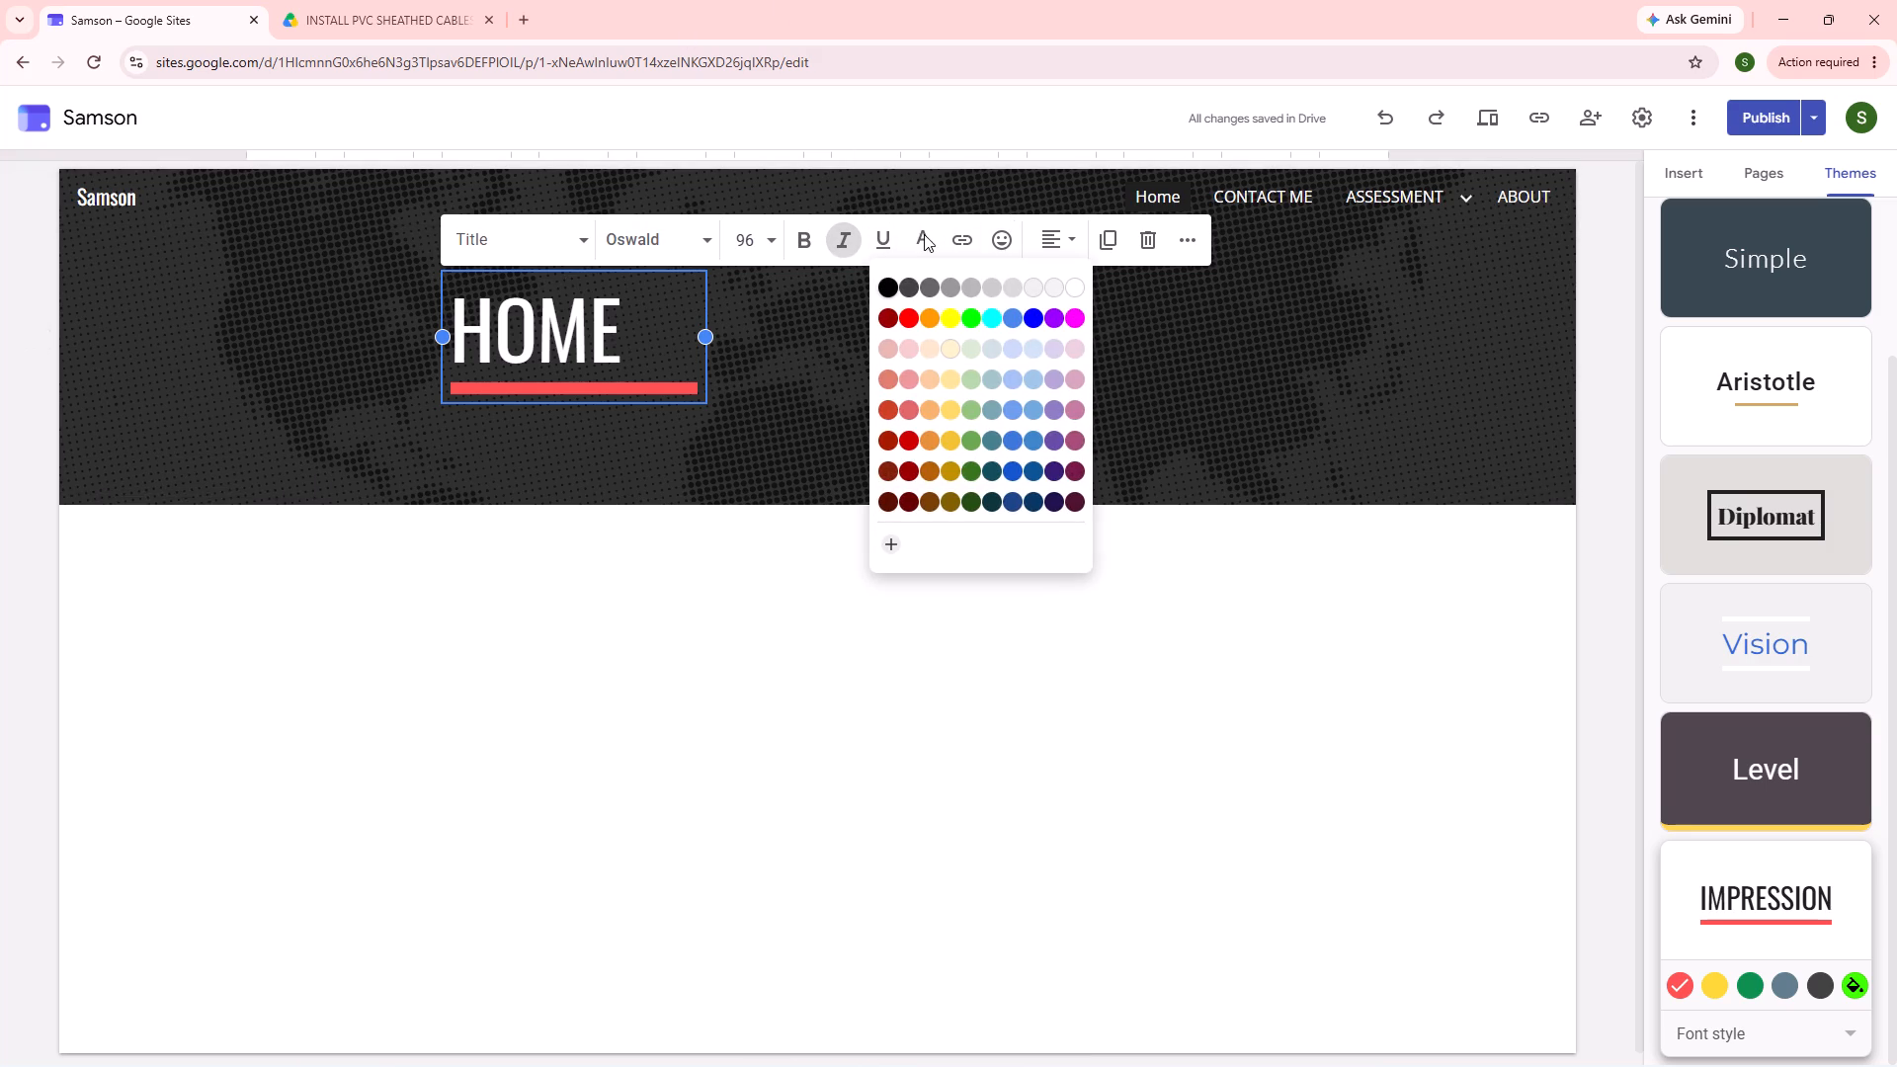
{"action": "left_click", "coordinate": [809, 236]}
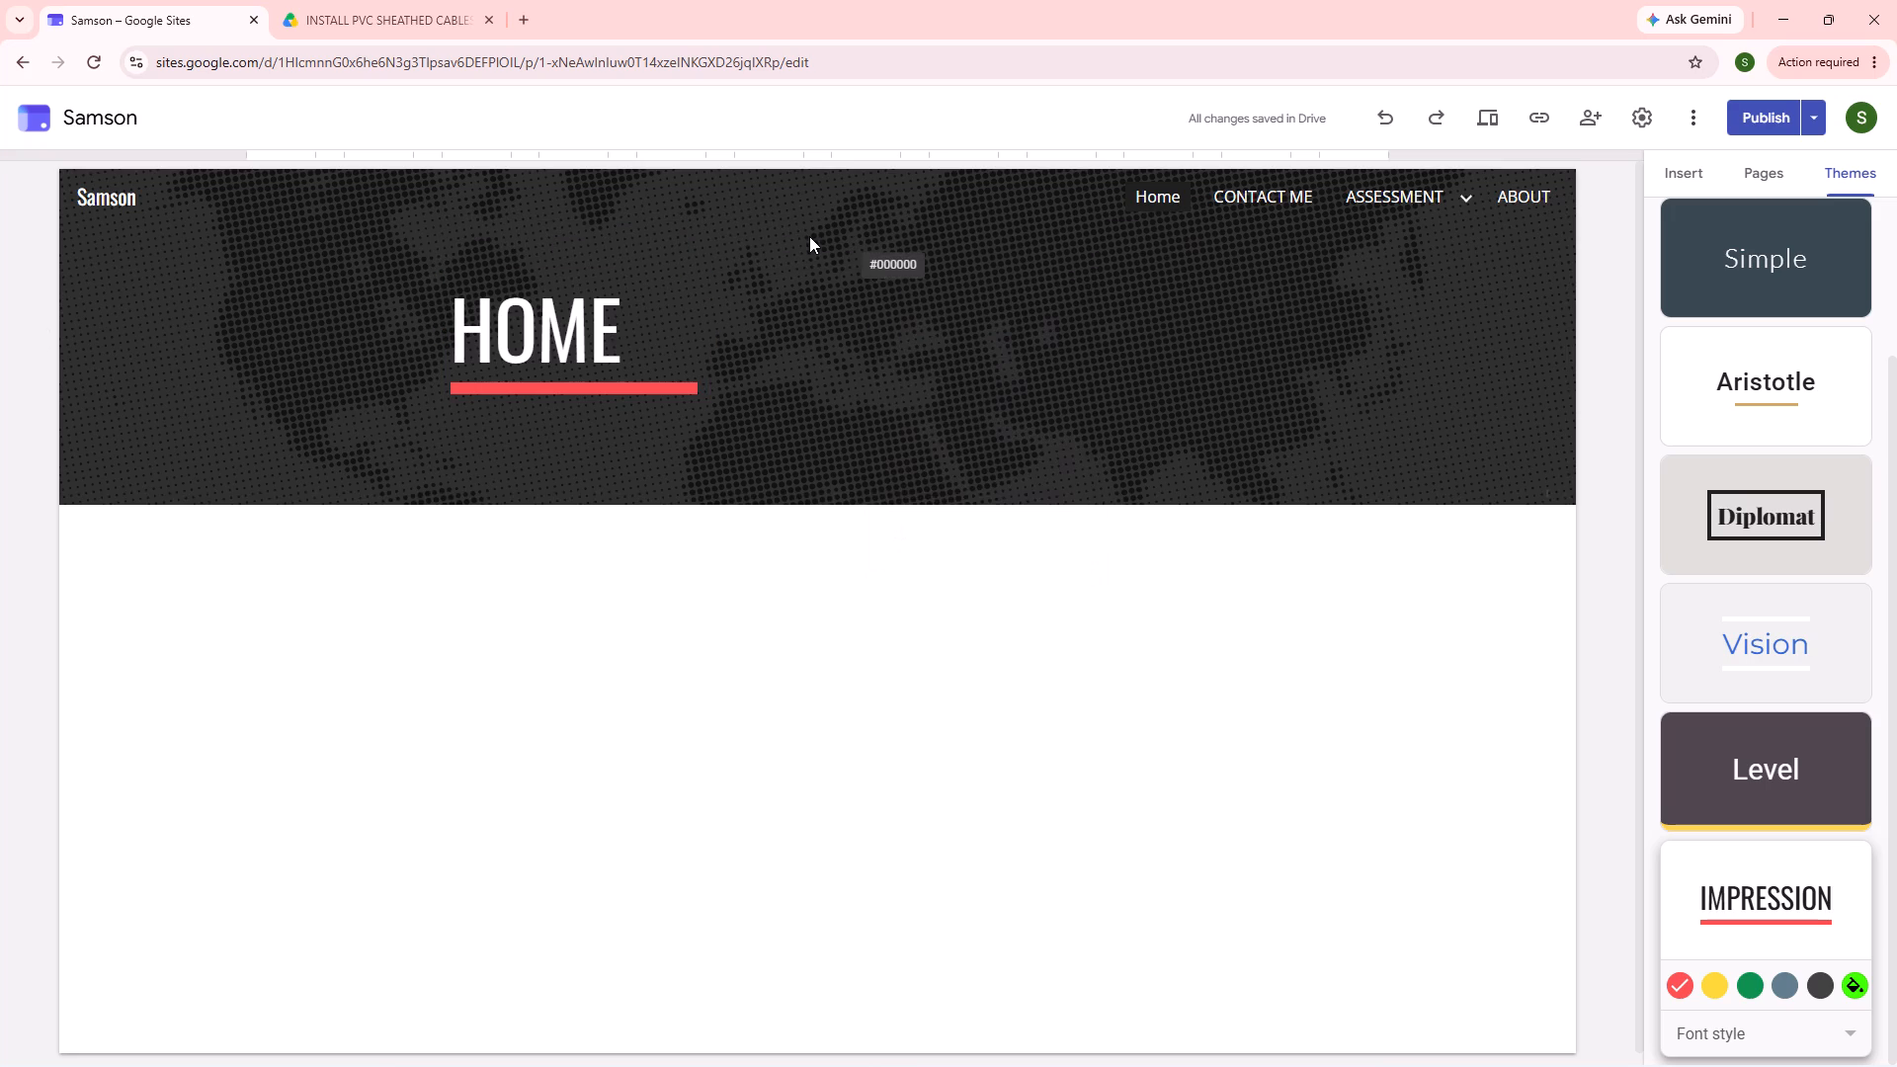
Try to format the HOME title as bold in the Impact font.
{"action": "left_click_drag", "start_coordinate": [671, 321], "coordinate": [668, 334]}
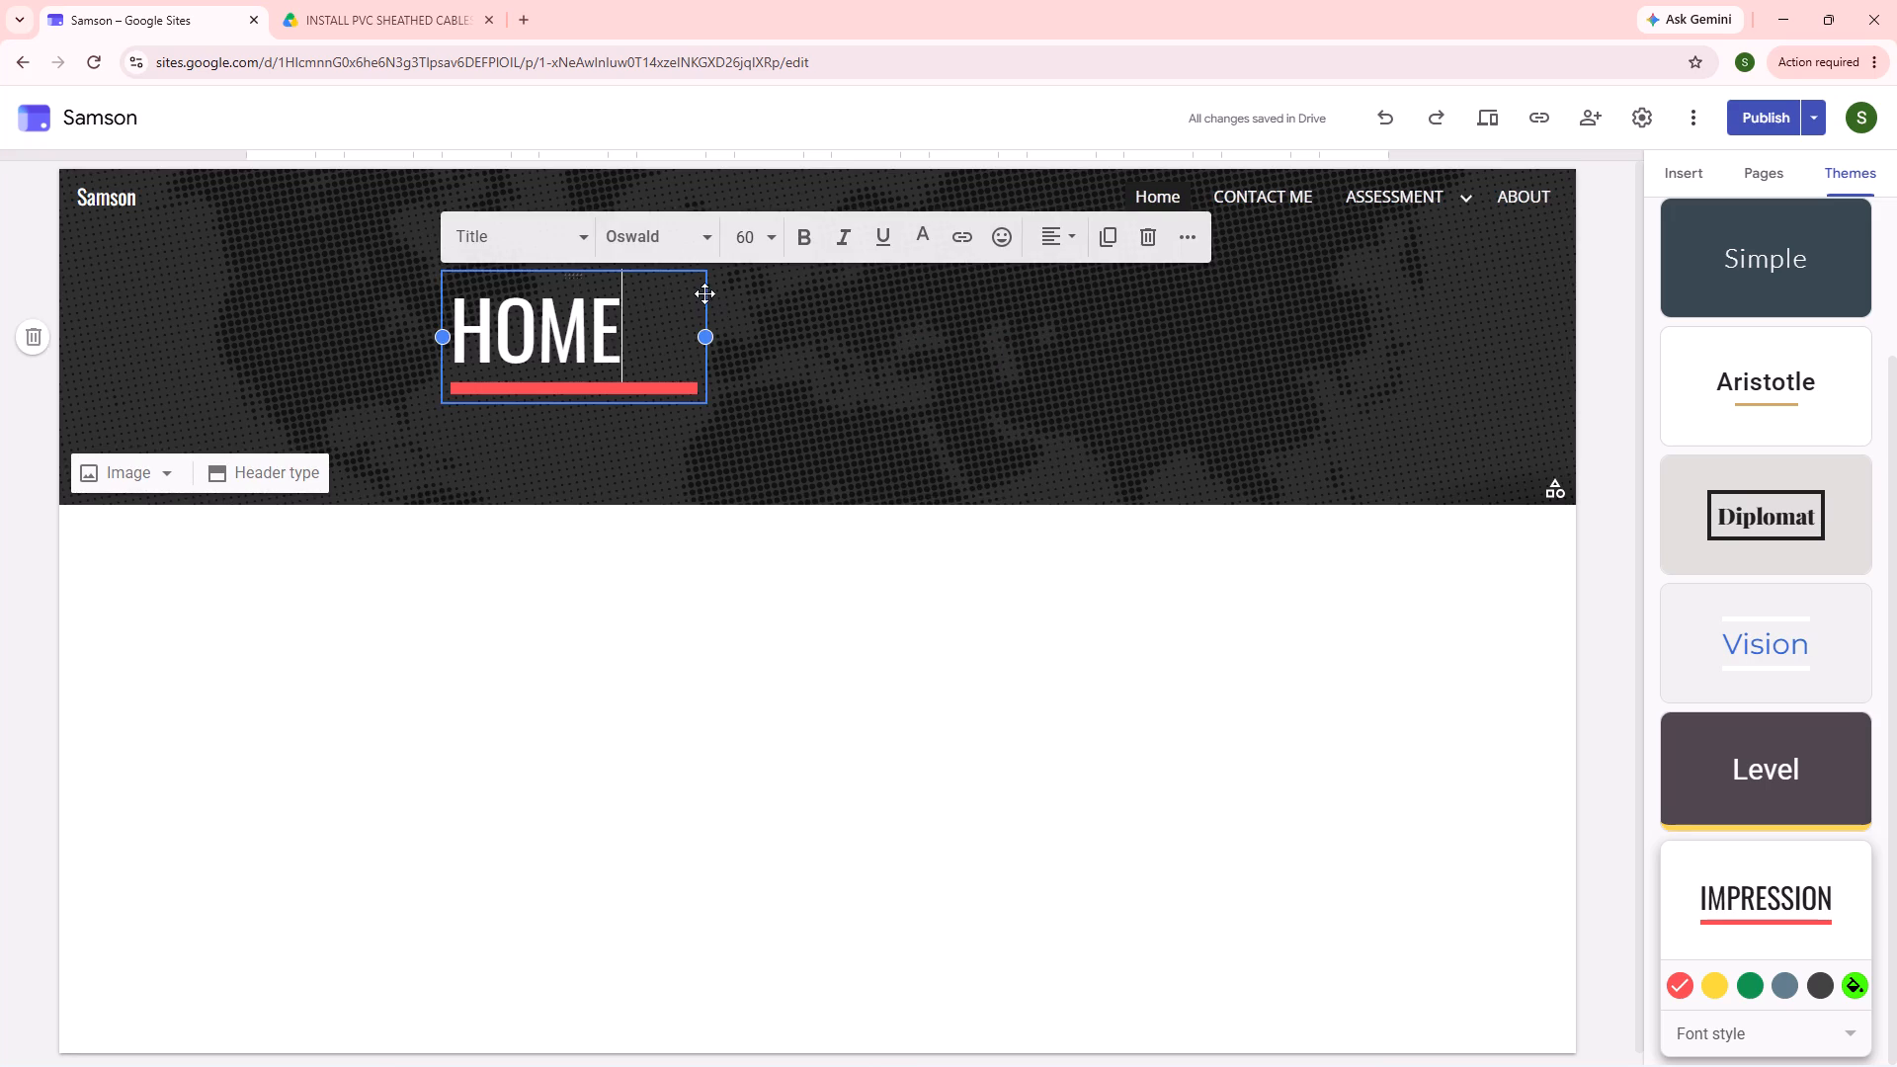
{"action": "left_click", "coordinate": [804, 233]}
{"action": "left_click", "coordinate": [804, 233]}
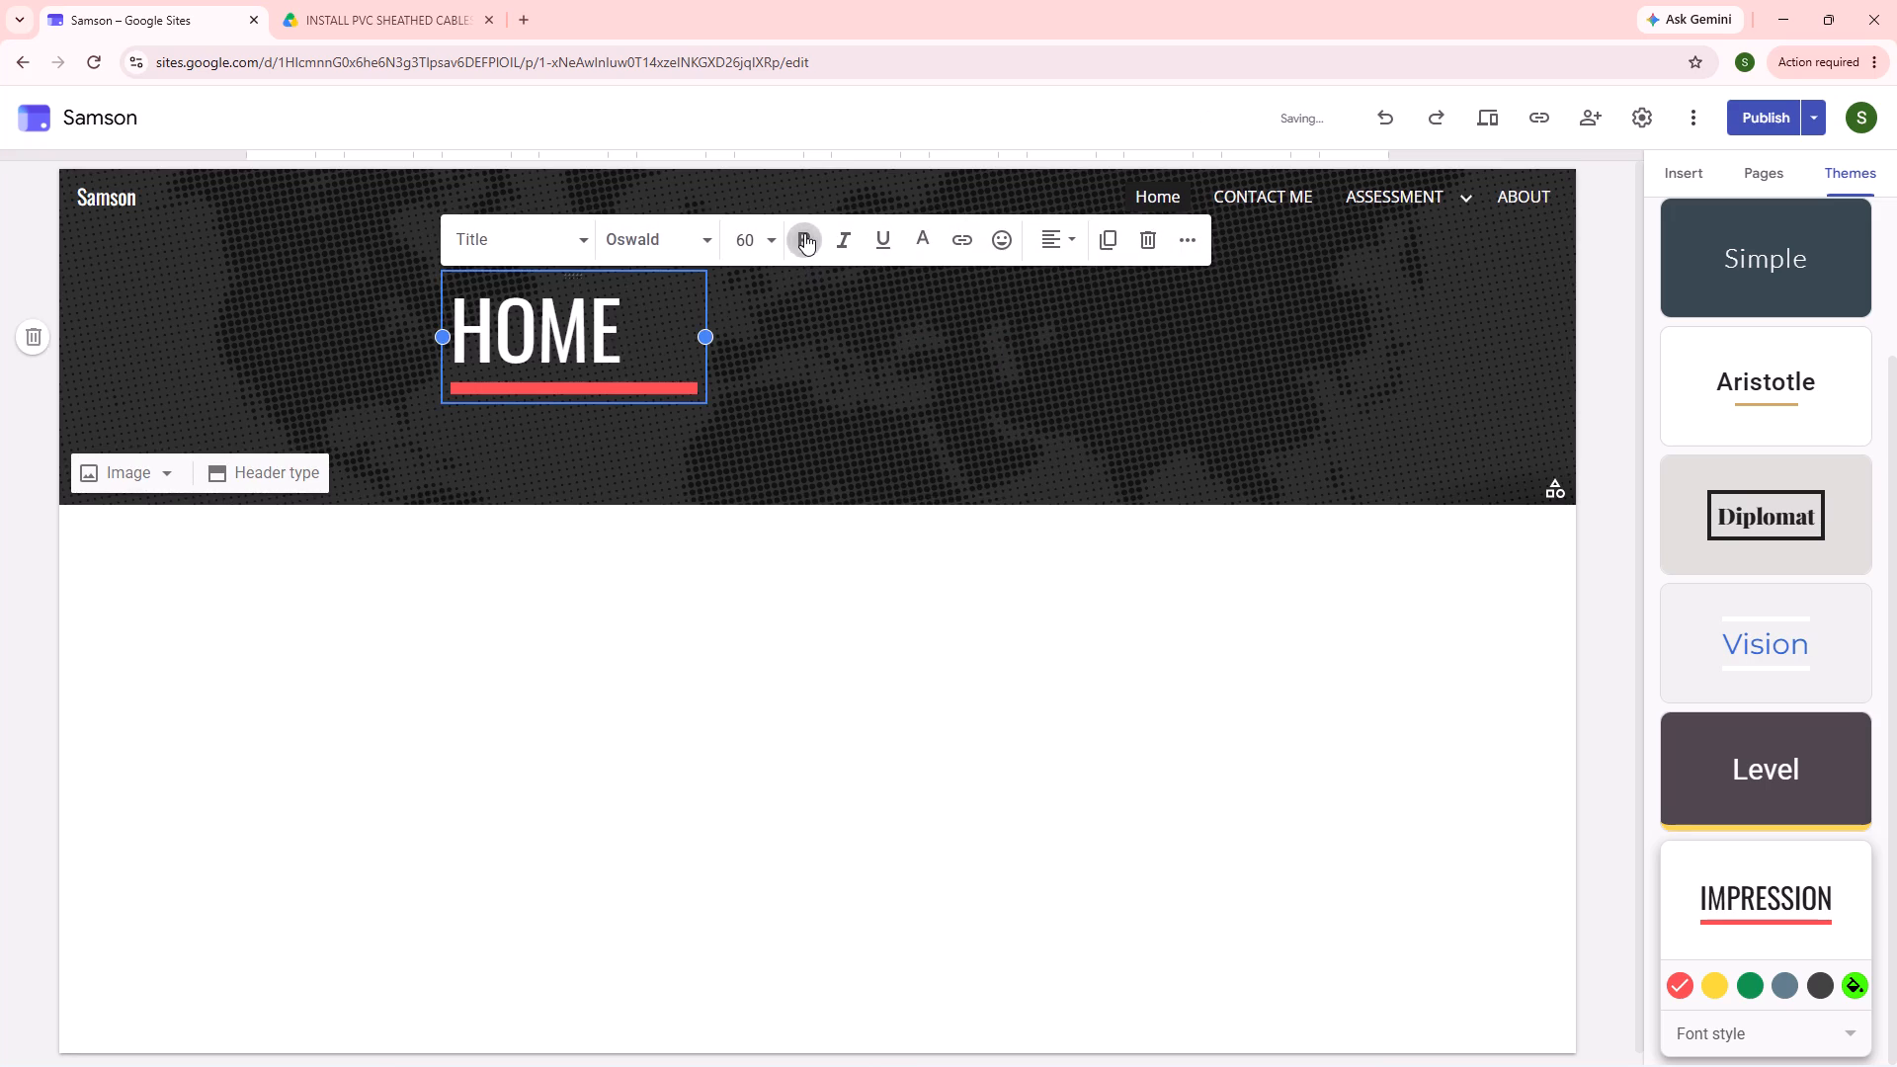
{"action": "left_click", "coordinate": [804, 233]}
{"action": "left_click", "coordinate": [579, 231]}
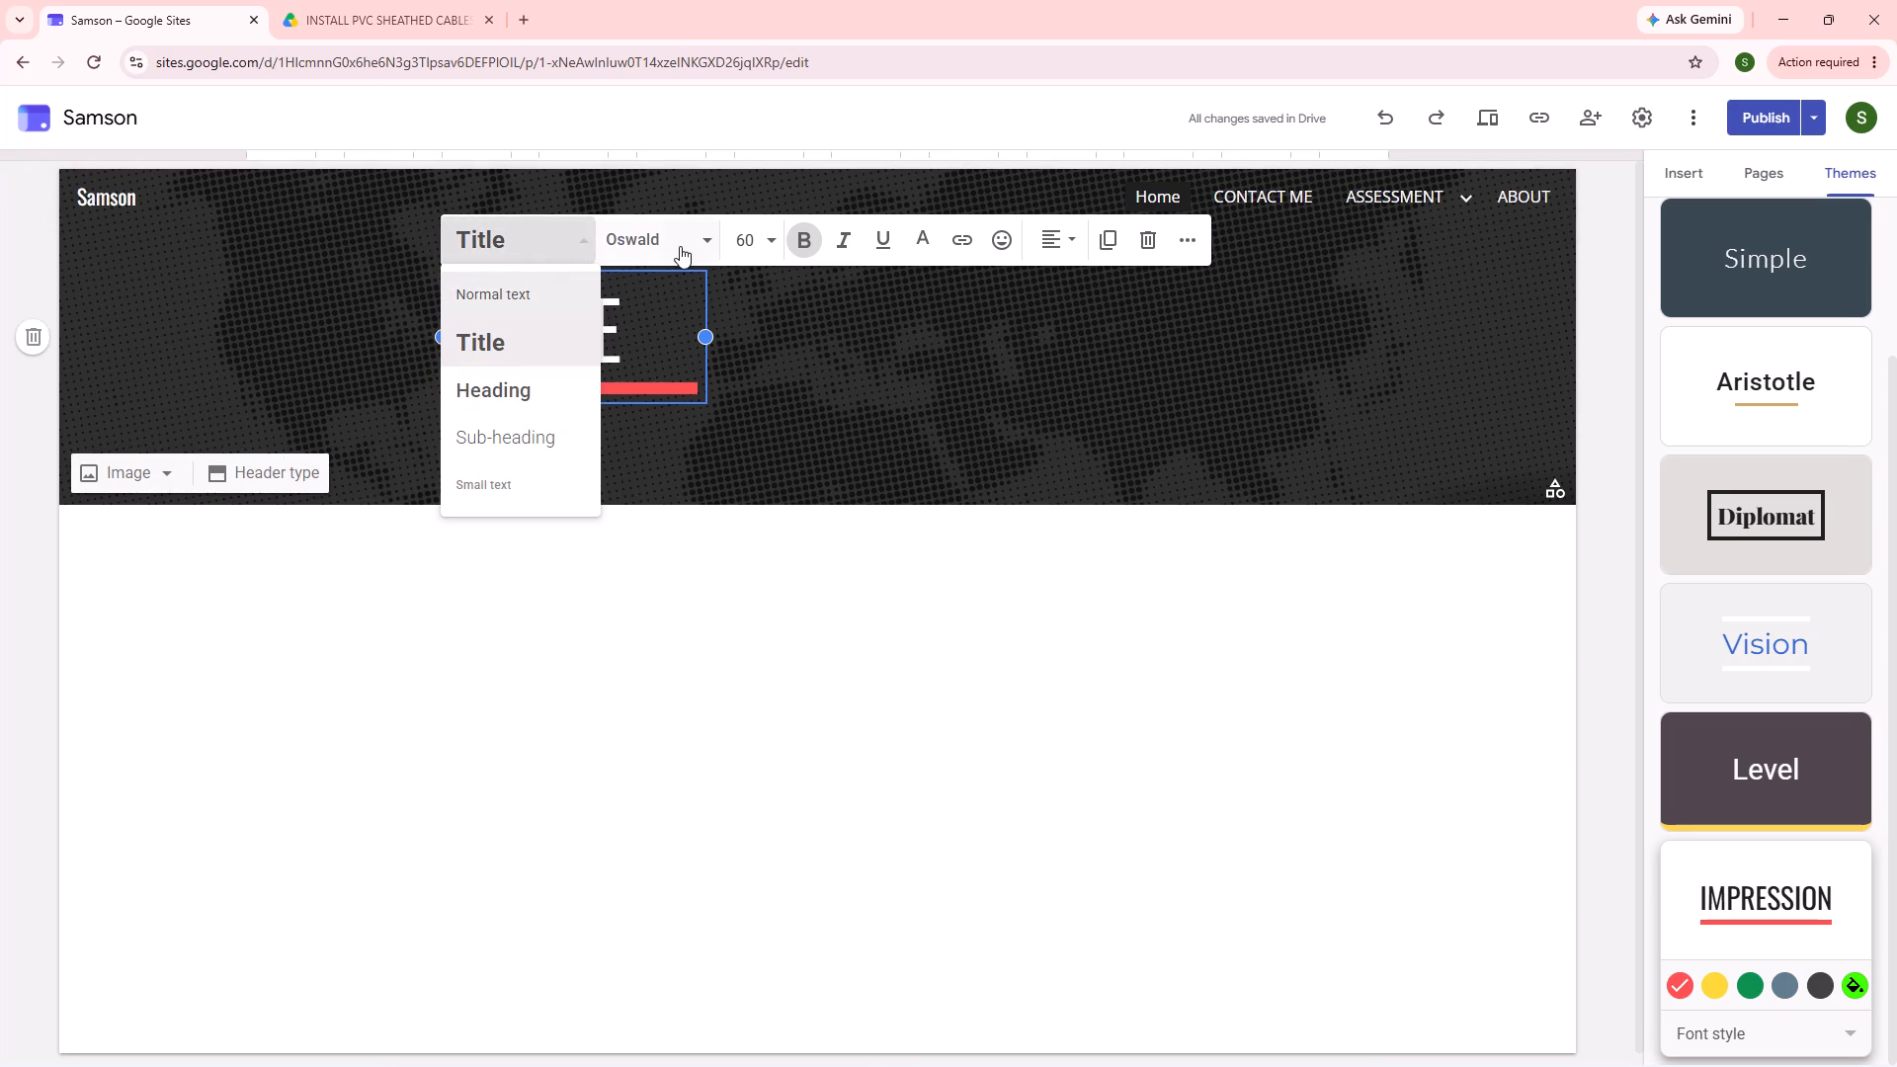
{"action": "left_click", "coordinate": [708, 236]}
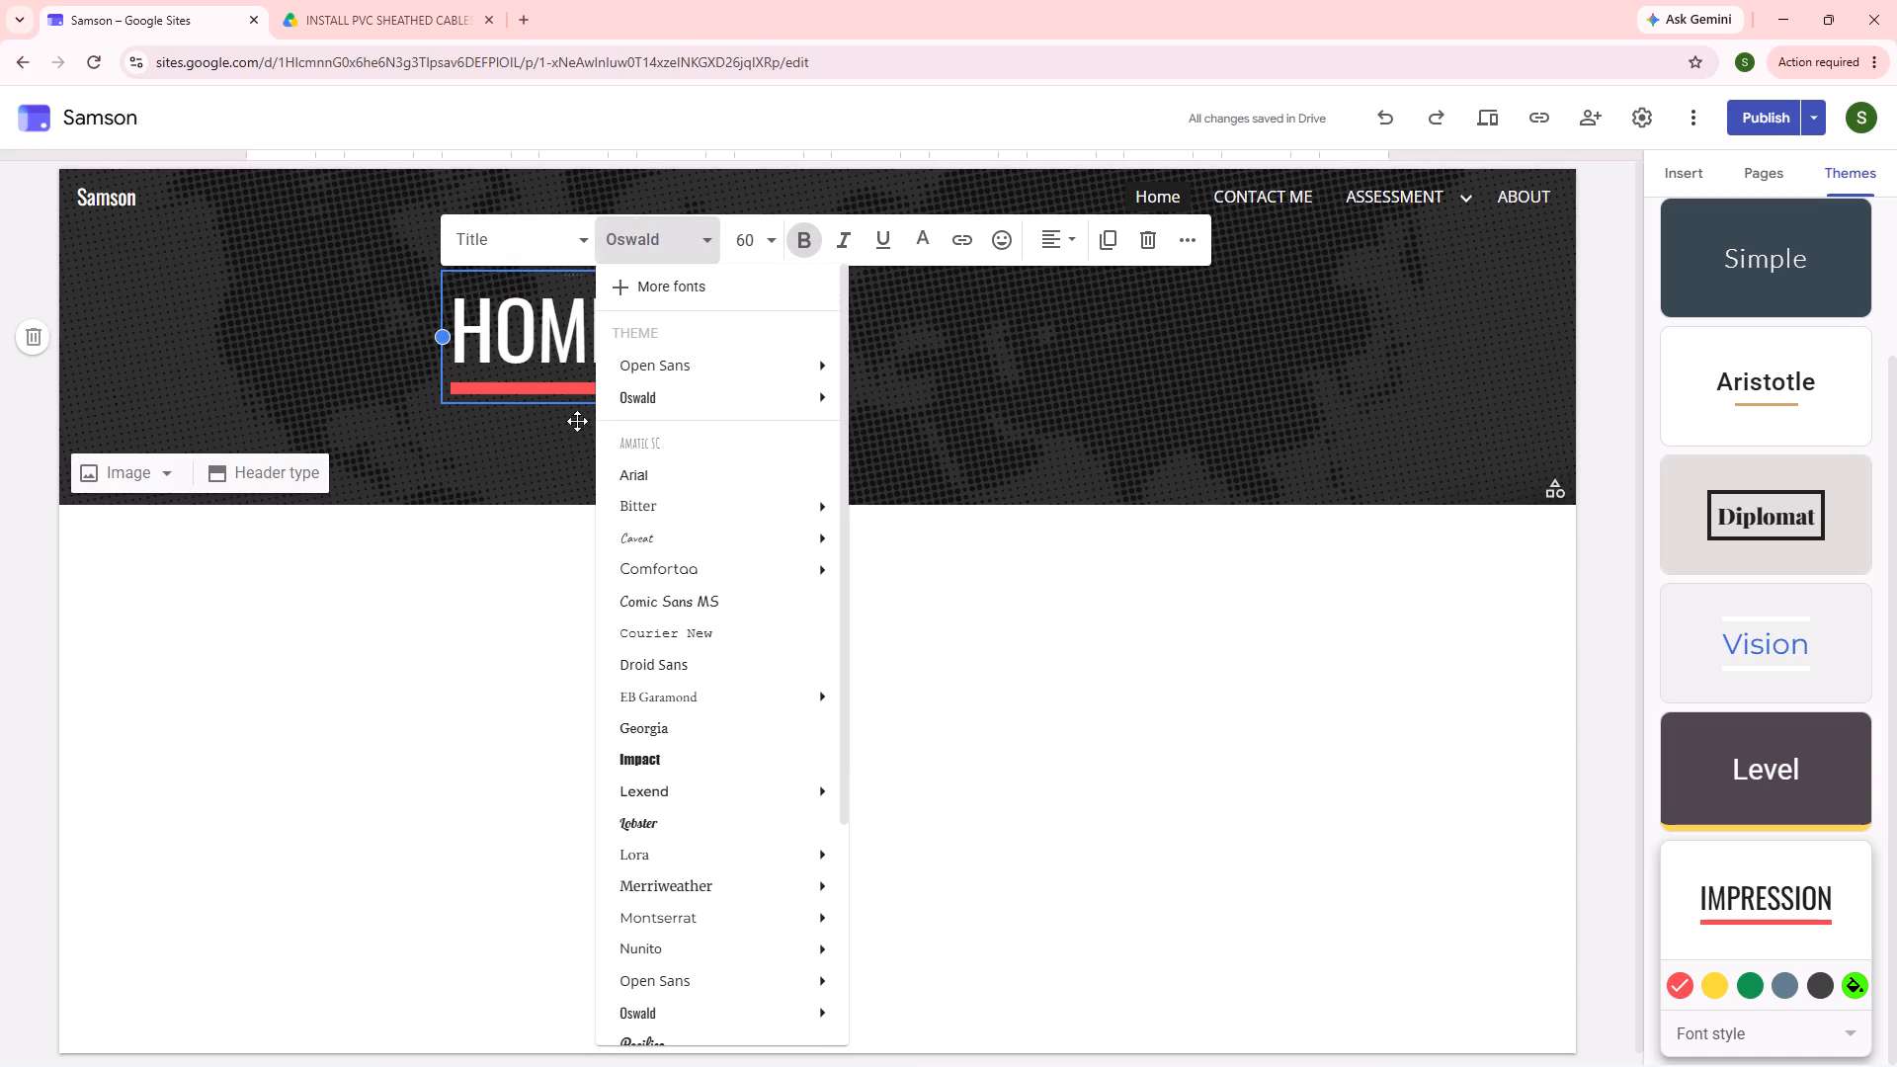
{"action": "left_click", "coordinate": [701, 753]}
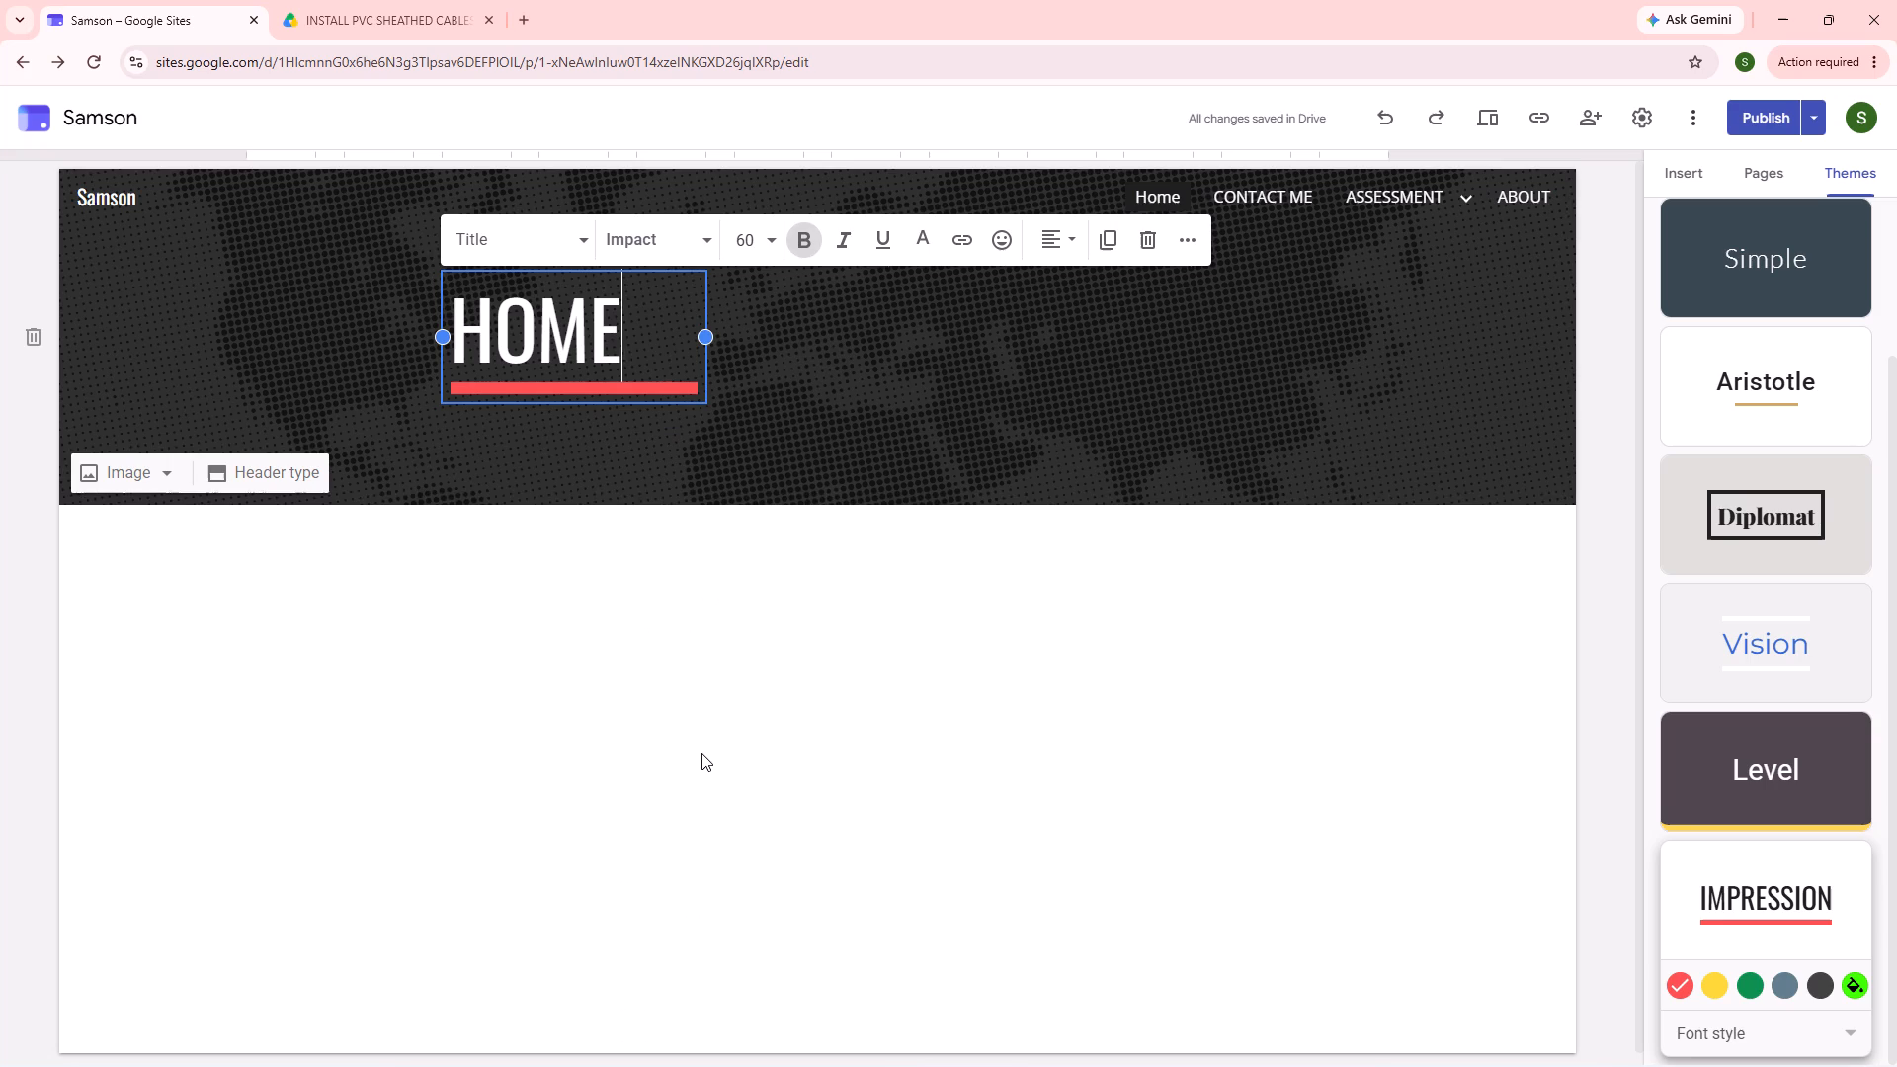
Resize the HOME title box from both sides so it sits nearer the header's centre with the word on one line.
{"action": "left_click", "coordinate": [439, 323]}
{"action": "left_click", "coordinate": [439, 323]}
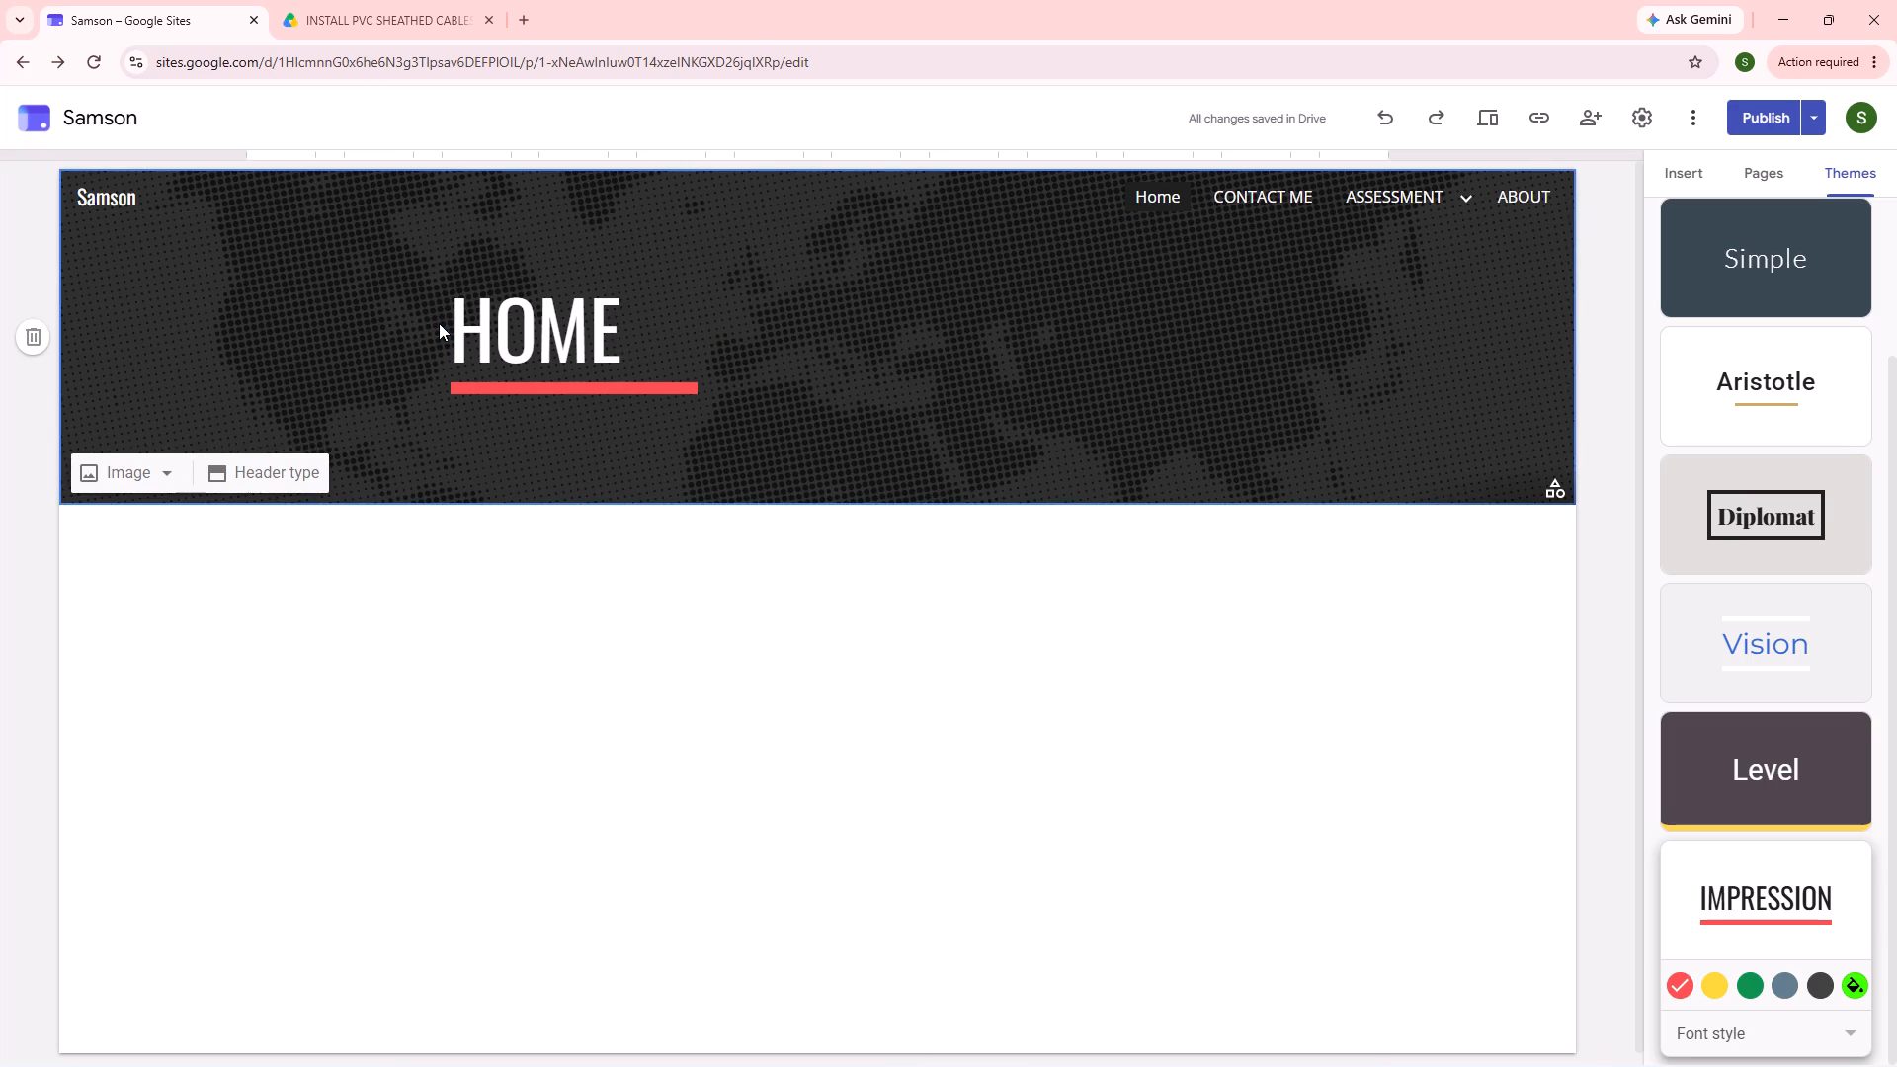
{"action": "left_click", "coordinate": [457, 335]}
{"action": "left_click_drag", "start_coordinate": [441, 342], "coordinate": [744, 383]}
{"action": "right_click_drag", "start_coordinate": [441, 342], "coordinate": [744, 383]}
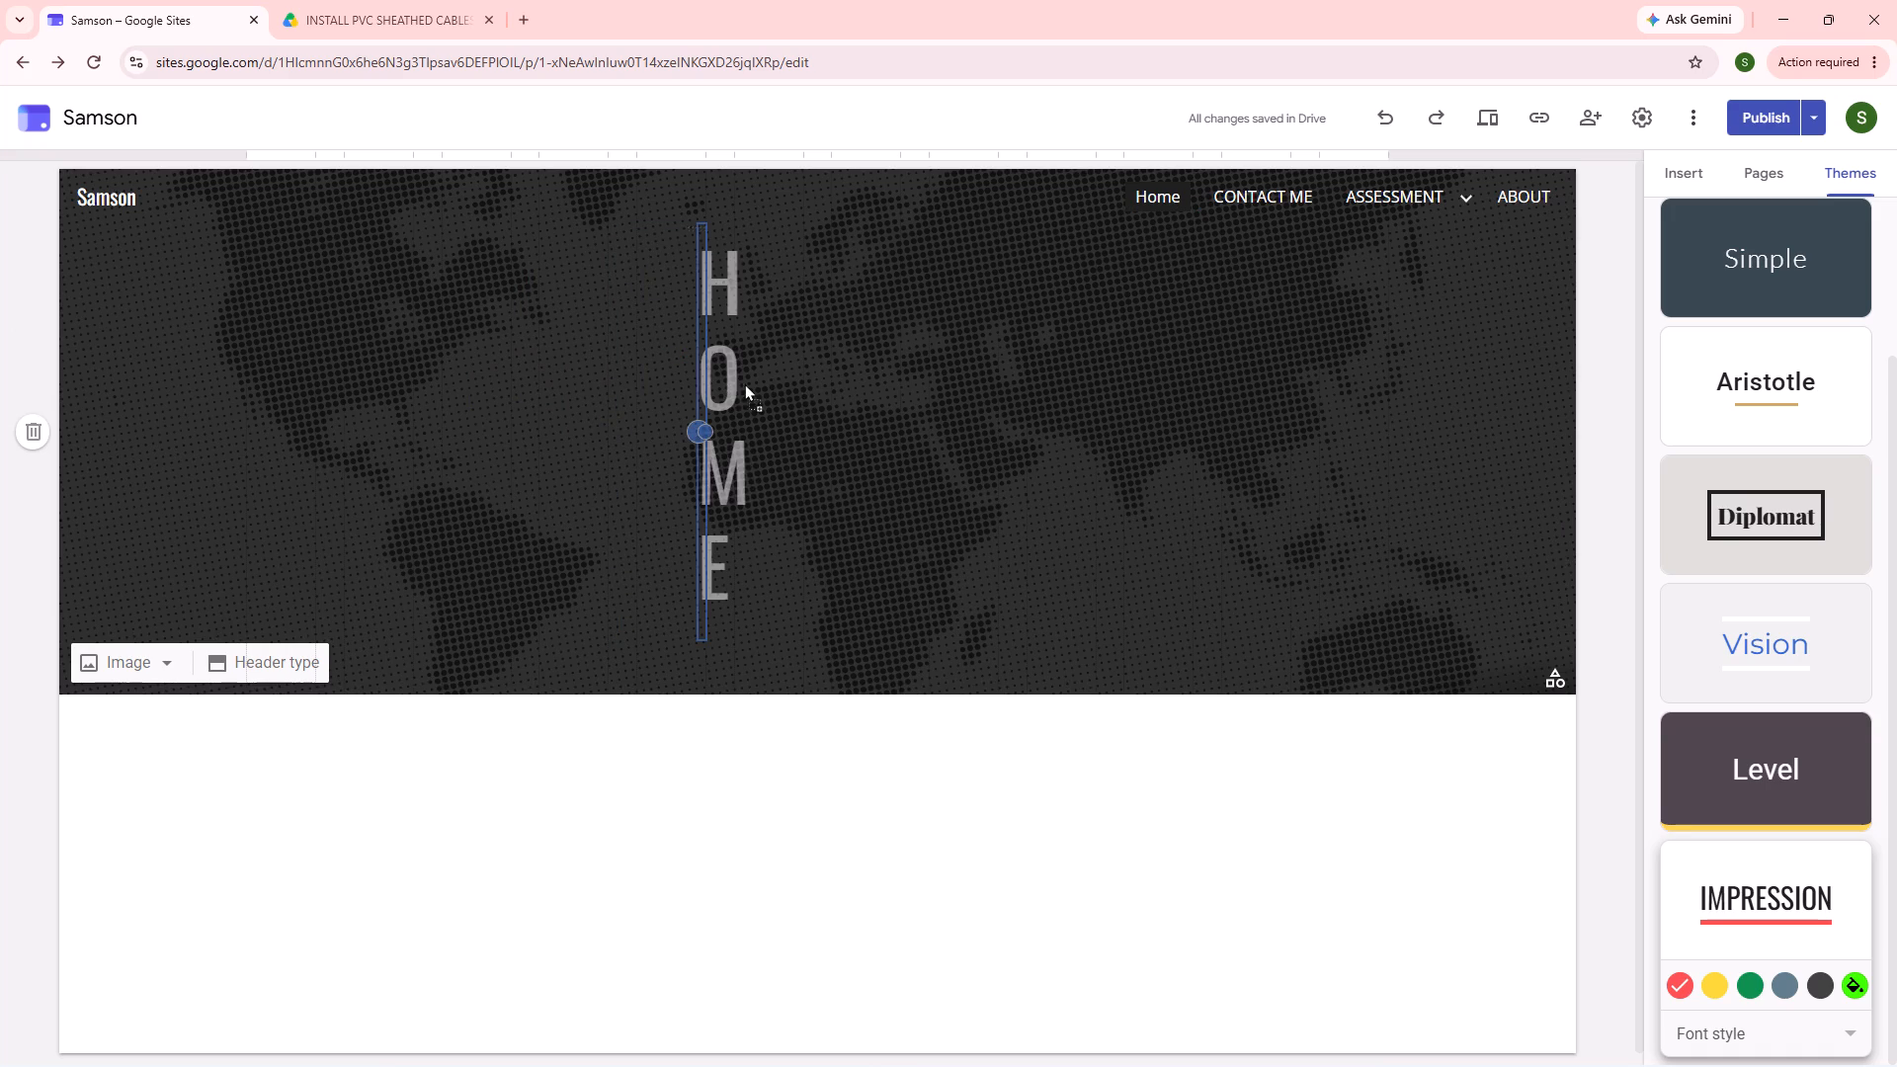
{"action": "right_click_drag", "start_coordinate": [744, 383], "coordinate": [671, 375]}
{"action": "left_click_drag", "start_coordinate": [744, 383], "coordinate": [646, 362]}
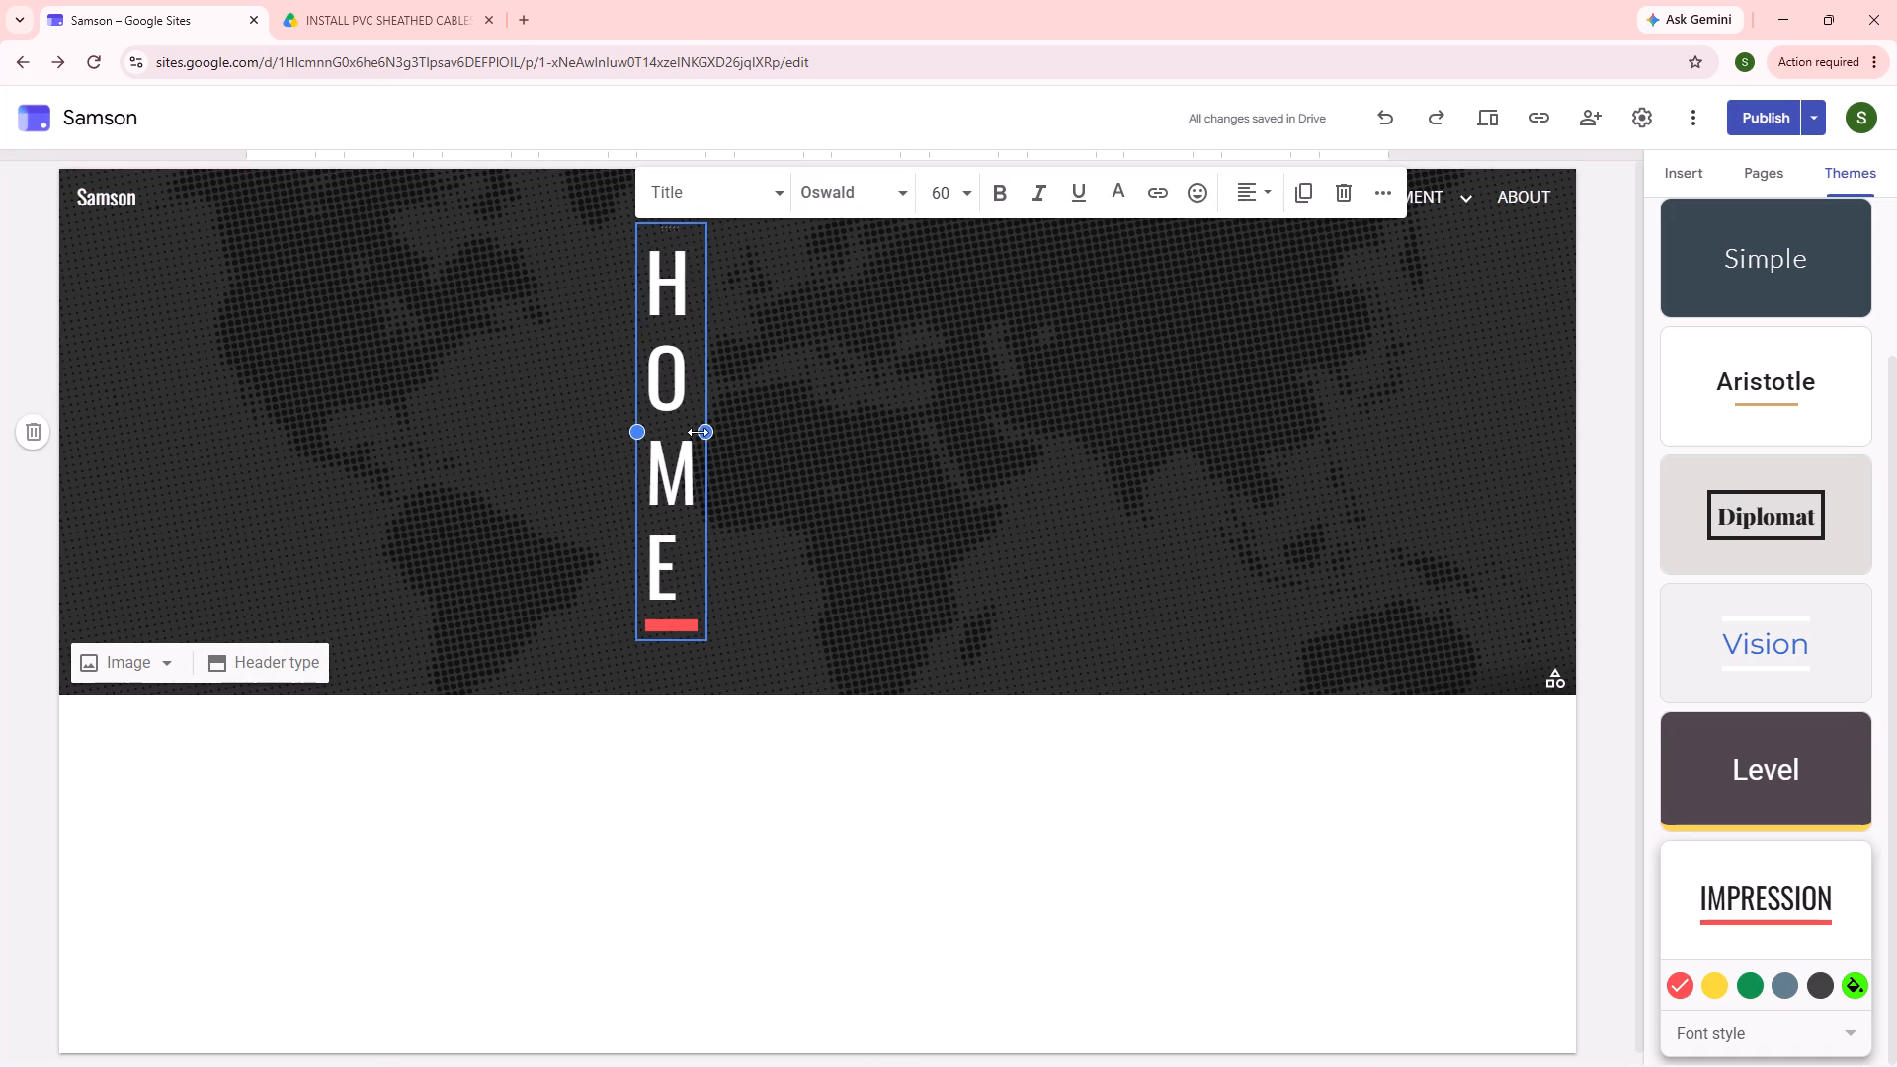
{"action": "left_click_drag", "start_coordinate": [698, 432], "coordinate": [866, 423]}
{"action": "right_click_drag", "start_coordinate": [698, 432], "coordinate": [866, 423]}
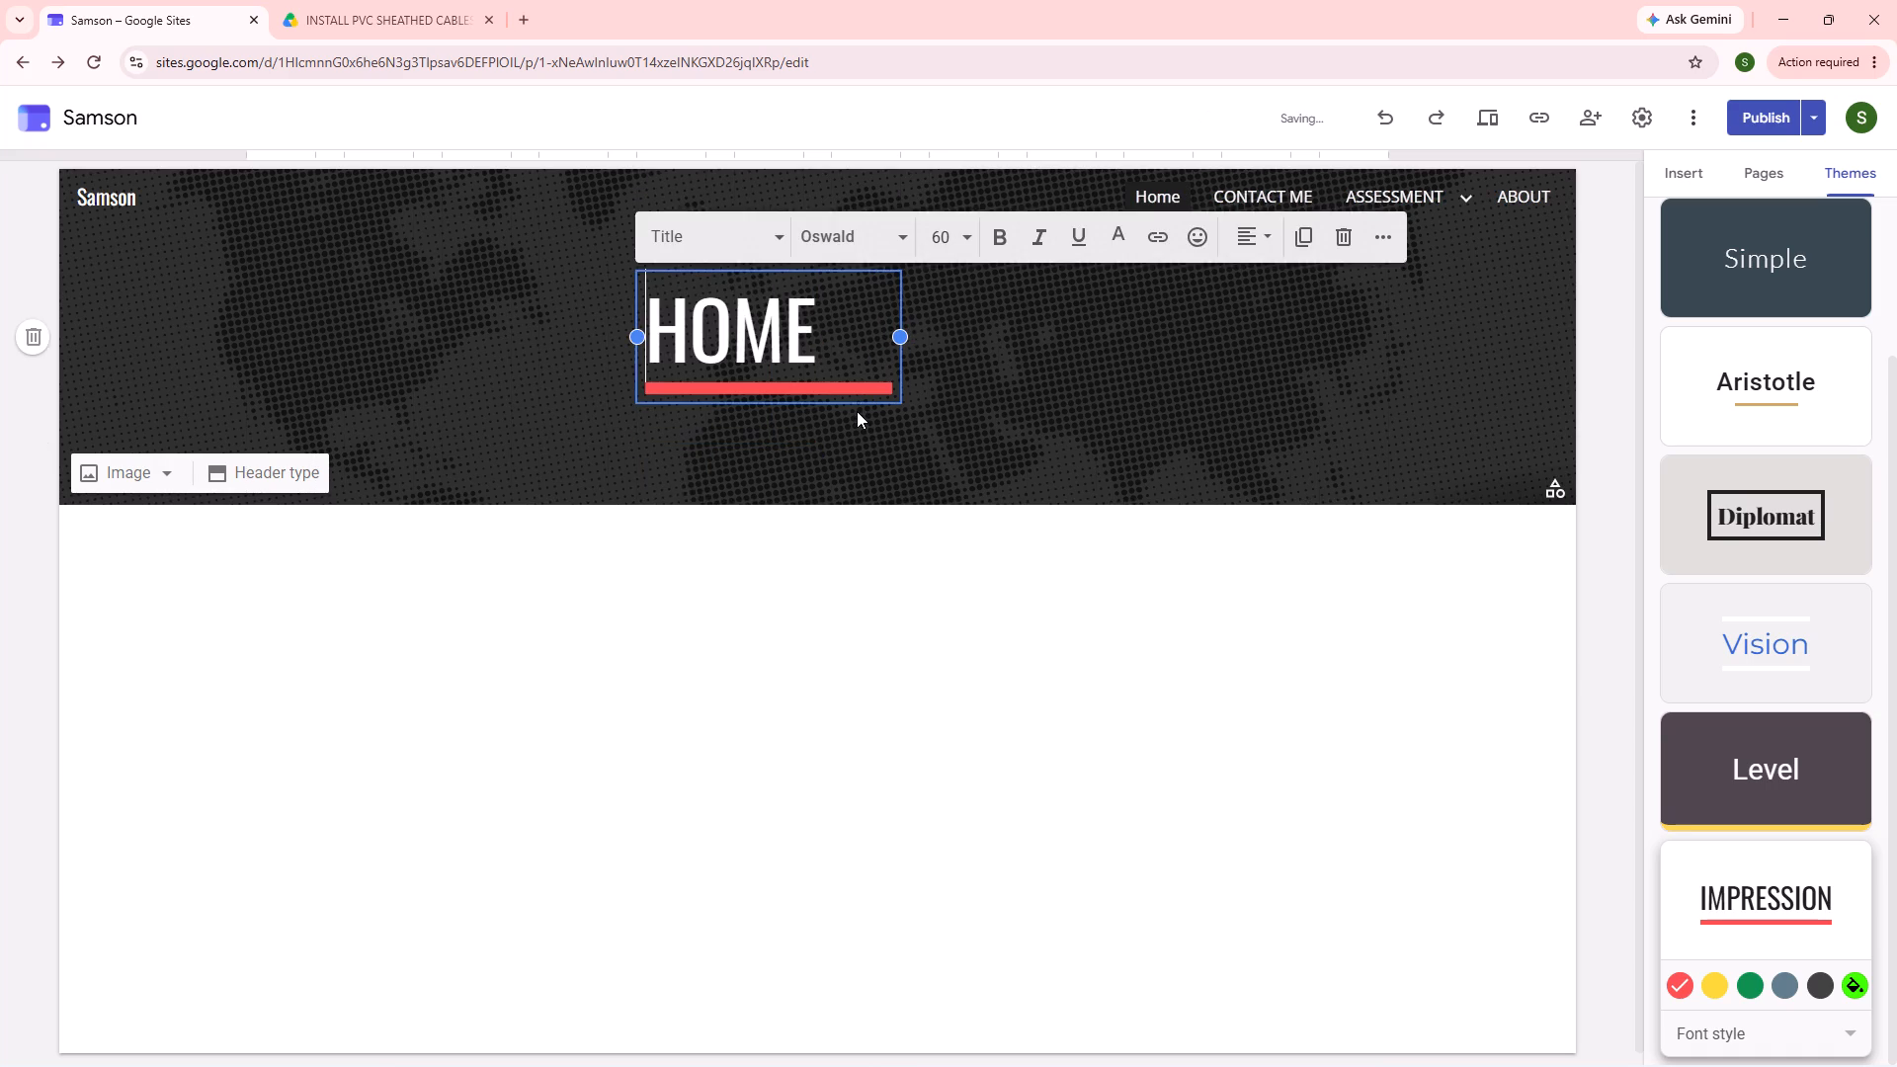
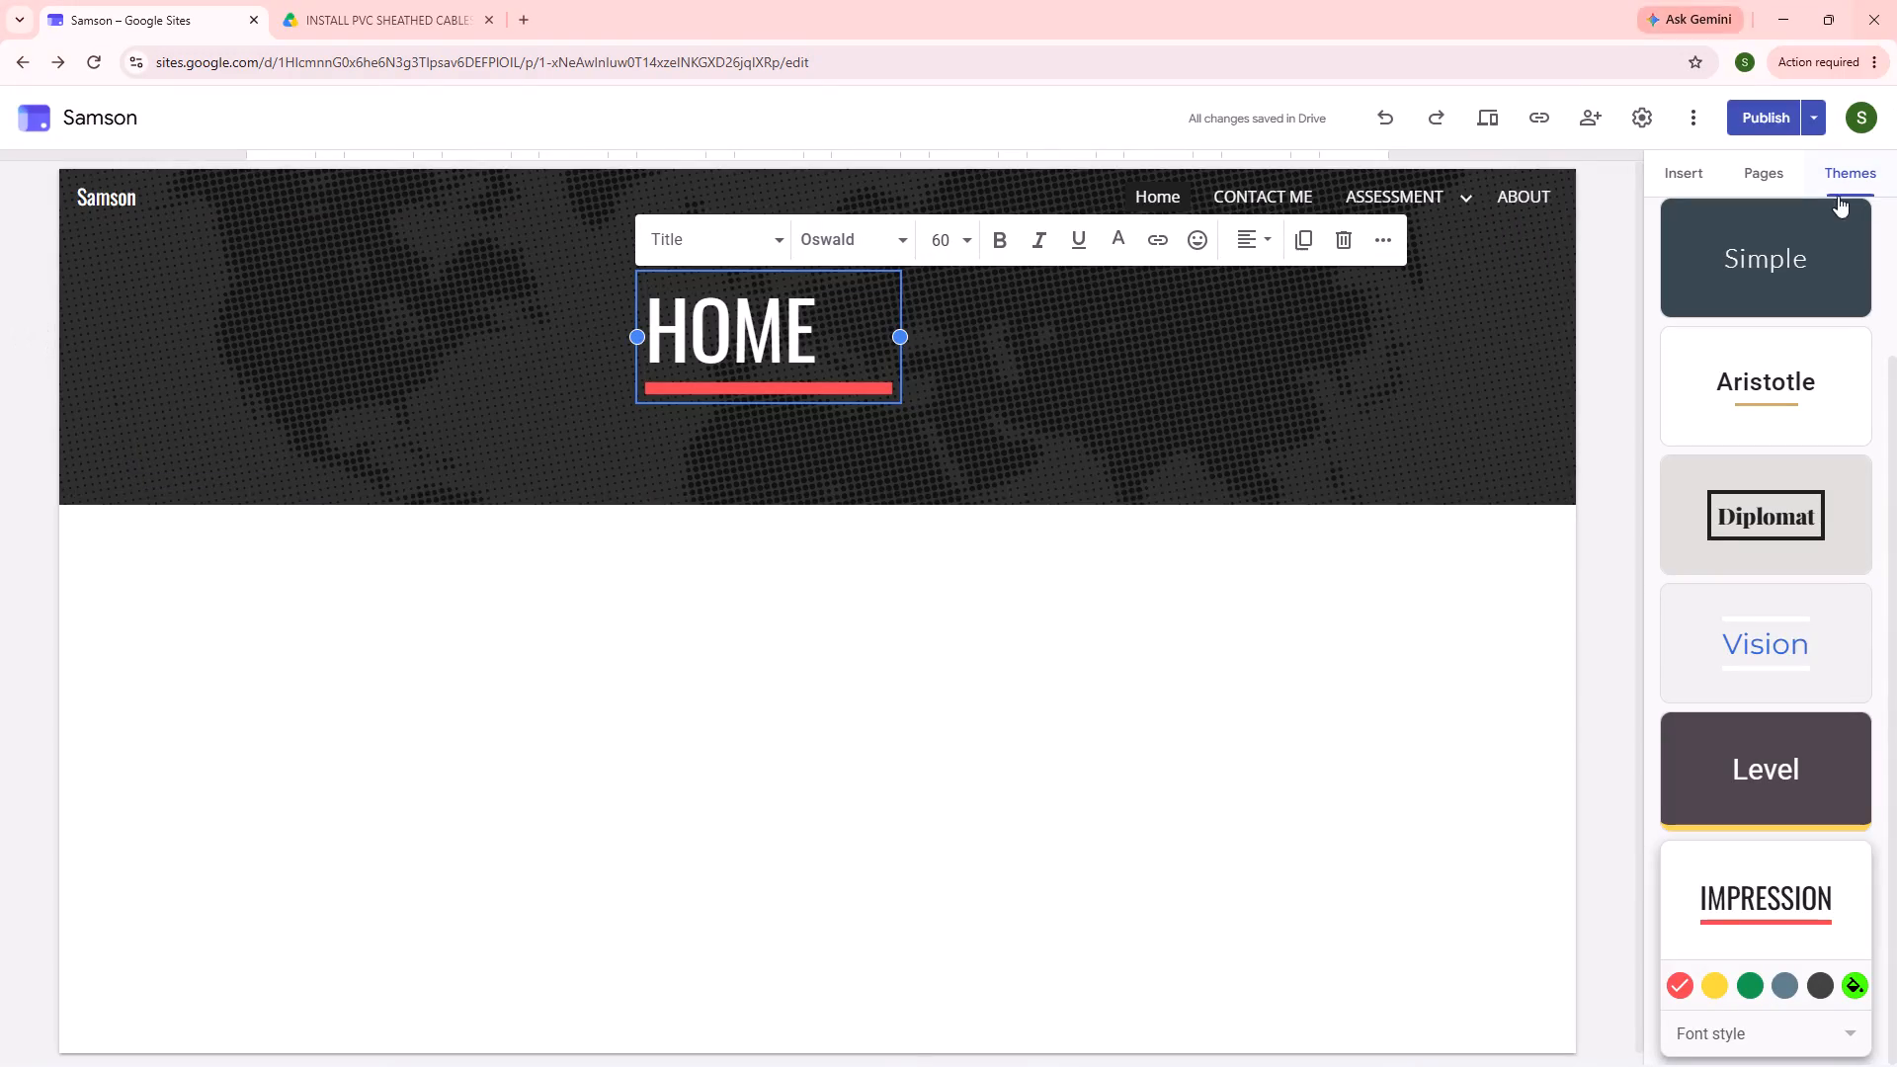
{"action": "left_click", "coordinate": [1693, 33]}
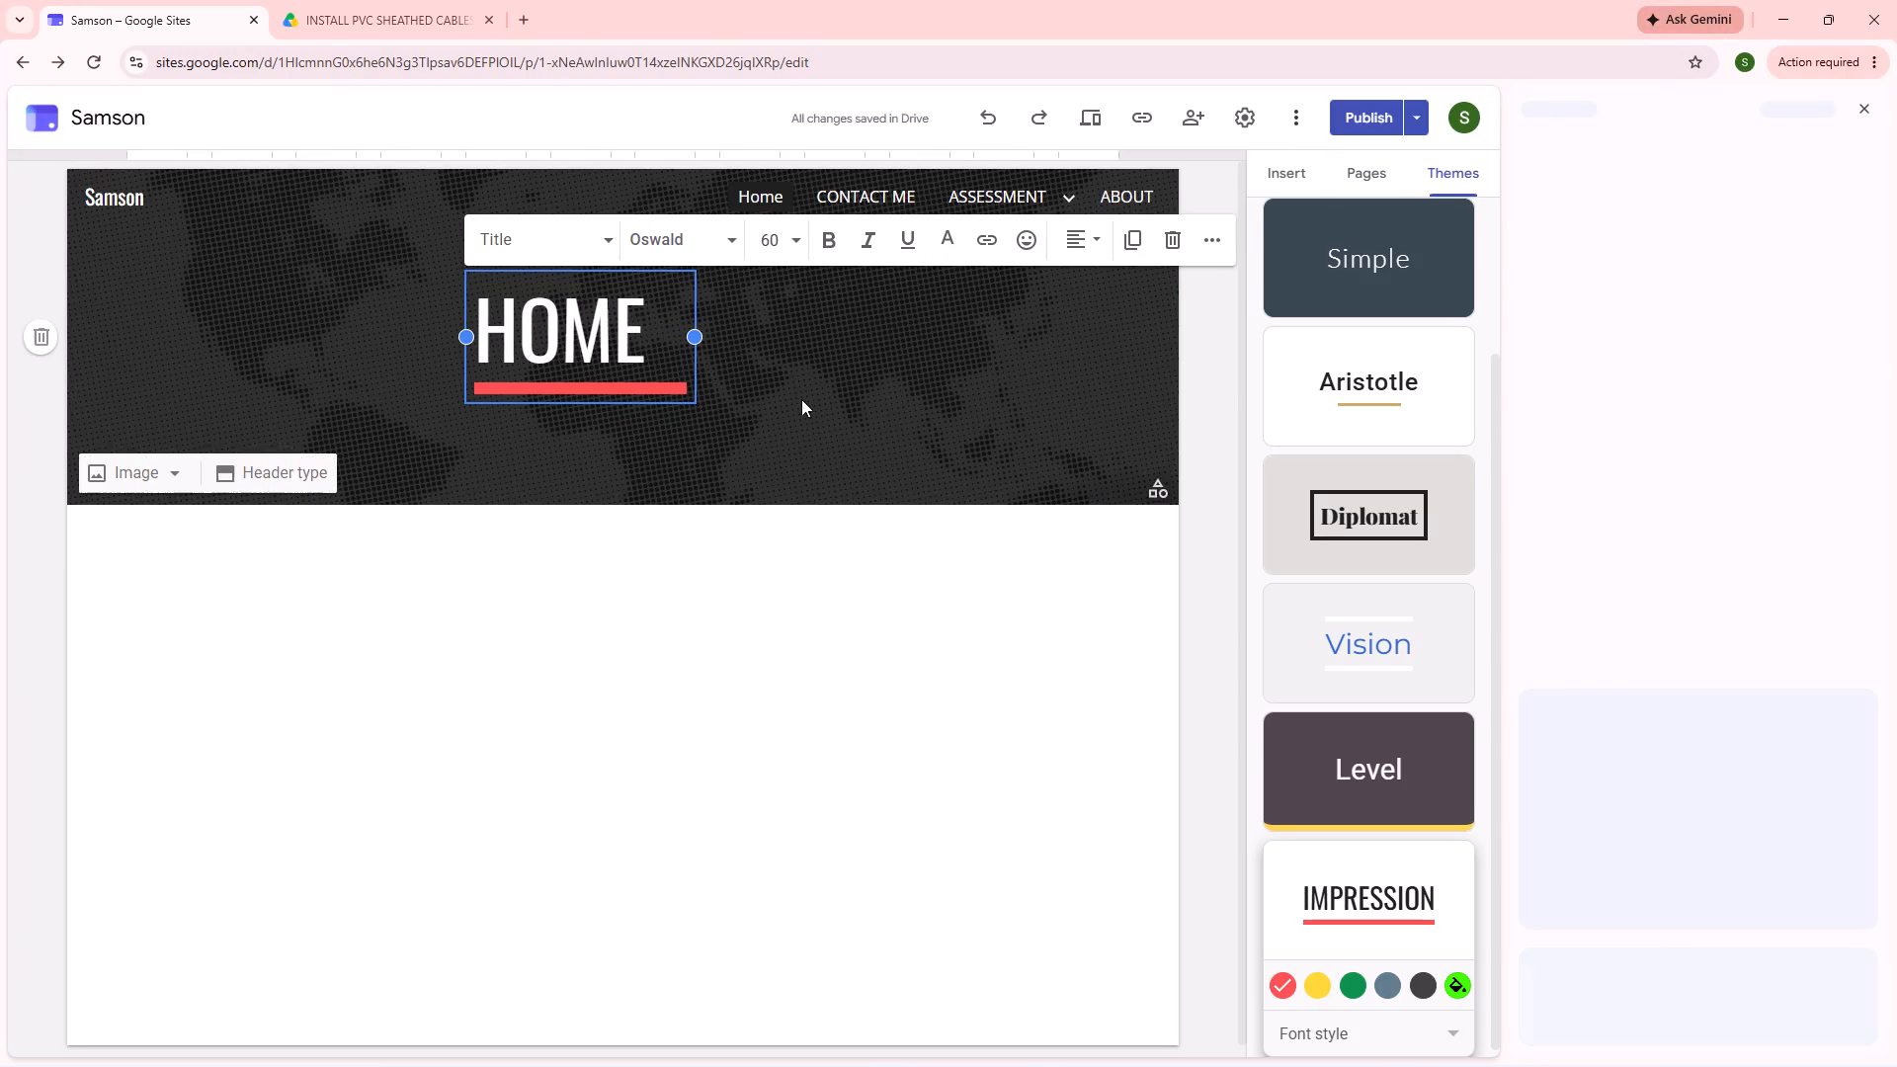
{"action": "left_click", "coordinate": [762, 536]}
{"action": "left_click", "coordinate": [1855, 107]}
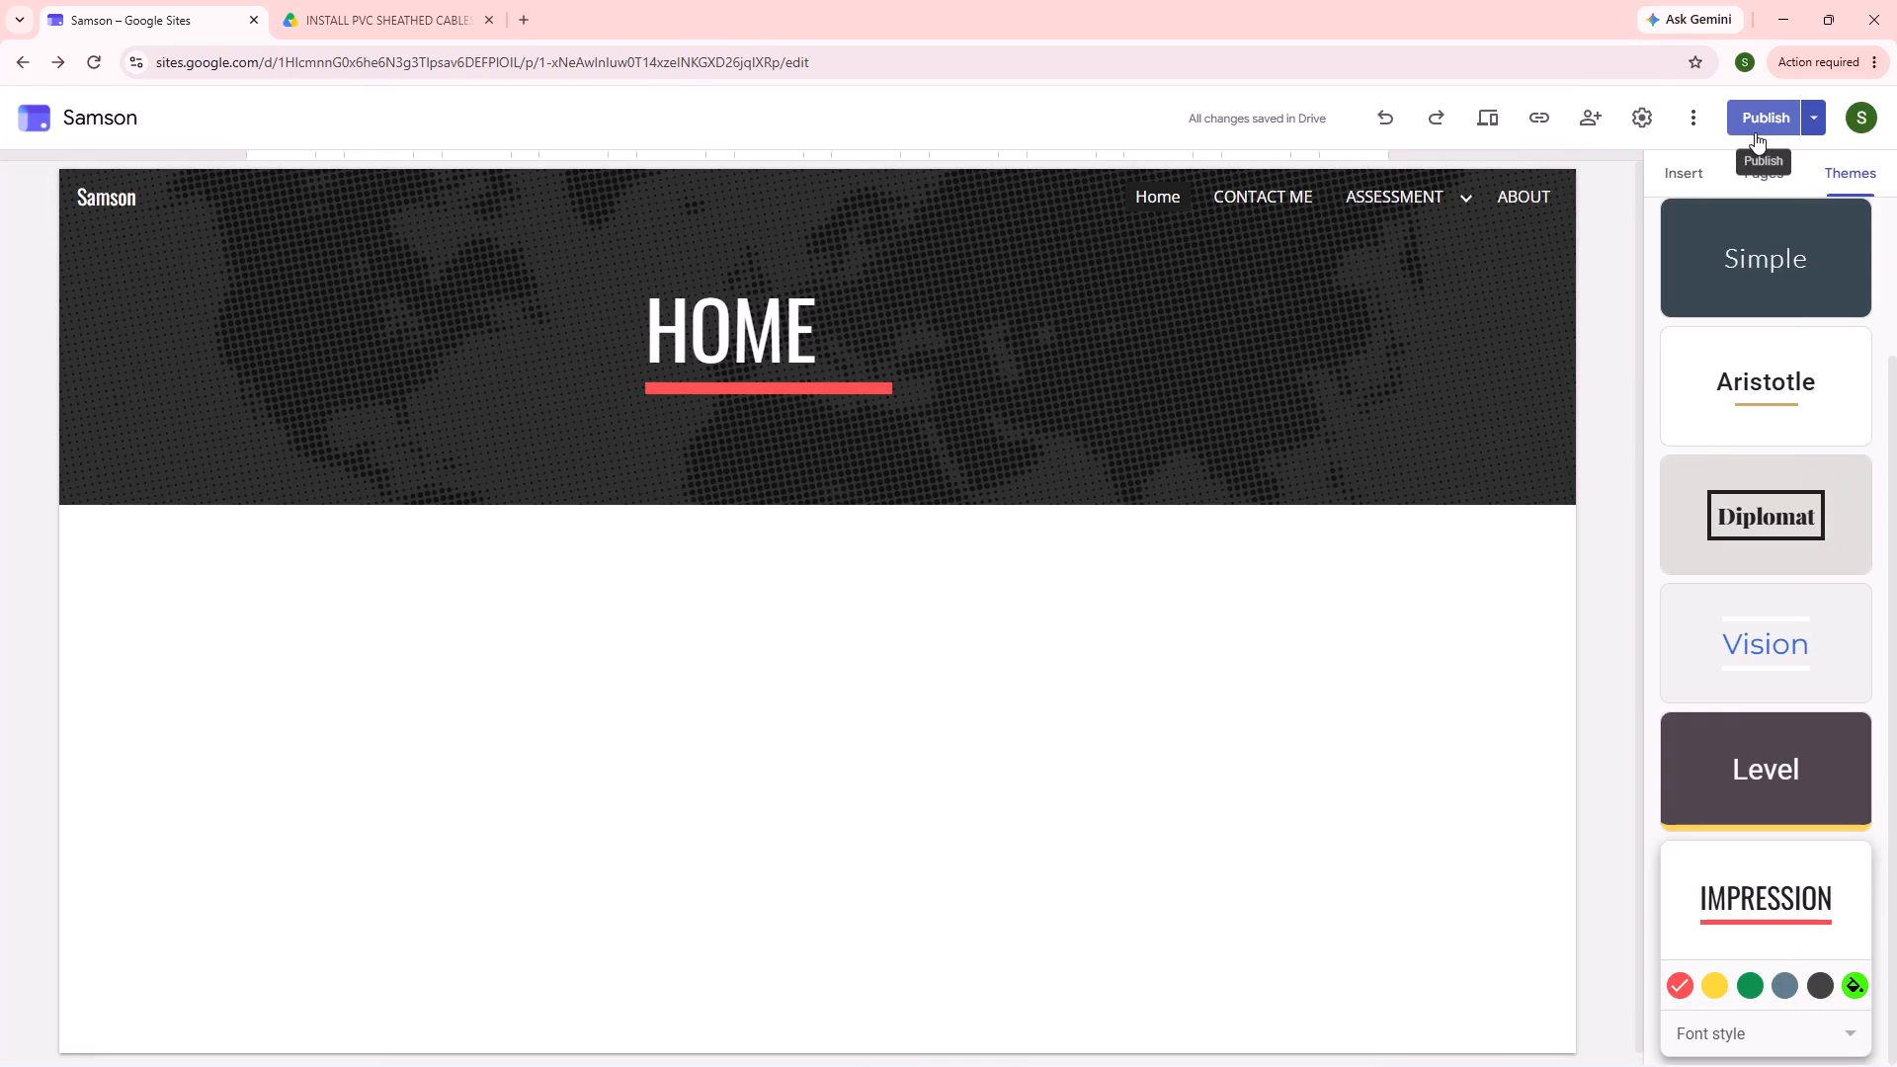
Review the pending theme colour and Home page changes and publish the updated site.
{"action": "right_click", "coordinate": [1757, 136]}
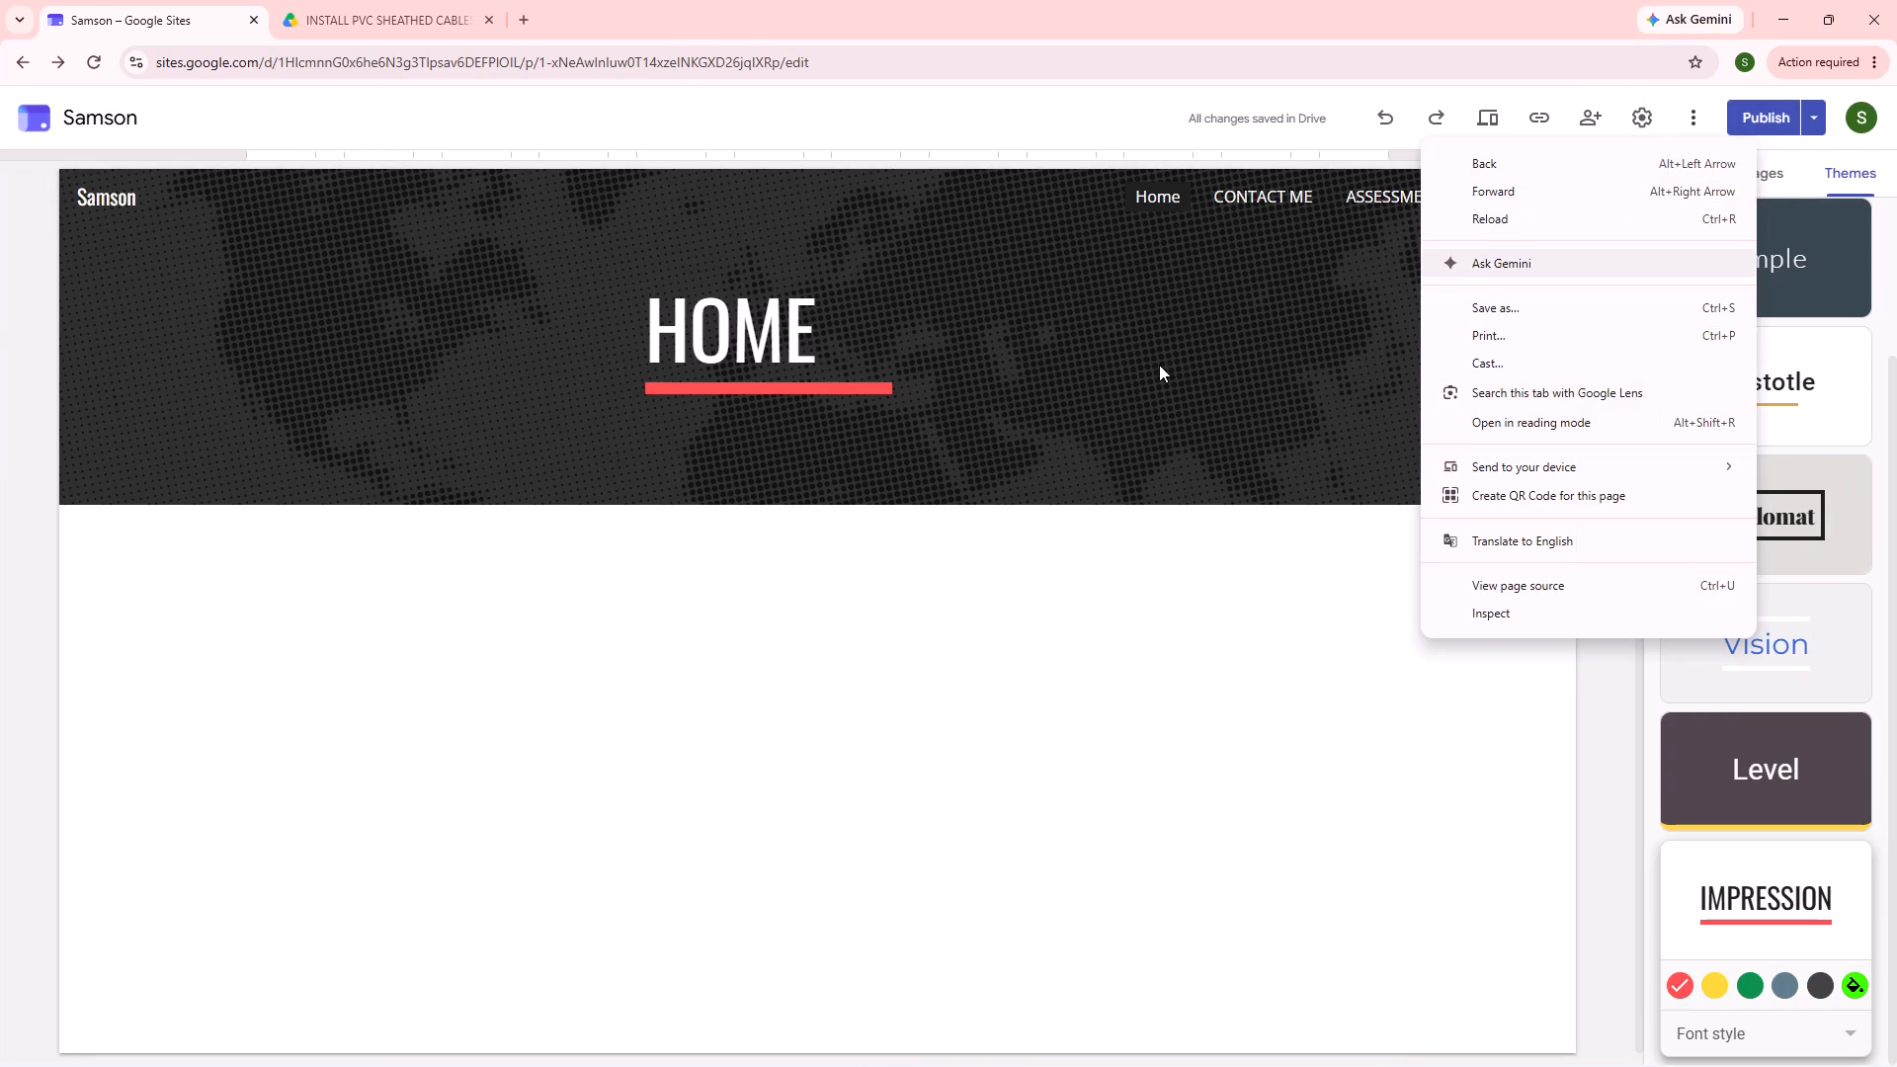
{"action": "left_click", "coordinate": [1159, 365]}
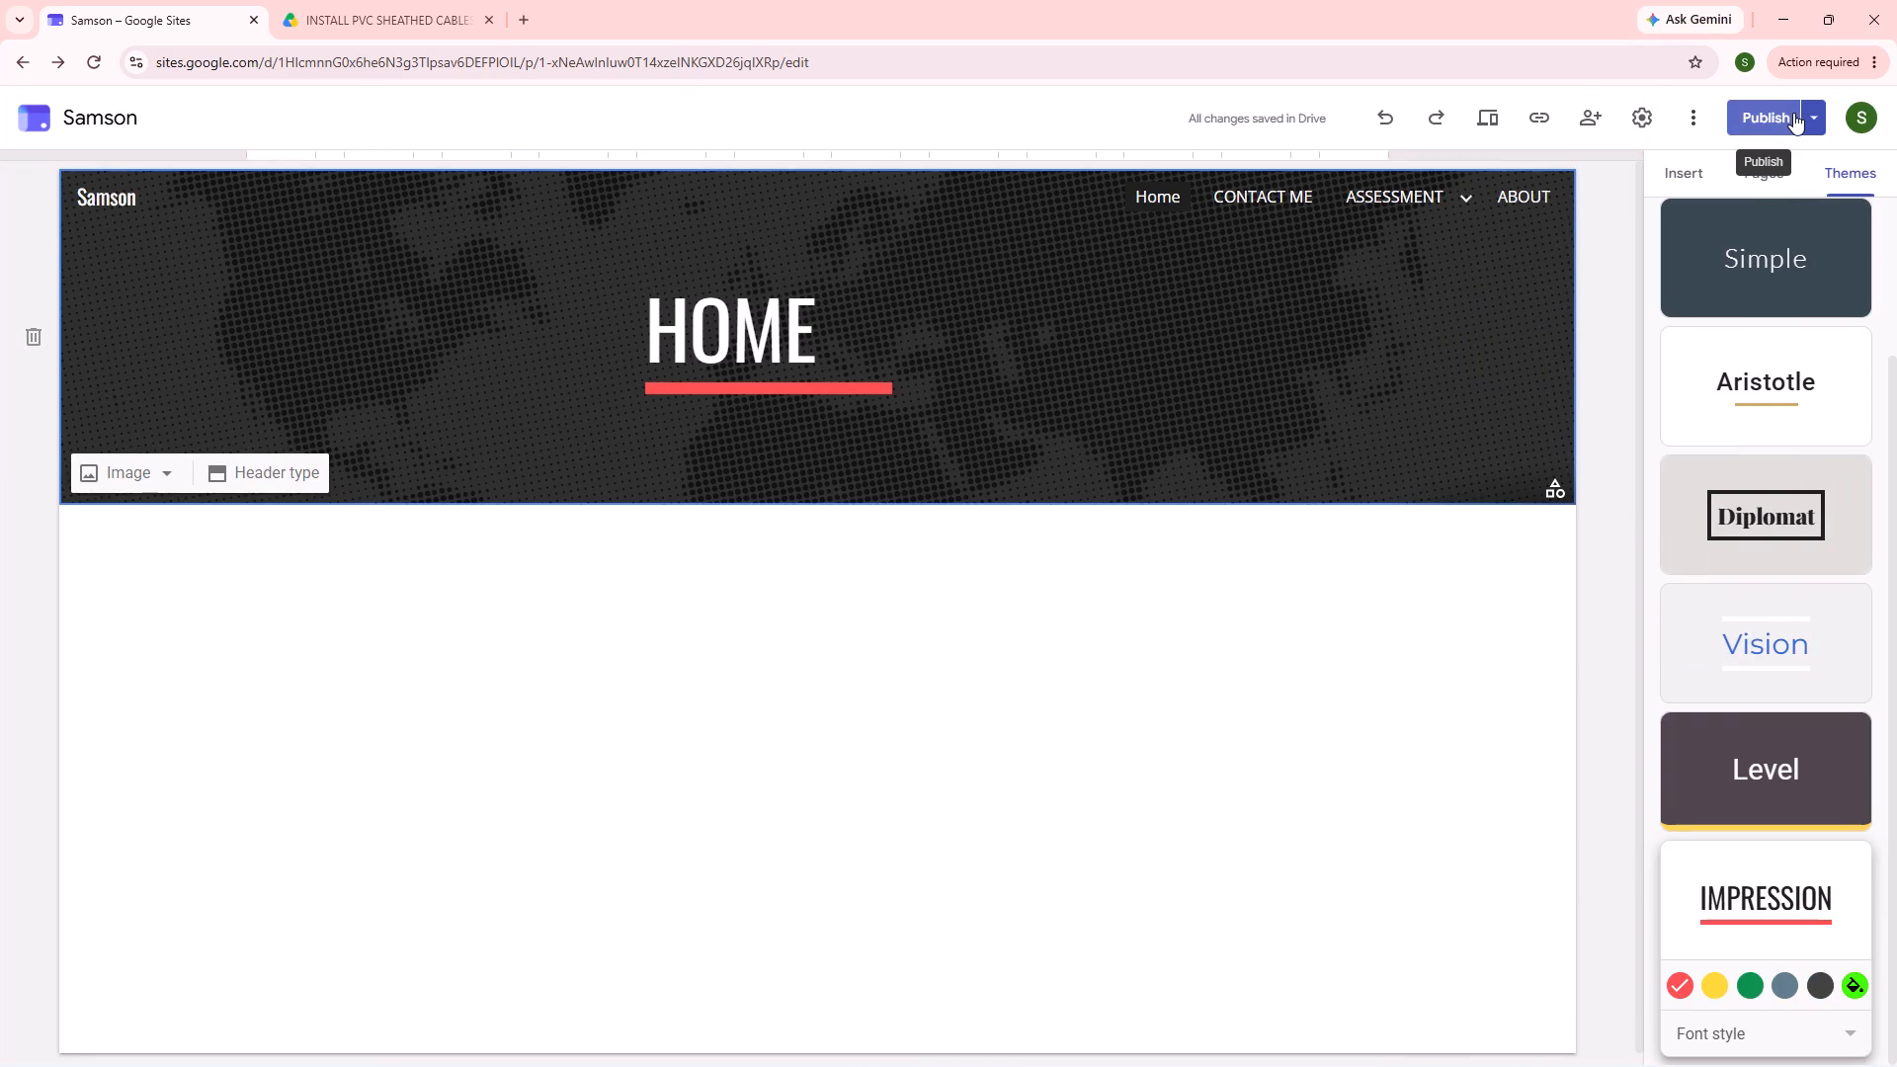
{"action": "left_click", "coordinate": [1807, 113]}
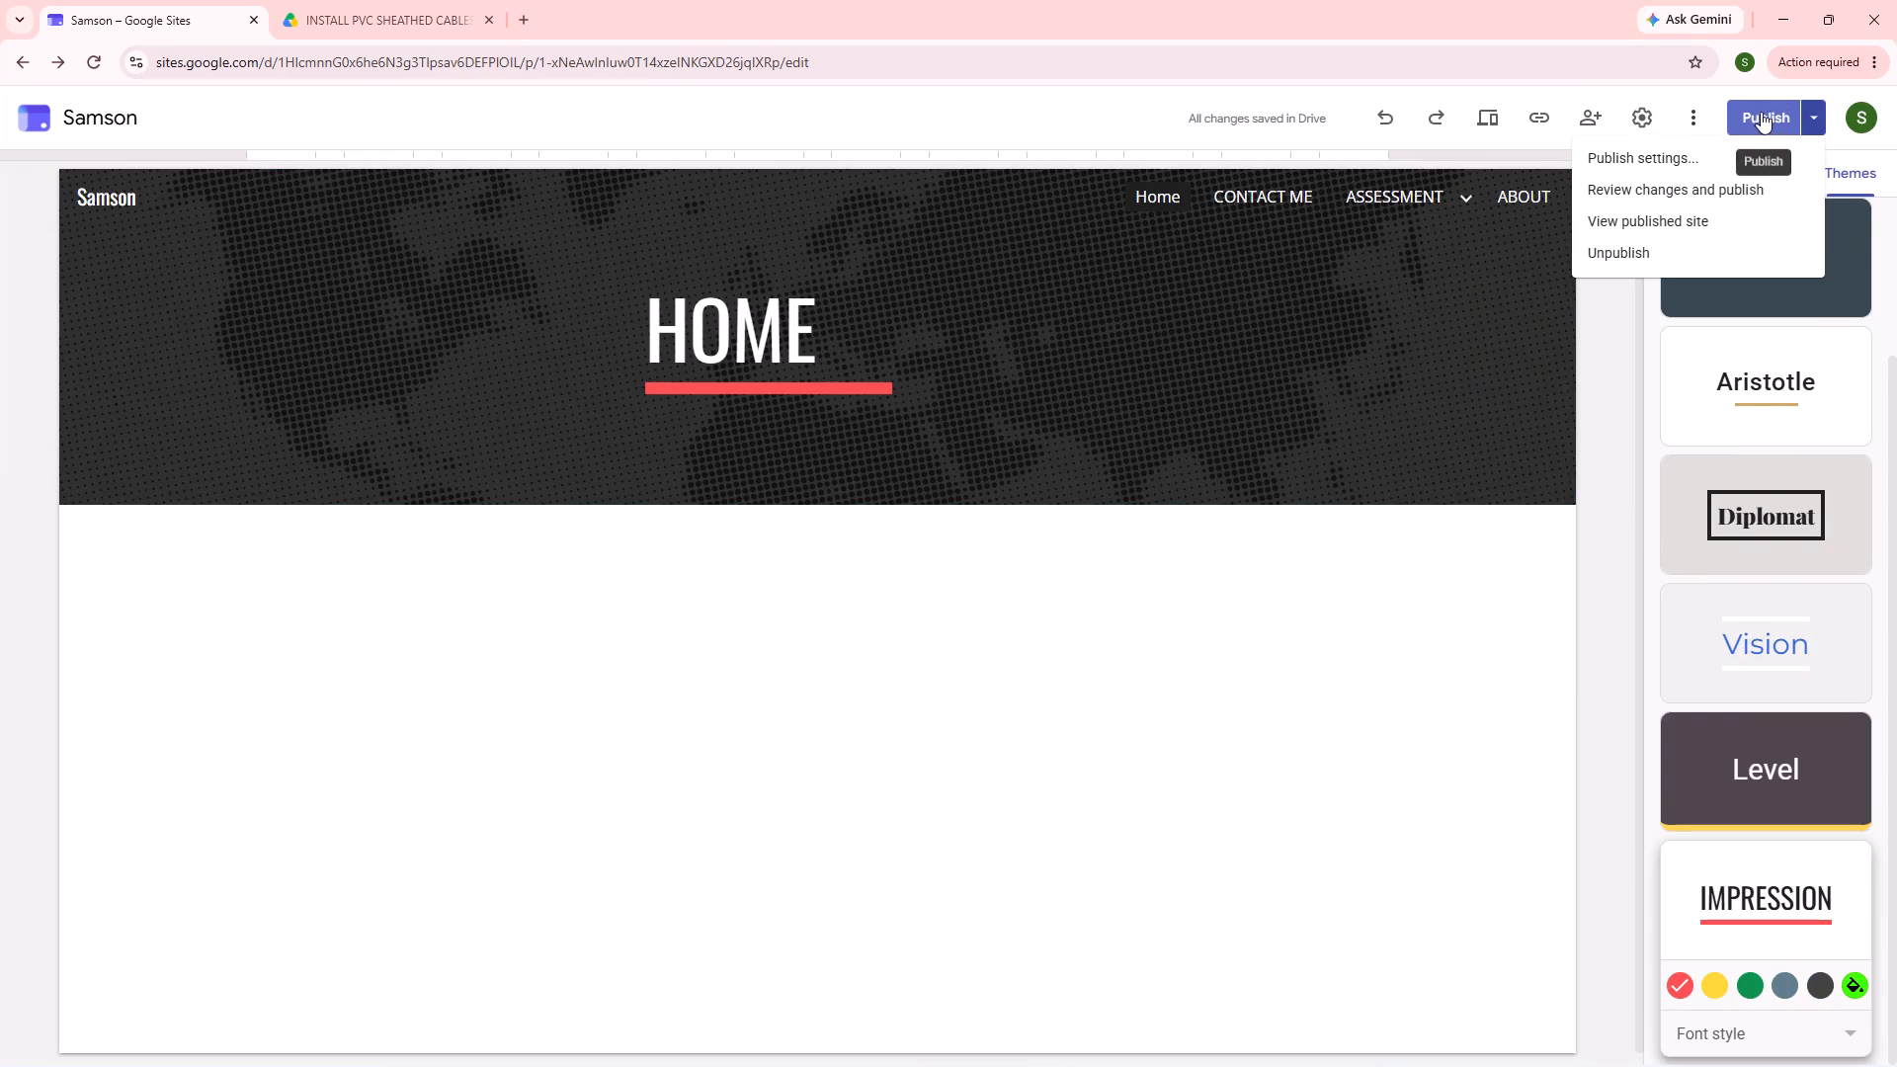
{"action": "left_click", "coordinate": [1760, 113]}
{"action": "left_click", "coordinate": [1760, 113]}
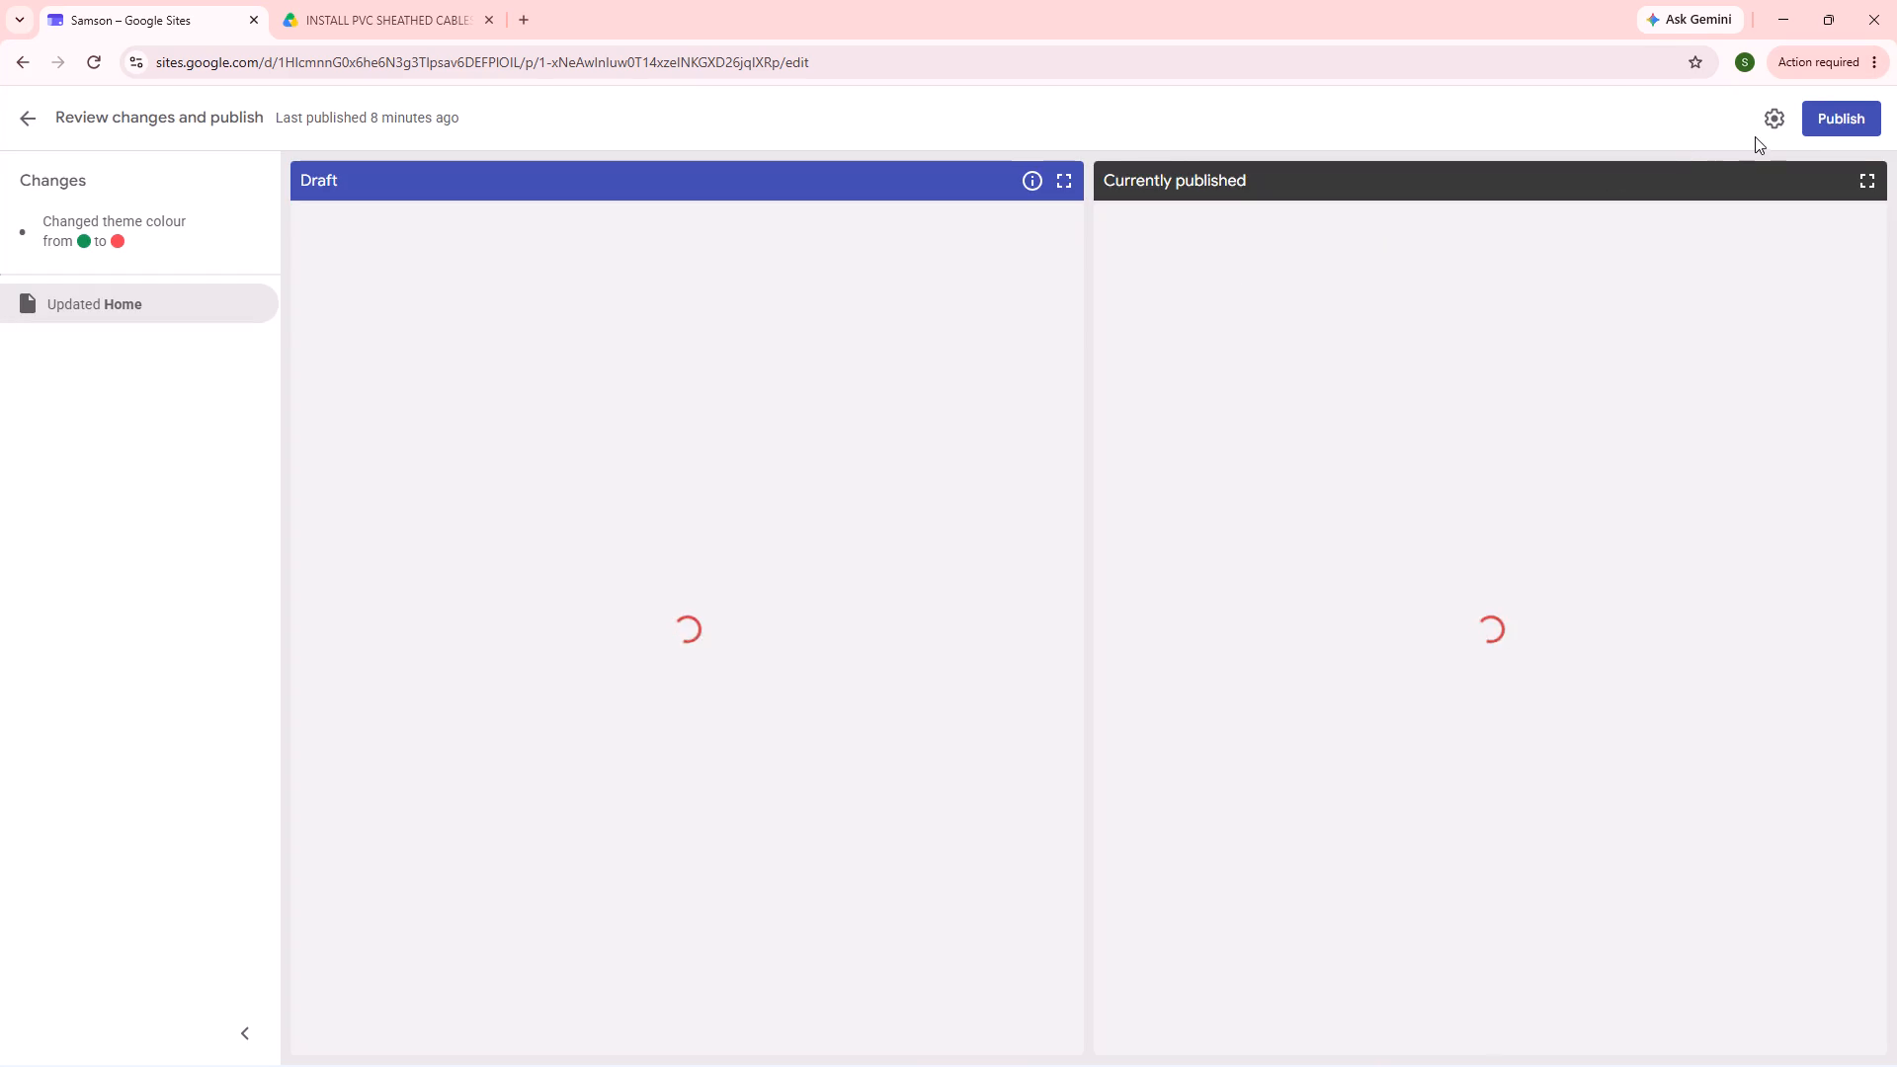
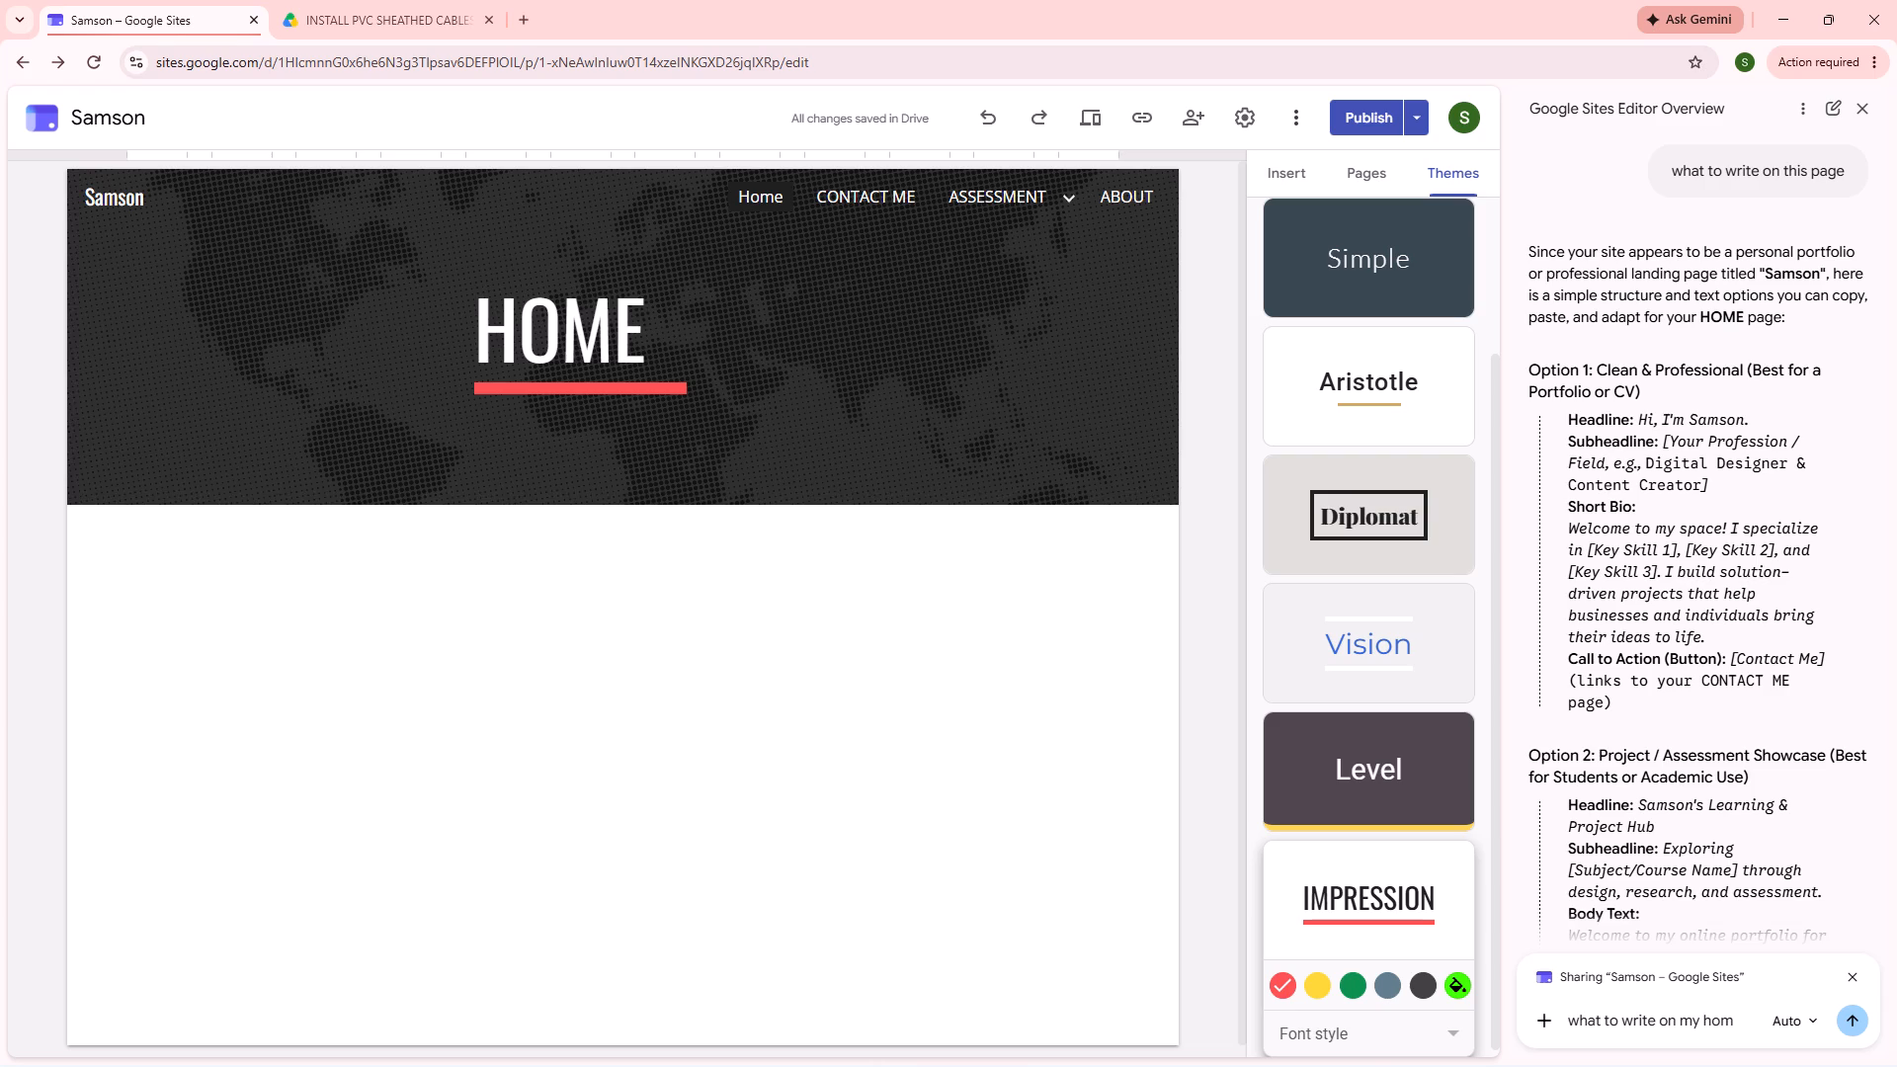
{"action": "type", "text": "e pege"}
{"action": "key", "text": "Return"}
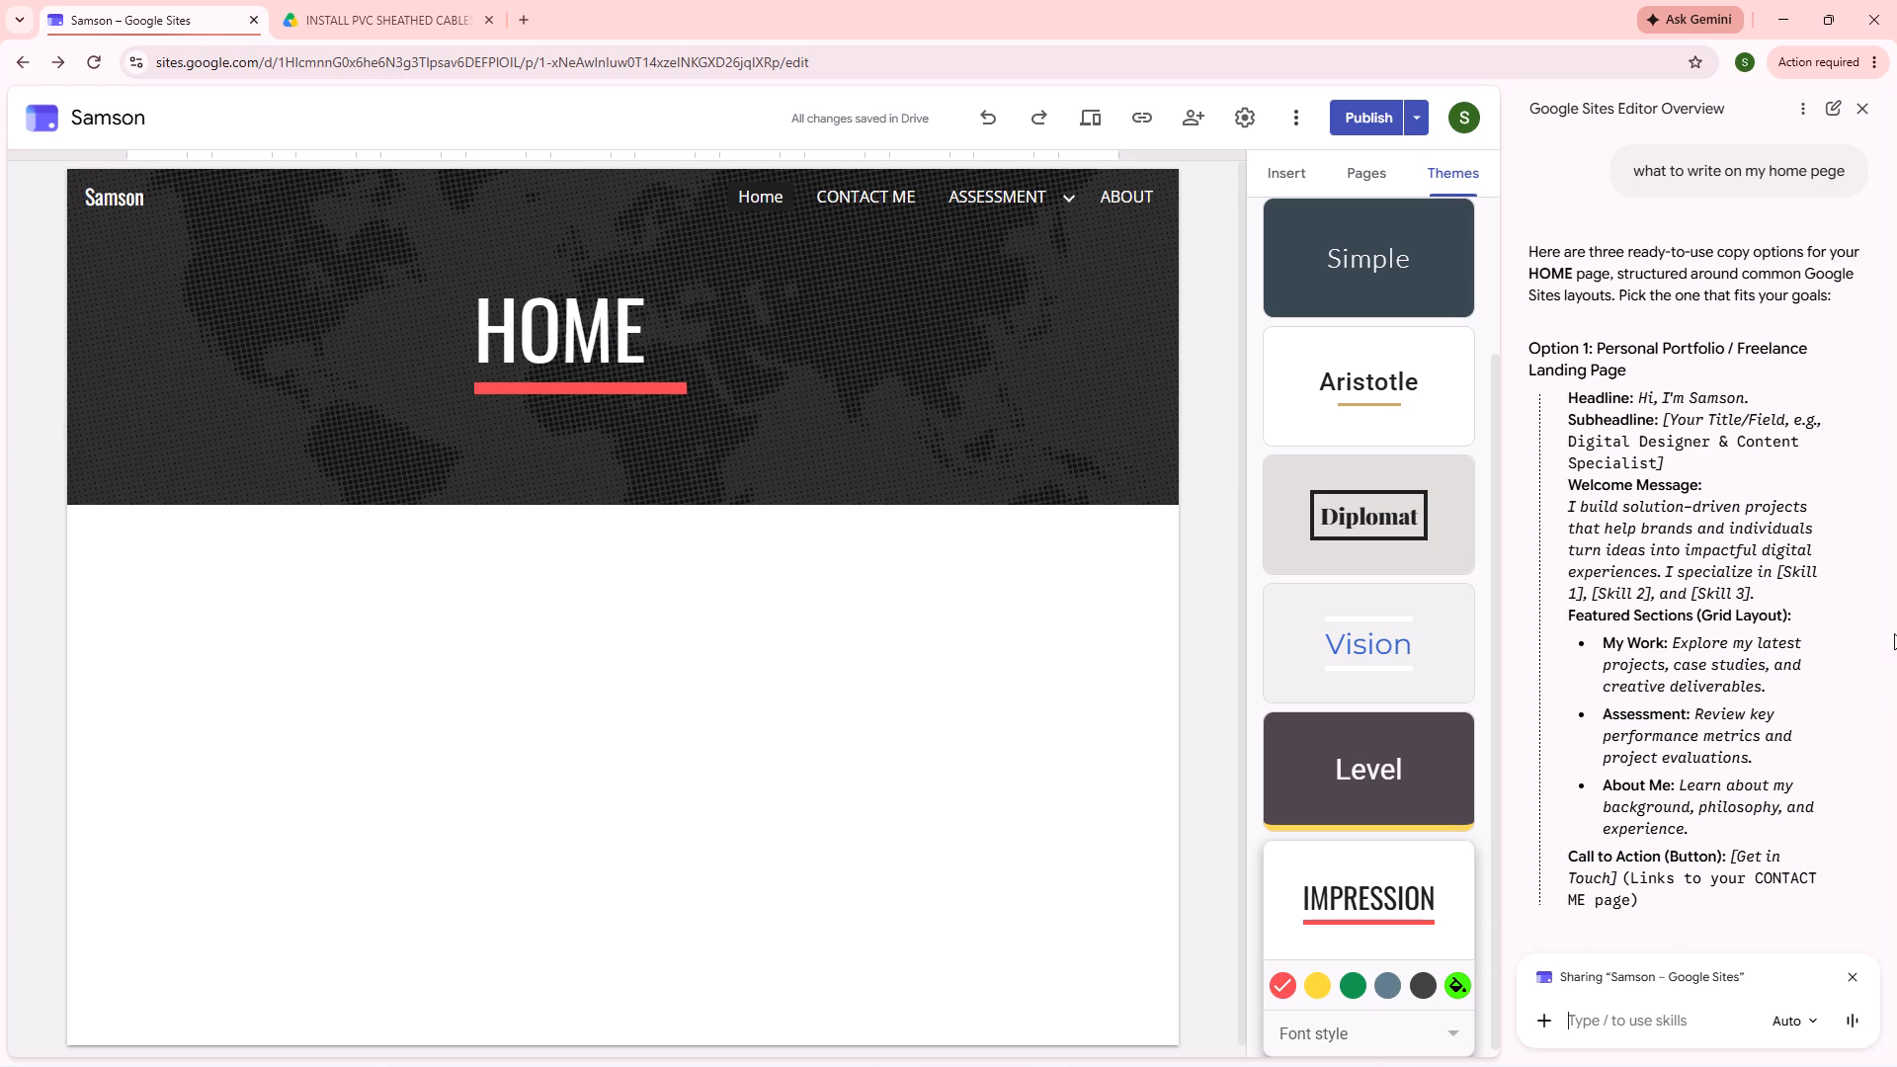
Read through Gemini's suggested Home page copy options and key sections, and close the chat.
{"action": "scroll", "coordinate": [1624, 644], "scroll_direction": "down", "scroll_amount": 1}
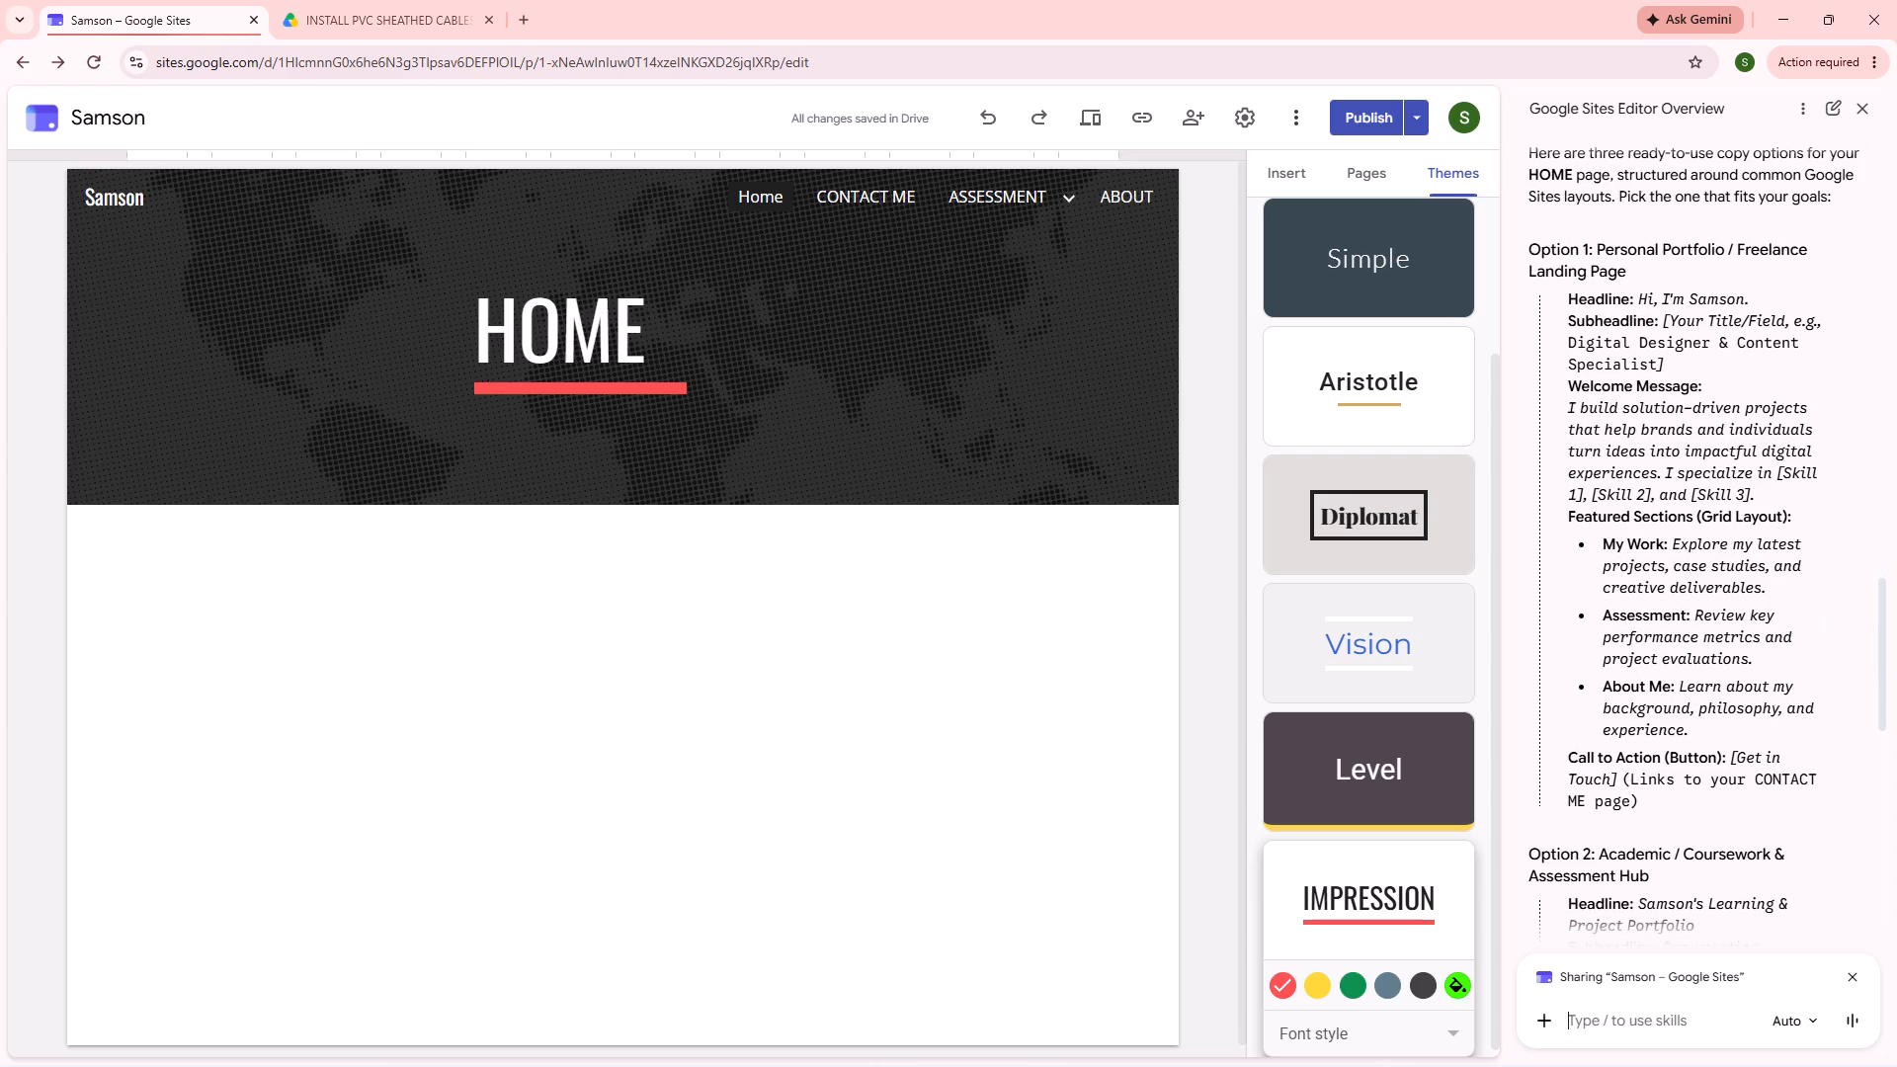
{"action": "scroll", "coordinate": [1625, 647], "scroll_direction": "down", "scroll_amount": 11}
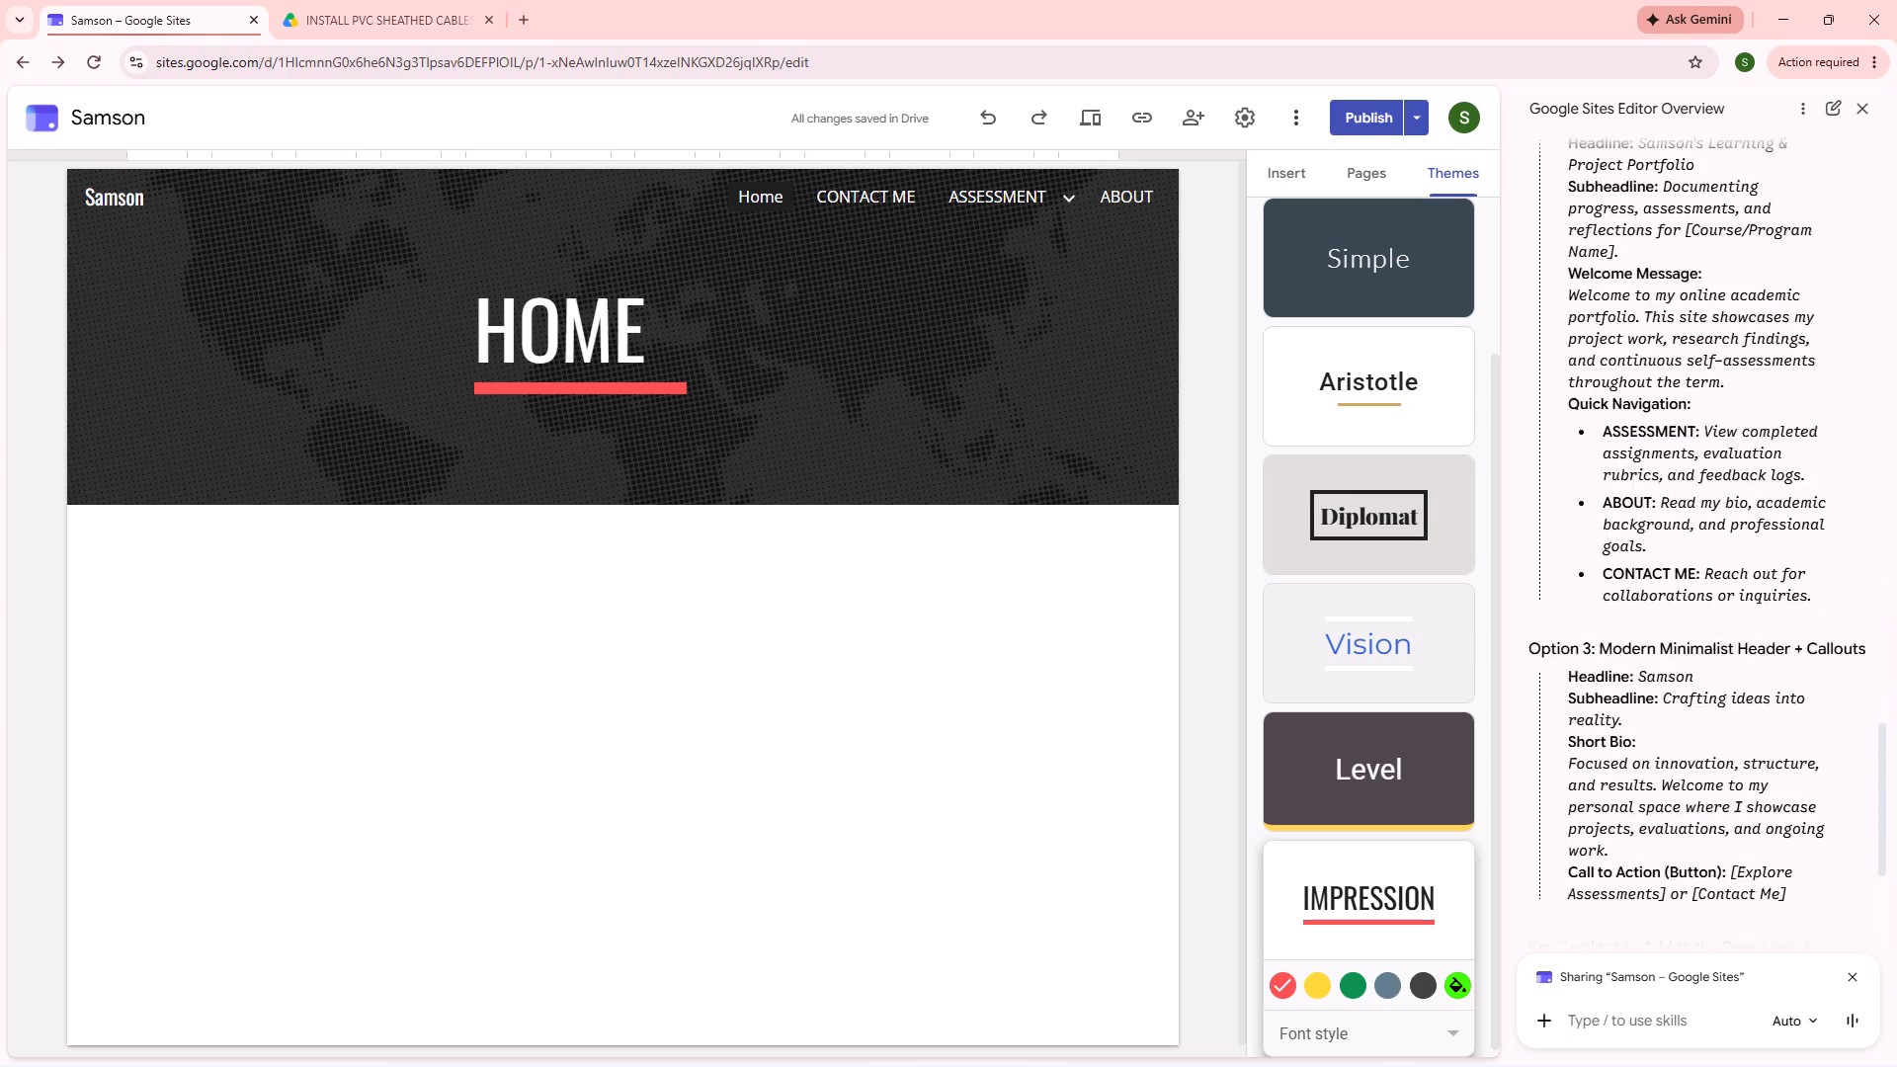
{"action": "scroll", "coordinate": [1626, 651], "scroll_direction": "down", "scroll_amount": 12}
{"action": "scroll", "coordinate": [1626, 651], "scroll_direction": "up", "scroll_amount": 5}
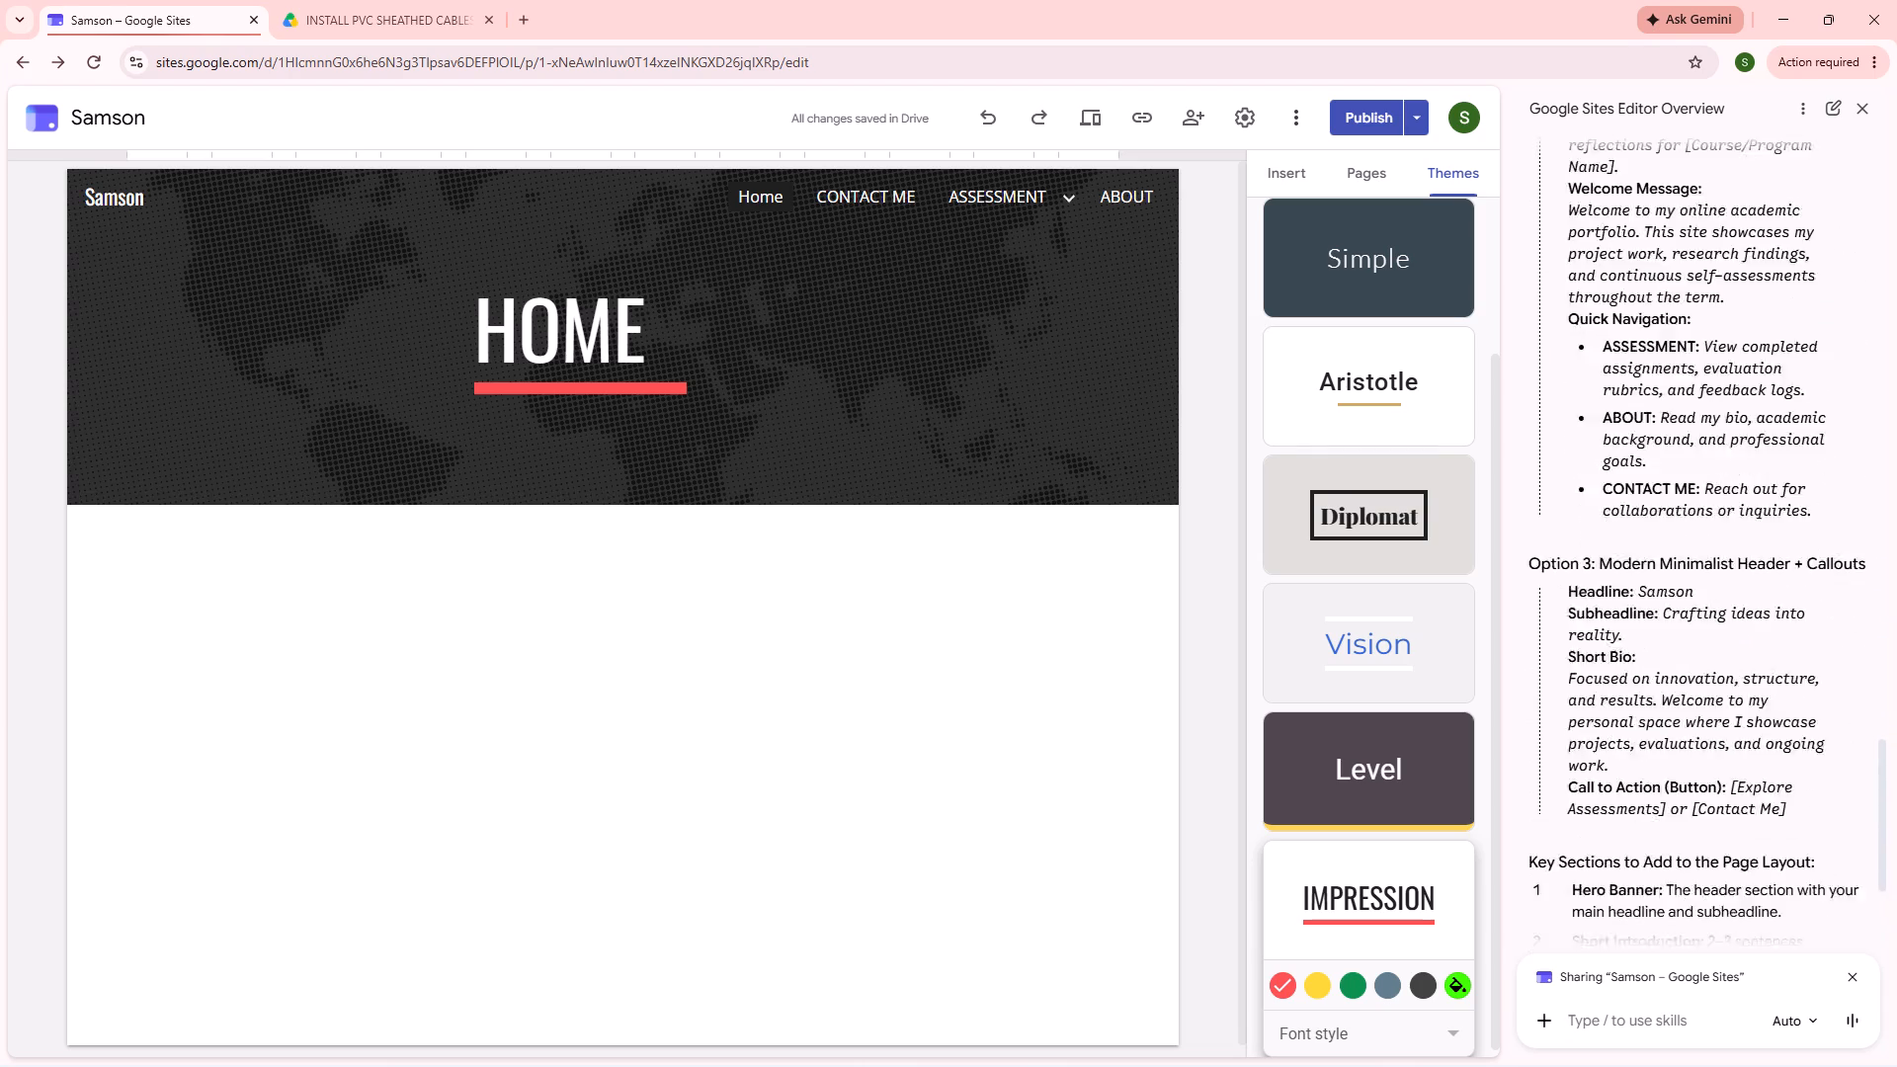
{"action": "scroll", "coordinate": [1627, 649], "scroll_direction": "up", "scroll_amount": 7}
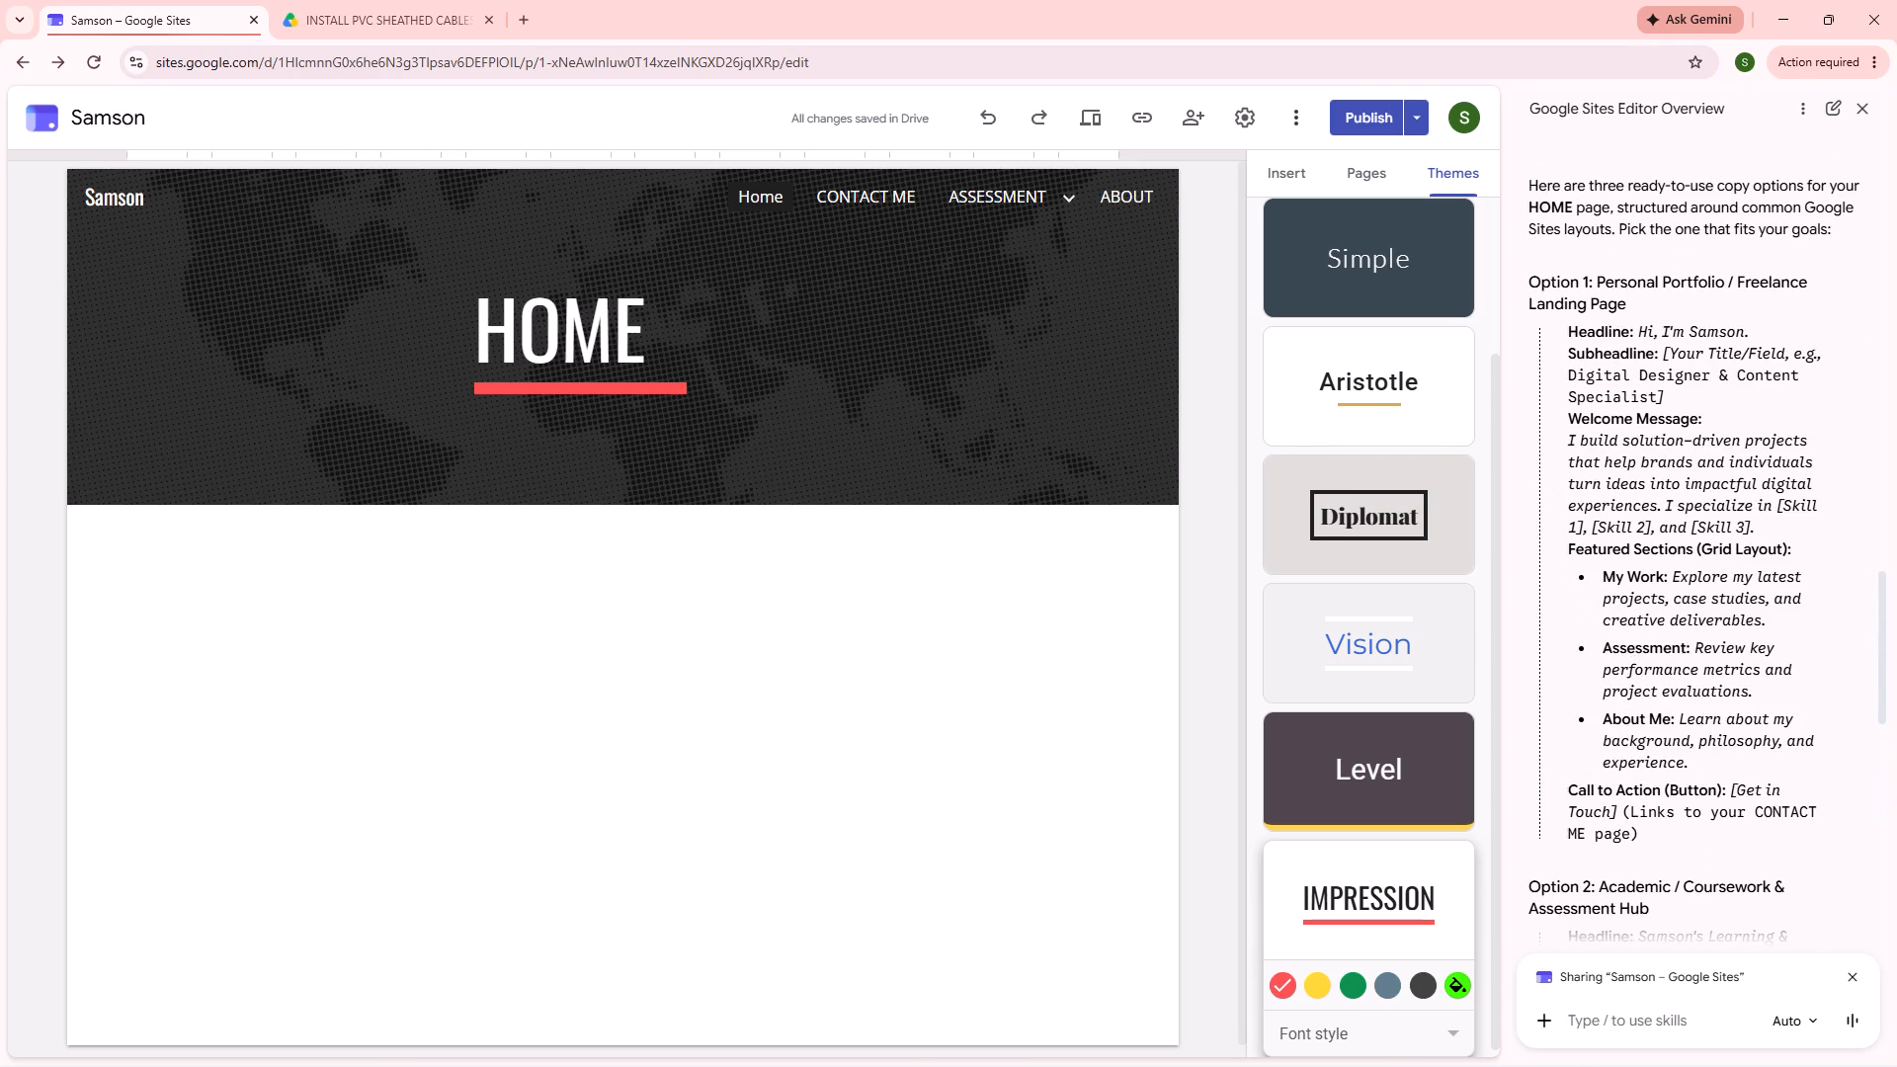
{"action": "scroll", "coordinate": [1639, 634], "scroll_direction": "up", "scroll_amount": 4}
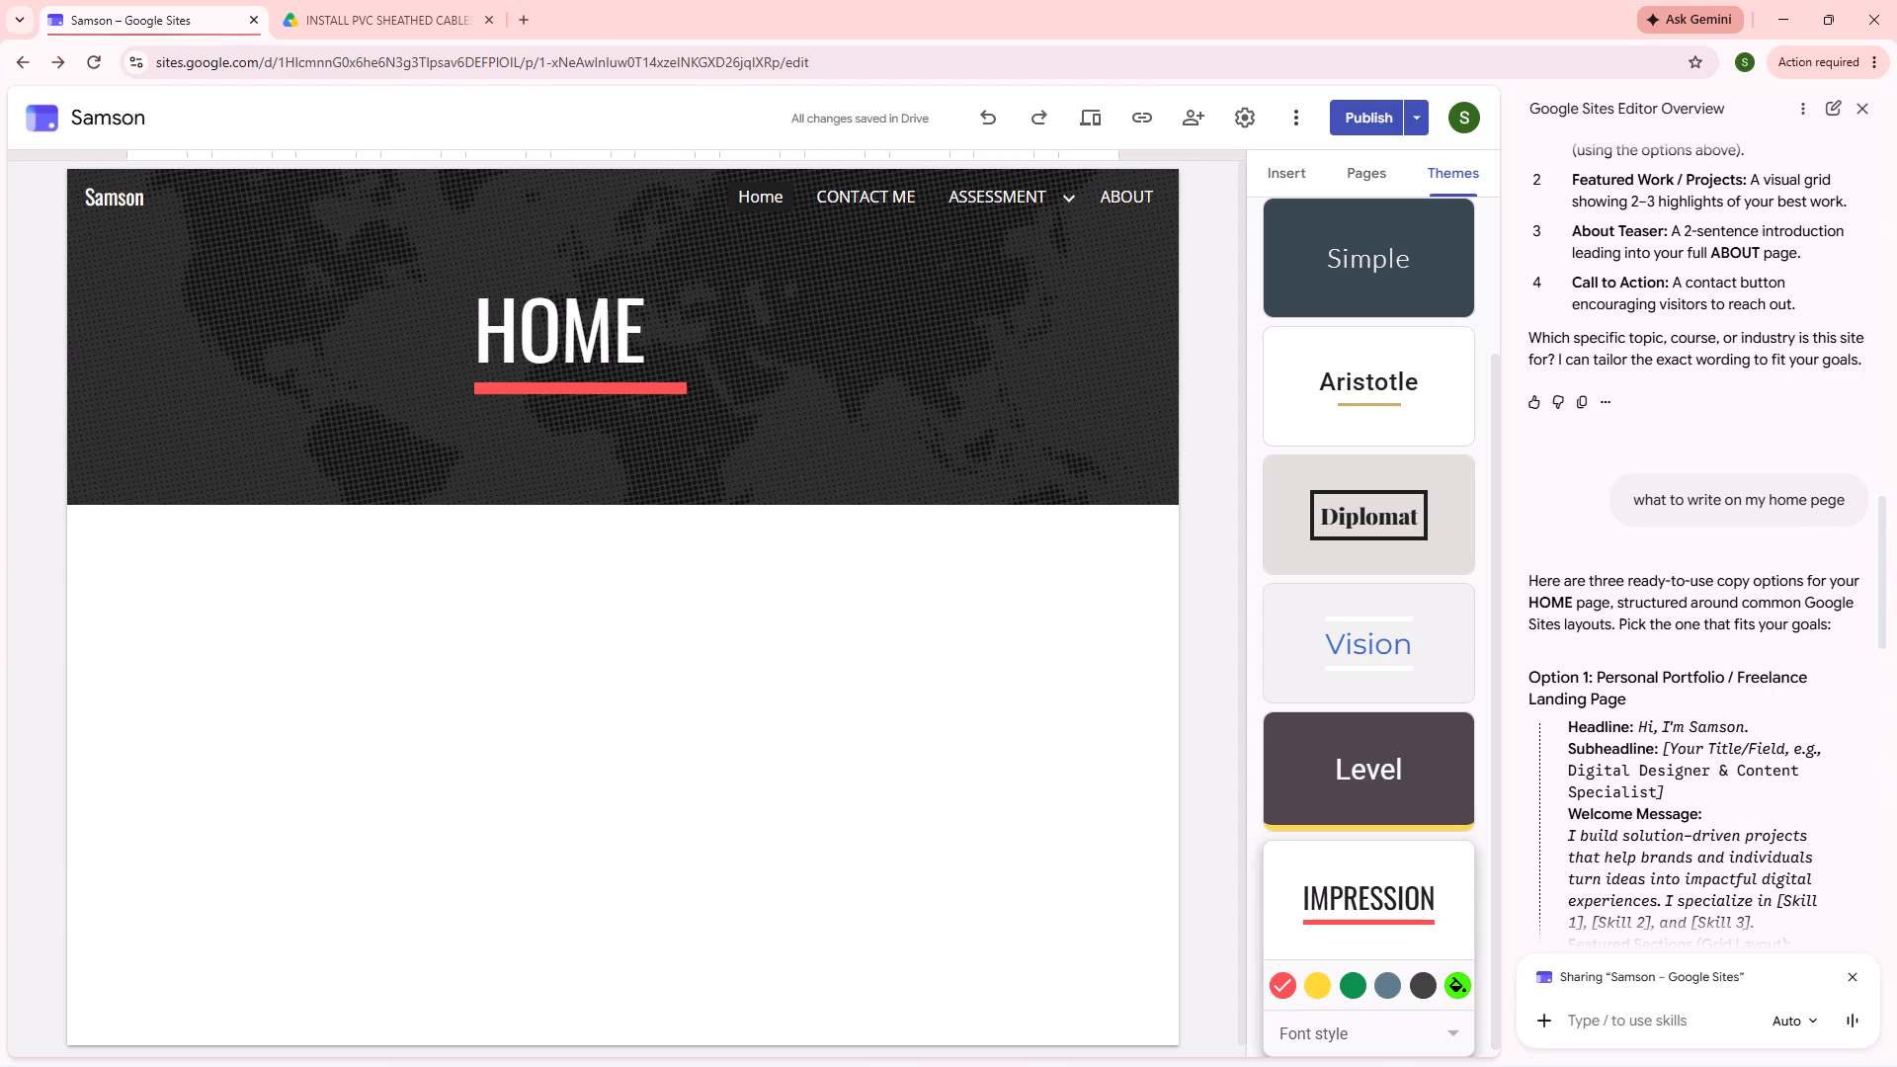
{"action": "scroll", "coordinate": [1659, 635], "scroll_direction": "down", "scroll_amount": 2}
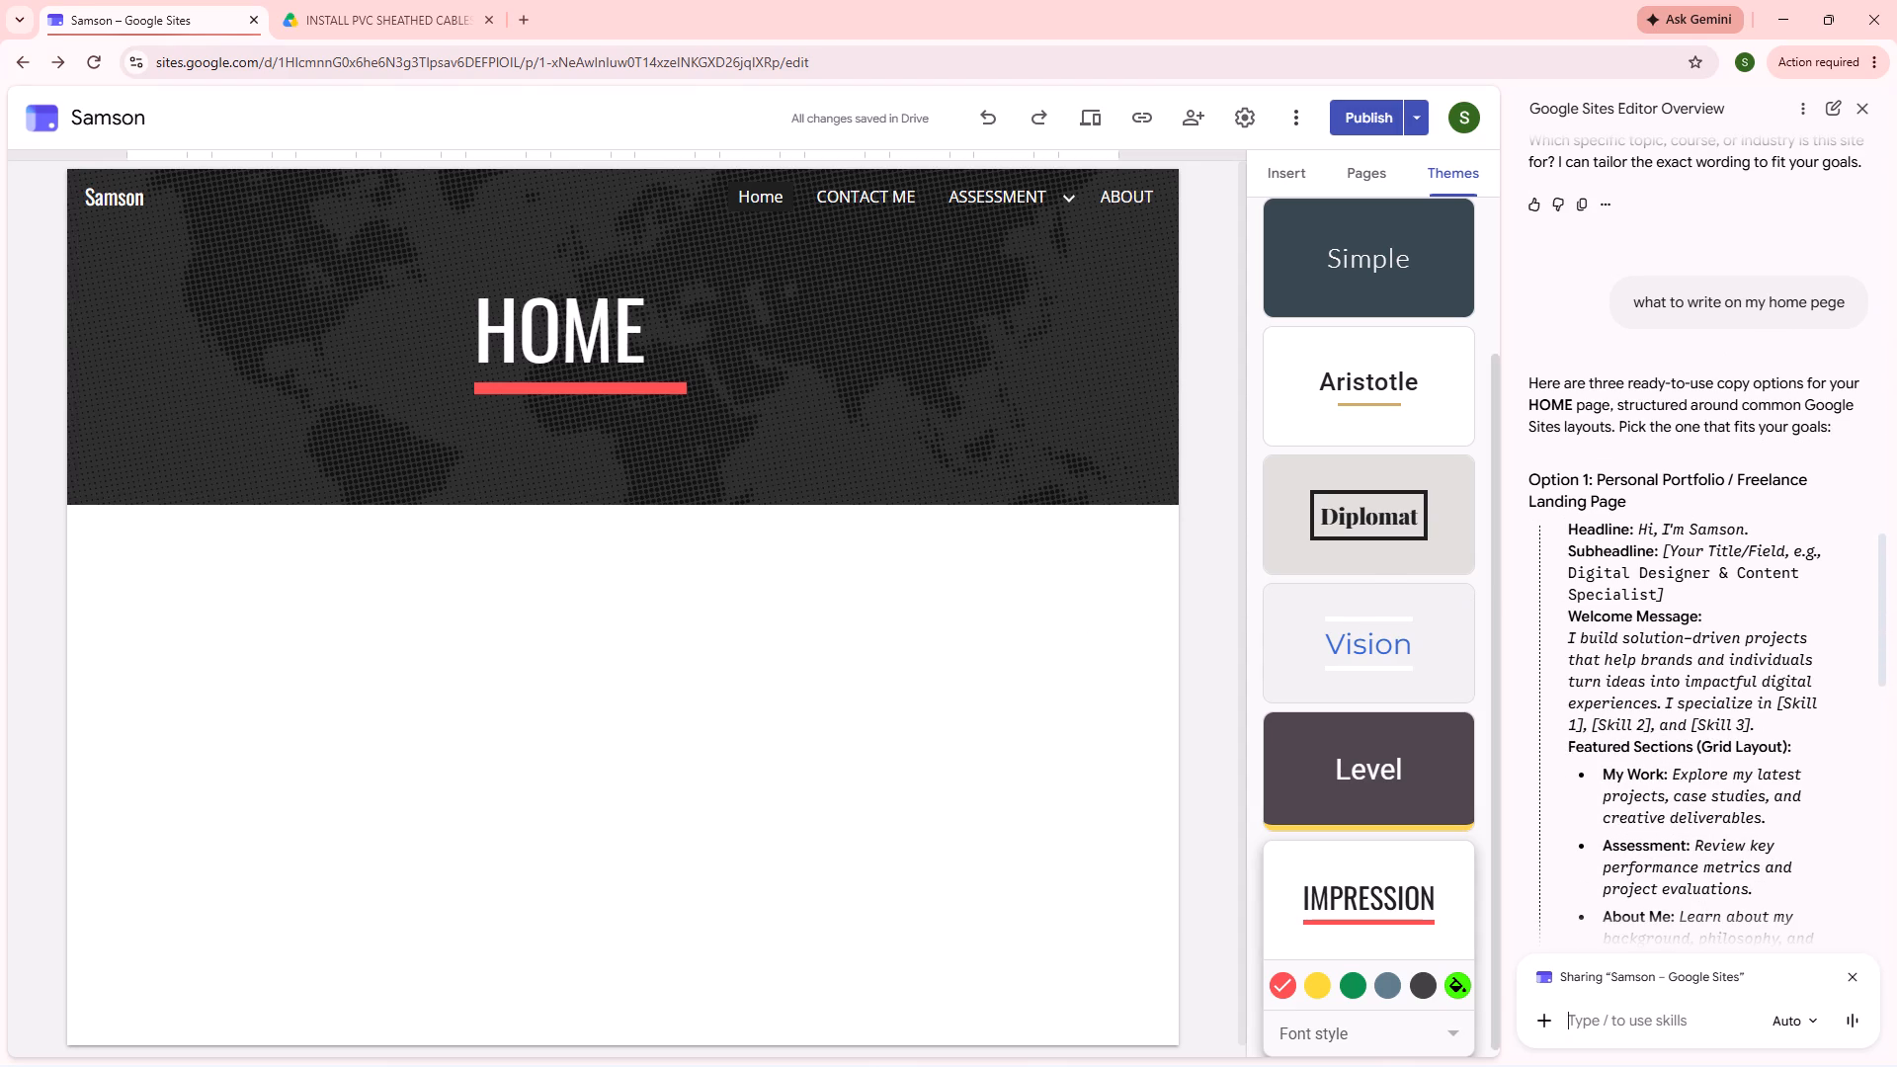
{"action": "scroll", "coordinate": [1587, 585], "scroll_direction": "down", "scroll_amount": 1}
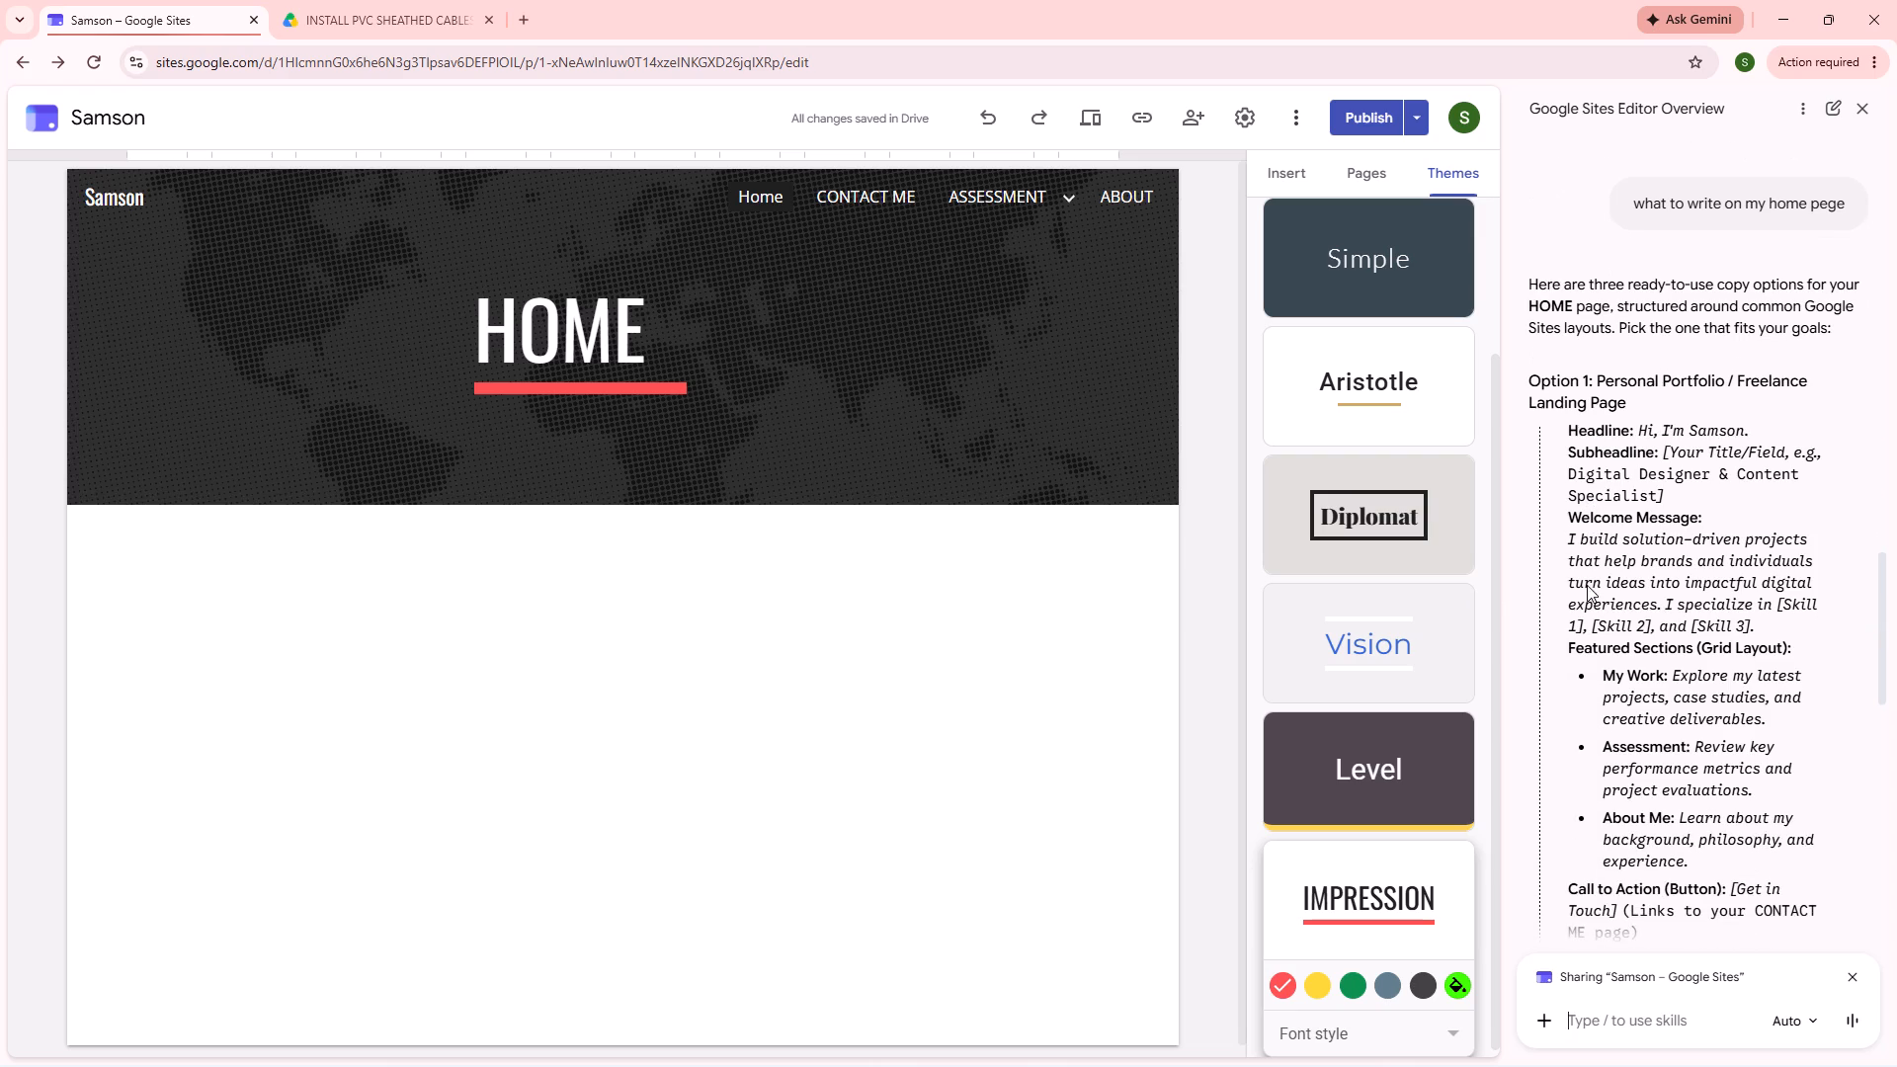
{"action": "scroll", "coordinate": [1587, 585], "scroll_direction": "up", "scroll_amount": 1}
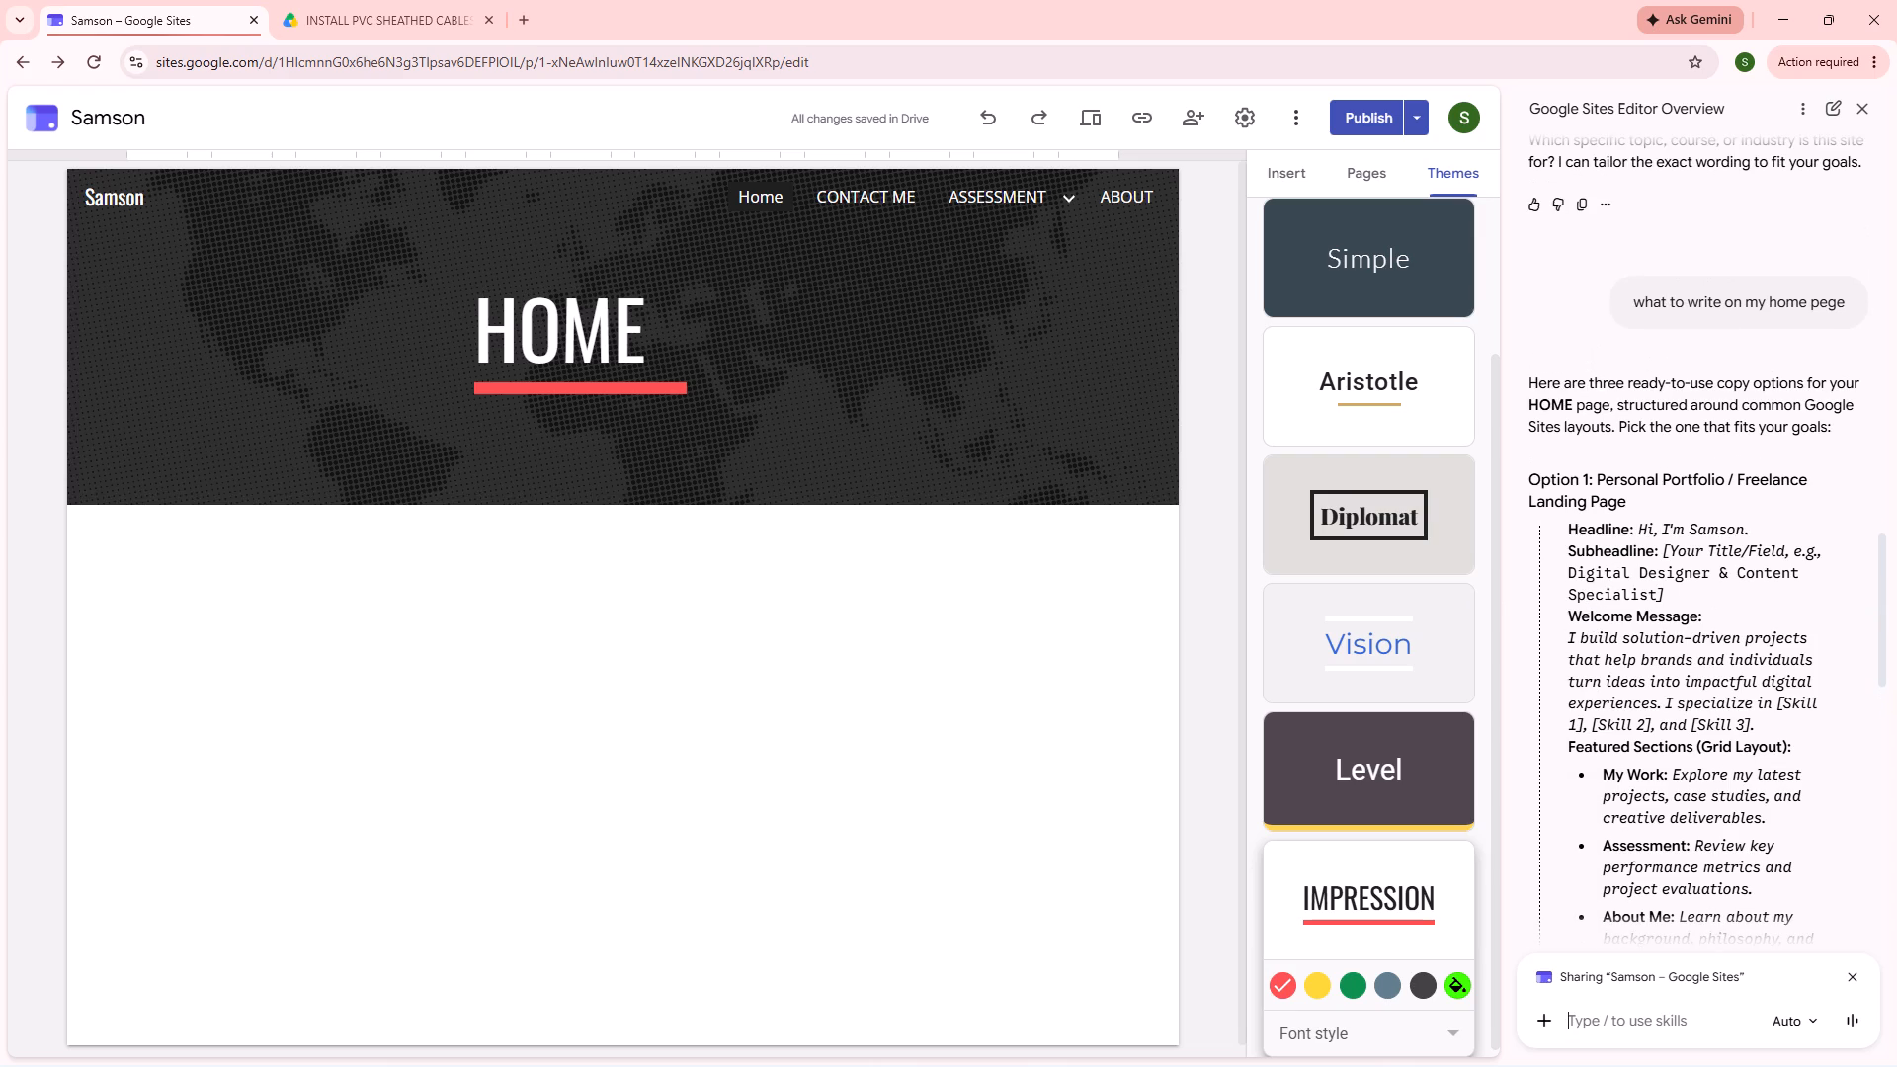
{"action": "scroll", "coordinate": [1645, 586], "scroll_direction": "down", "scroll_amount": 2}
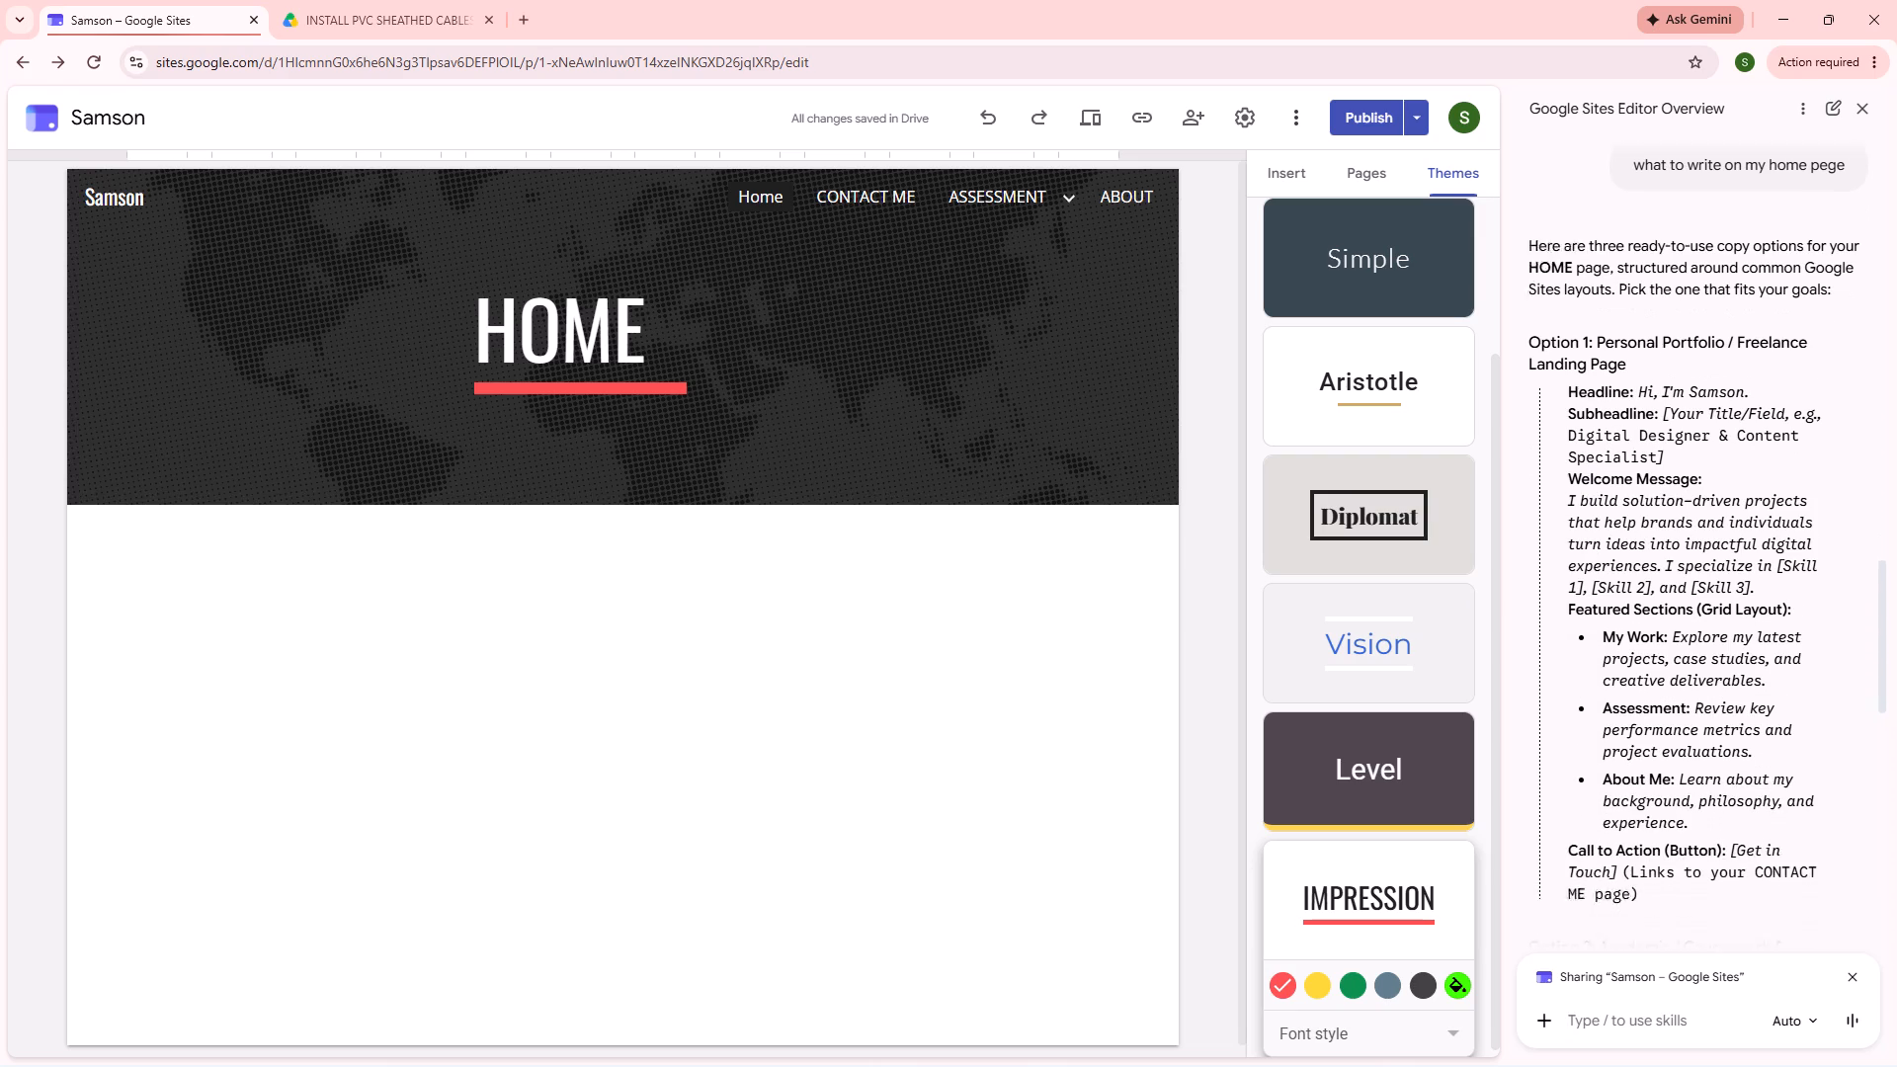
{"action": "scroll", "coordinate": [1634, 597], "scroll_direction": "down", "scroll_amount": 3}
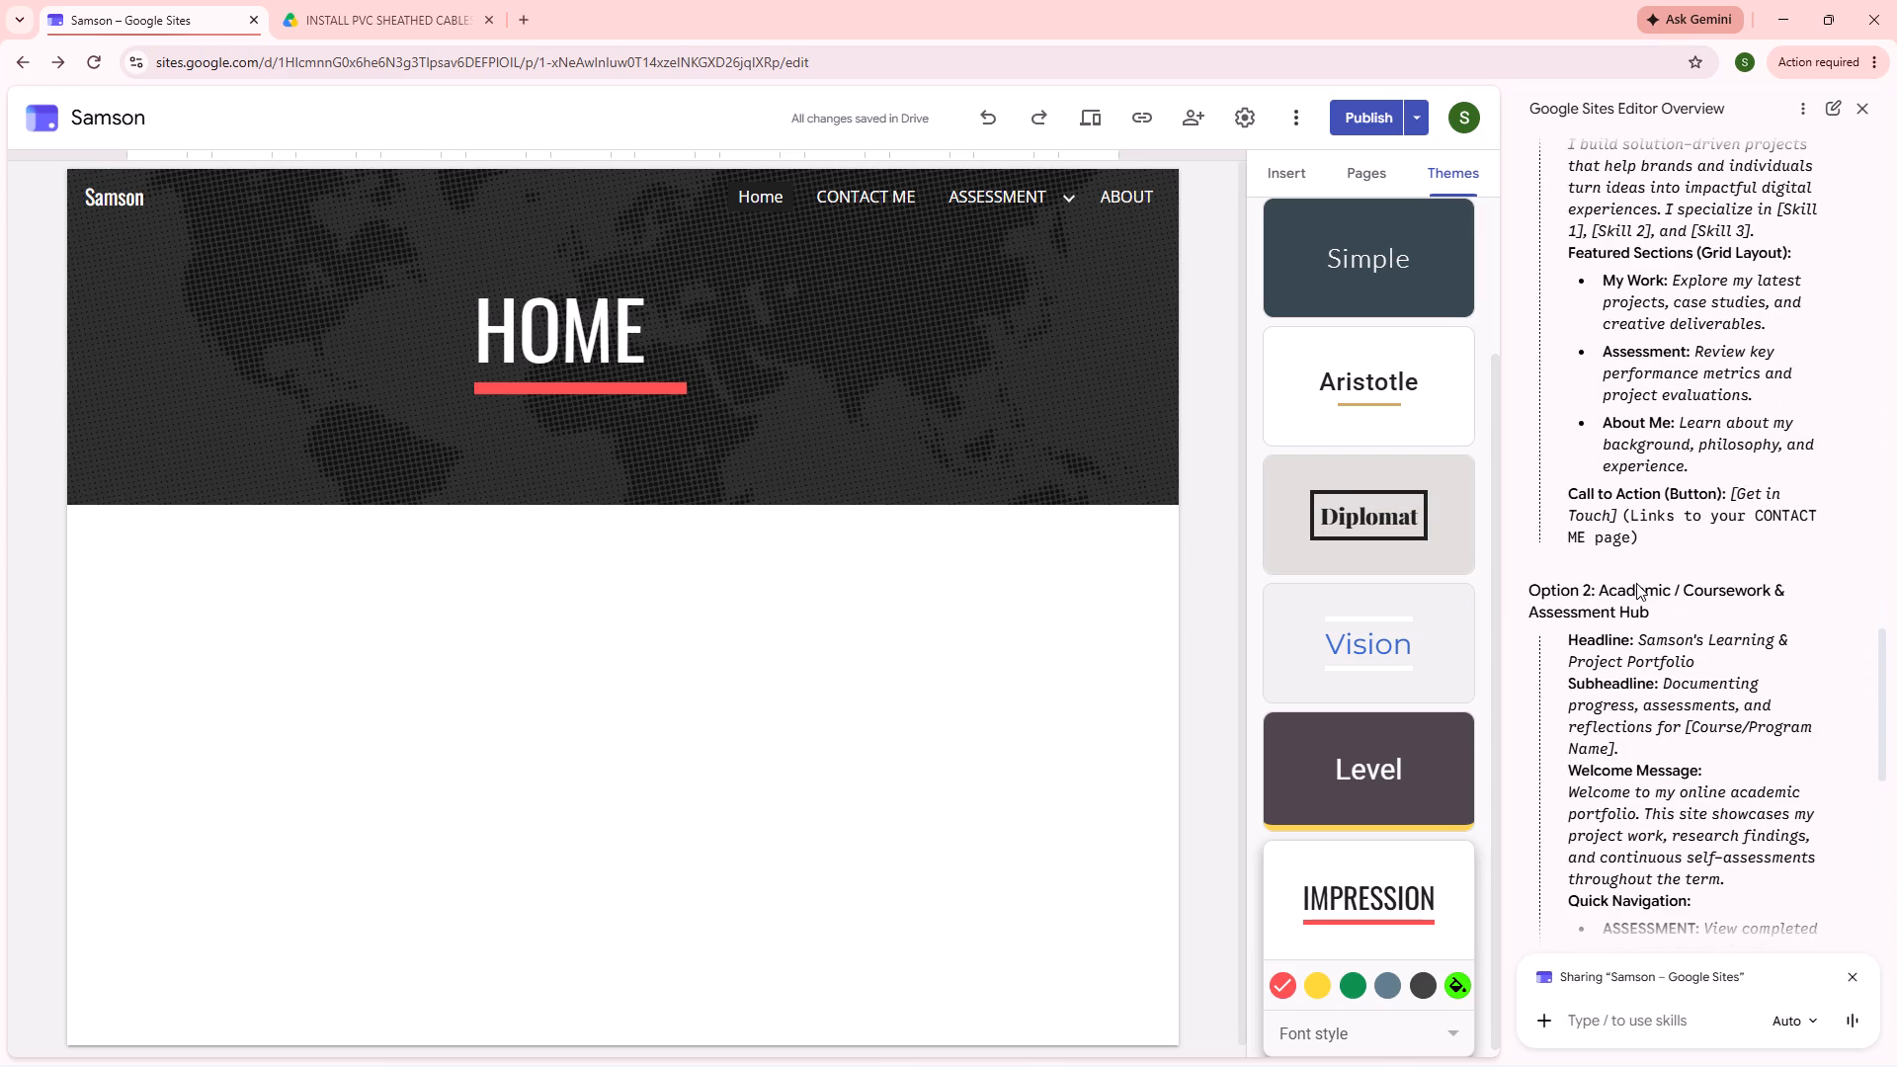
{"action": "scroll", "coordinate": [1636, 583], "scroll_direction": "down", "scroll_amount": 4}
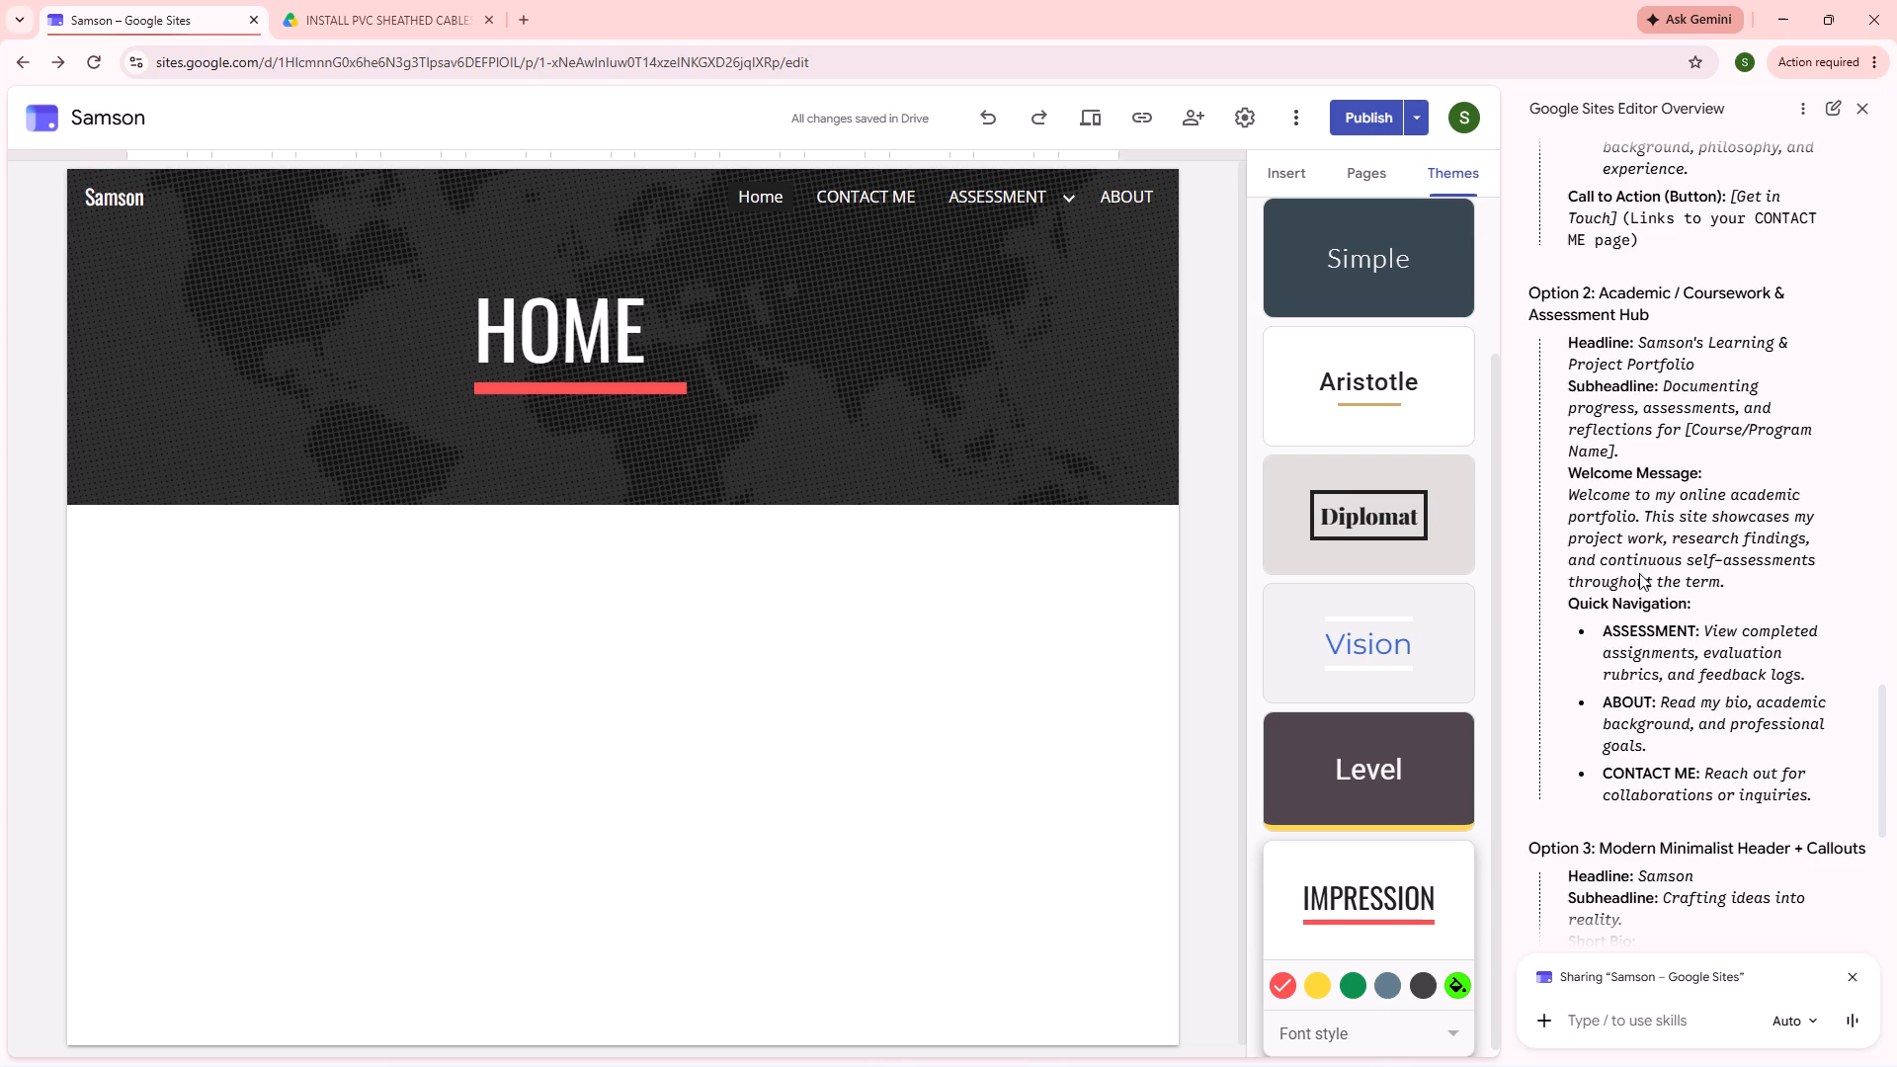
{"action": "scroll", "coordinate": [1639, 573], "scroll_direction": "down", "scroll_amount": 3}
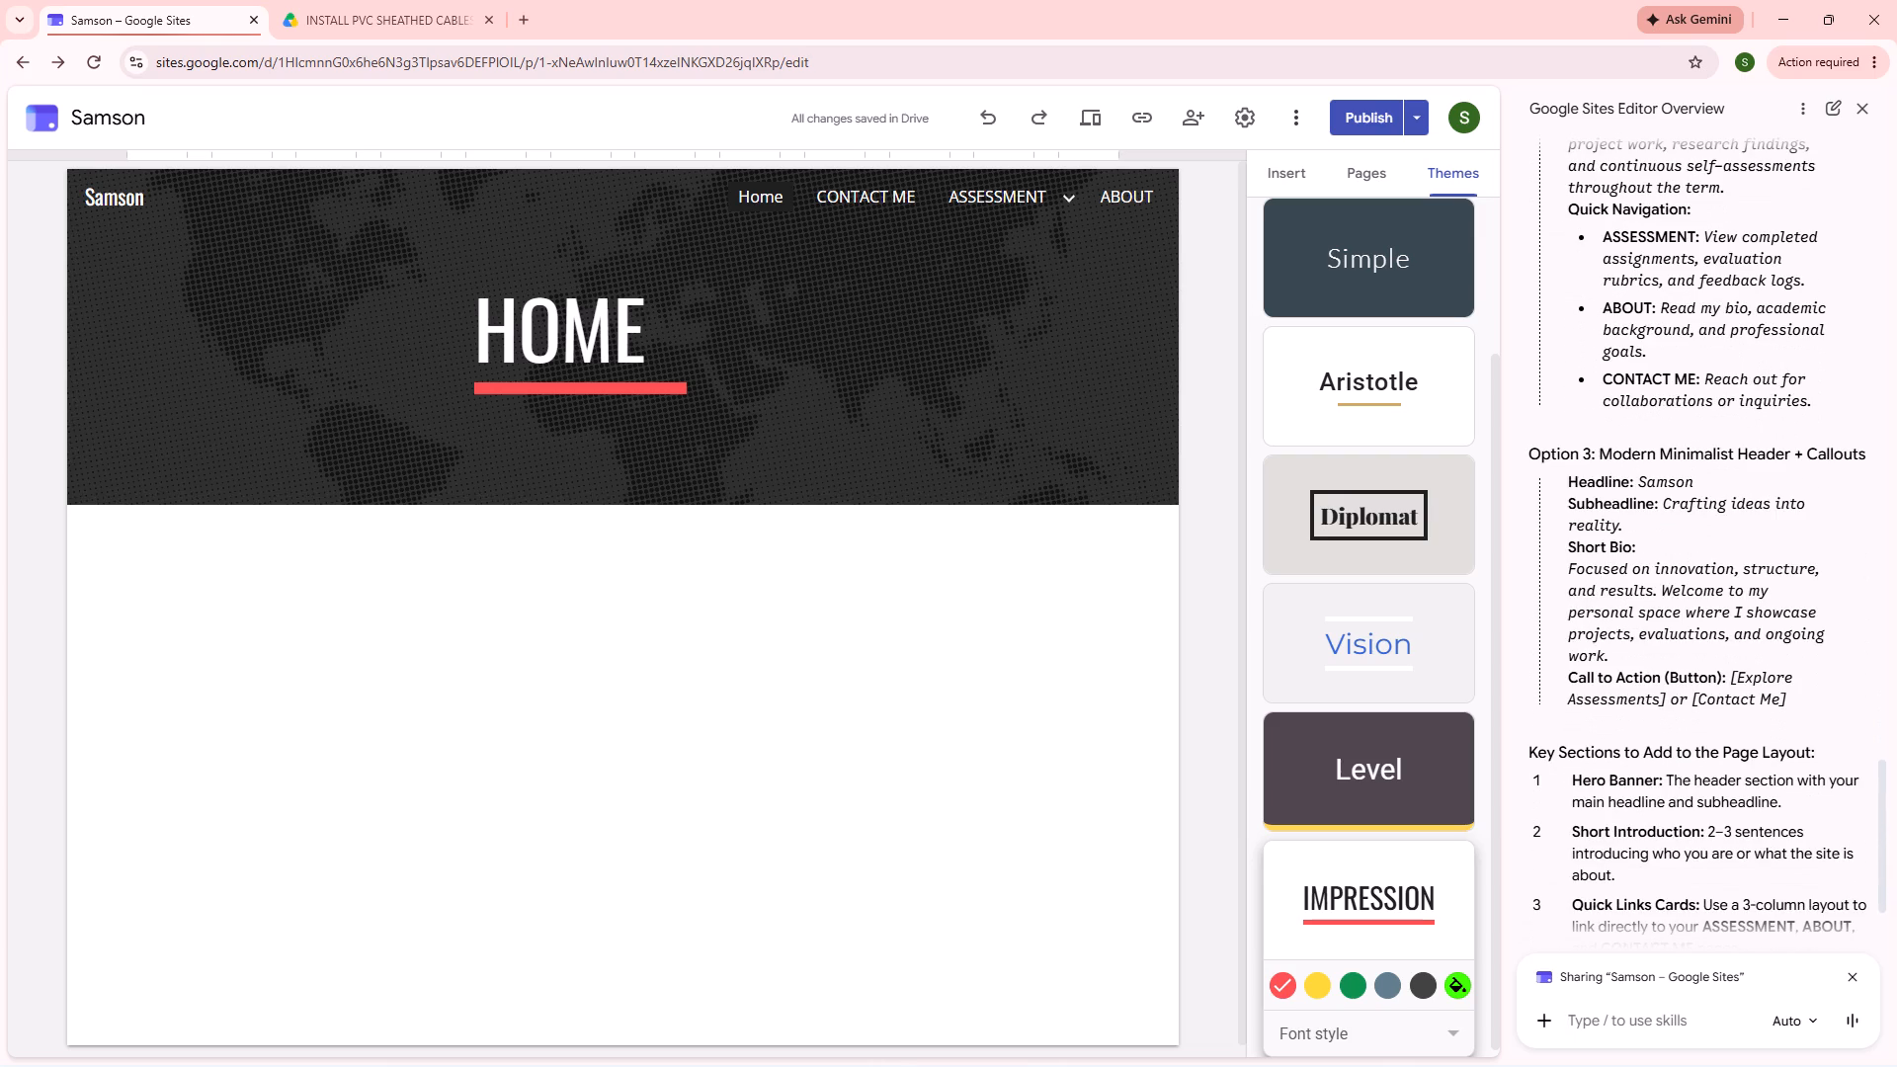
{"action": "scroll", "coordinate": [1788, 465], "scroll_direction": "up", "scroll_amount": 1}
{"action": "scroll", "coordinate": [1865, 183], "scroll_direction": "up", "scroll_amount": 3}
{"action": "scroll", "coordinate": [1507, 409], "scroll_direction": "down", "scroll_amount": 4}
{"action": "scroll", "coordinate": [1605, 540], "scroll_direction": "down", "scroll_amount": 5}
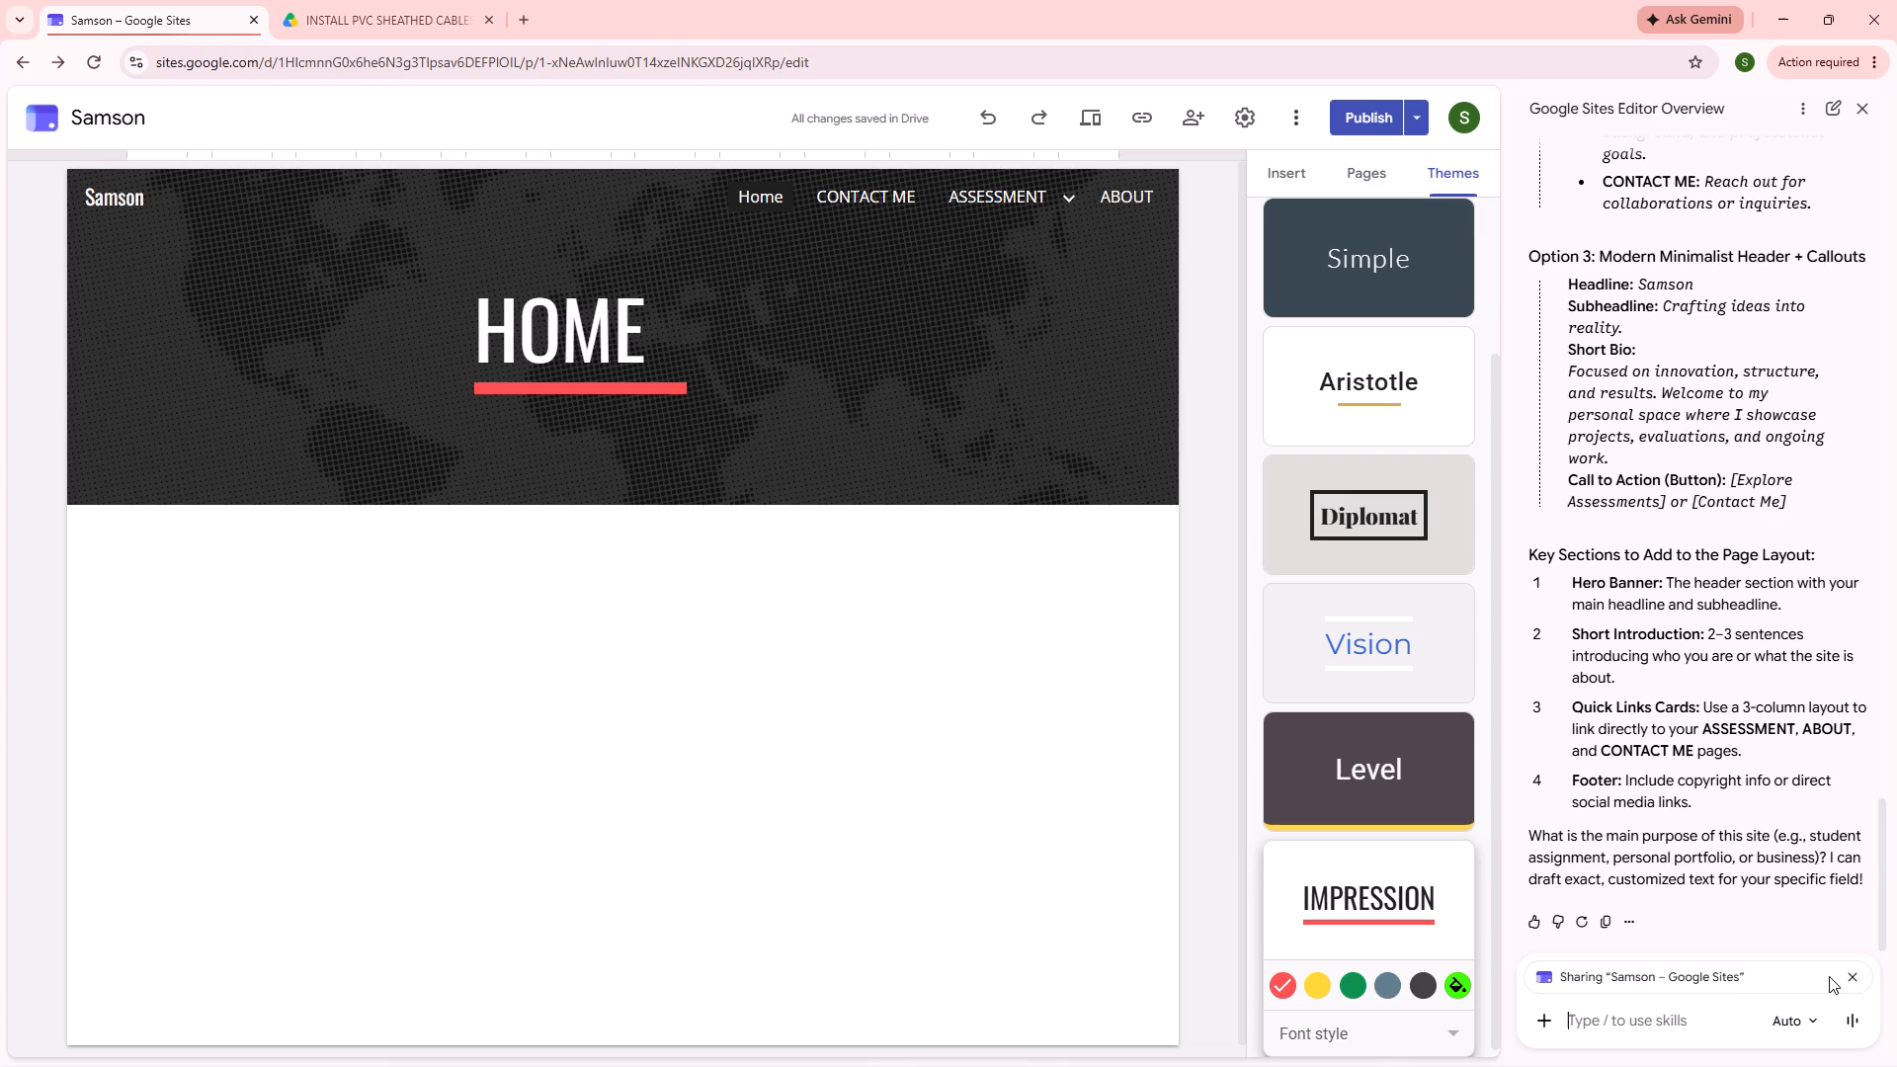
{"action": "left_click", "coordinate": [1698, 1001]}
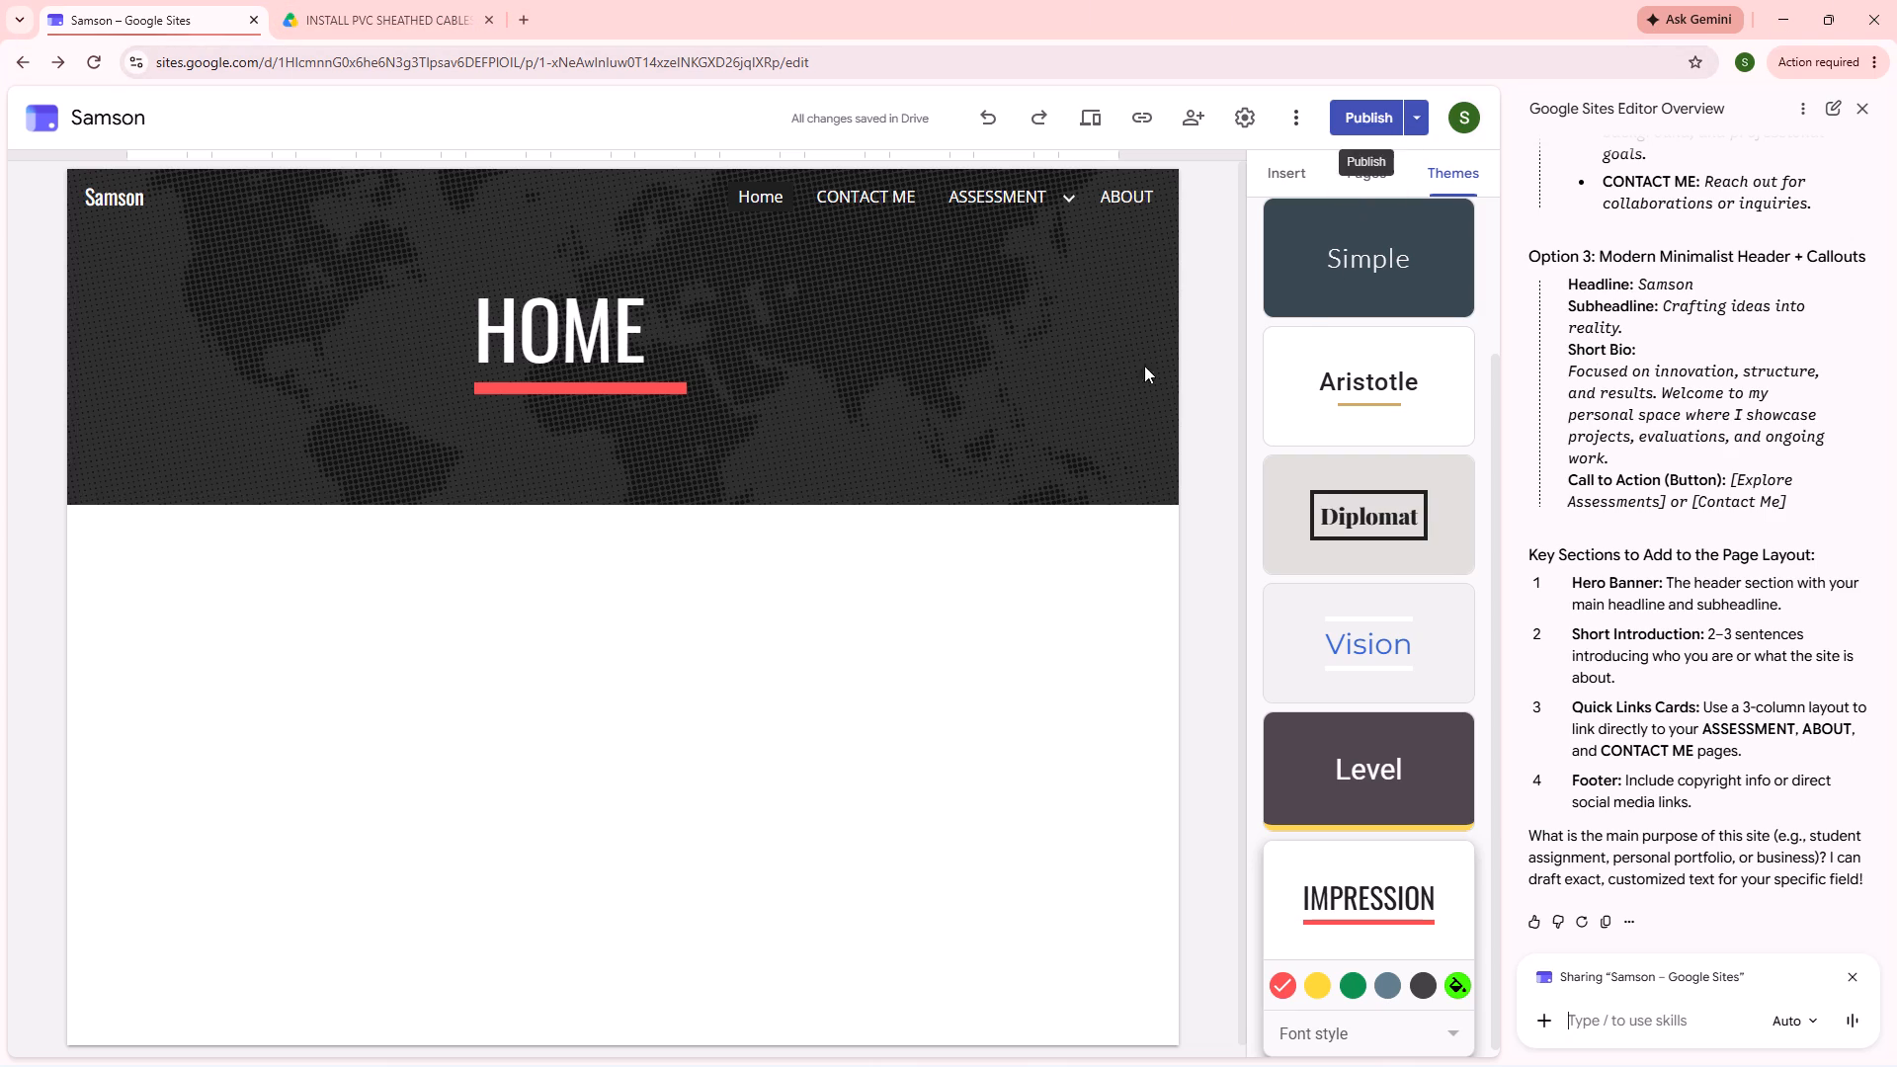
{"action": "left_click", "coordinate": [391, 549]}
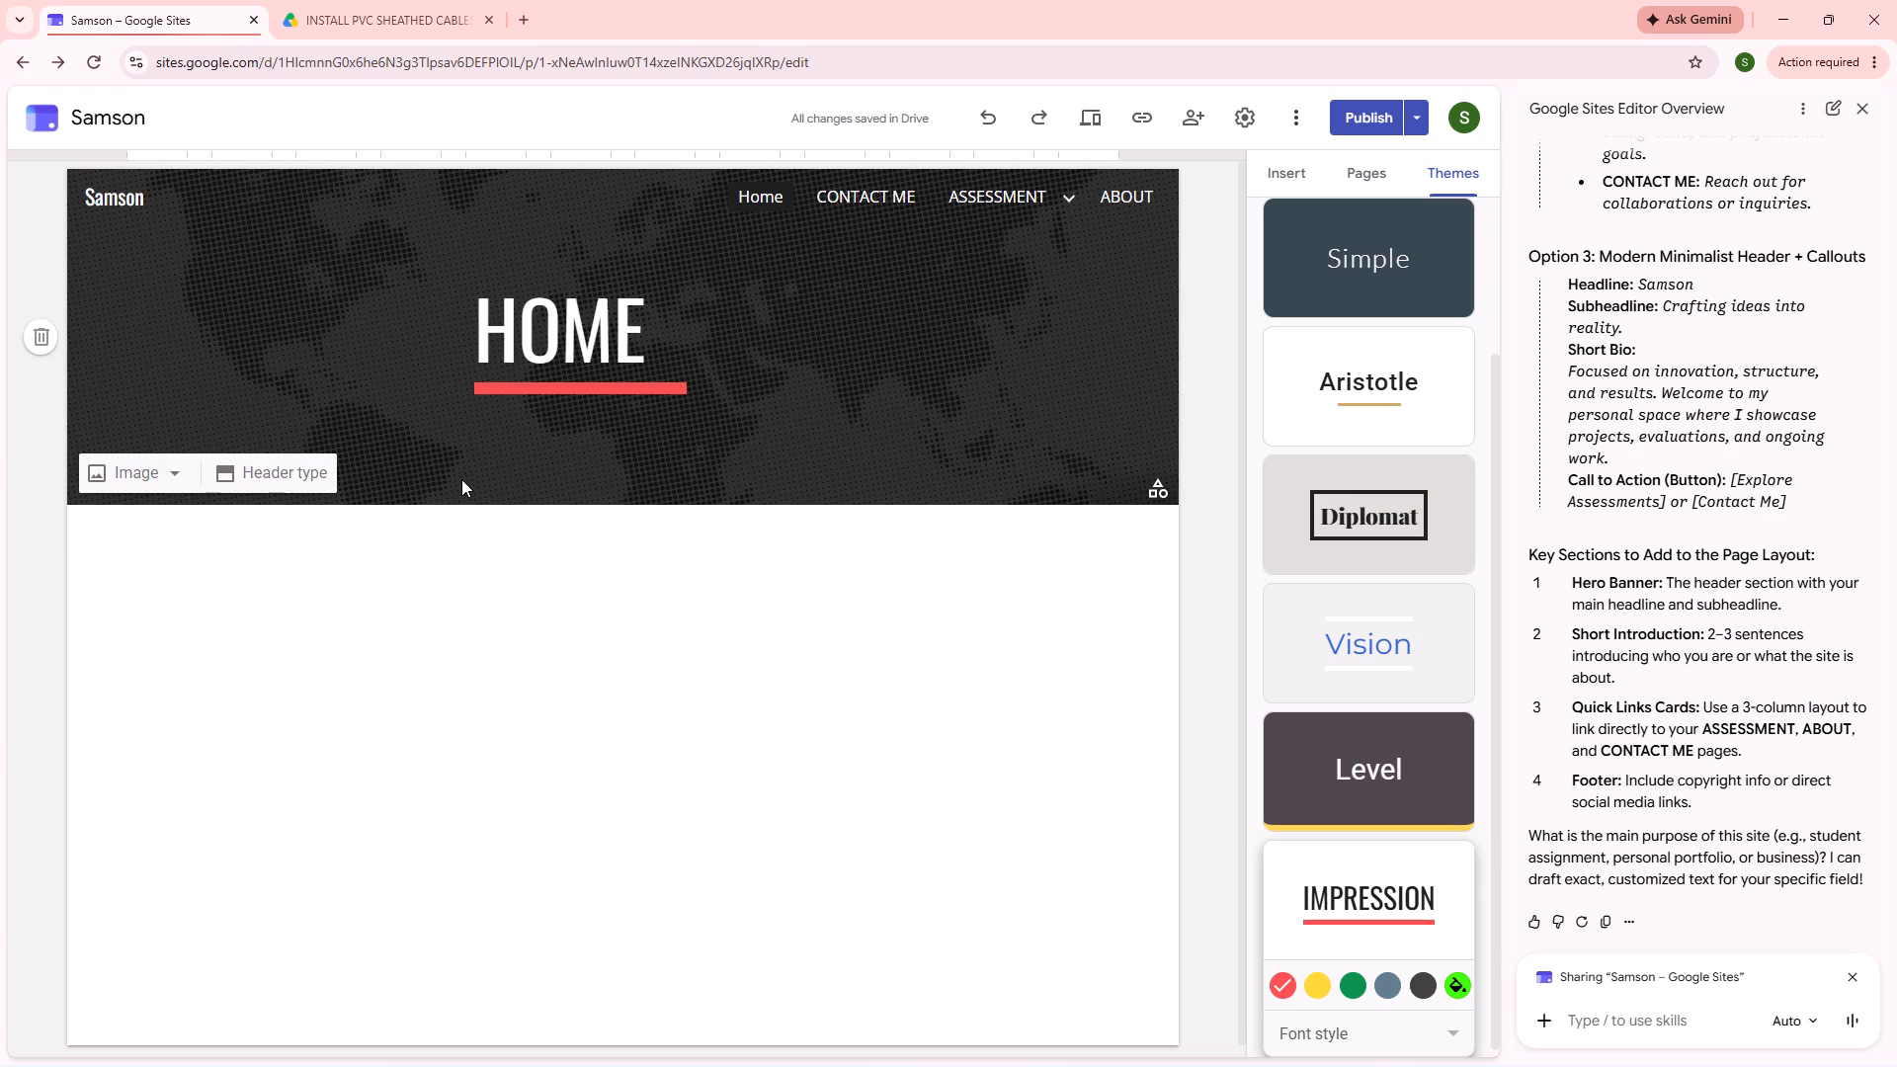
{"action": "scroll", "coordinate": [1896, 484], "scroll_direction": "up", "scroll_amount": 1}
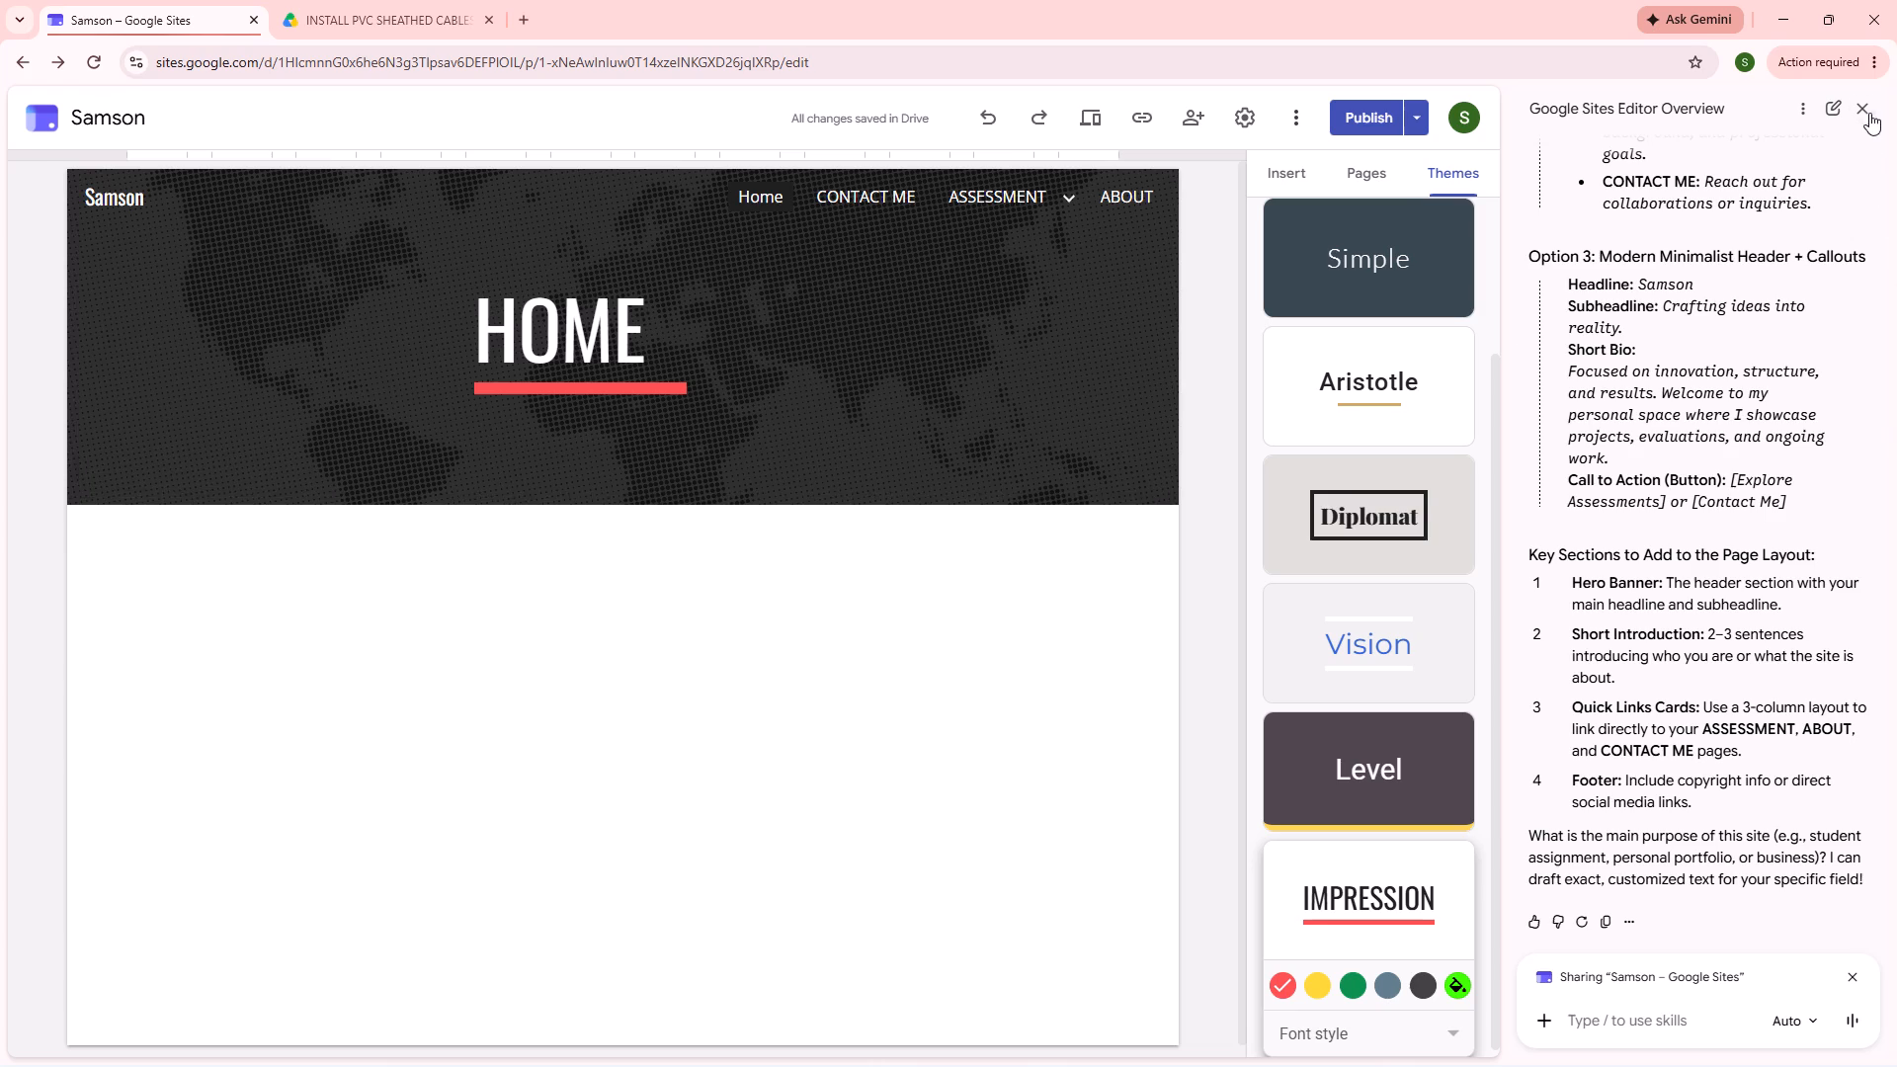
{"action": "left_click", "coordinate": [1870, 106]}
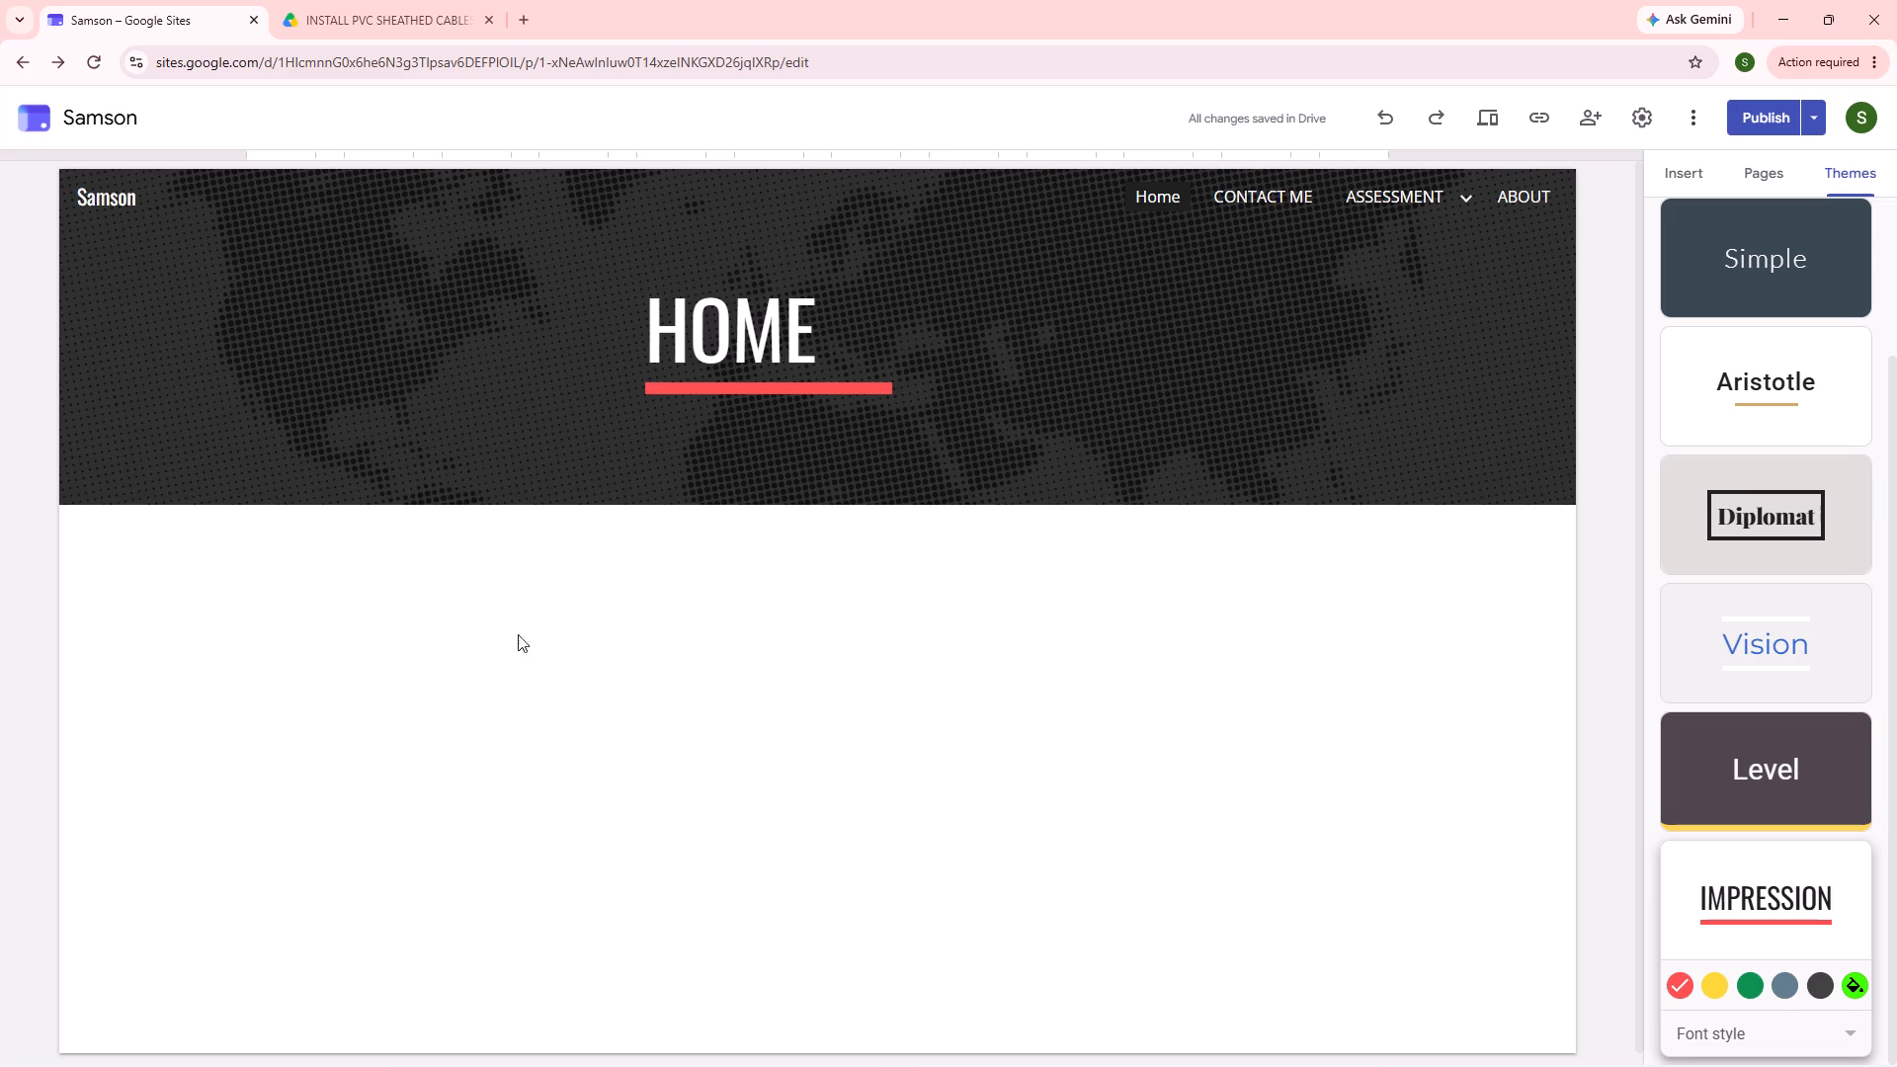
Insert a content block with one image placeholder beside a heading and text below the Home page header.
{"action": "left_click", "coordinate": [720, 665]}
{"action": "left_click", "coordinate": [754, 595]}
{"action": "left_click", "coordinate": [1661, 172]}
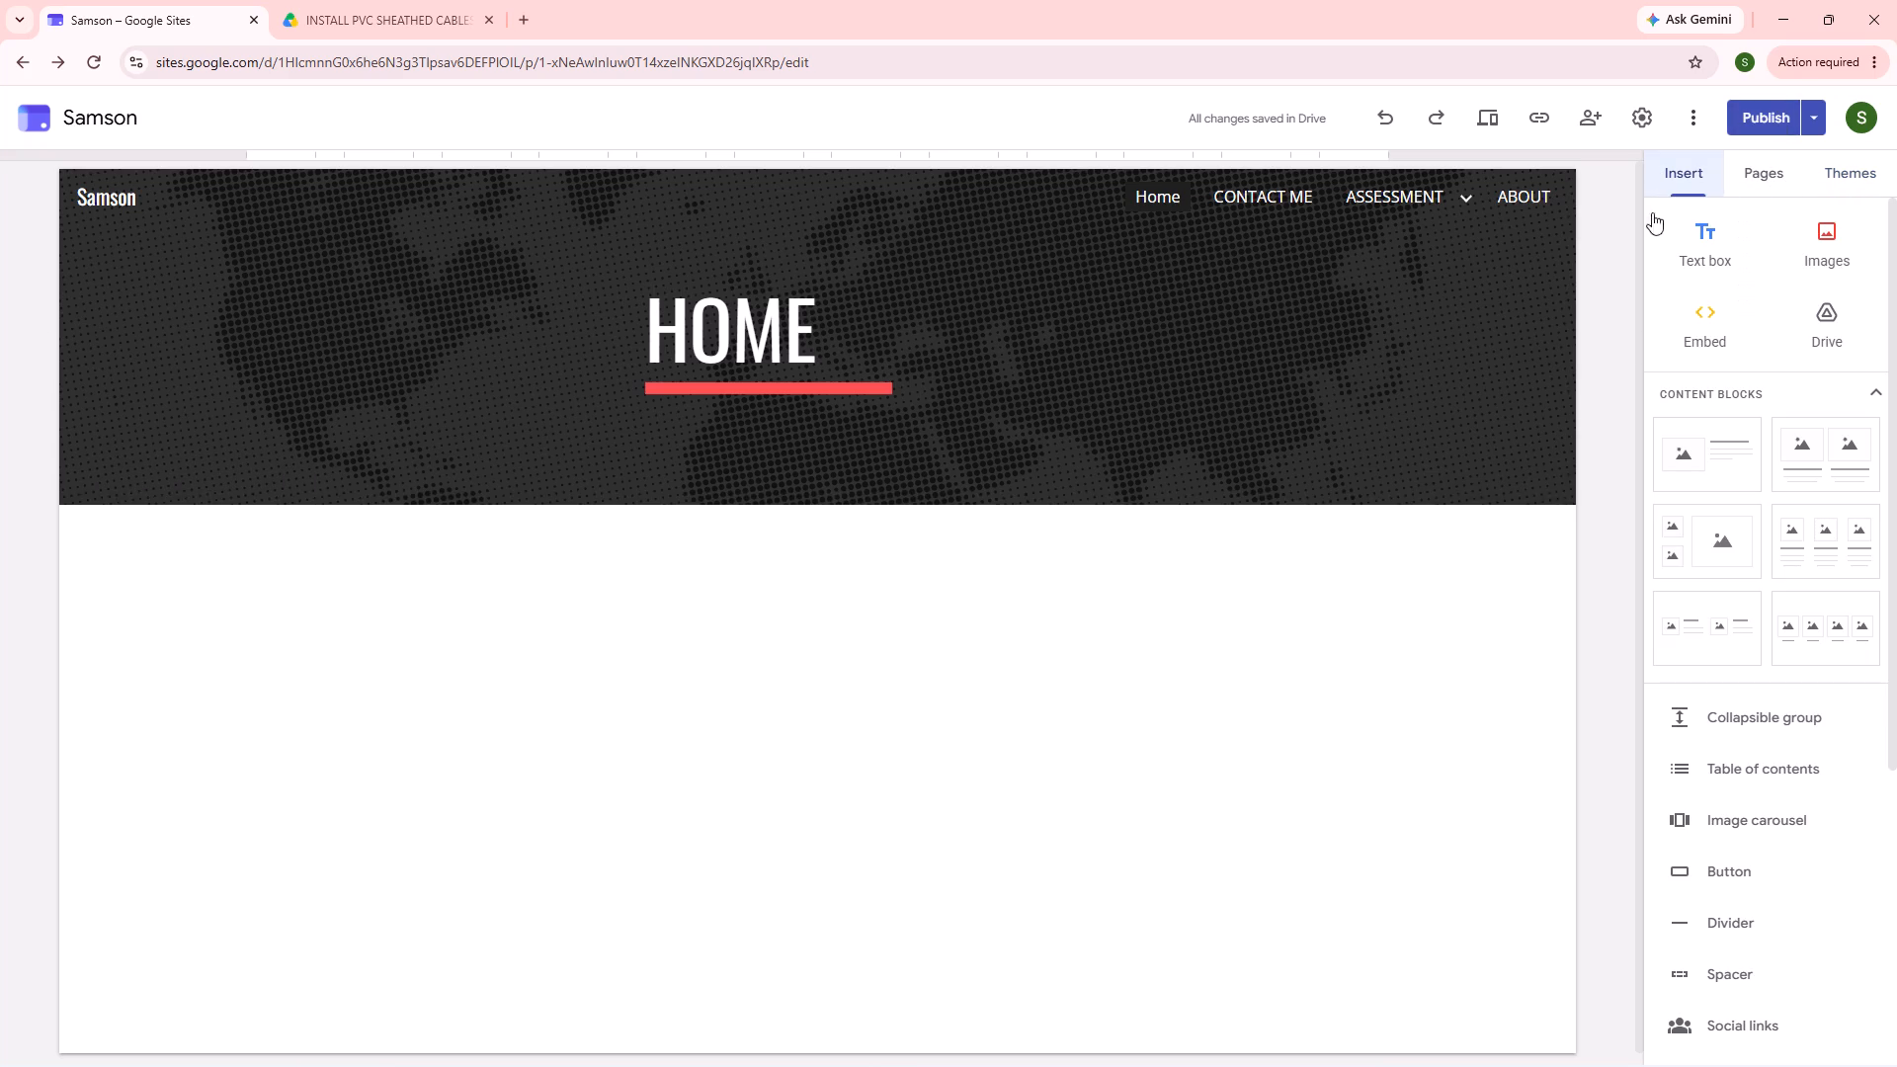
{"action": "left_click_drag", "start_coordinate": [1717, 463], "coordinate": [1711, 475]}
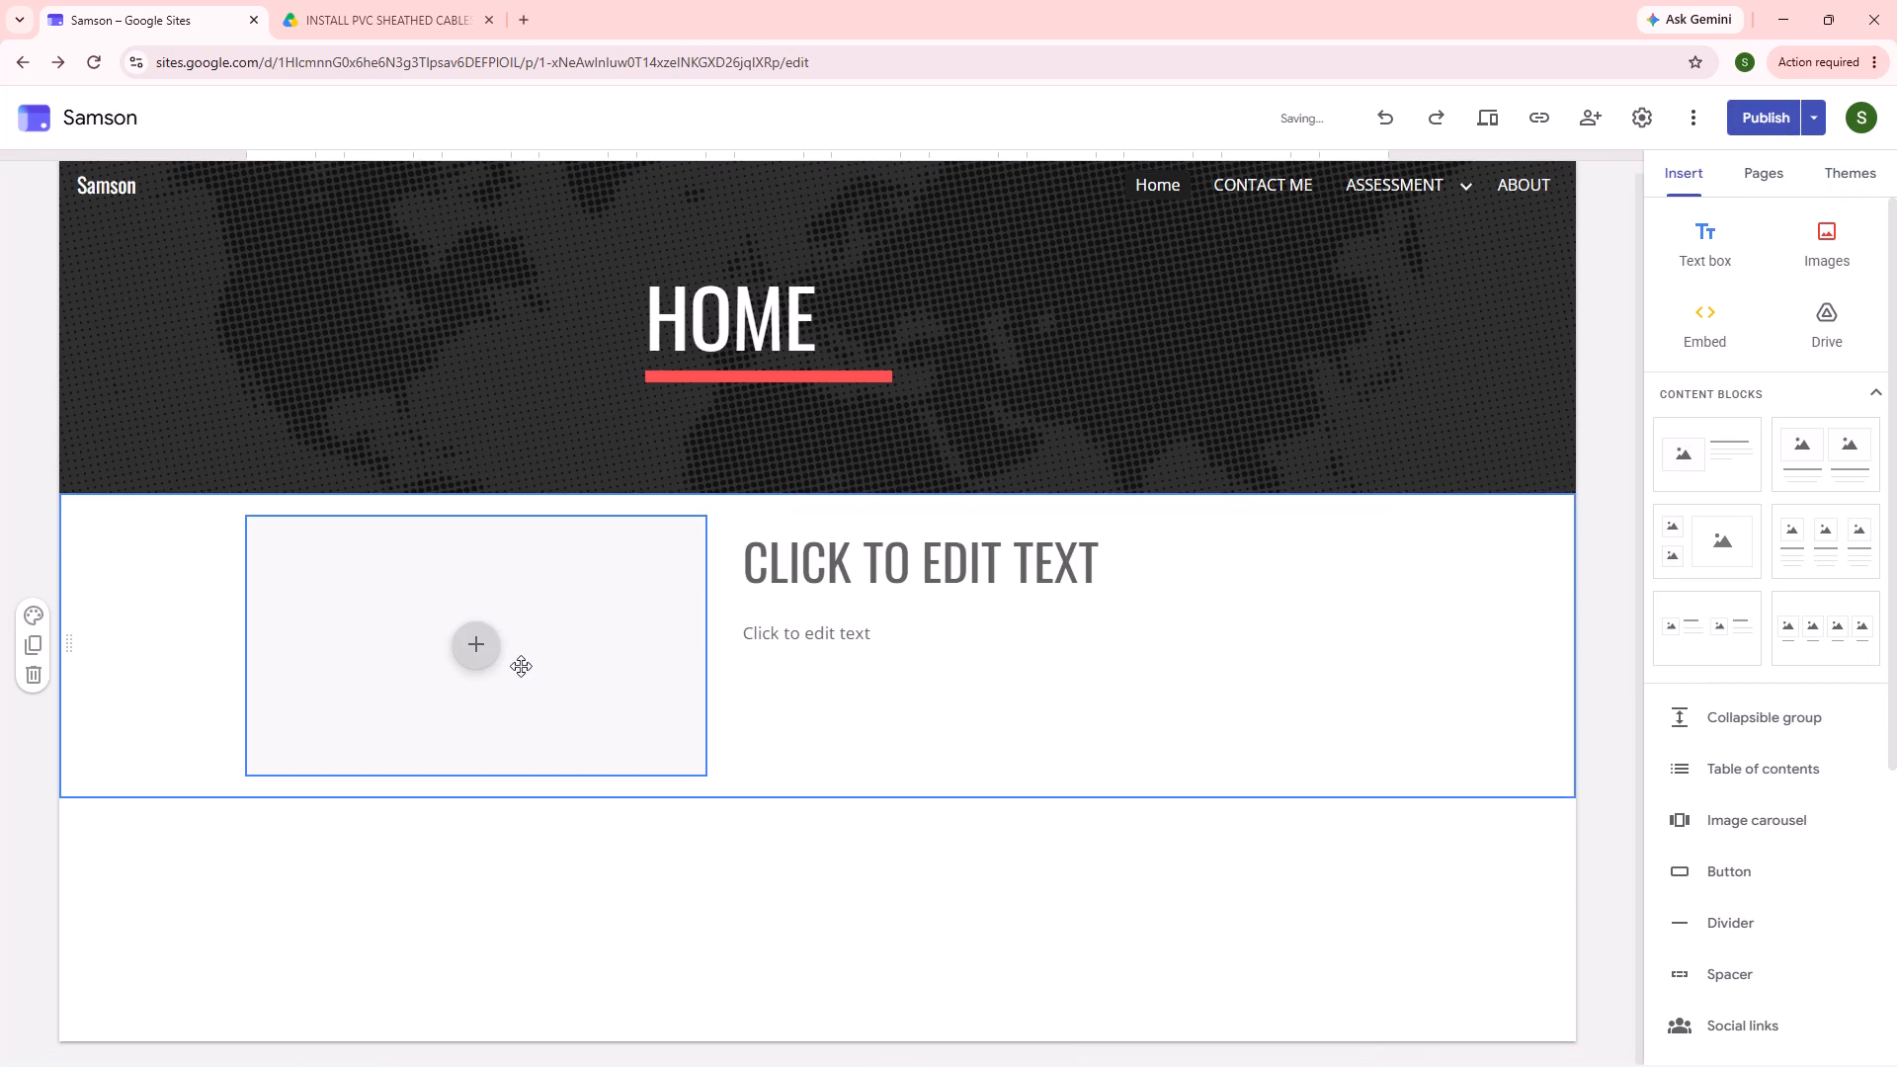
{"action": "left_click", "coordinate": [900, 732]}
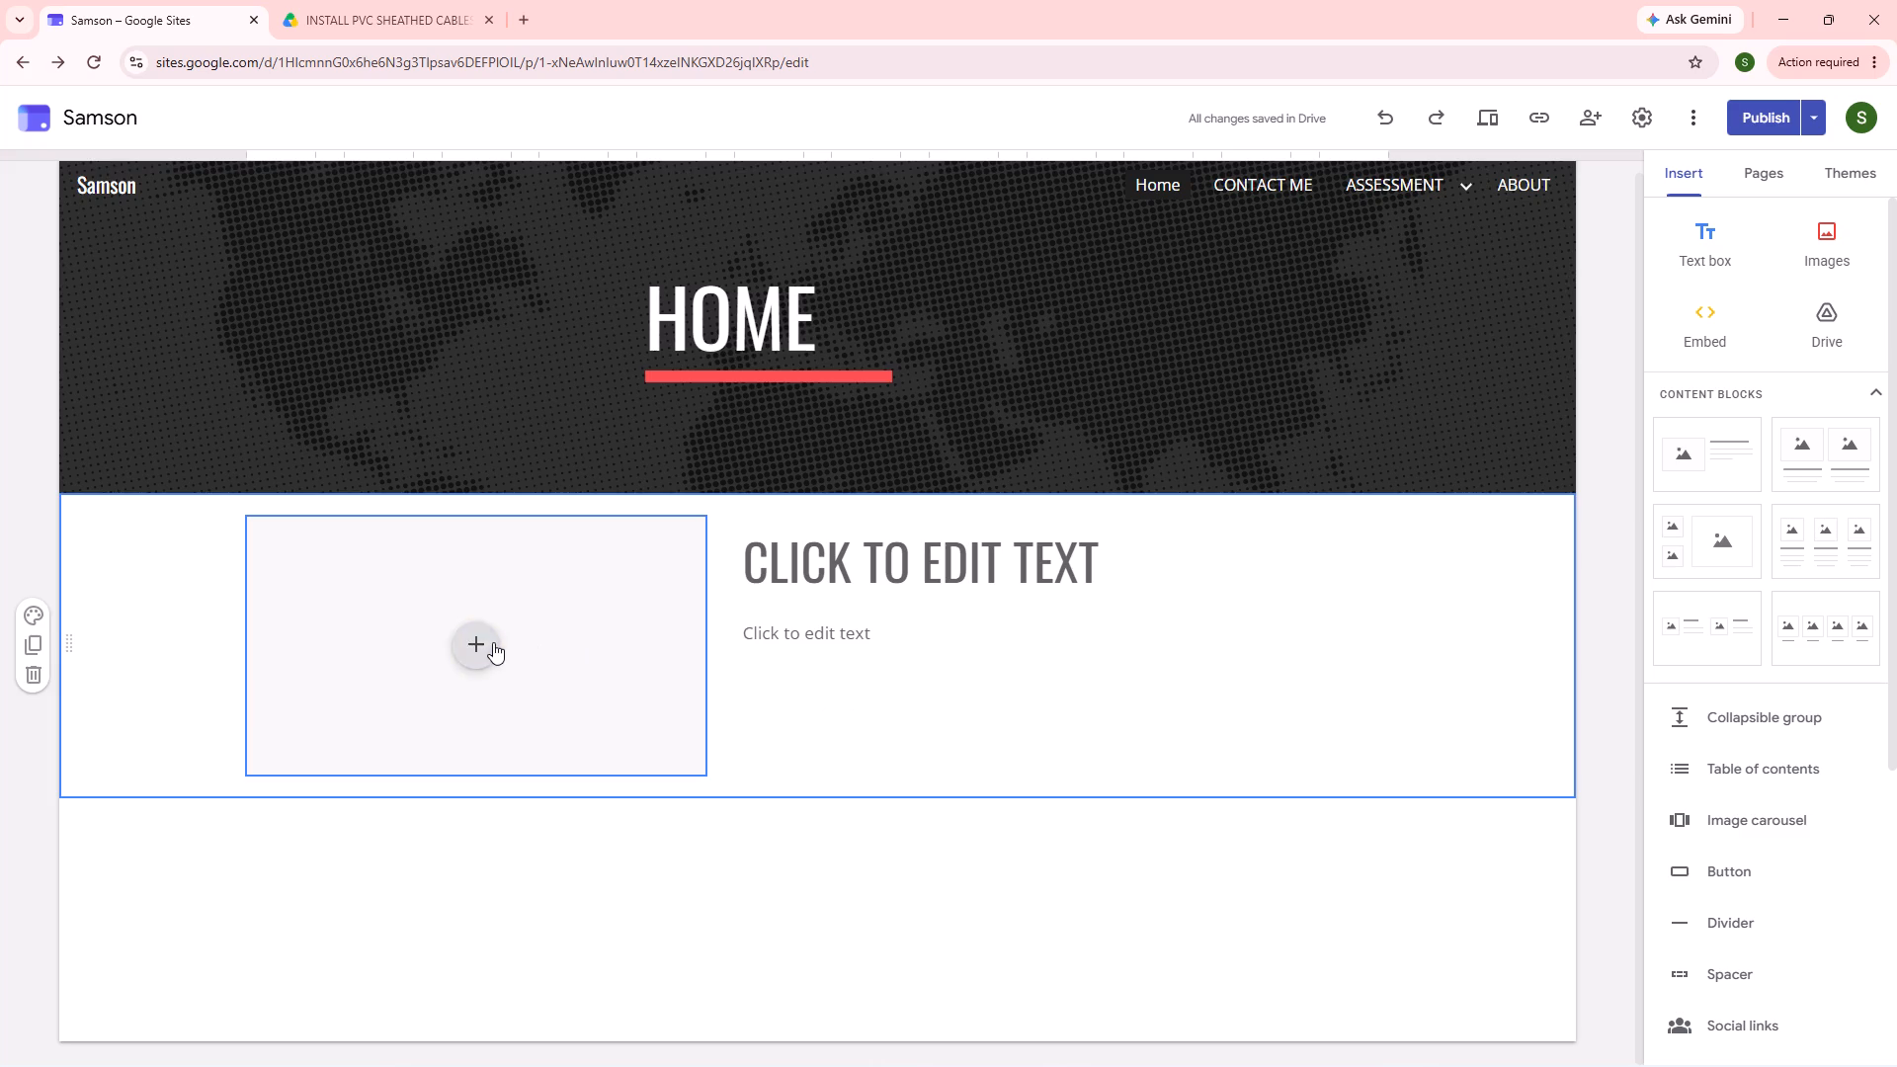
For the Home page image placeholder, browse Drive through E-PORTFOLIO, MODULE 1 and INSTALL PVC SHEATHED CABLES to examine the Cat 1 folder's files.
{"action": "left_click", "coordinate": [493, 641]}
{"action": "left_click", "coordinate": [490, 786]}
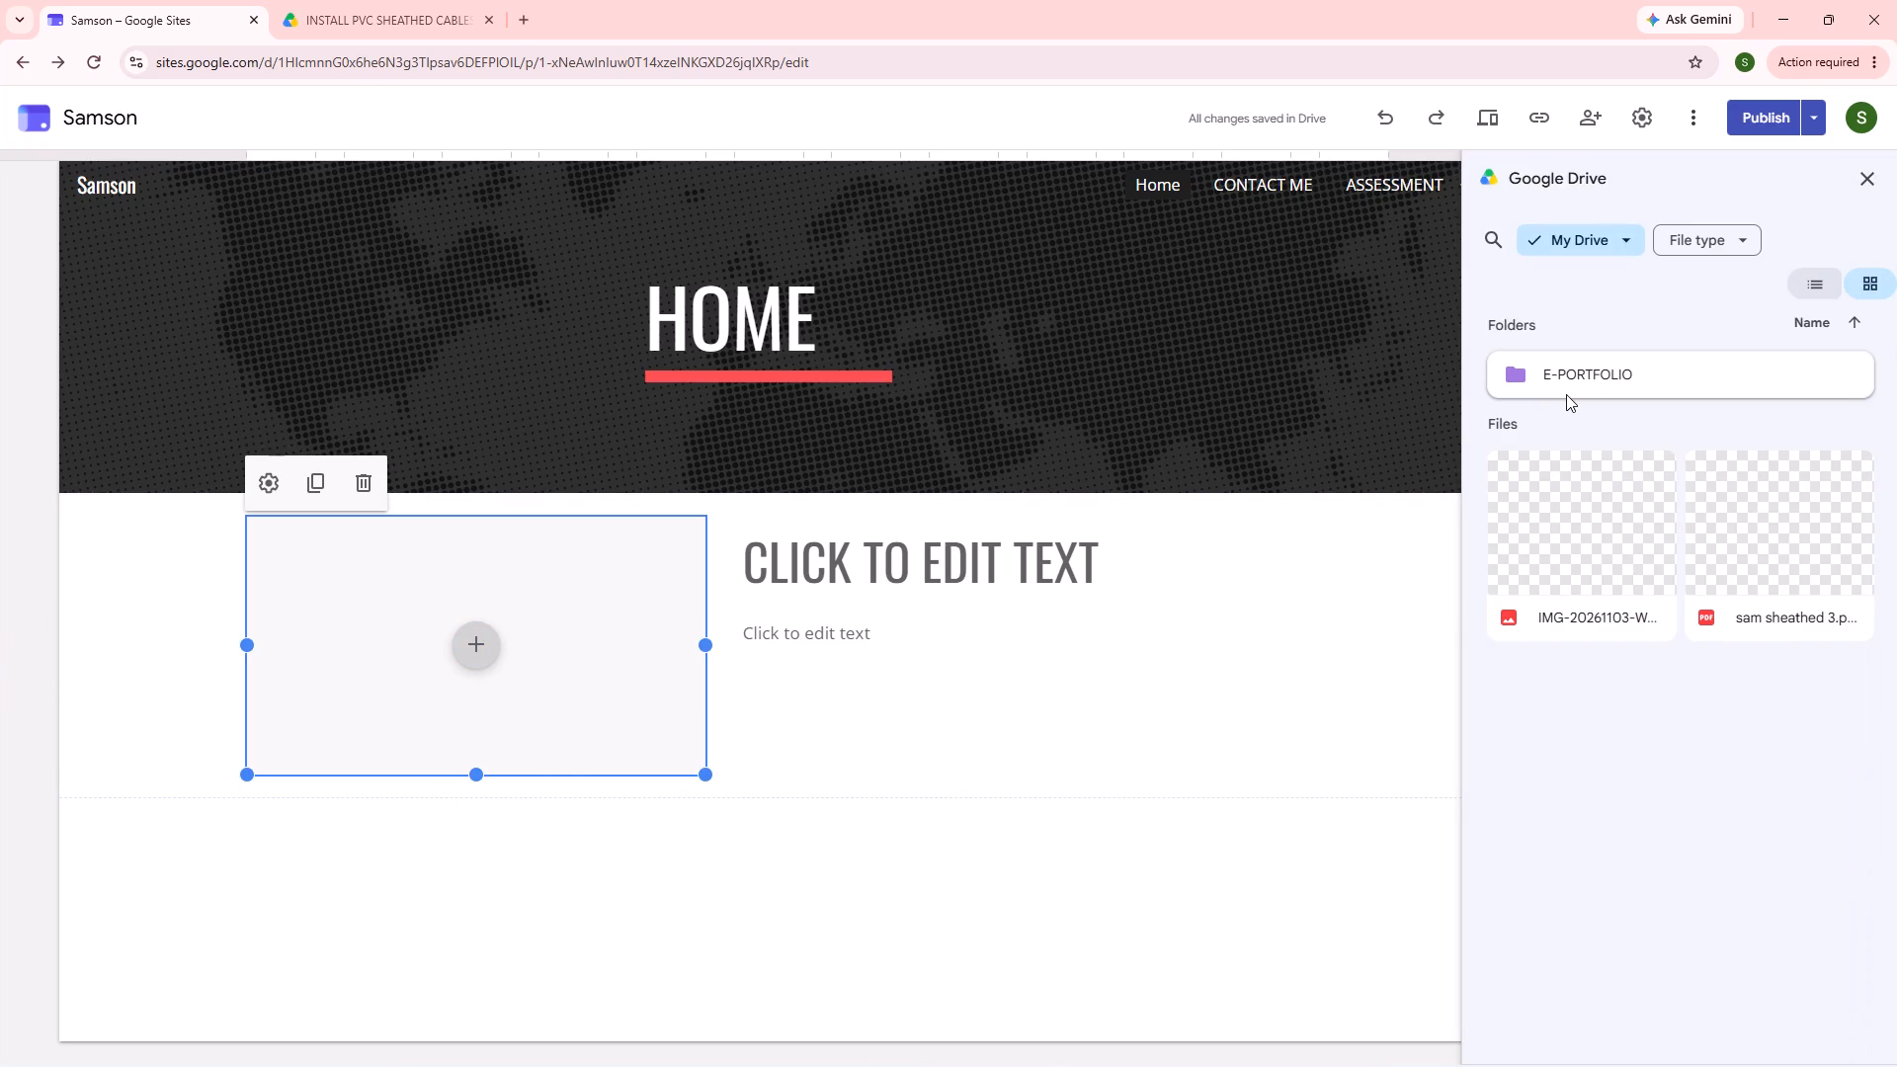
{"action": "double_click", "coordinate": [1566, 387]}
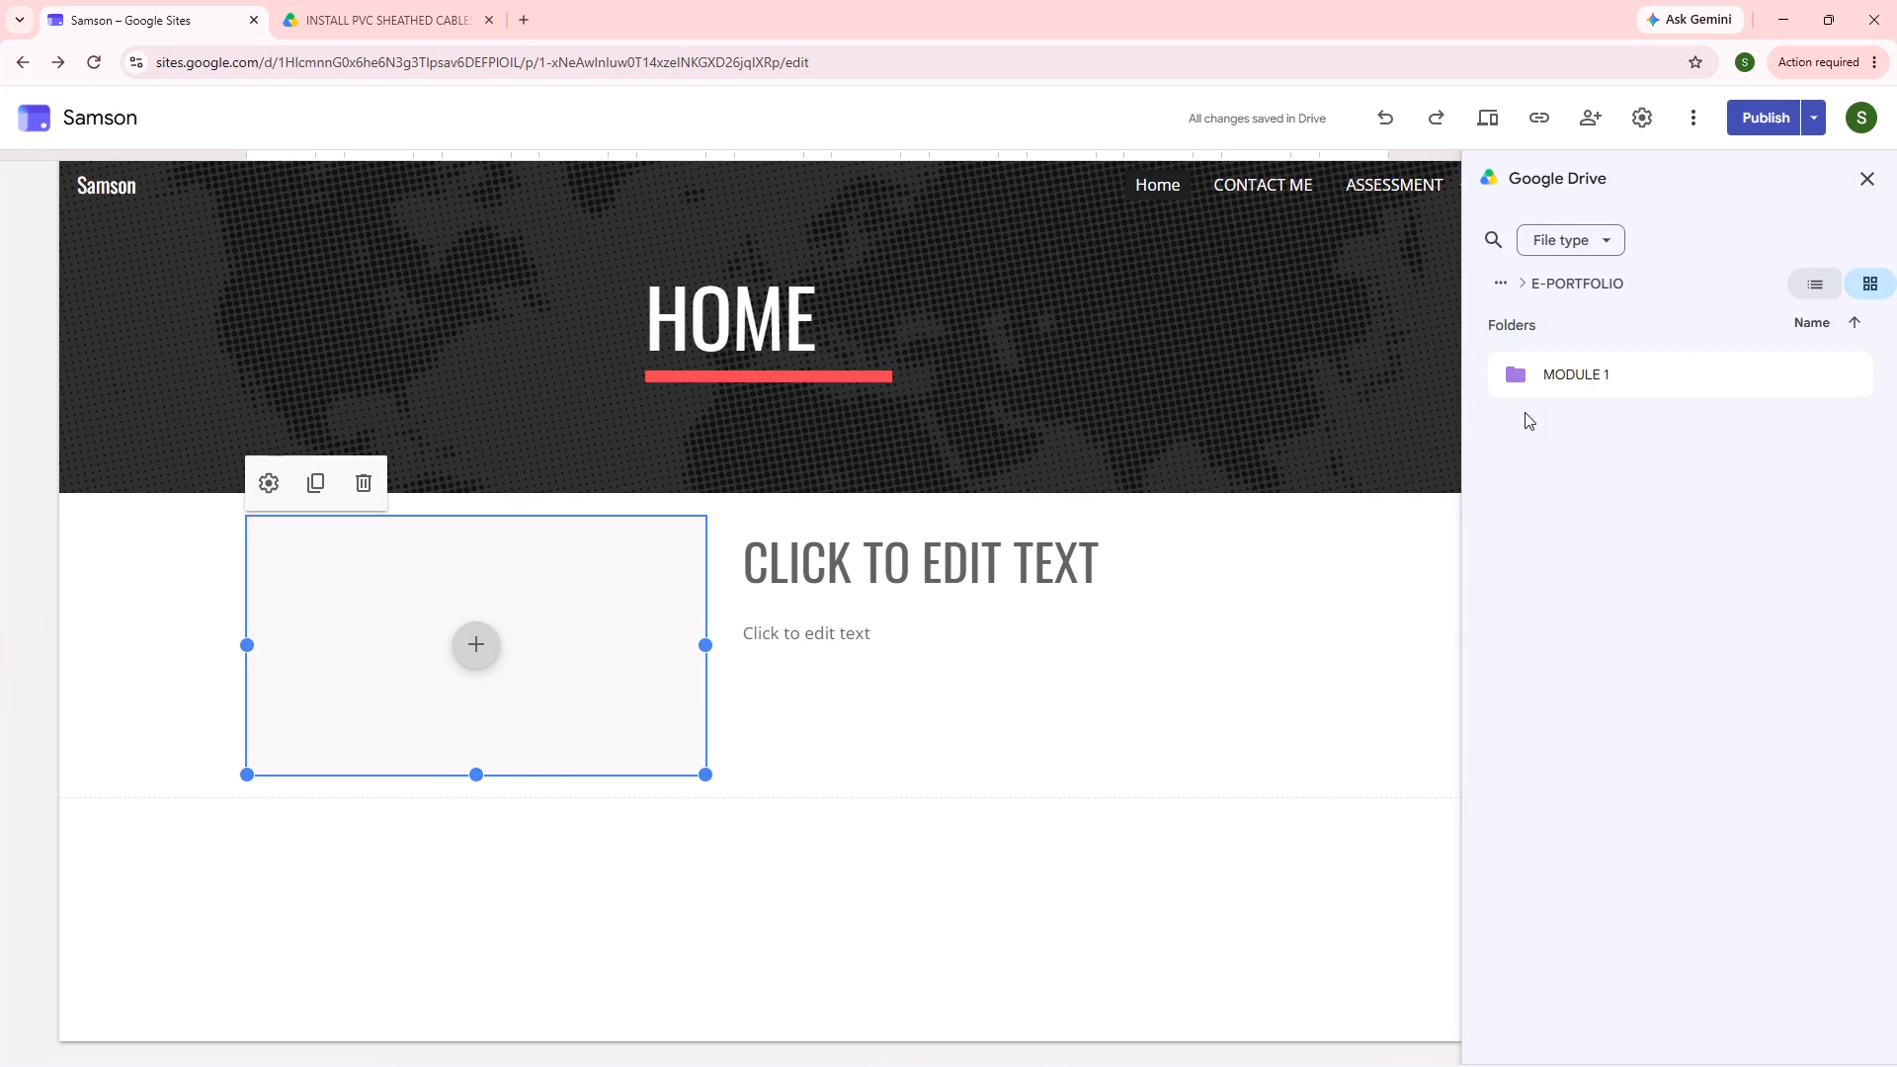
{"action": "left_click", "coordinate": [1552, 364]}
{"action": "double_click", "coordinate": [1552, 364]}
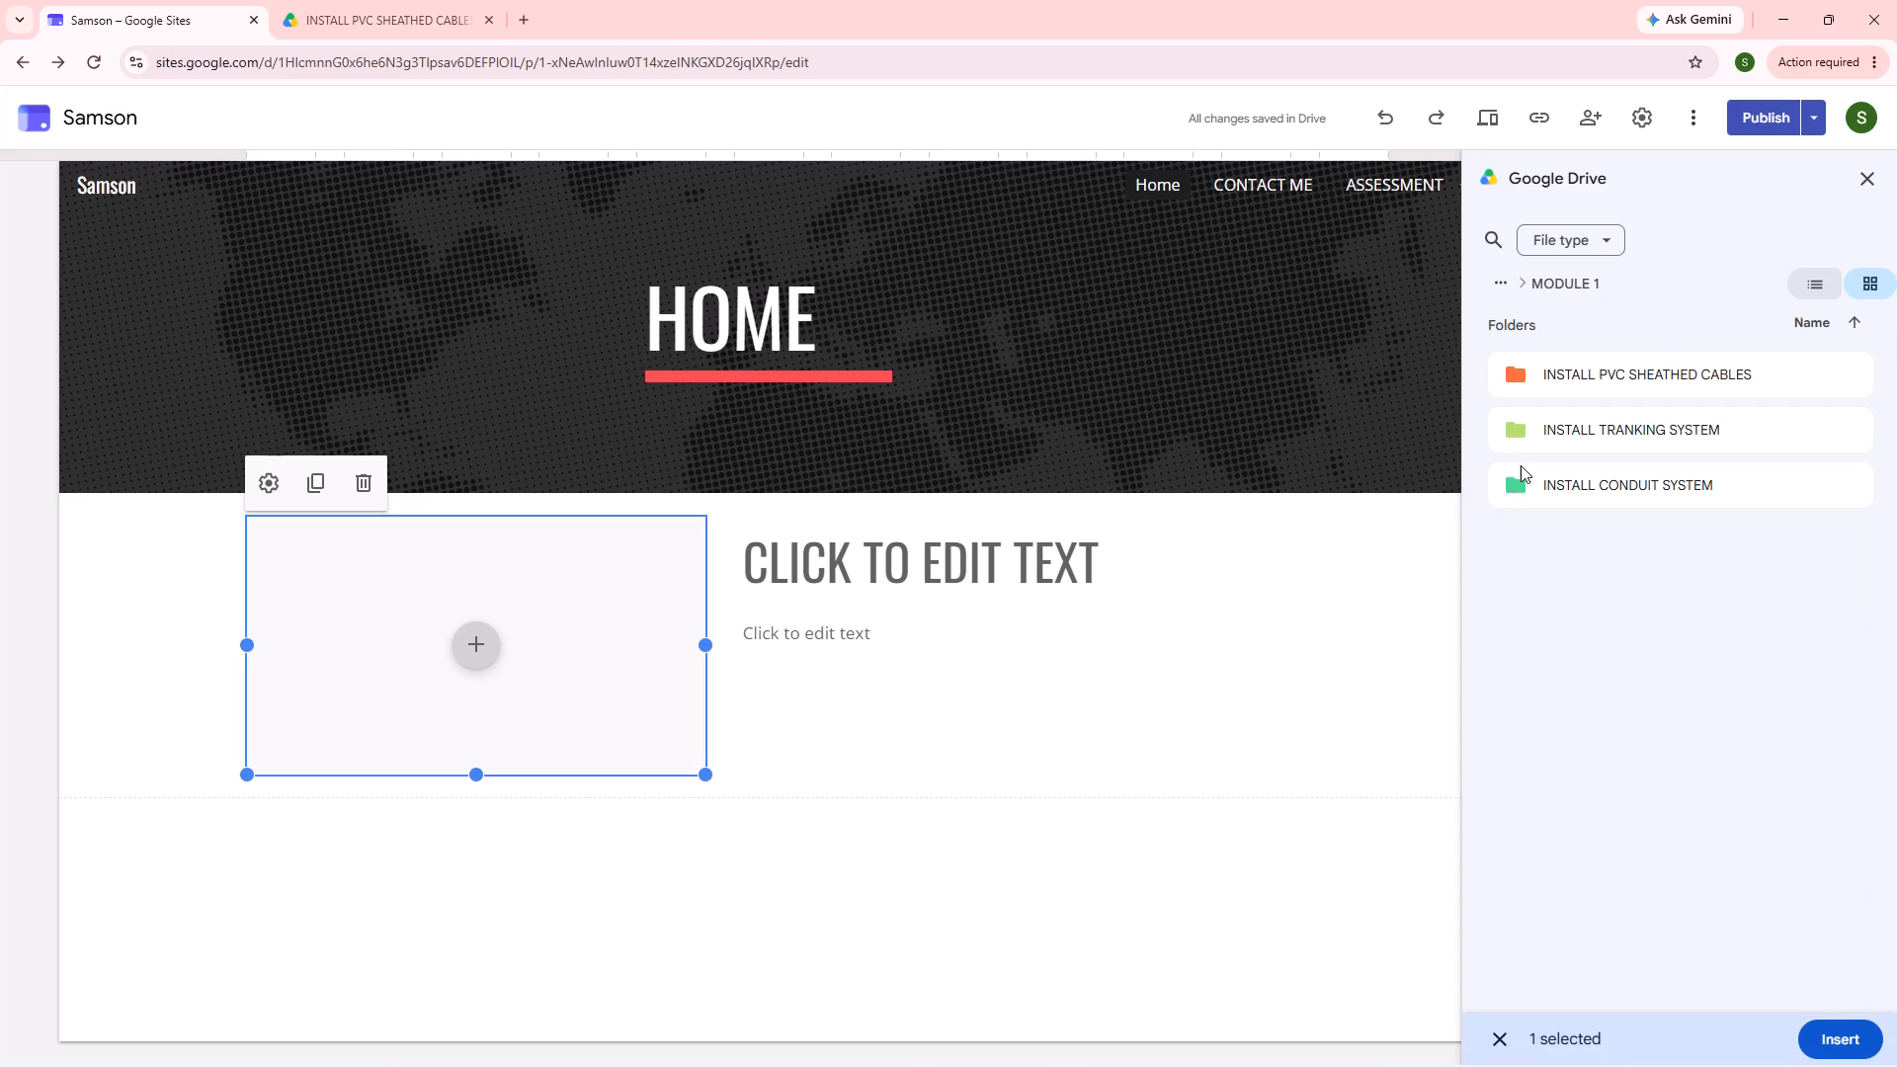
{"action": "double_click", "coordinate": [1556, 394]}
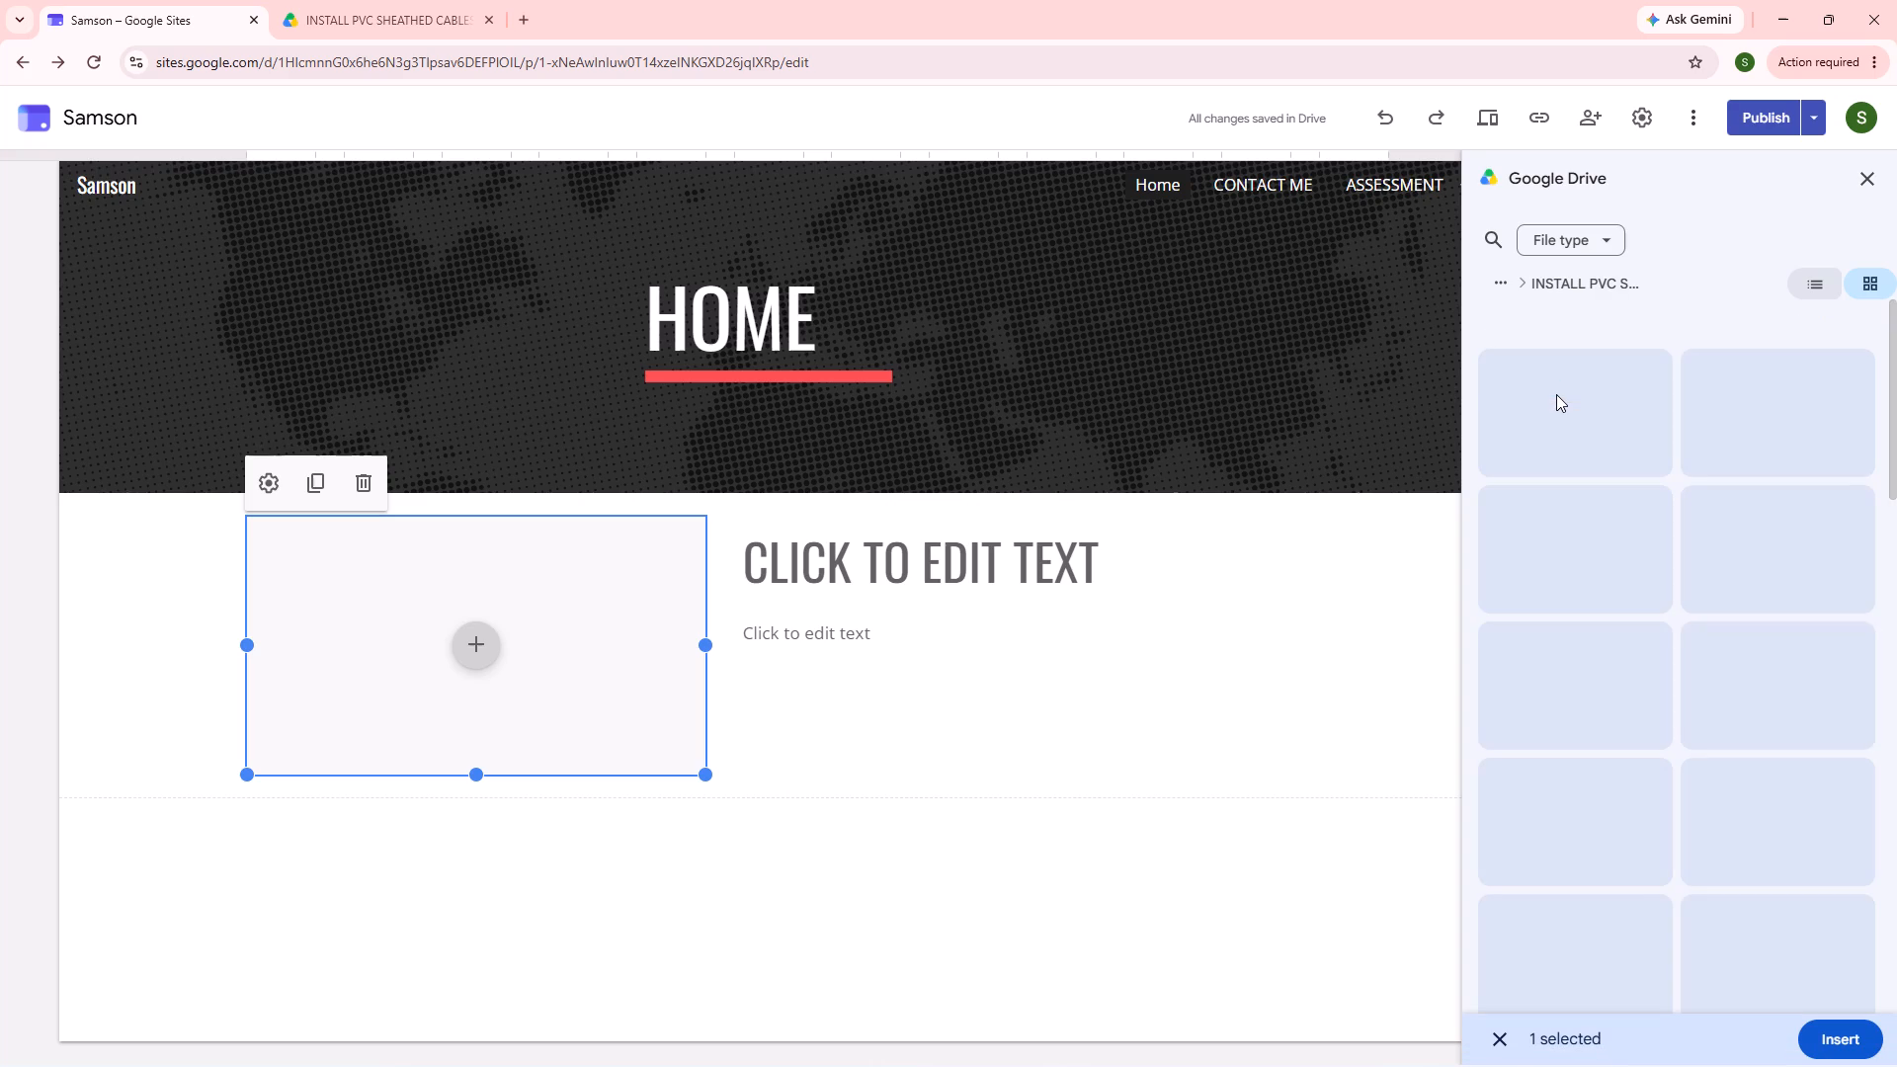
{"action": "left_click", "coordinate": [1558, 386]}
{"action": "left_click", "coordinate": [1558, 385]}
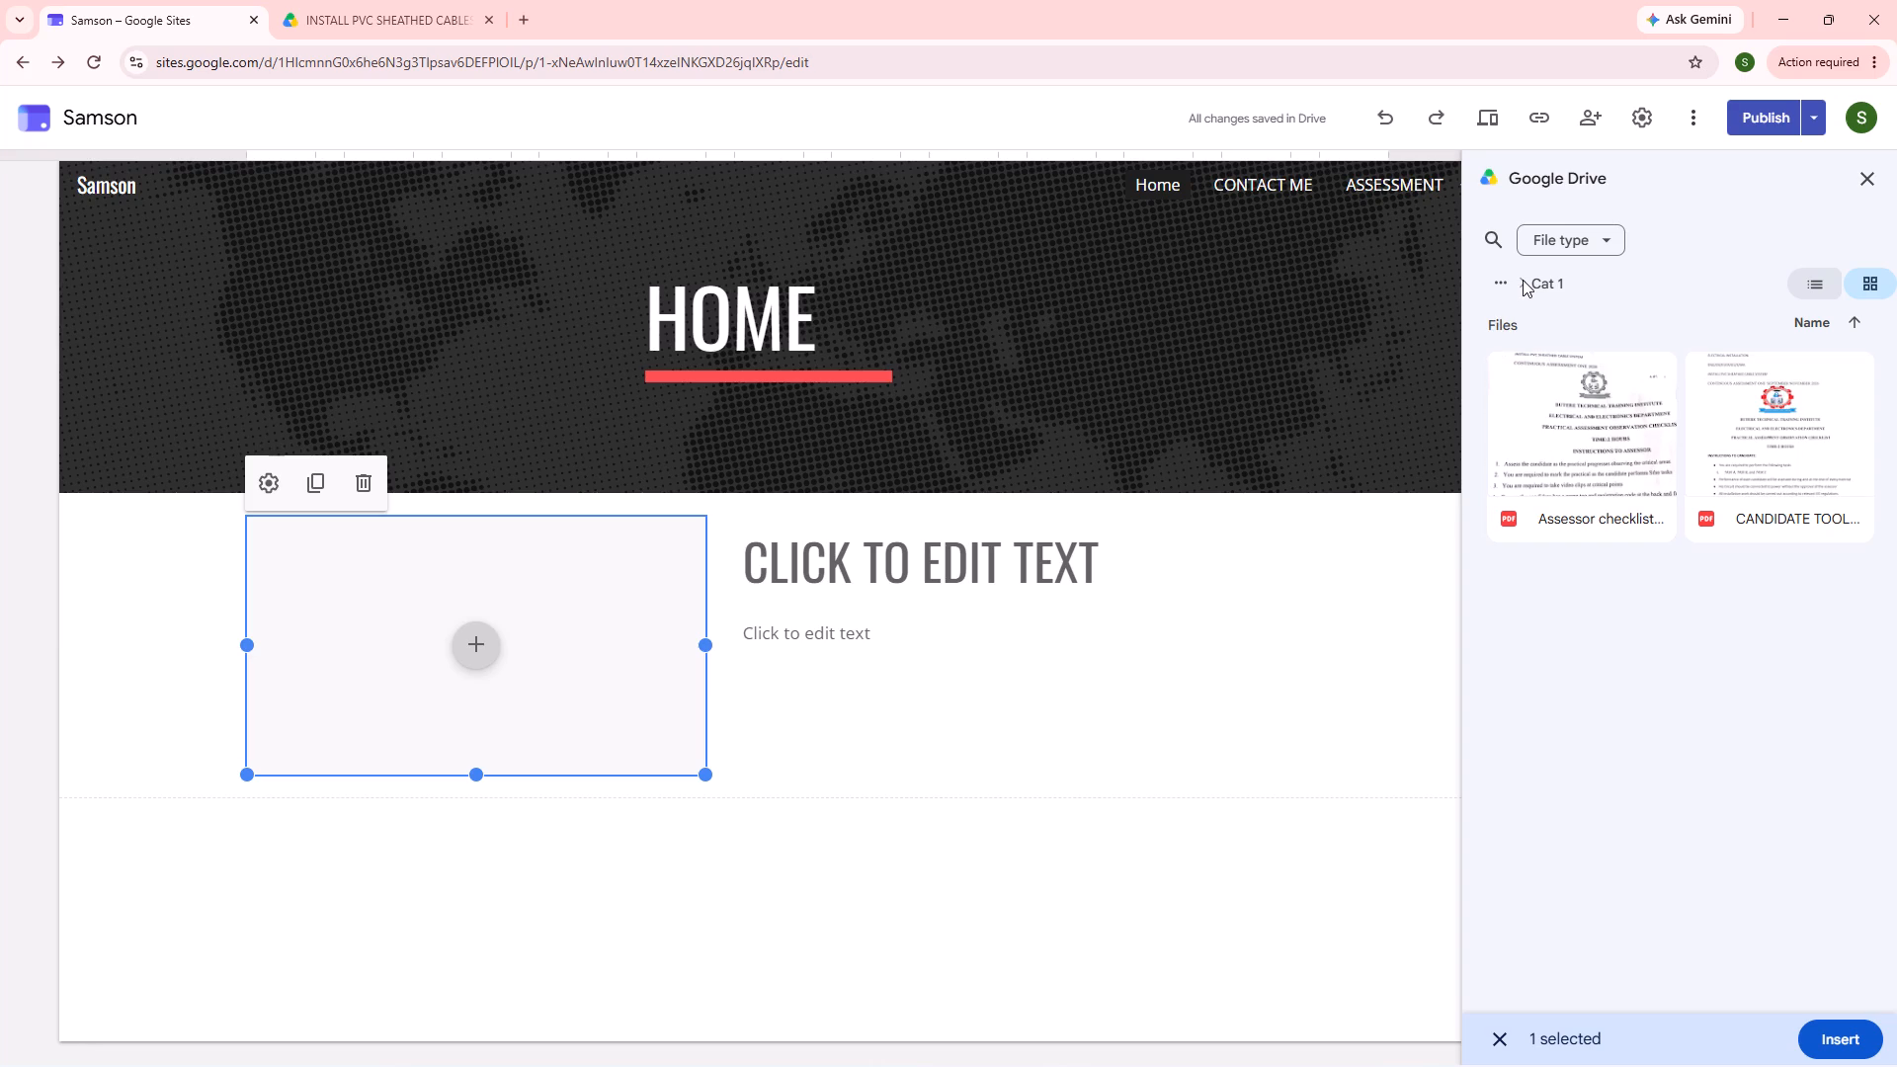
Go back to E-PORTFOLIO in Drive and browse through MODULE 1 and INSTALL PVC SHEATHED CABLES to examine the Cat 3 folder's files.
{"action": "left_click", "coordinate": [1523, 280]}
{"action": "left_click", "coordinate": [1492, 281]}
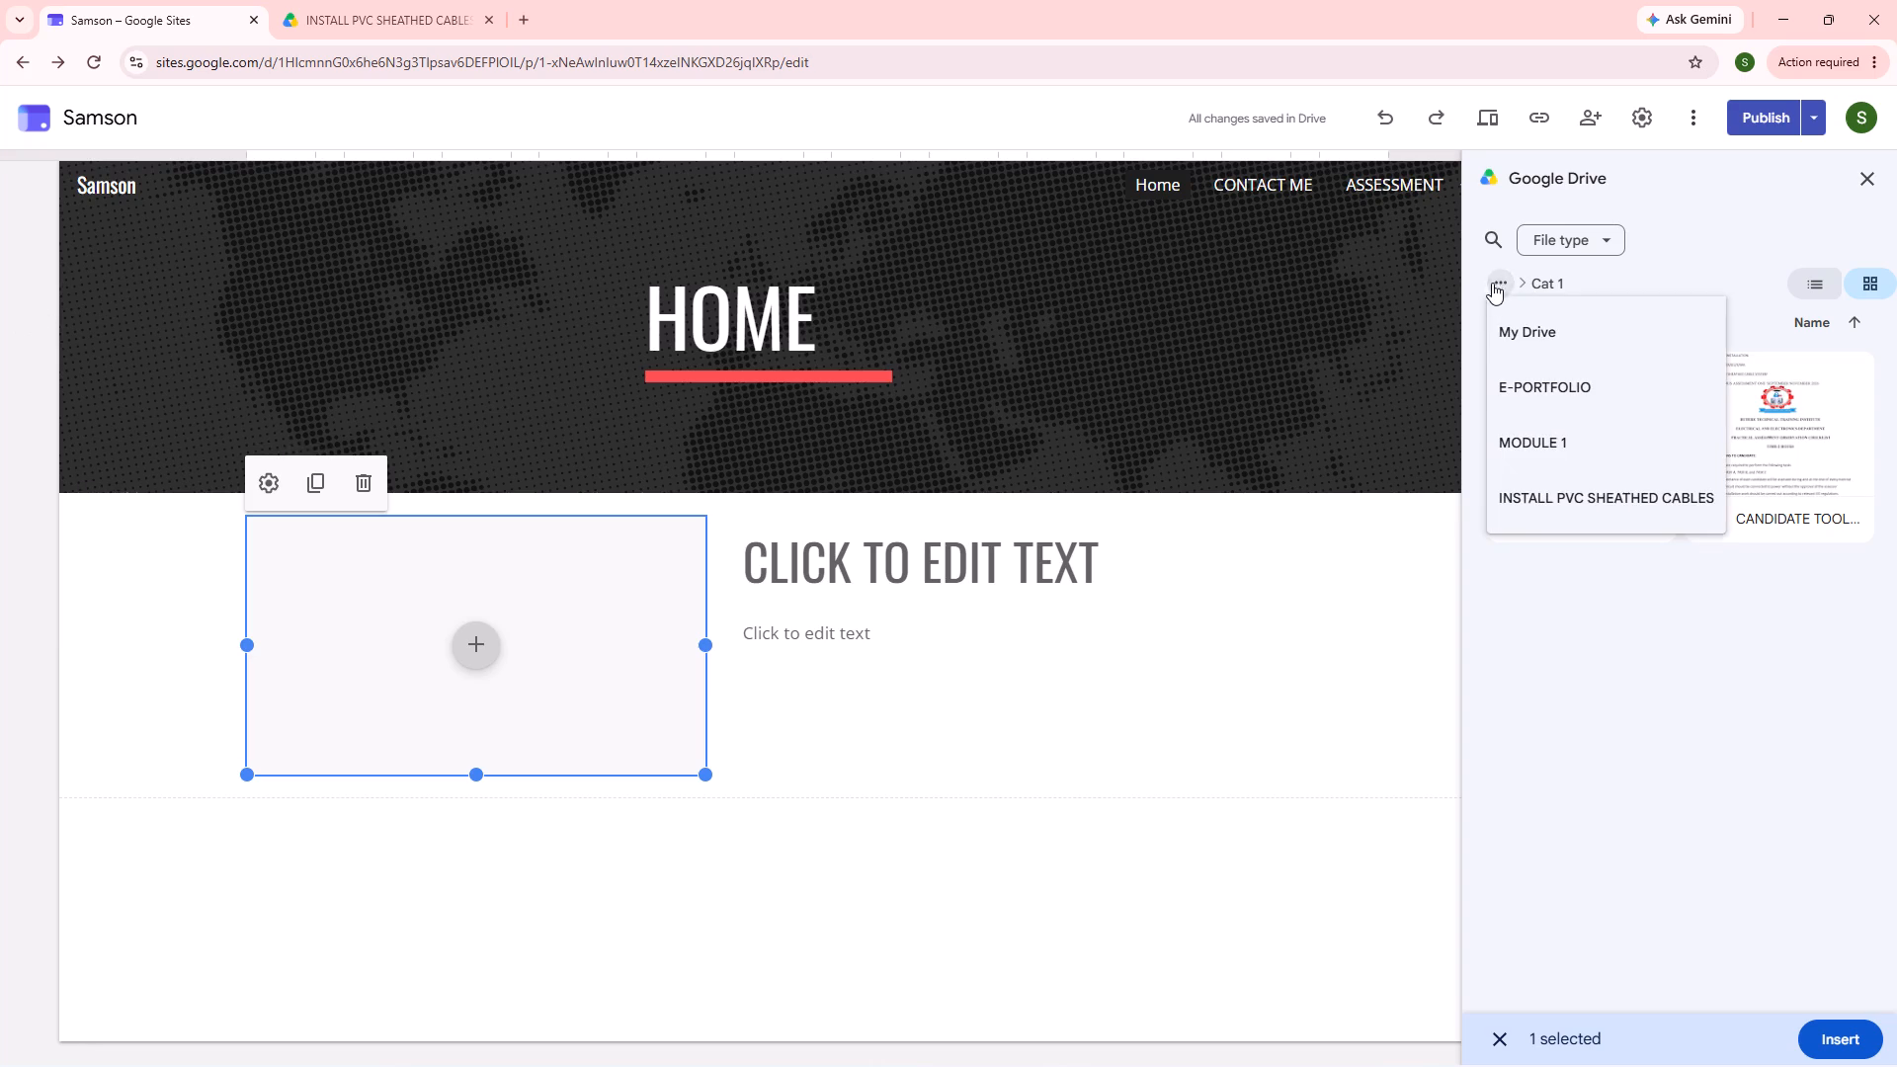
{"action": "left_click", "coordinate": [1508, 397]}
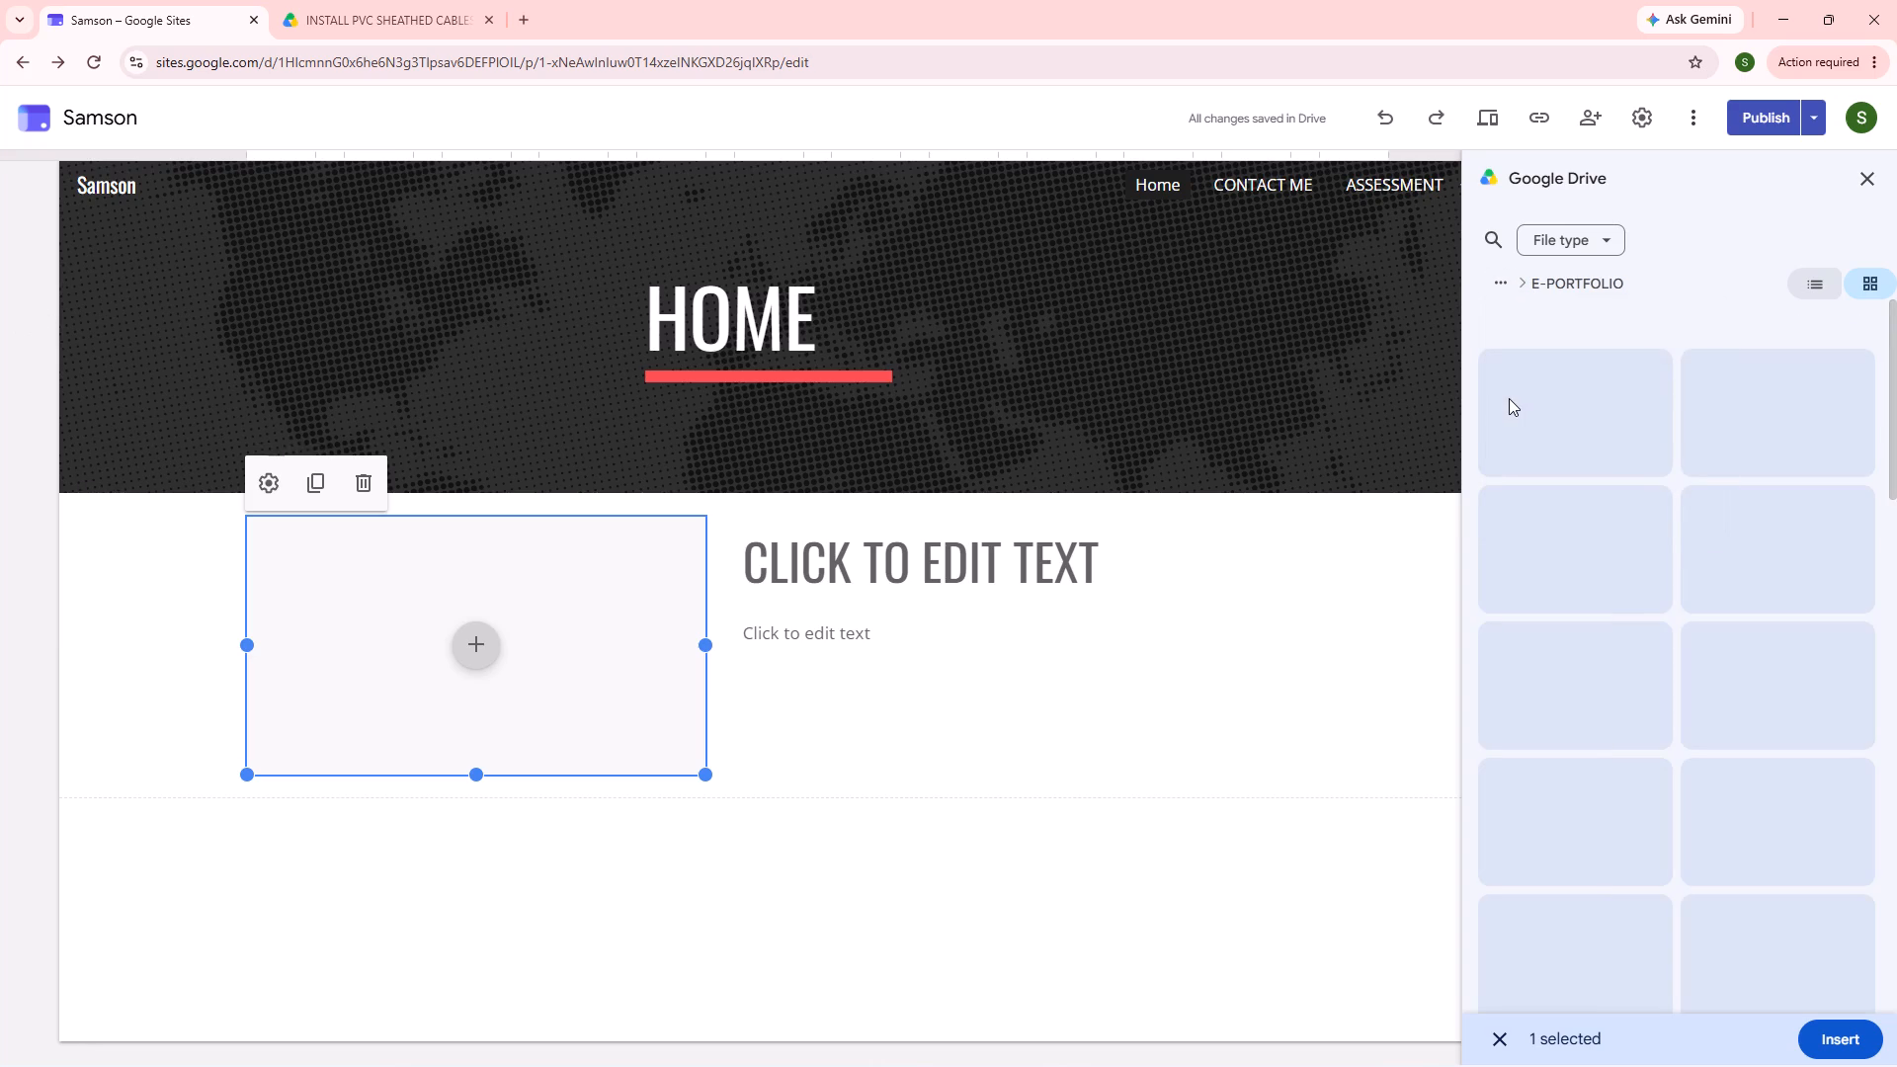
{"action": "left_click", "coordinate": [1540, 373]}
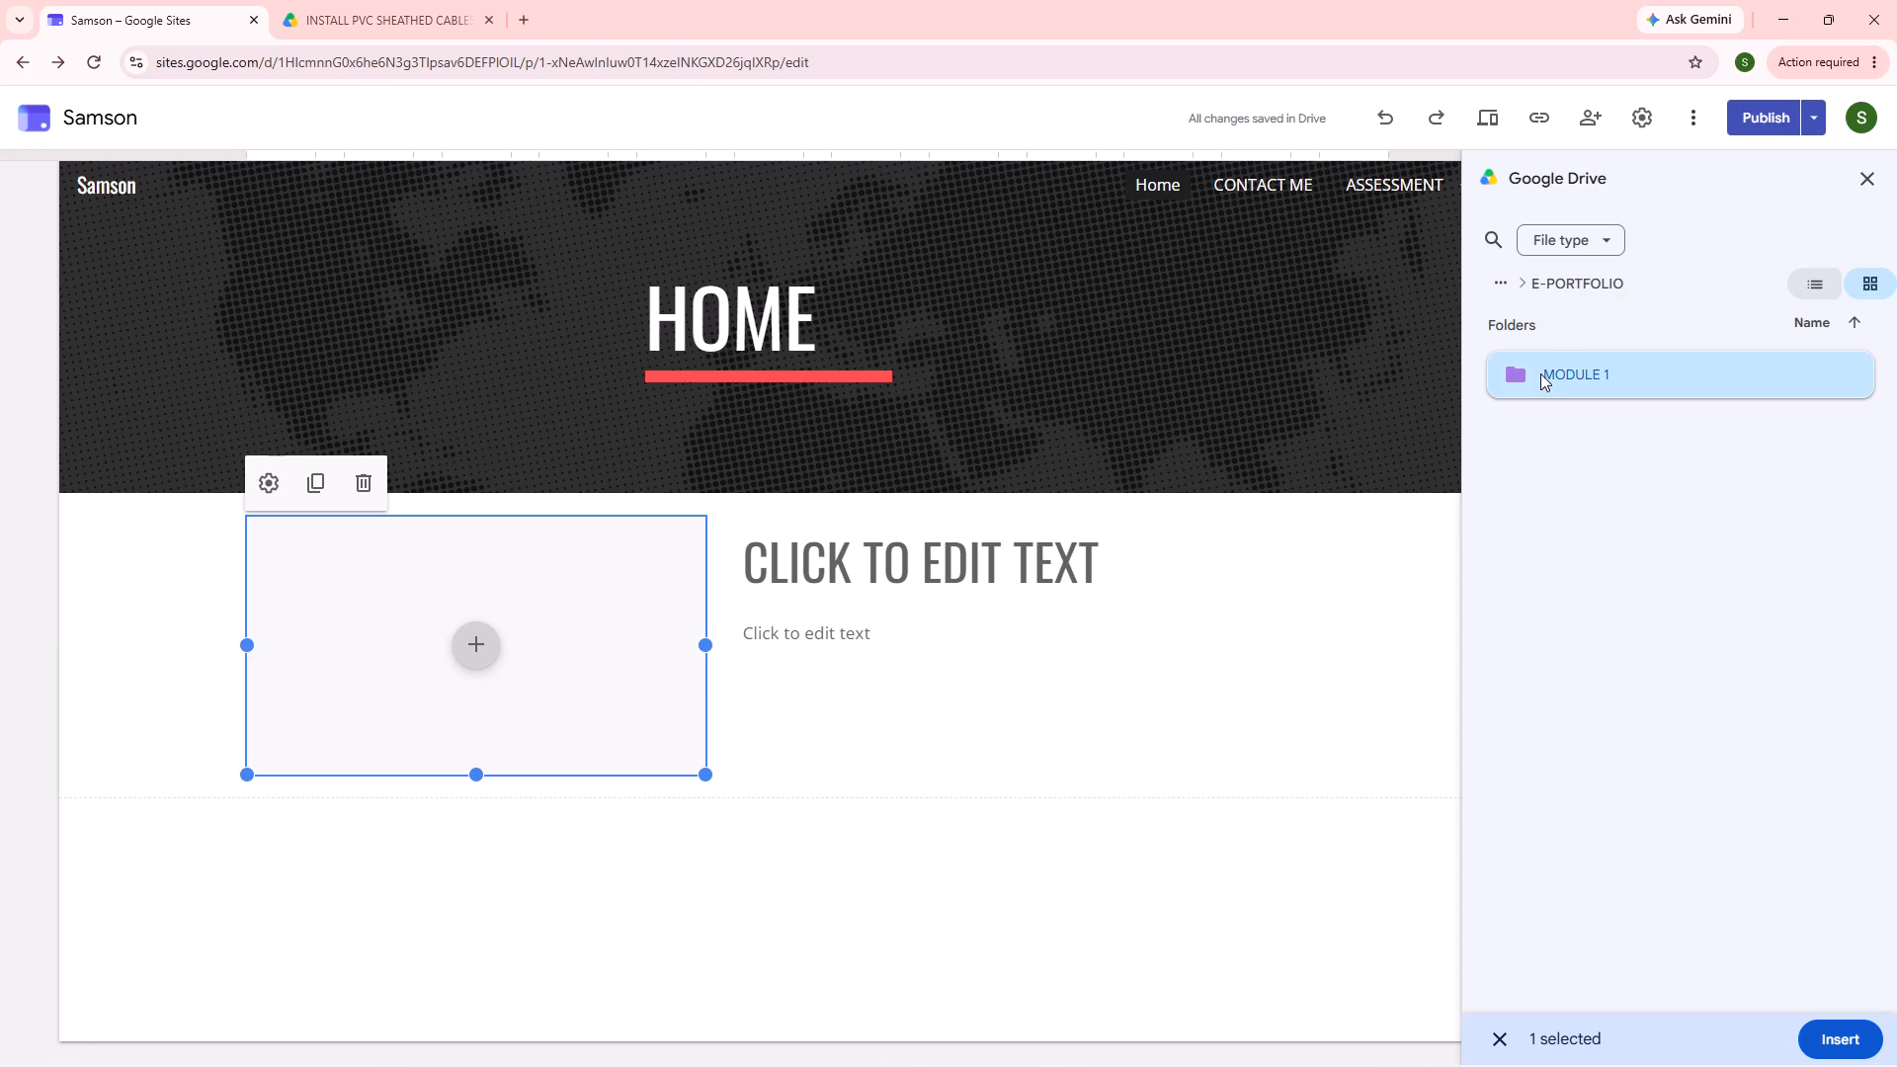
{"action": "left_click", "coordinate": [1540, 373]}
{"action": "left_click", "coordinate": [1539, 374]}
{"action": "left_click", "coordinate": [1539, 374]}
{"action": "left_click", "coordinate": [1539, 374]}
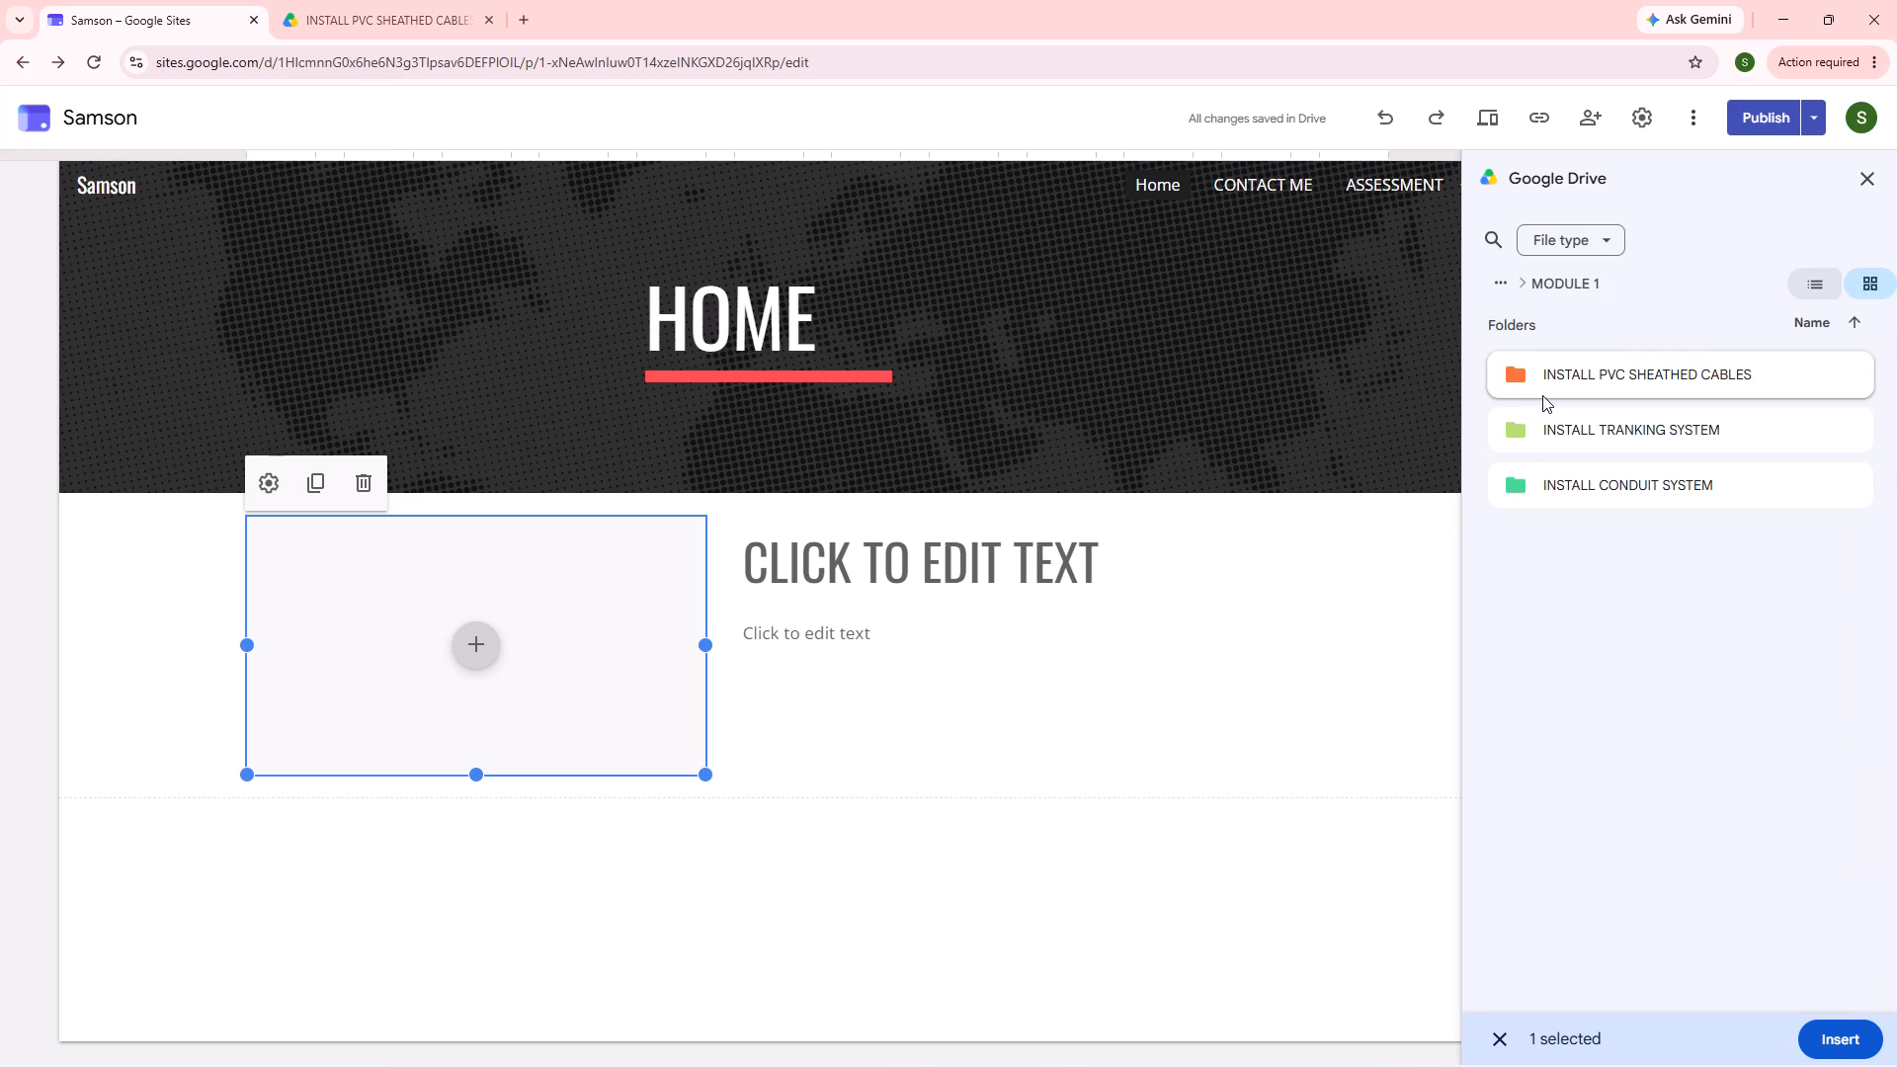
{"action": "double_click", "coordinate": [1542, 395]}
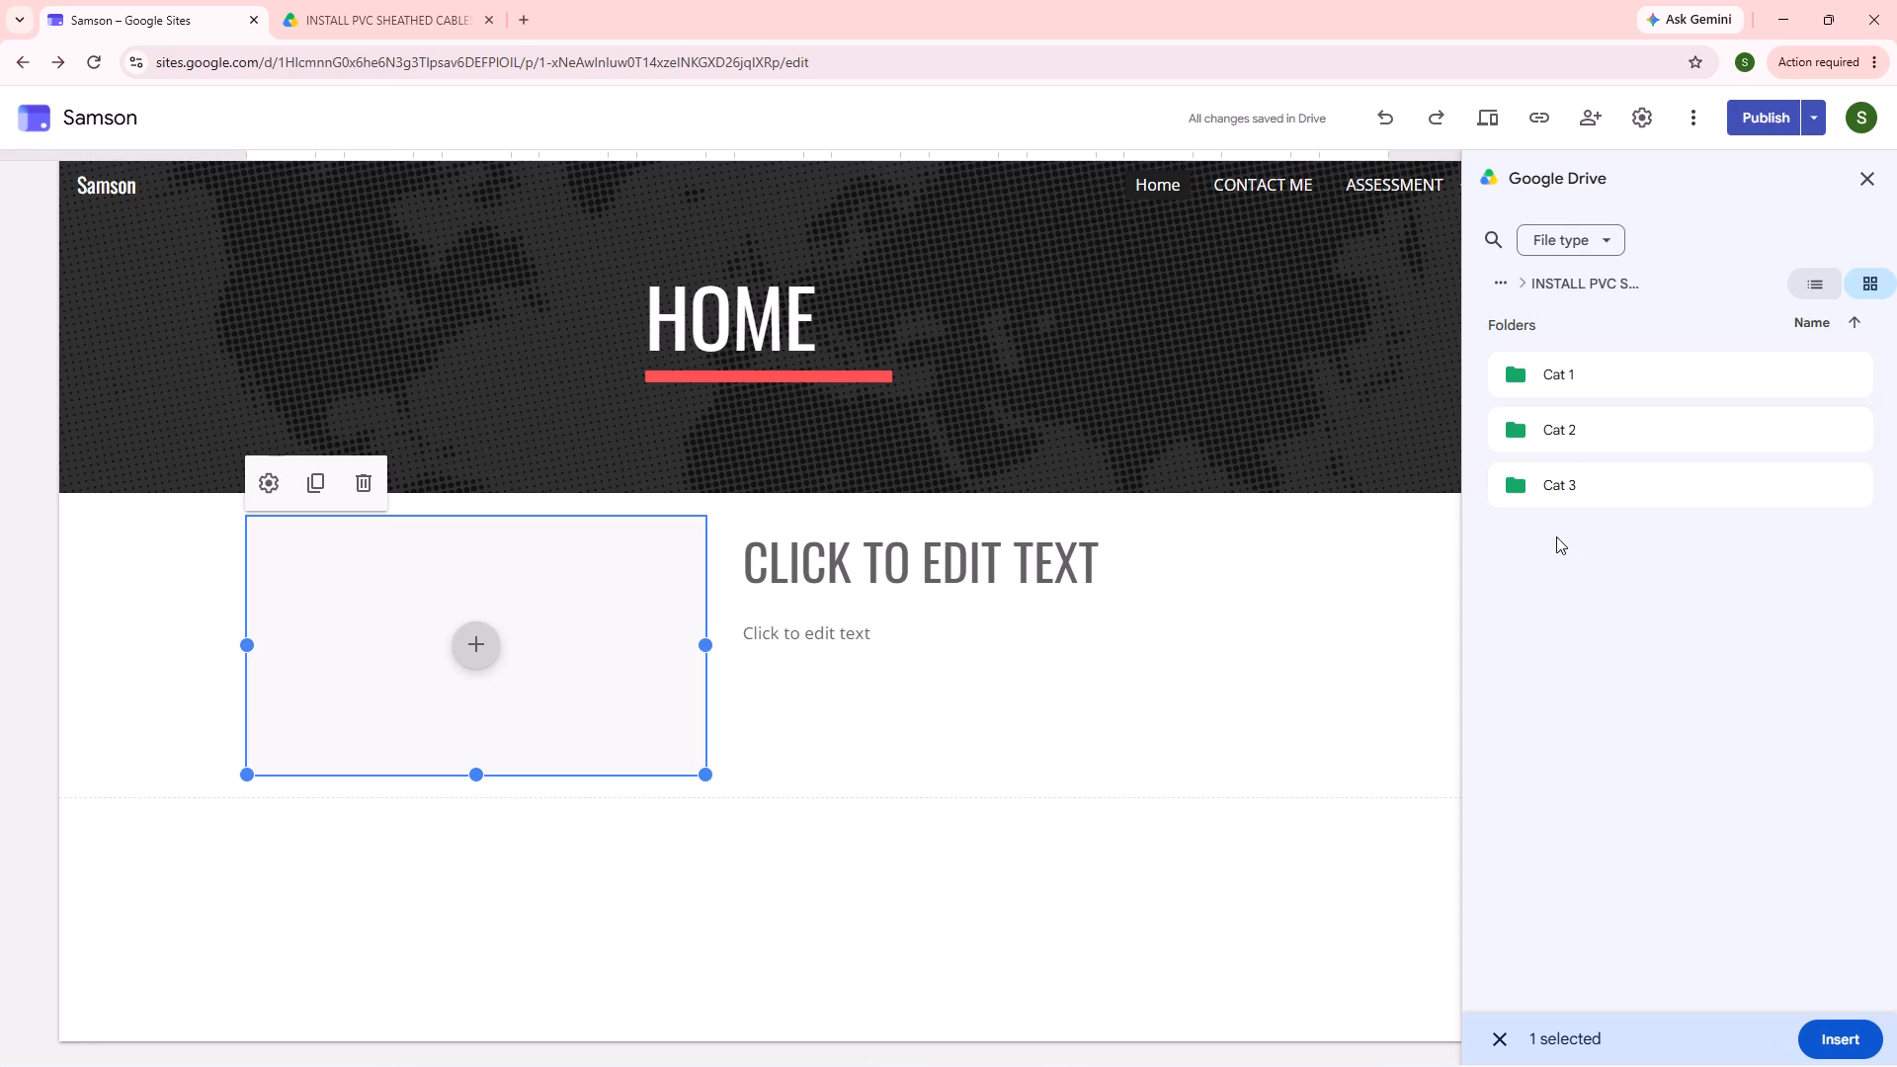
{"action": "left_click", "coordinate": [1546, 493]}
{"action": "left_click_drag", "start_coordinate": [1547, 491], "coordinate": [1525, 502]}
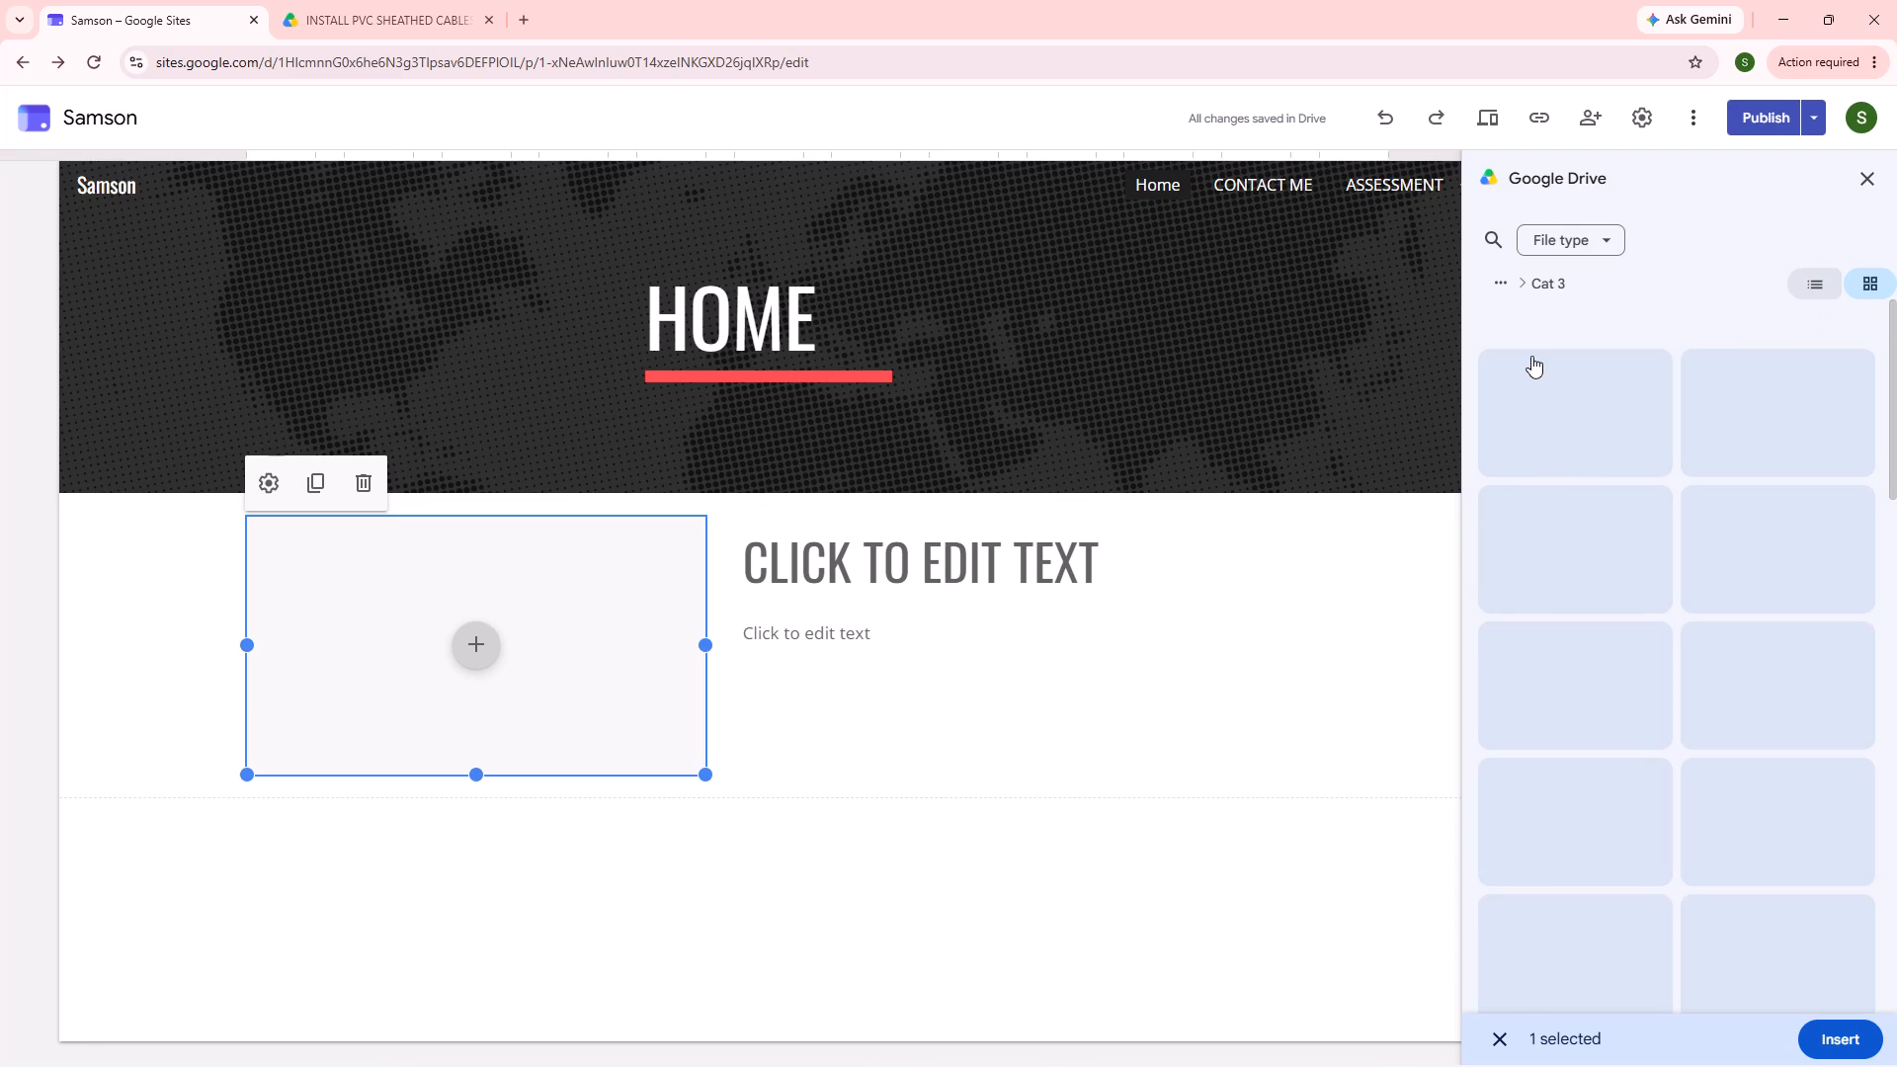
{"action": "left_click", "coordinate": [1543, 286]}
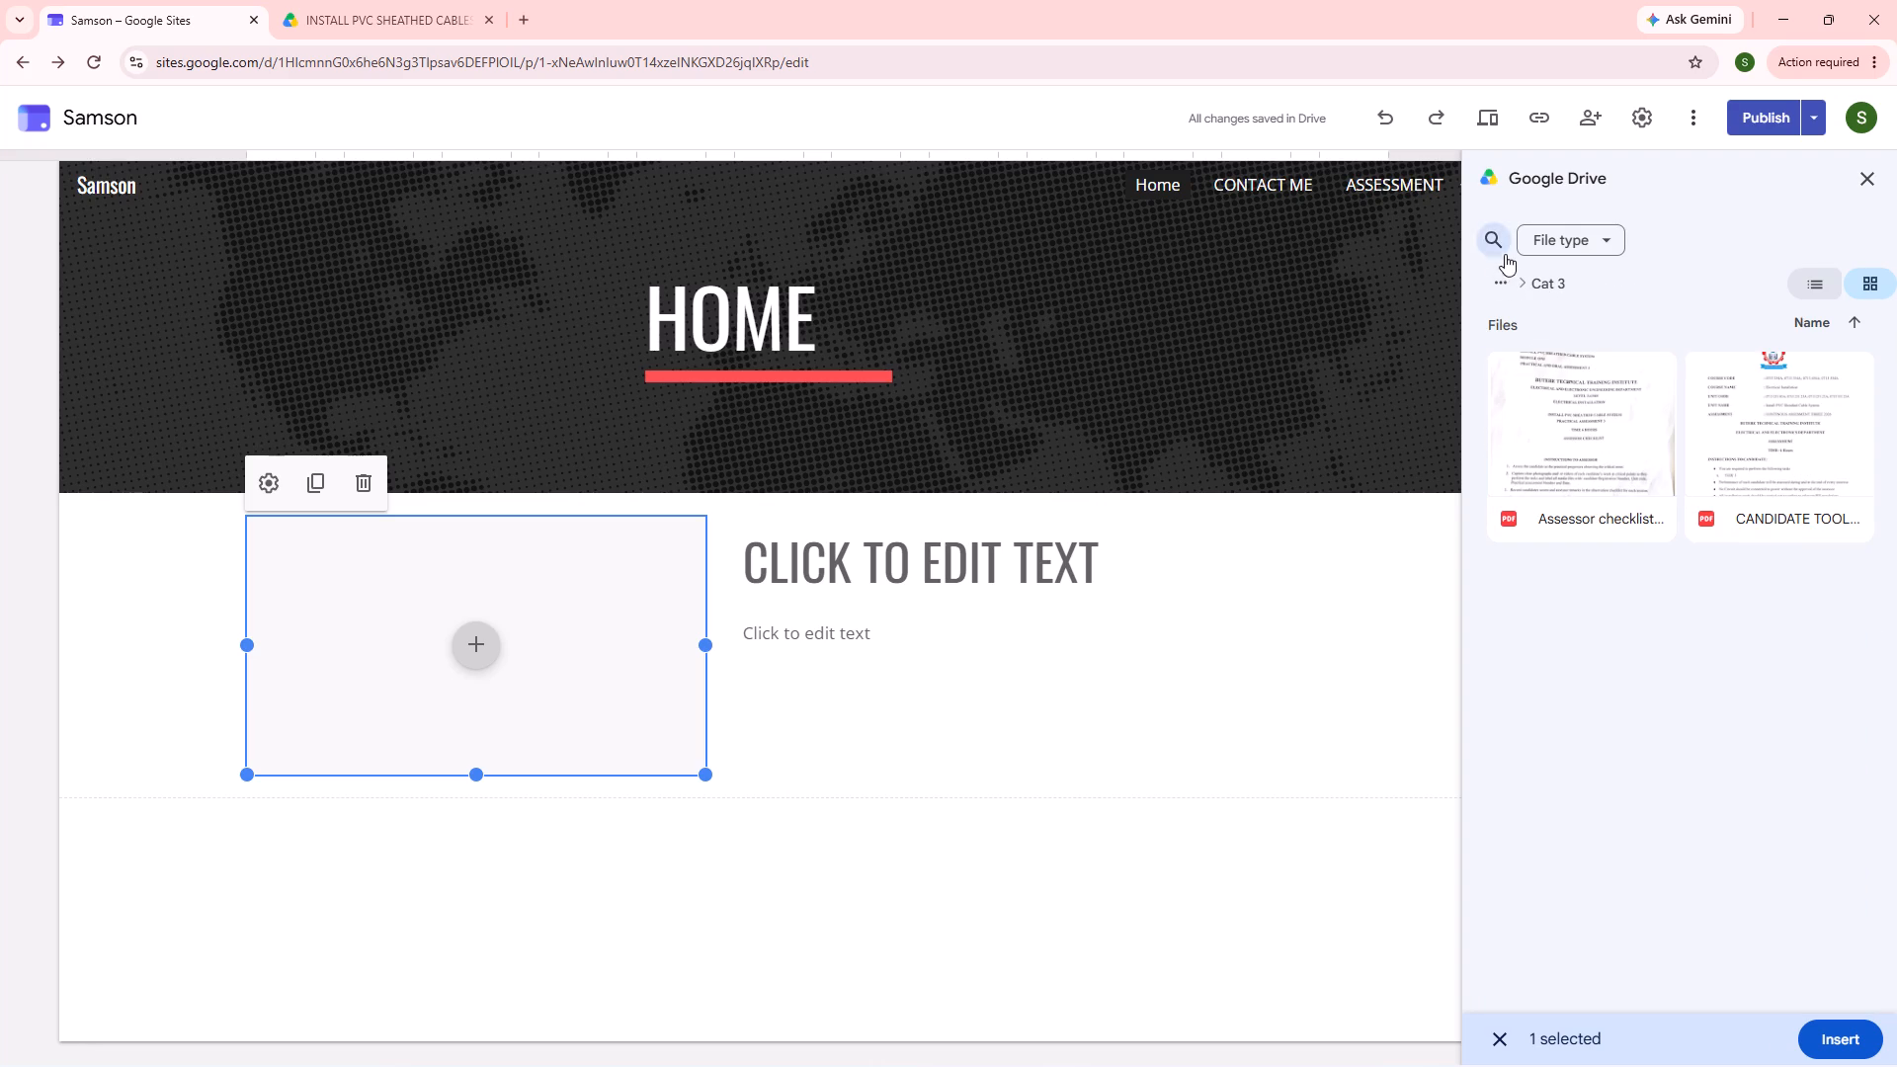
{"action": "left_click", "coordinate": [1600, 238]}
{"action": "left_click", "coordinate": [1678, 217]}
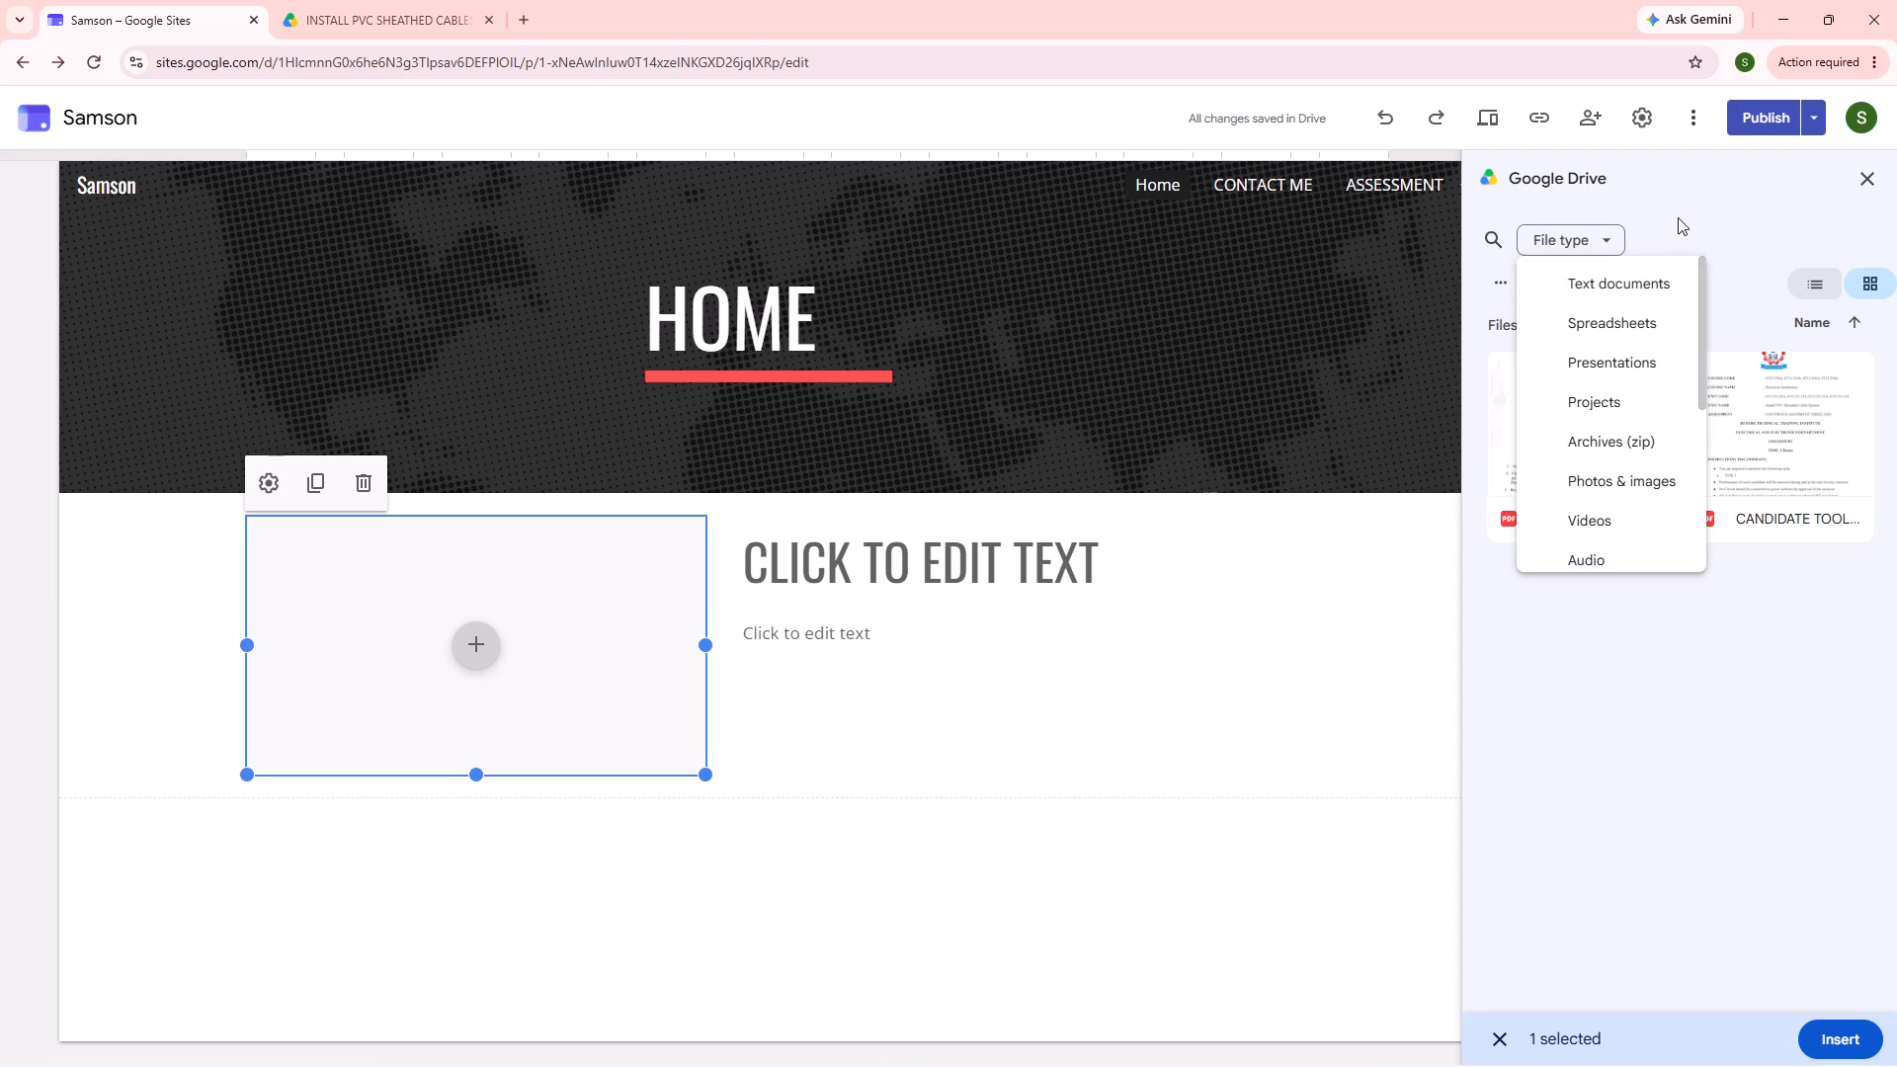
Examine the files in the Cat 2 and Cat 1 folders of INSTALL PVC SHEATHED CABLES in Drive.
{"action": "left_click", "coordinate": [1490, 272]}
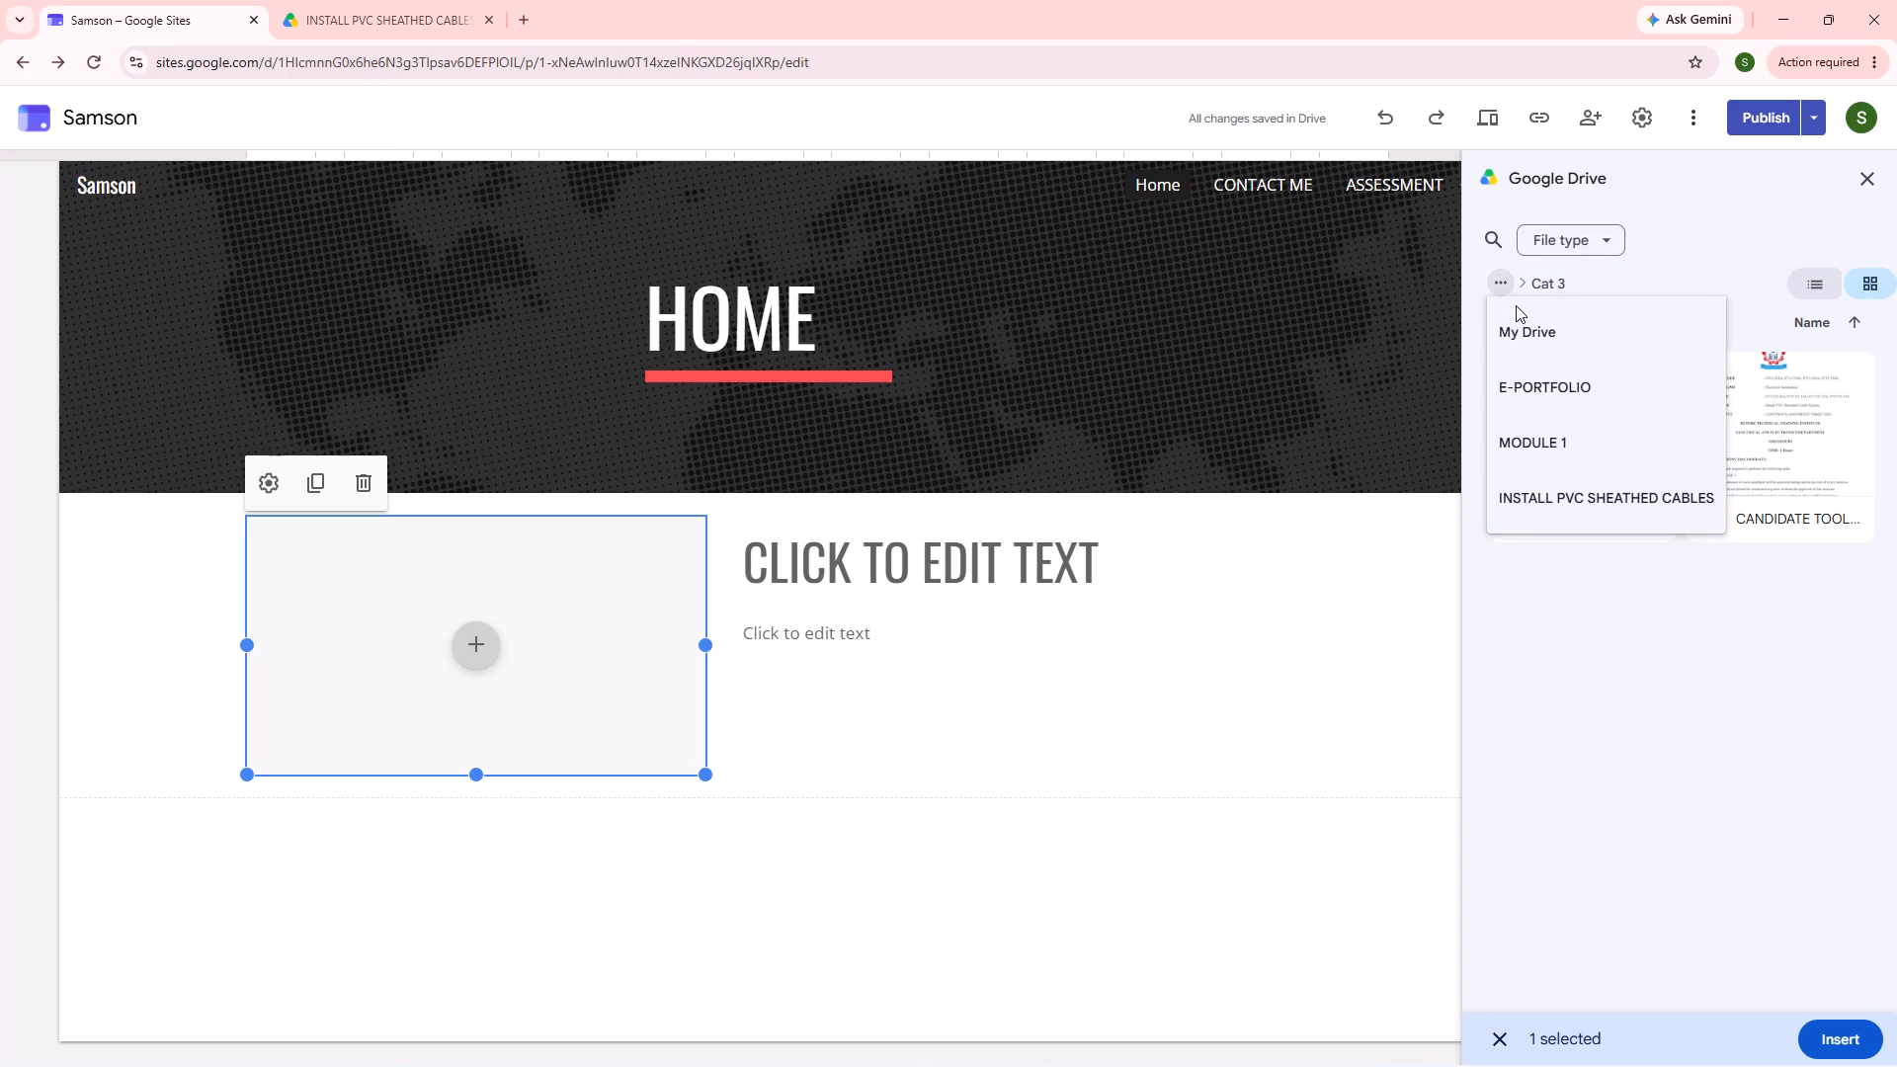
{"action": "left_click", "coordinate": [1492, 493]}
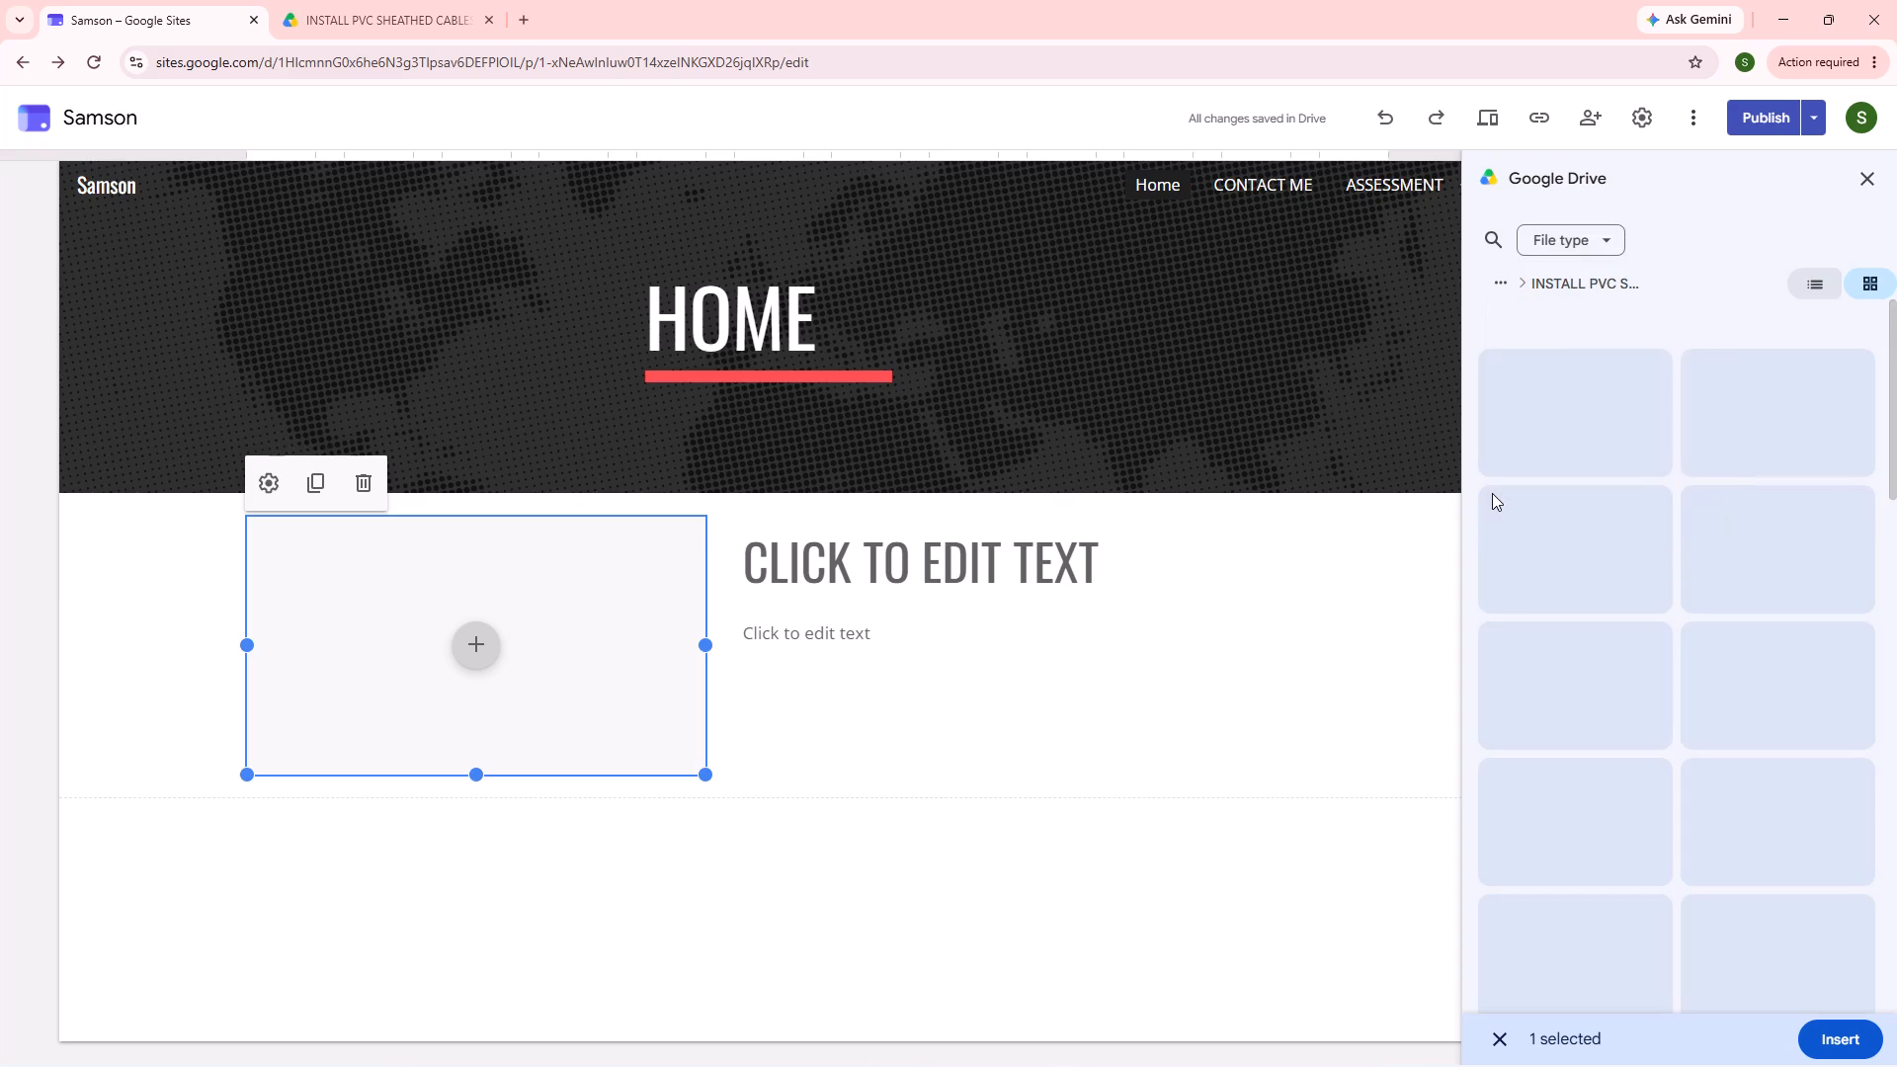
{"action": "left_click_drag", "start_coordinate": [1565, 402], "coordinate": [1560, 421]}
{"action": "left_click", "coordinate": [1559, 423]}
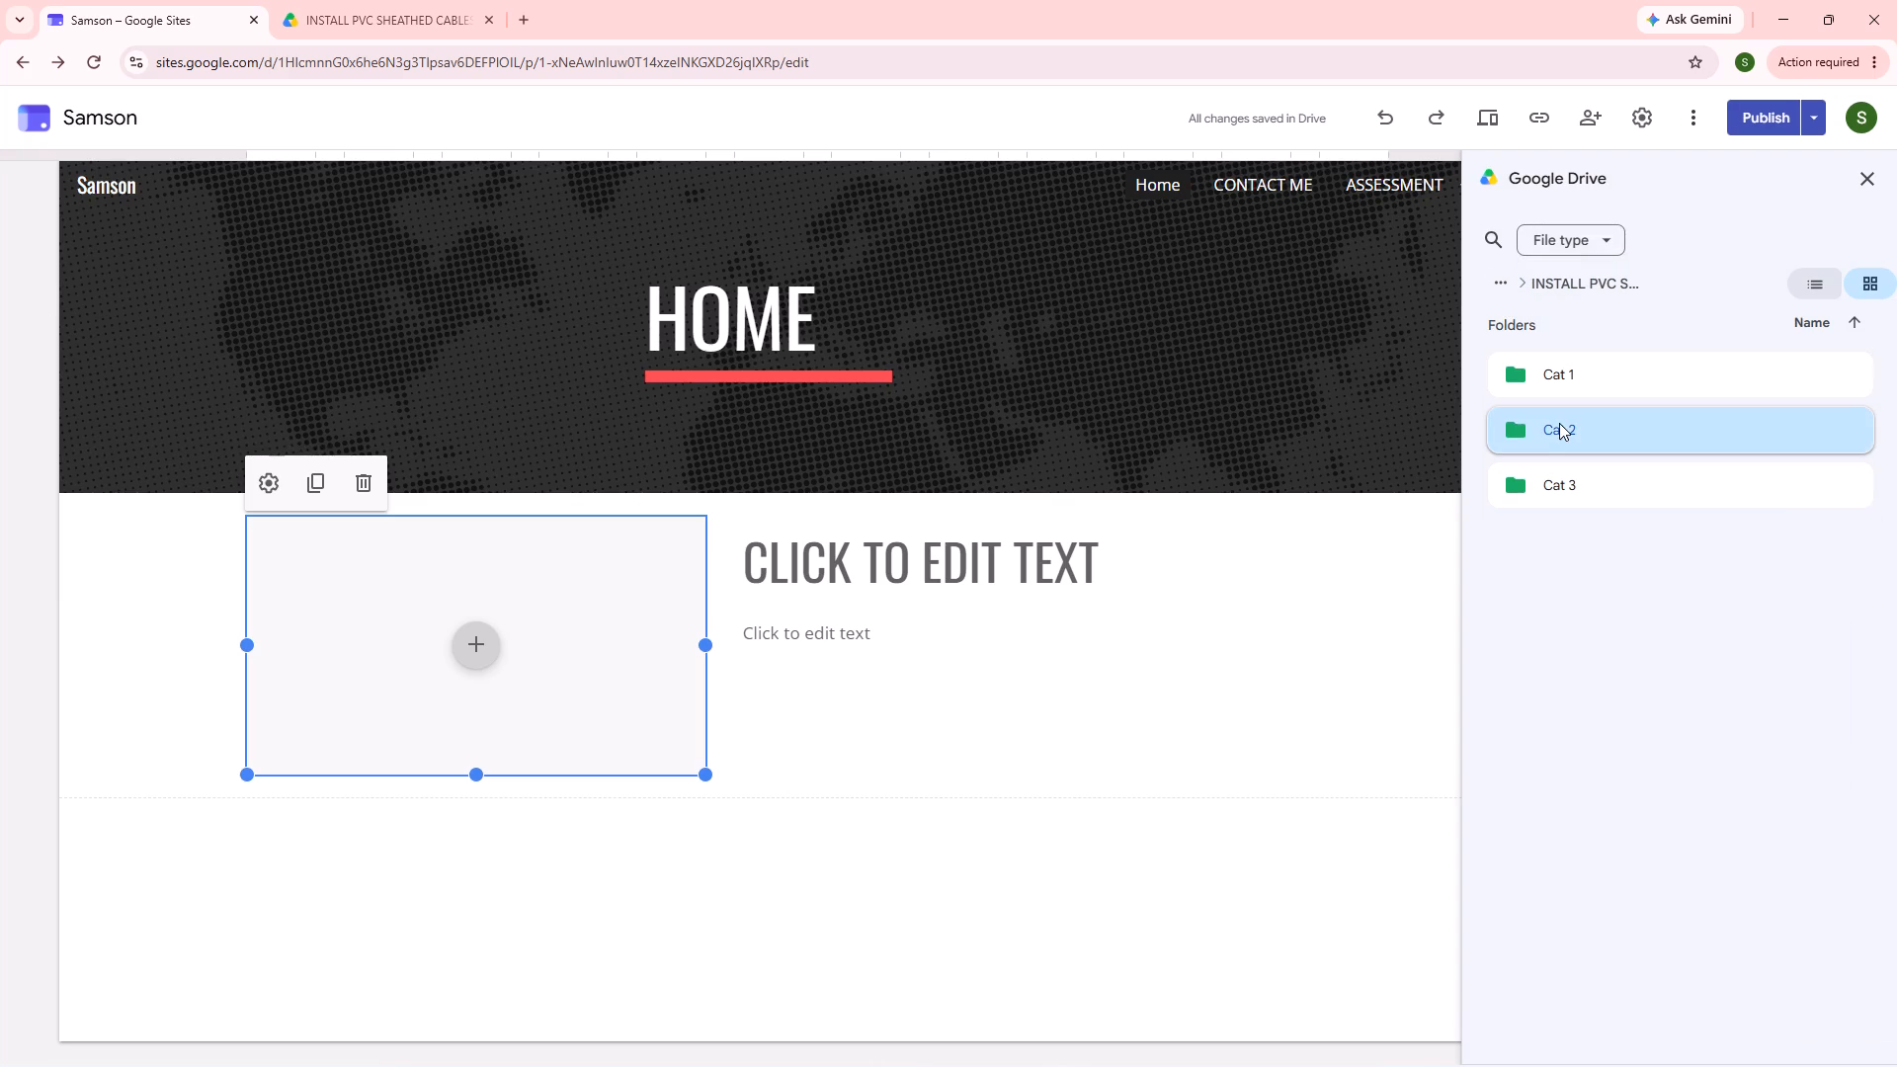
{"action": "left_click", "coordinate": [1558, 426]}
{"action": "double_click", "coordinate": [1558, 426]}
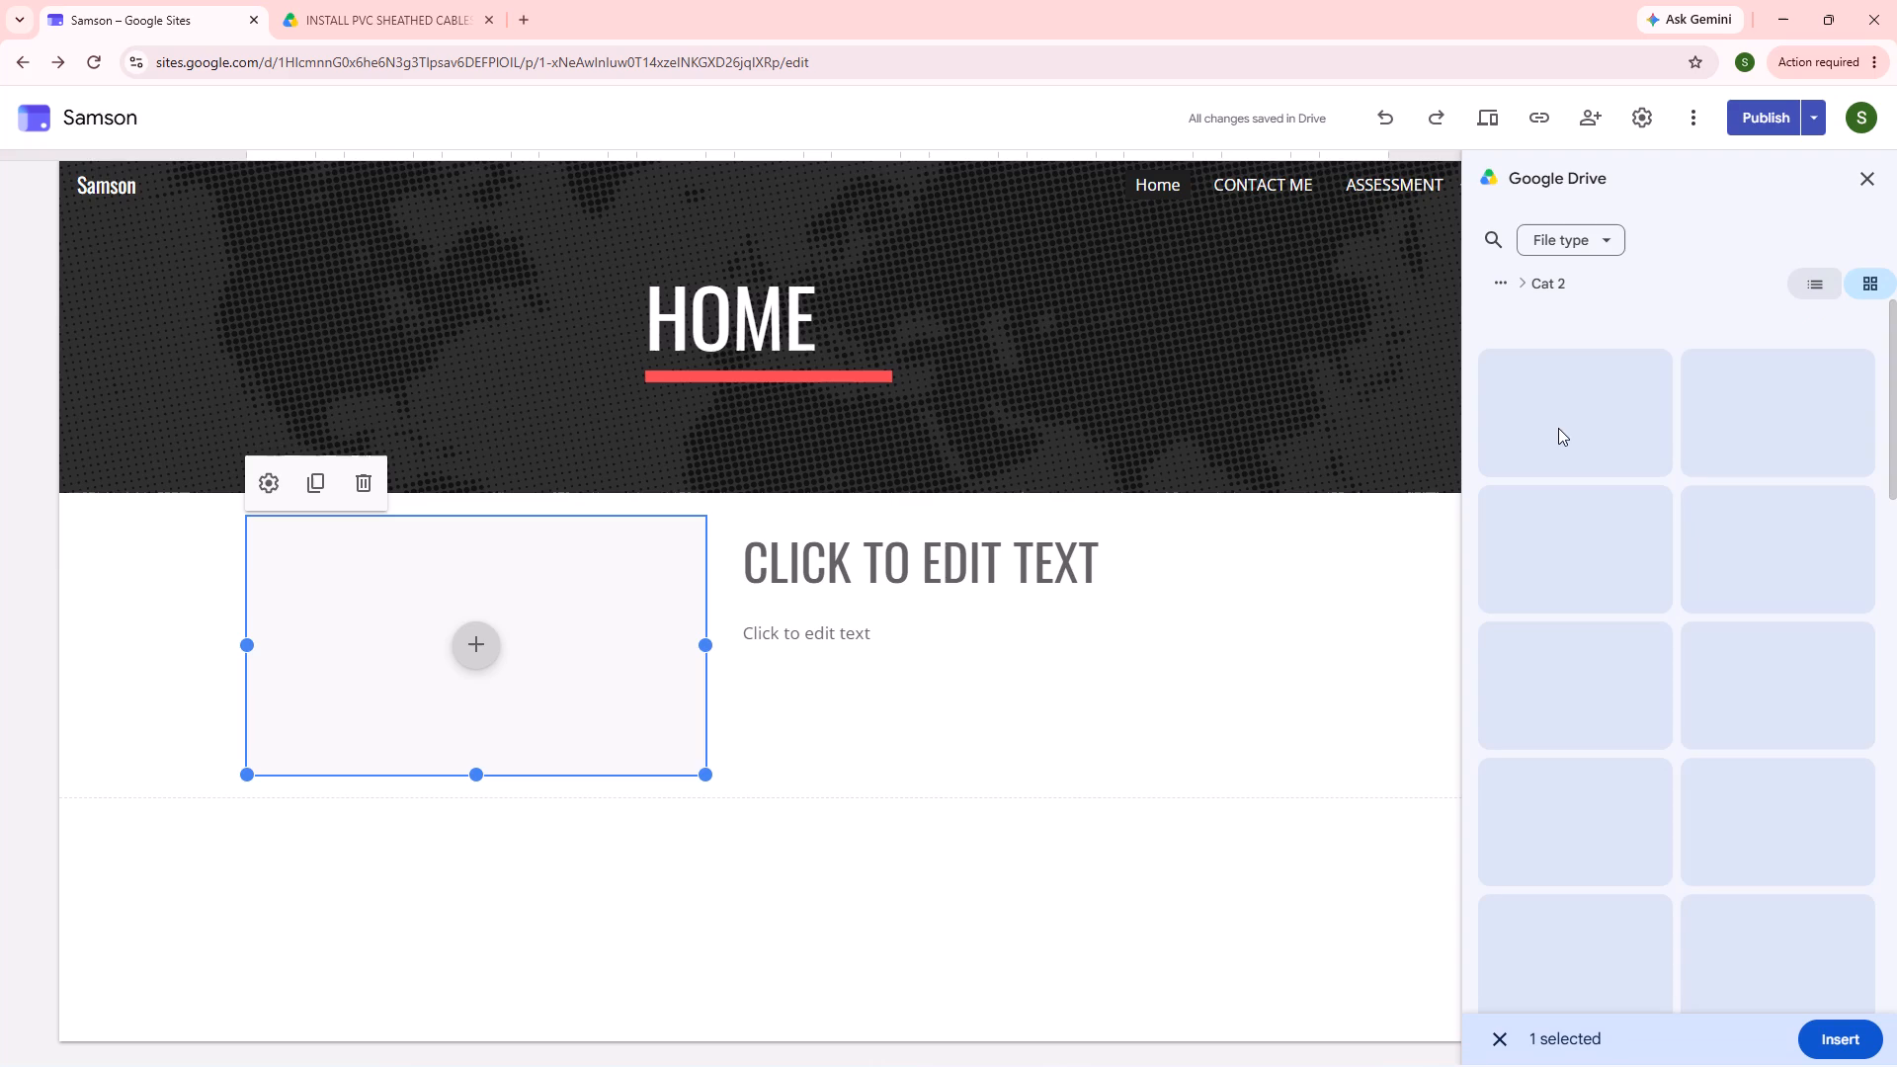
{"action": "left_click", "coordinate": [1512, 284]}
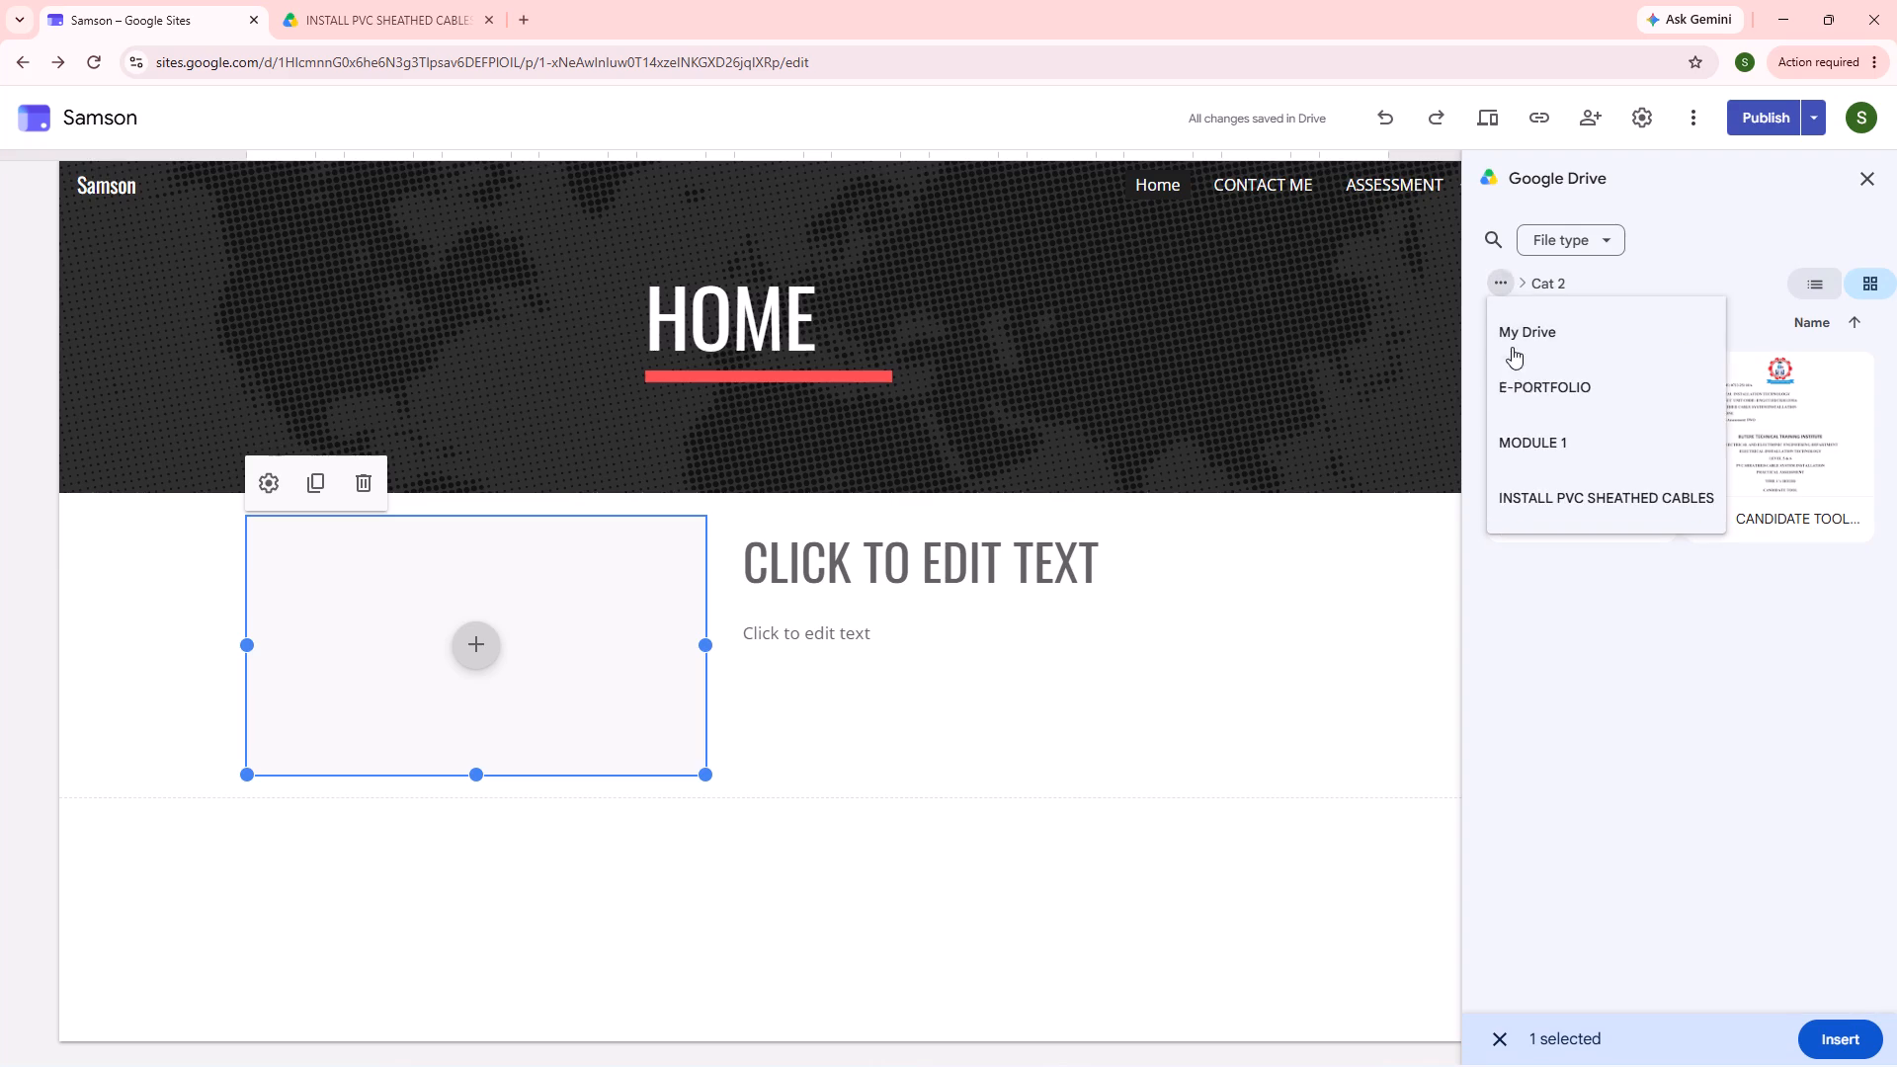
{"action": "left_click", "coordinate": [1524, 499]}
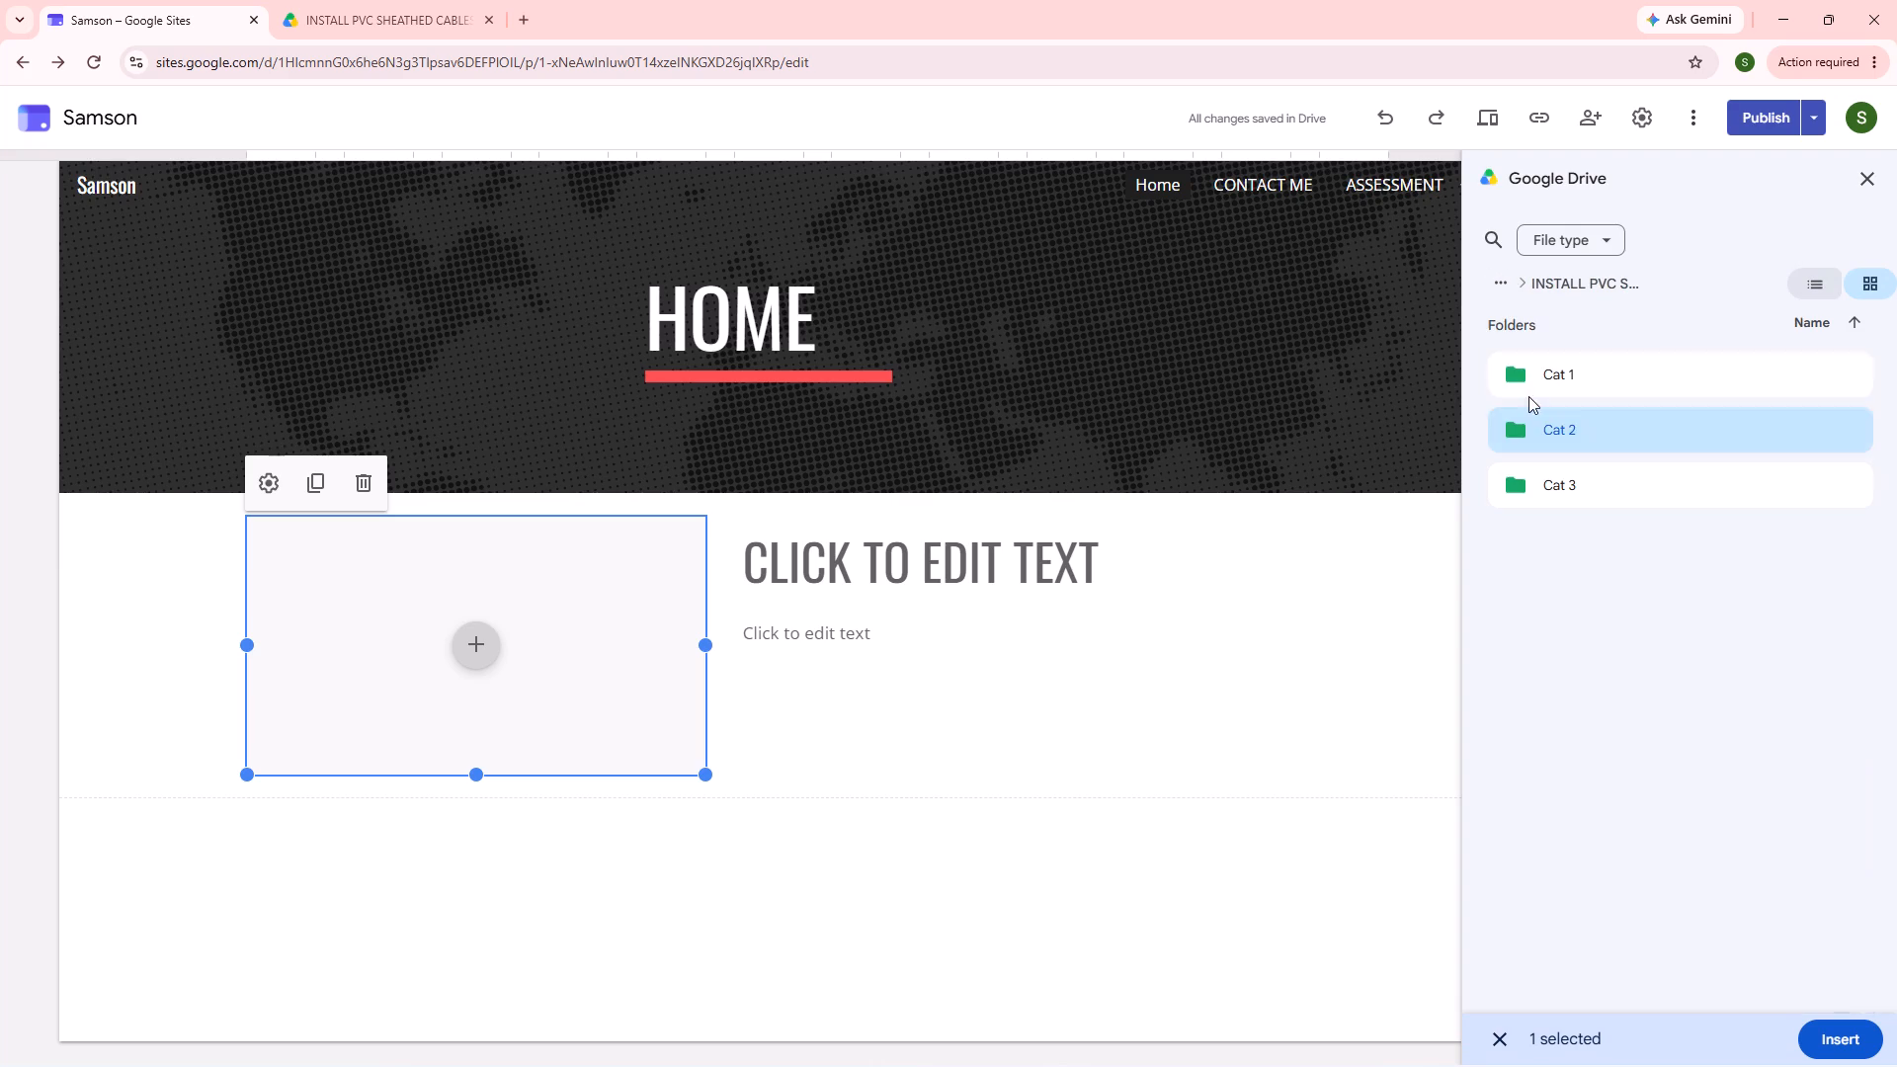
{"action": "left_click", "coordinate": [1529, 394]}
{"action": "left_click_drag", "start_coordinate": [1531, 391], "coordinate": [1531, 401]}
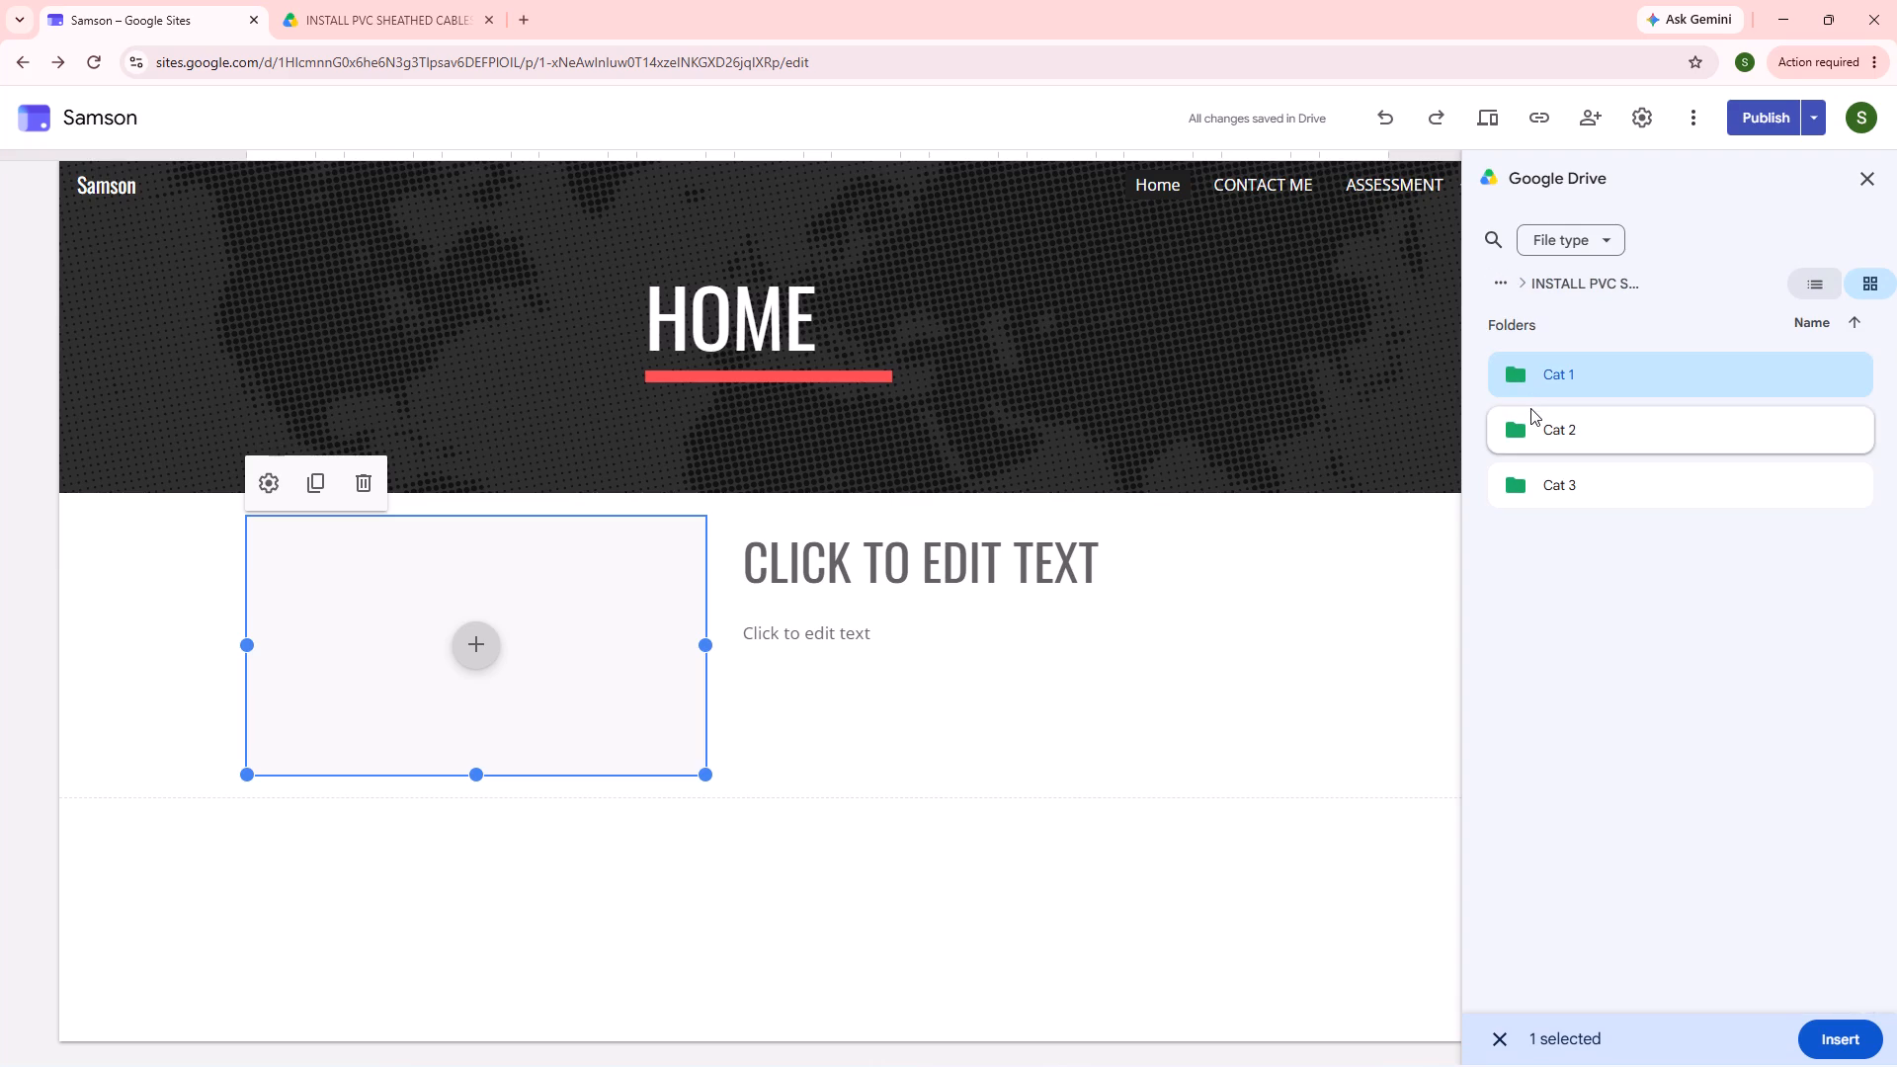
{"action": "double_click", "coordinate": [1531, 387]}
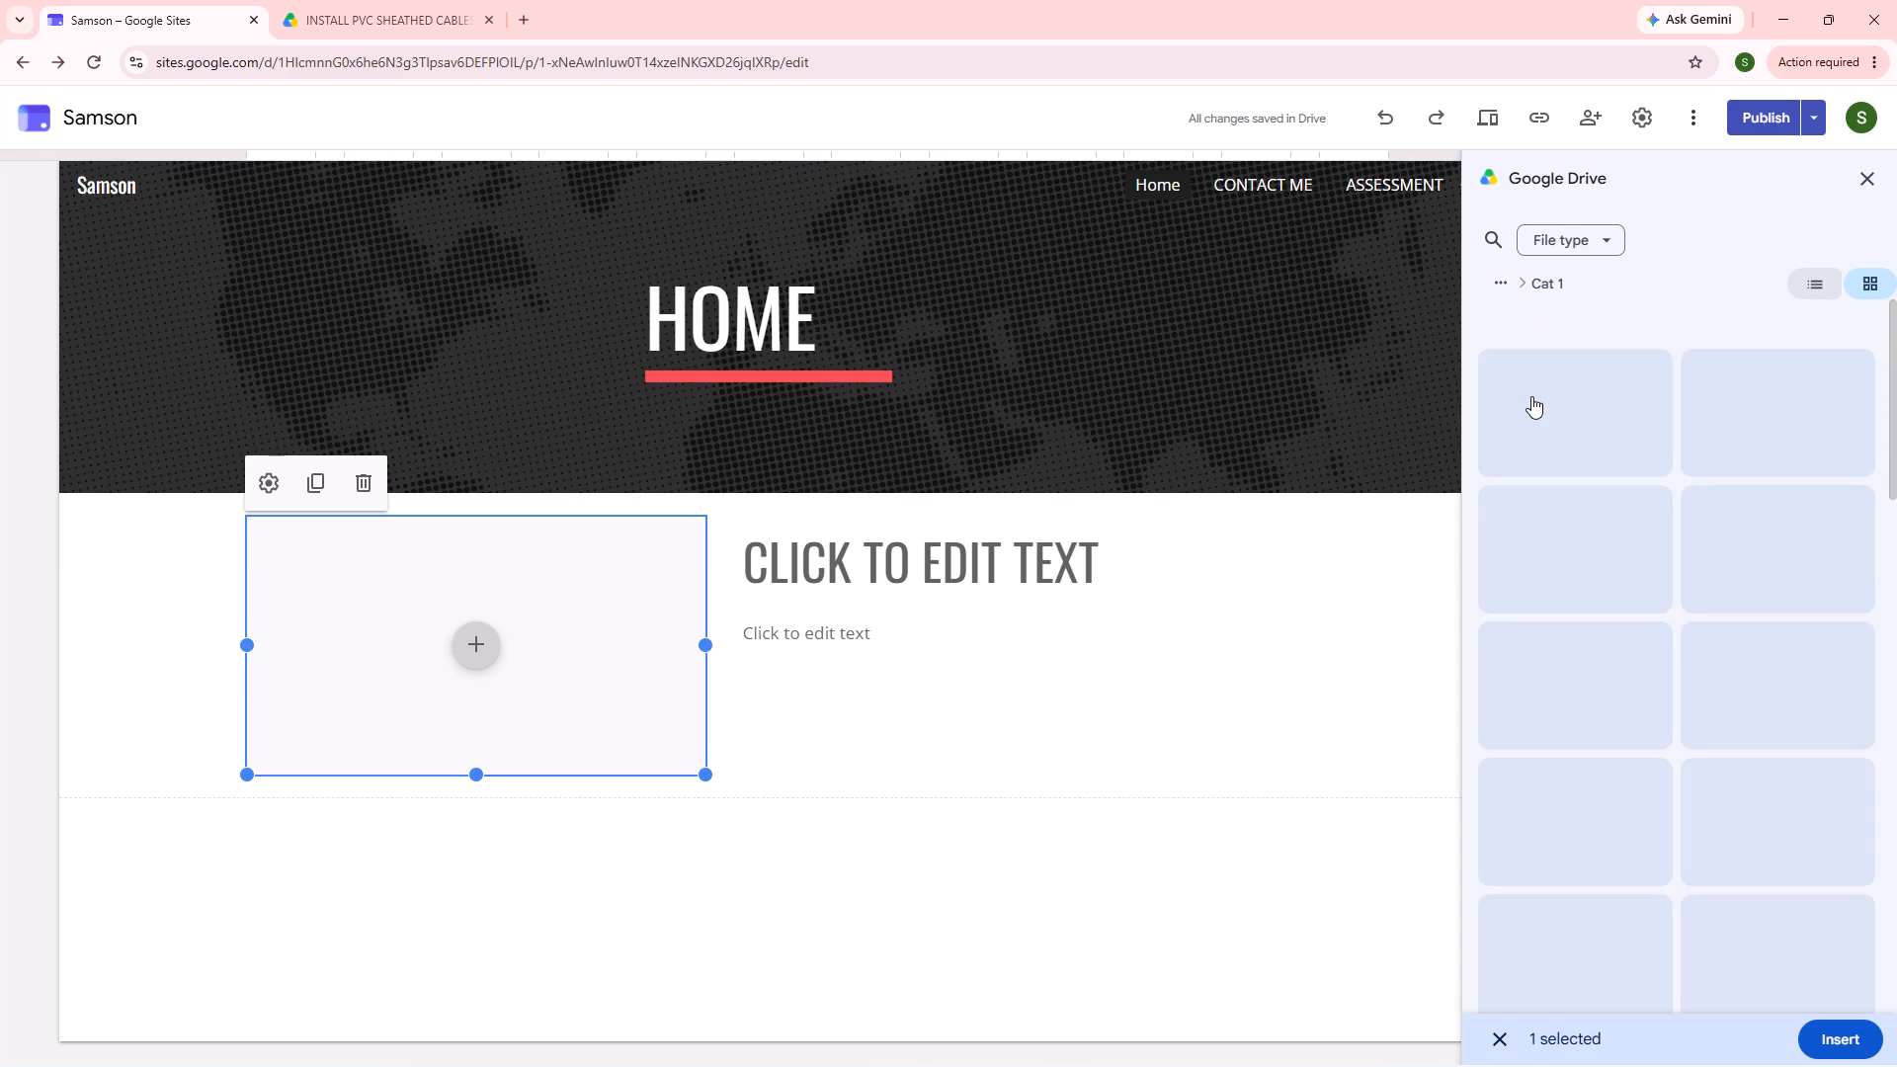
{"action": "left_click", "coordinate": [1526, 291]}
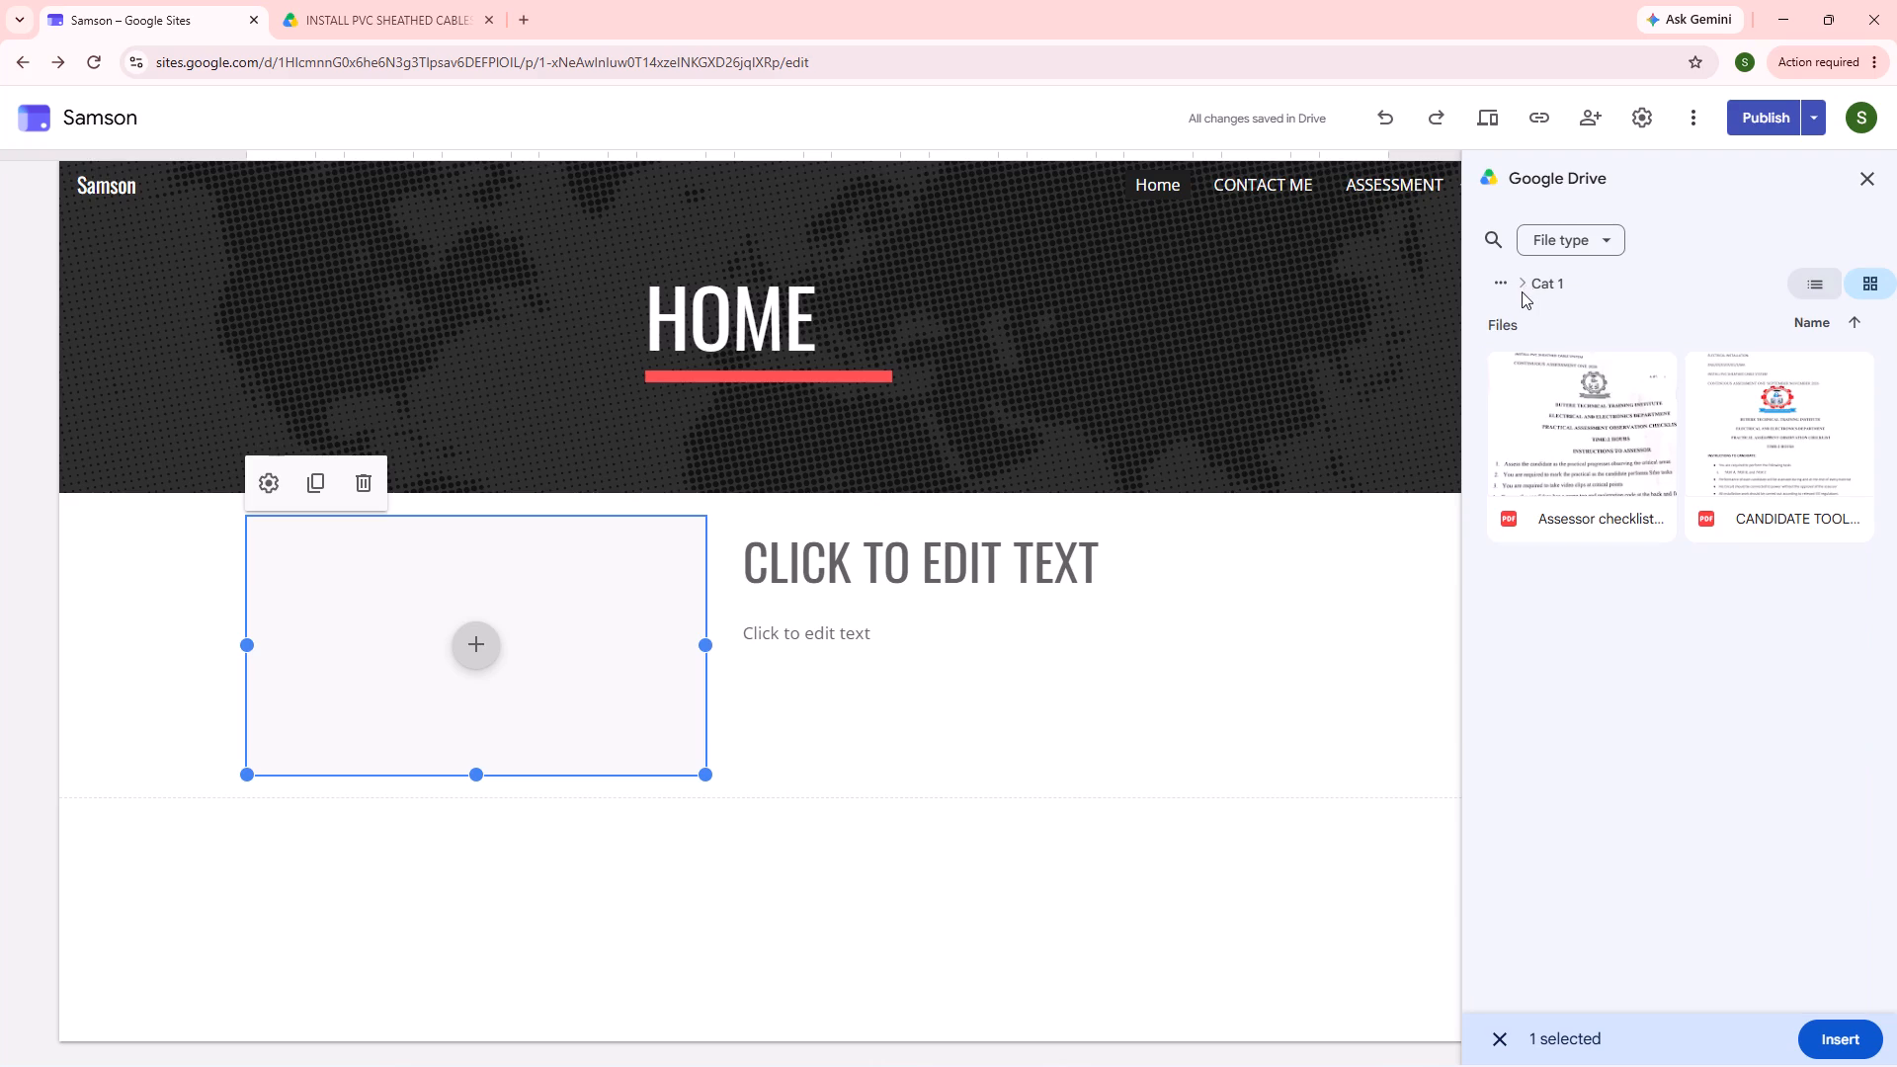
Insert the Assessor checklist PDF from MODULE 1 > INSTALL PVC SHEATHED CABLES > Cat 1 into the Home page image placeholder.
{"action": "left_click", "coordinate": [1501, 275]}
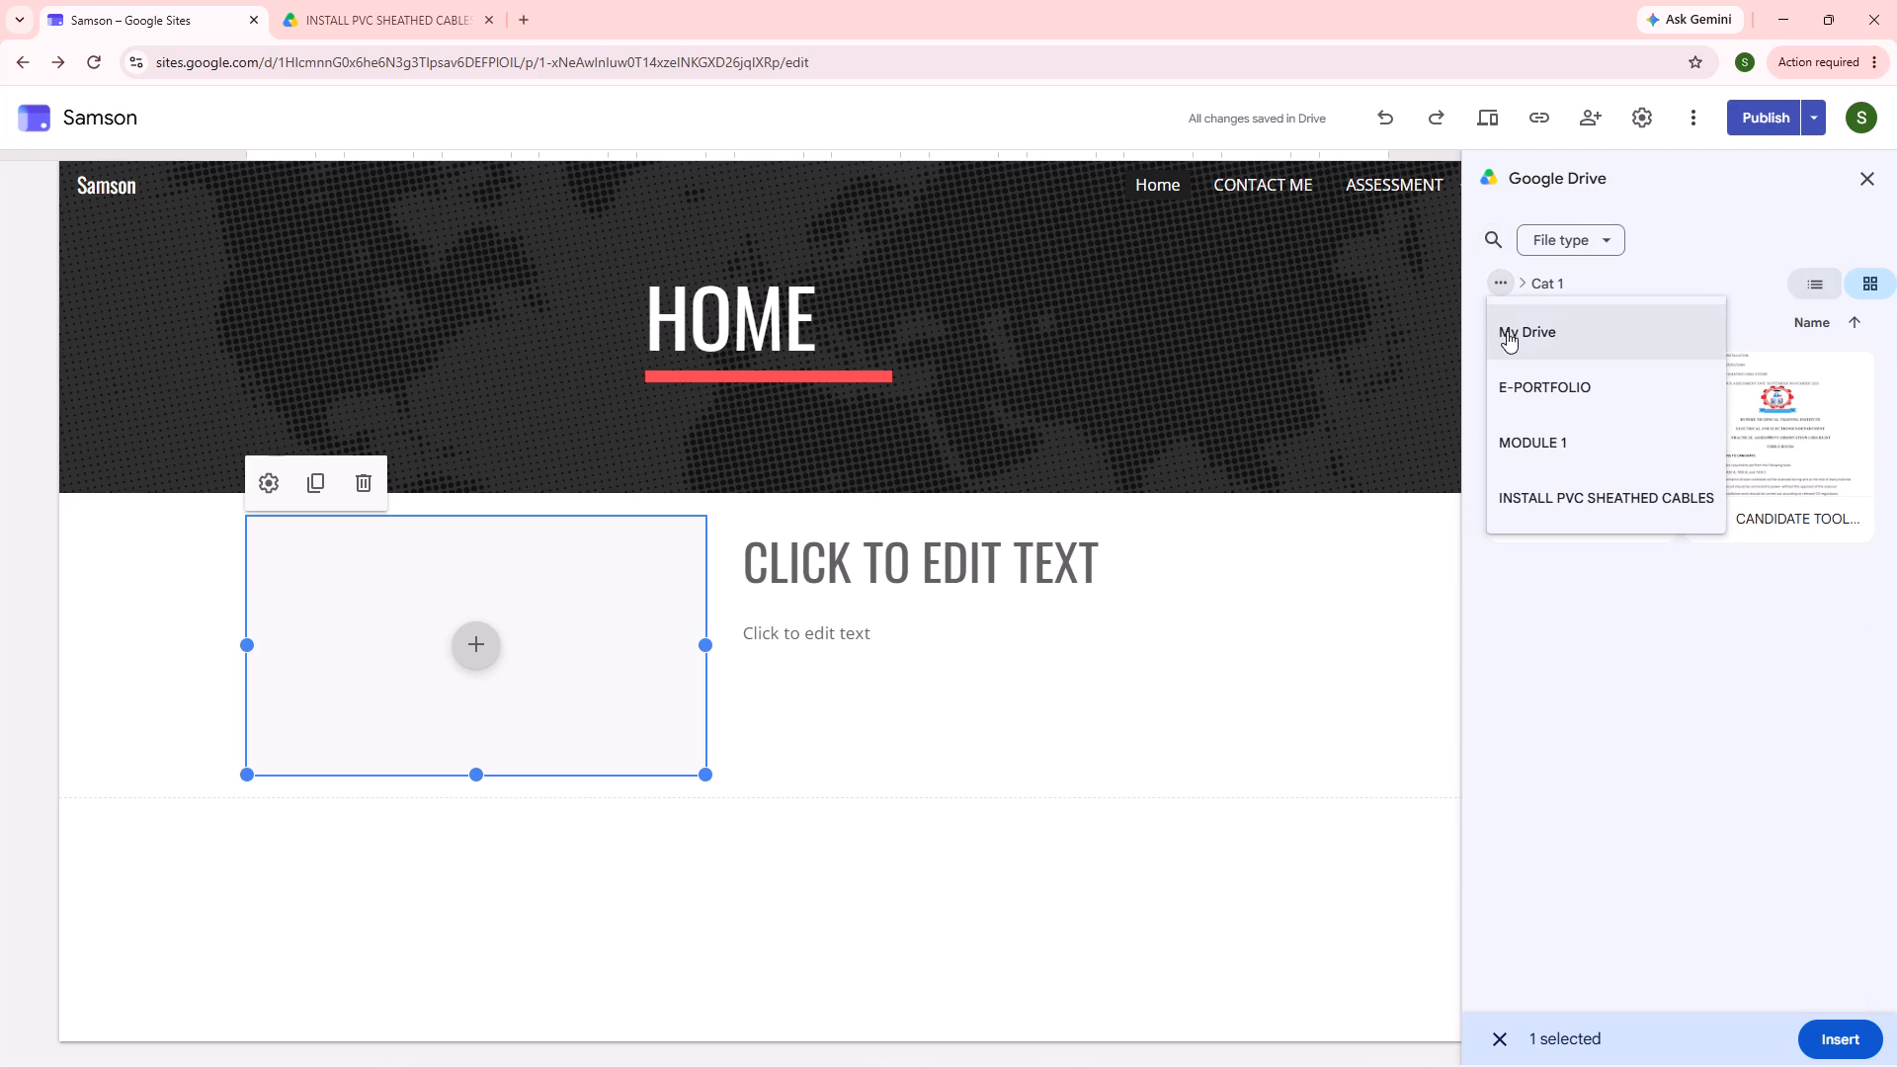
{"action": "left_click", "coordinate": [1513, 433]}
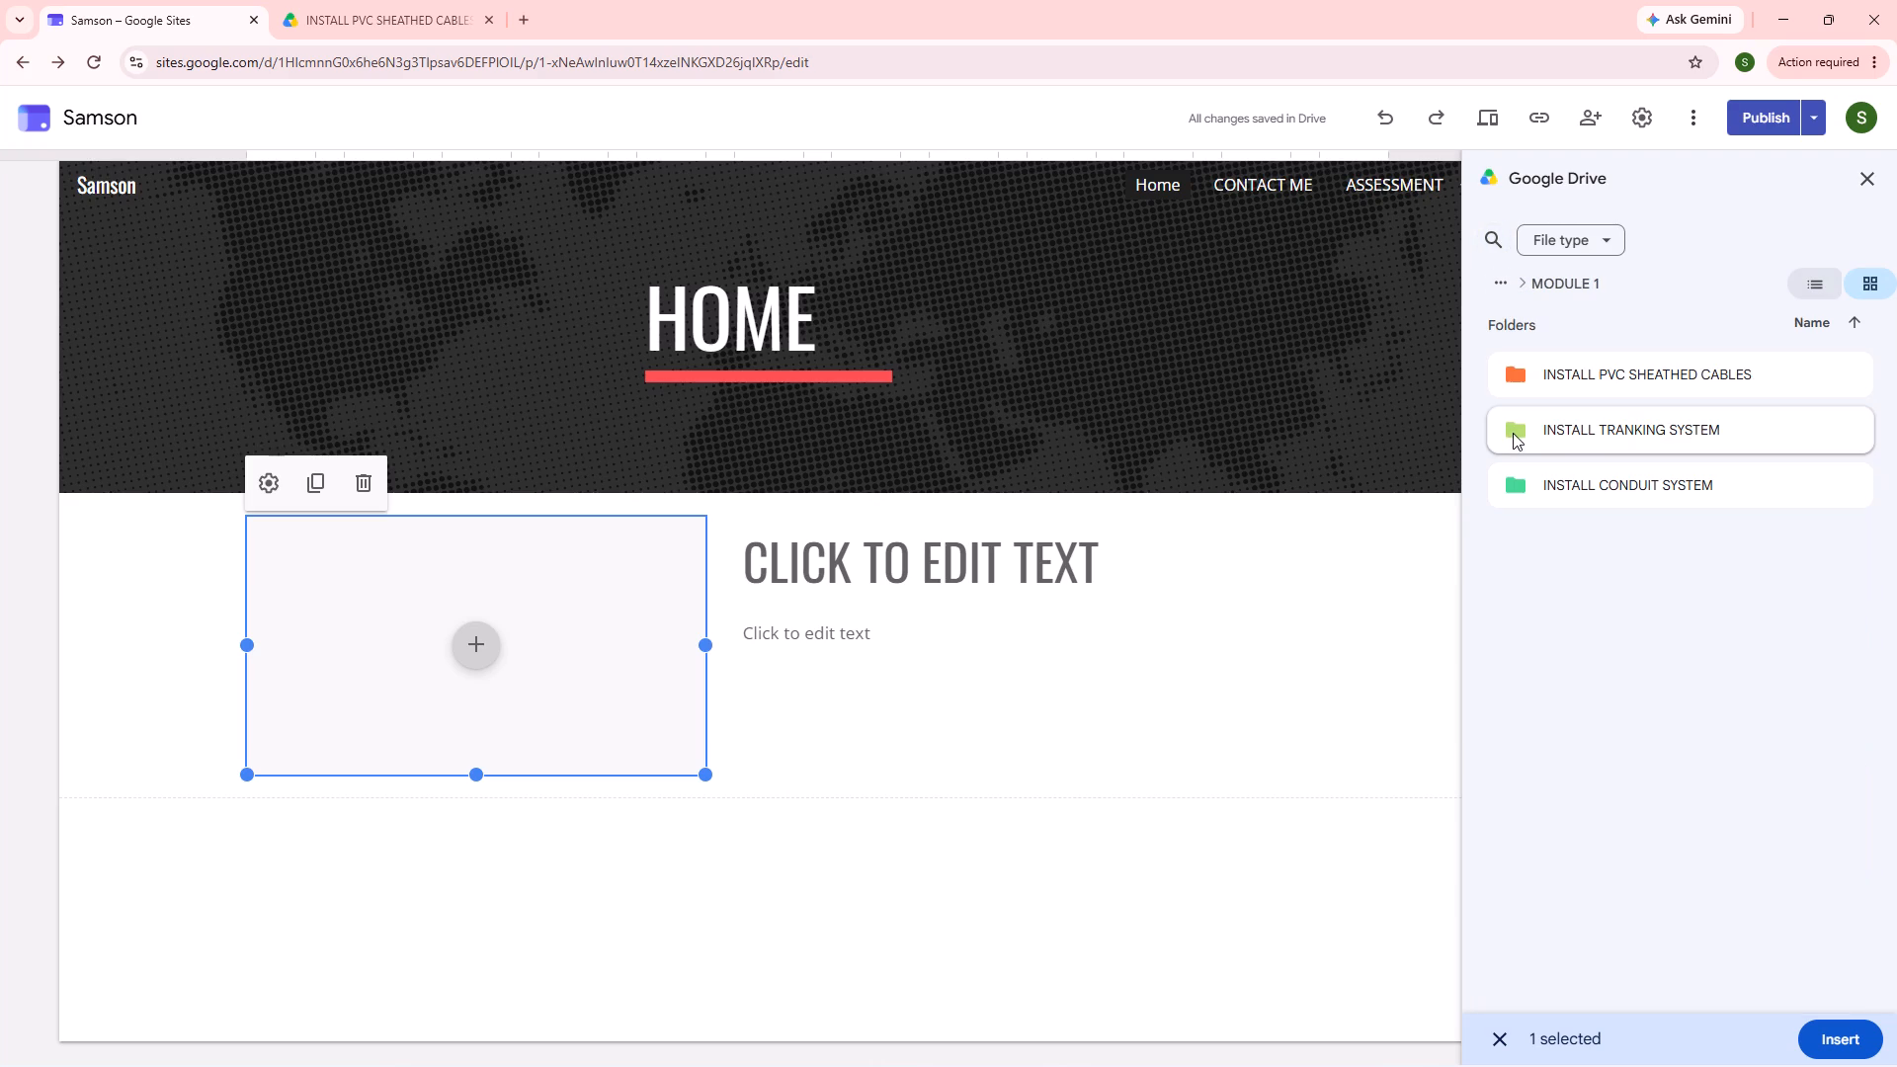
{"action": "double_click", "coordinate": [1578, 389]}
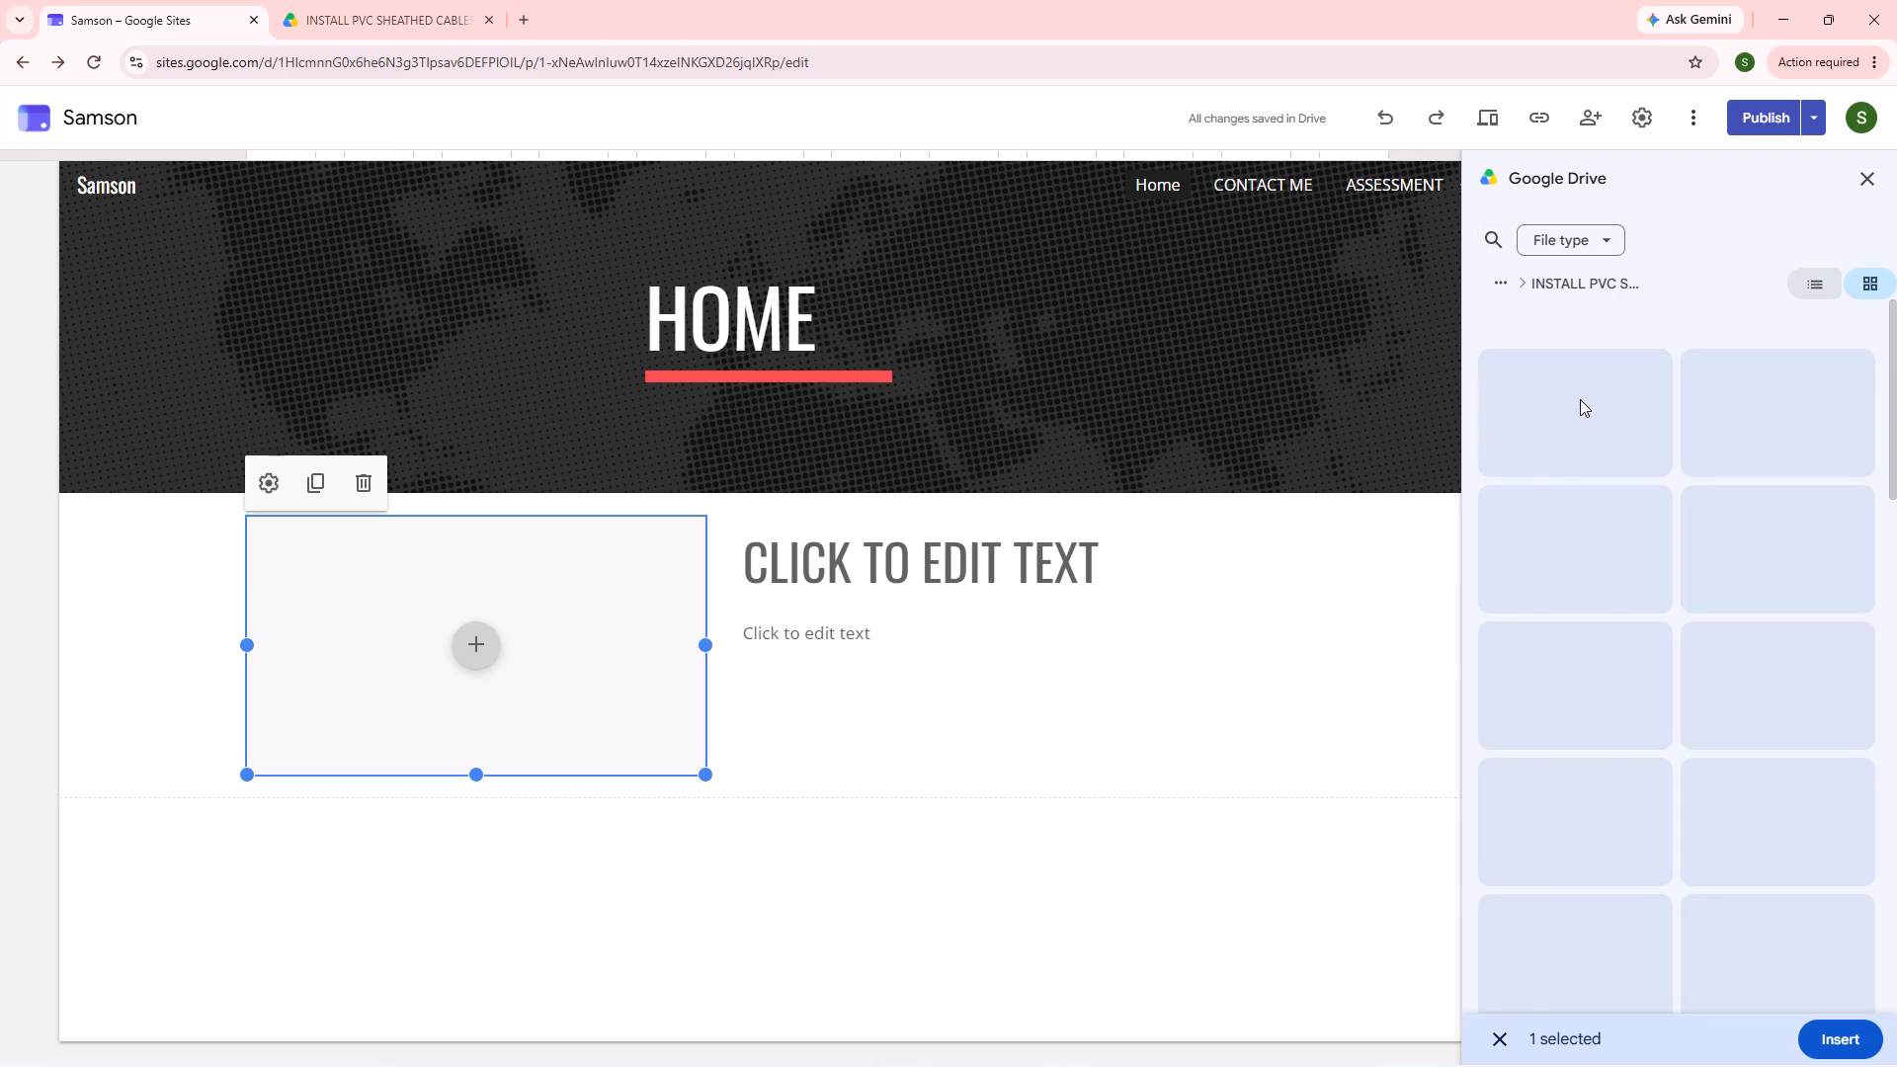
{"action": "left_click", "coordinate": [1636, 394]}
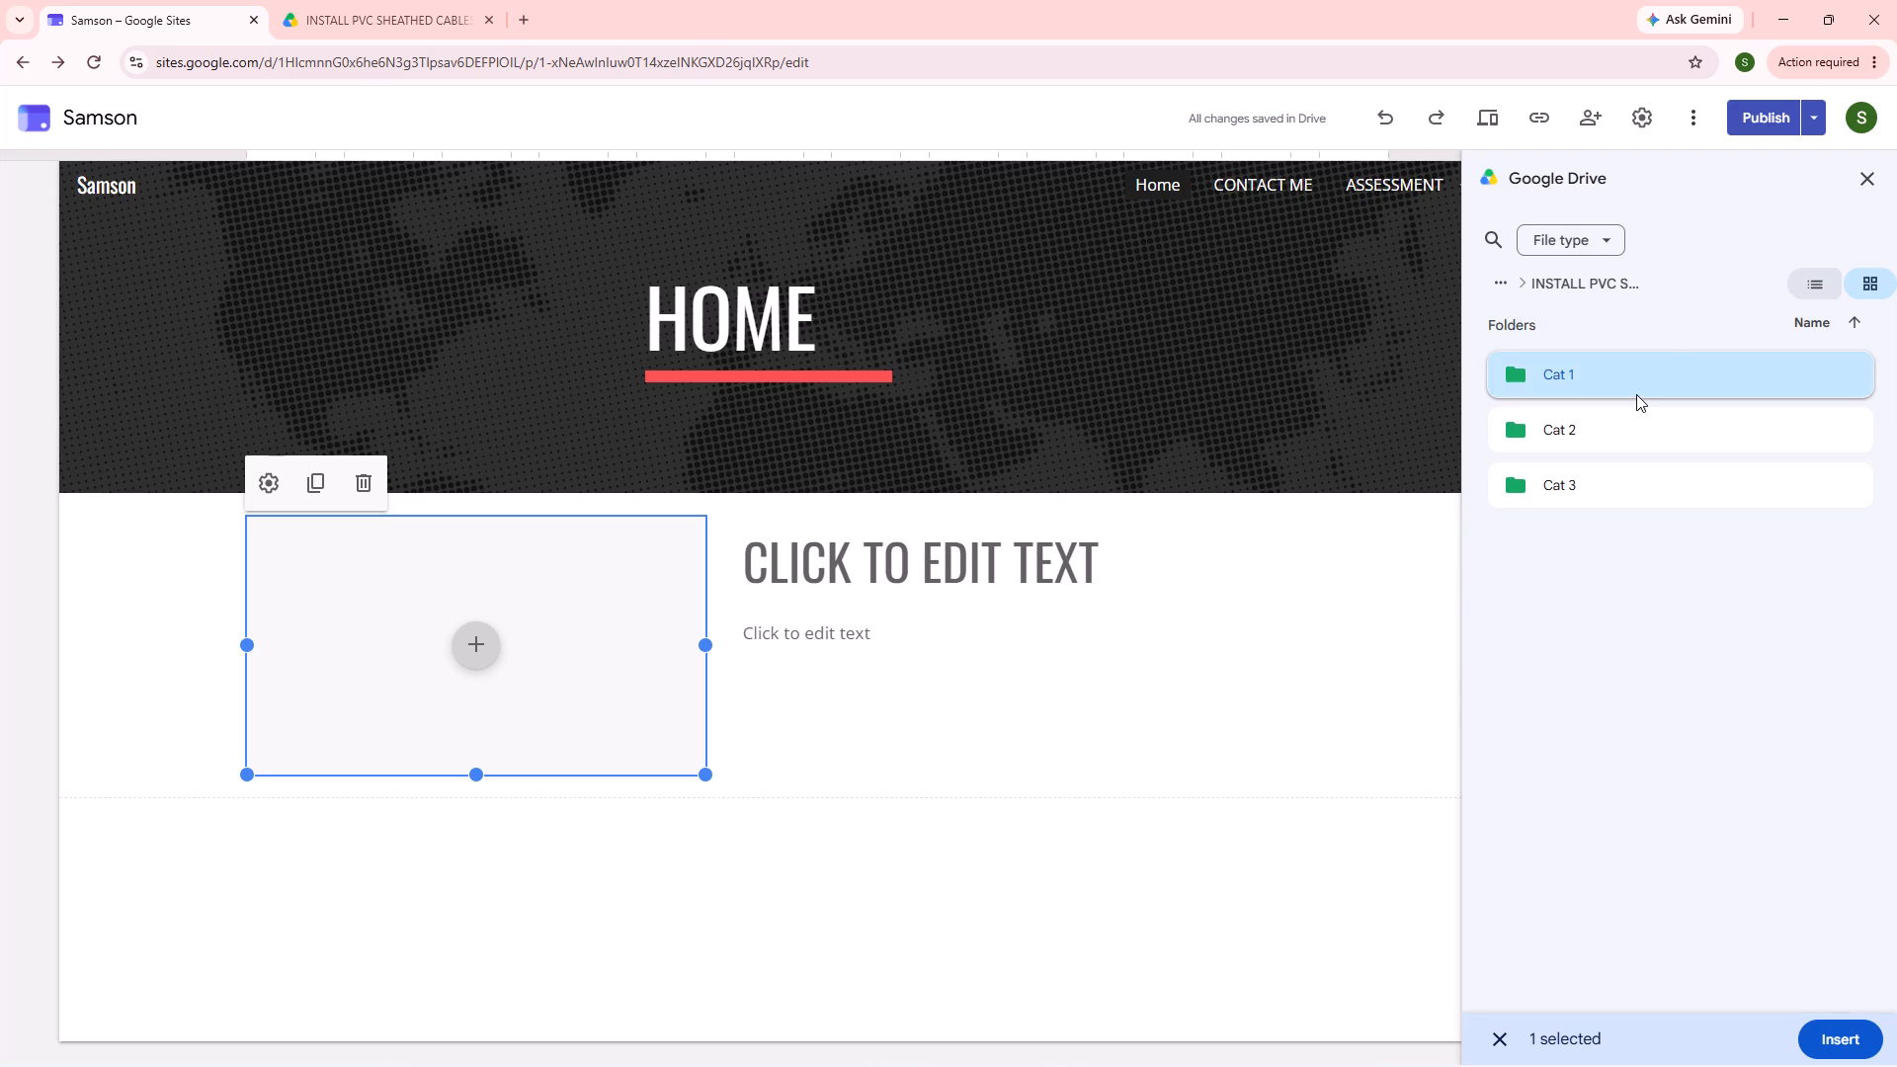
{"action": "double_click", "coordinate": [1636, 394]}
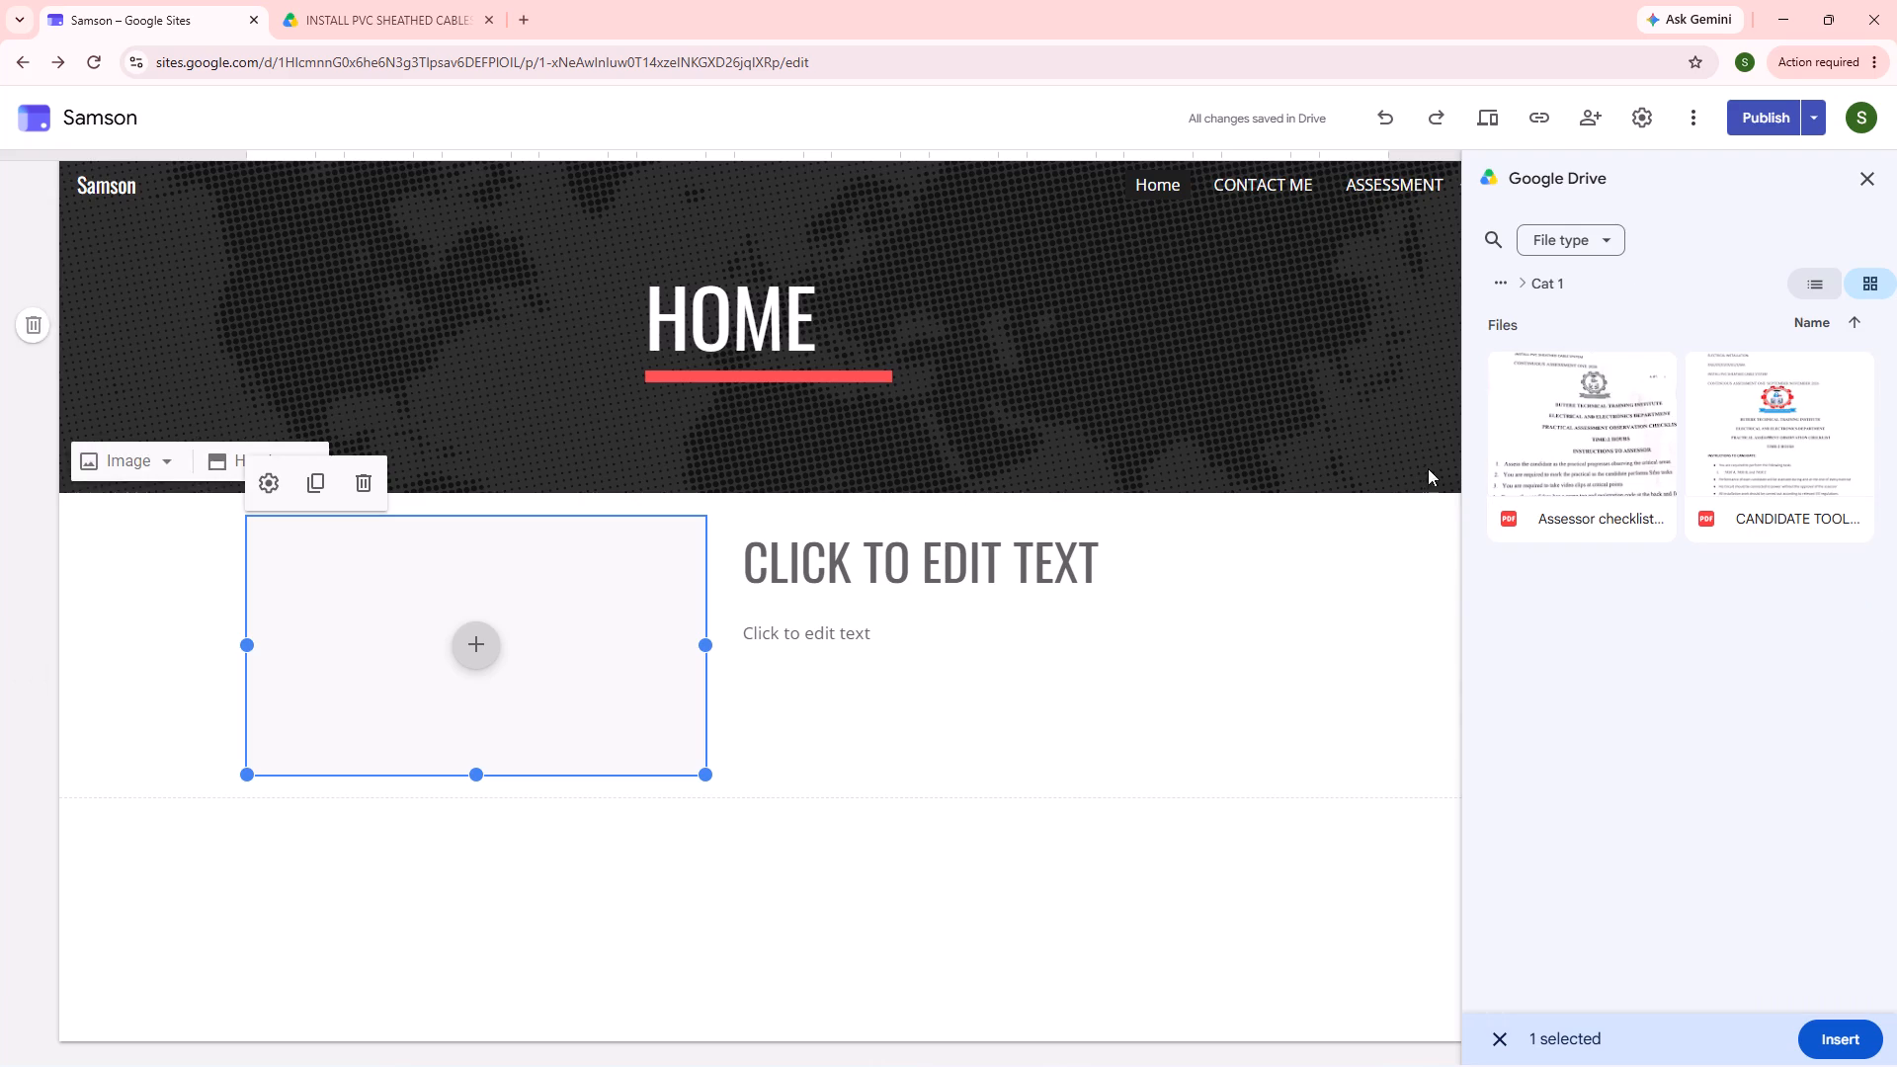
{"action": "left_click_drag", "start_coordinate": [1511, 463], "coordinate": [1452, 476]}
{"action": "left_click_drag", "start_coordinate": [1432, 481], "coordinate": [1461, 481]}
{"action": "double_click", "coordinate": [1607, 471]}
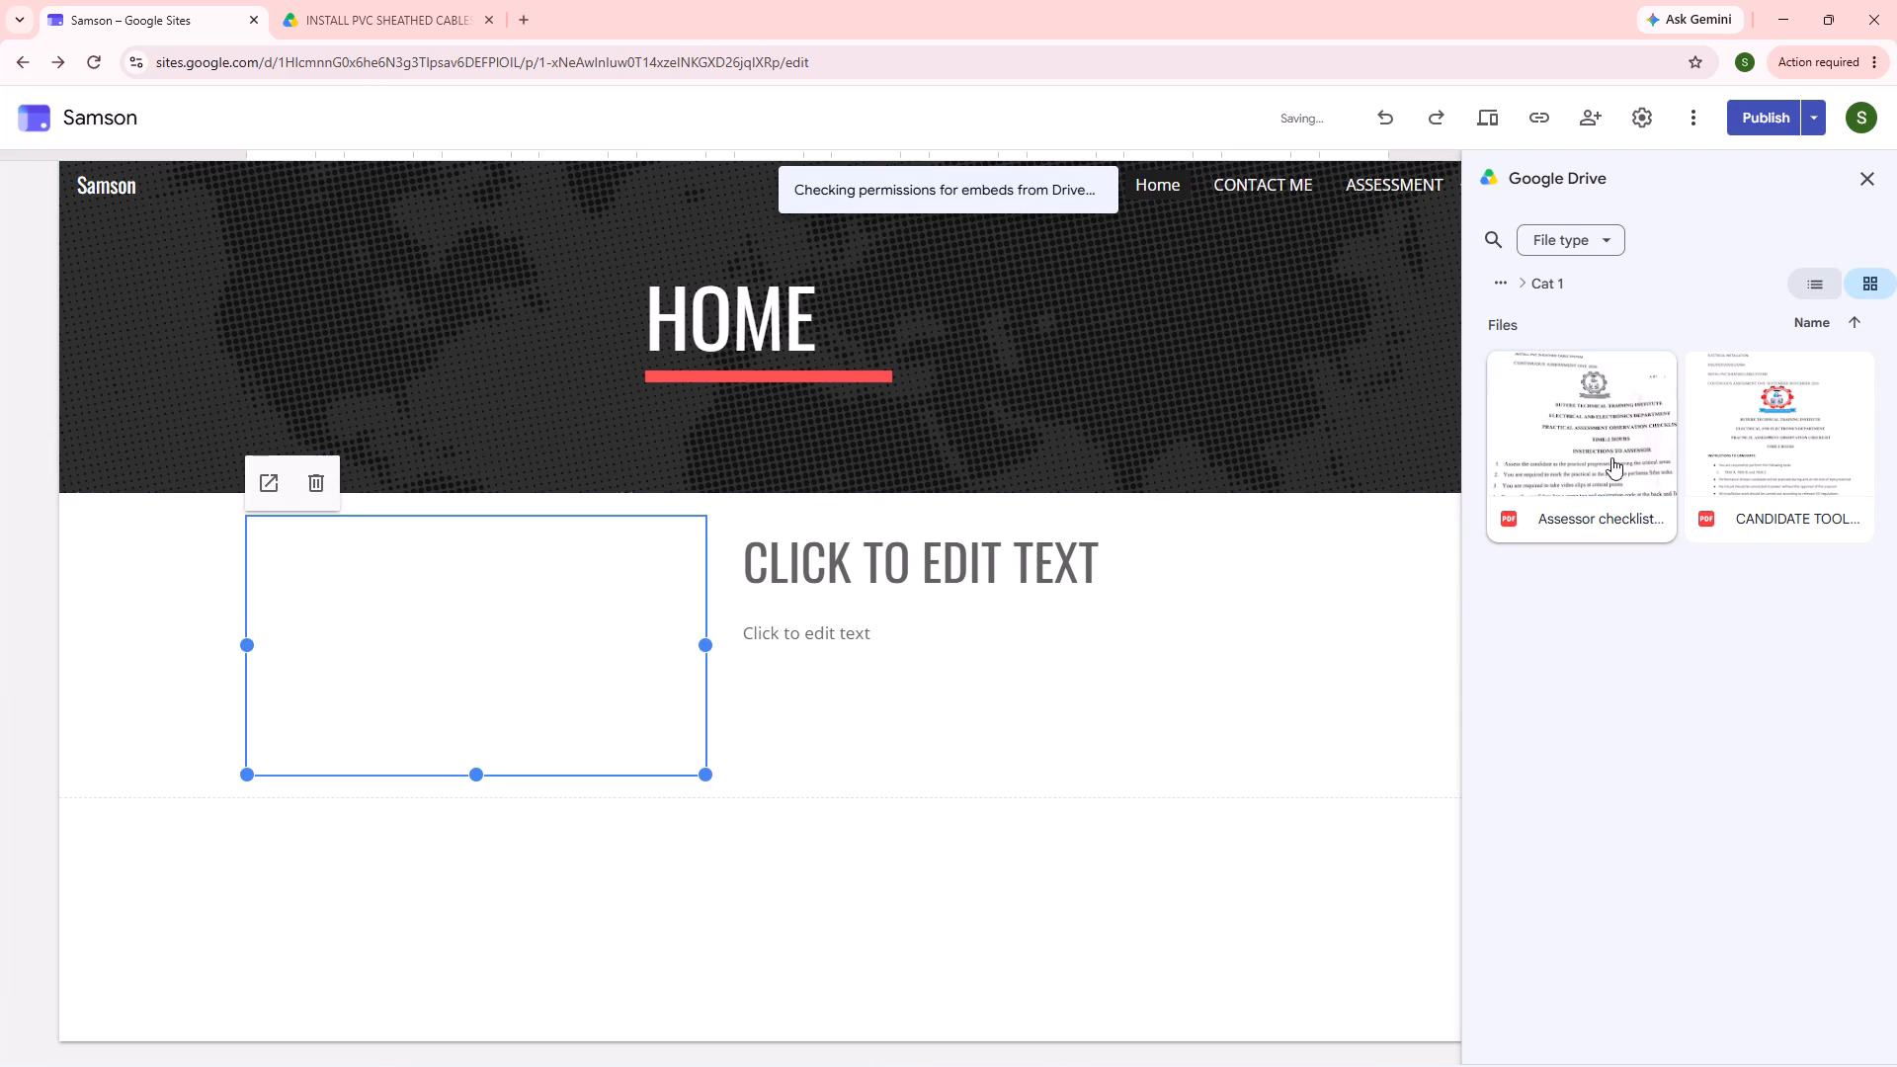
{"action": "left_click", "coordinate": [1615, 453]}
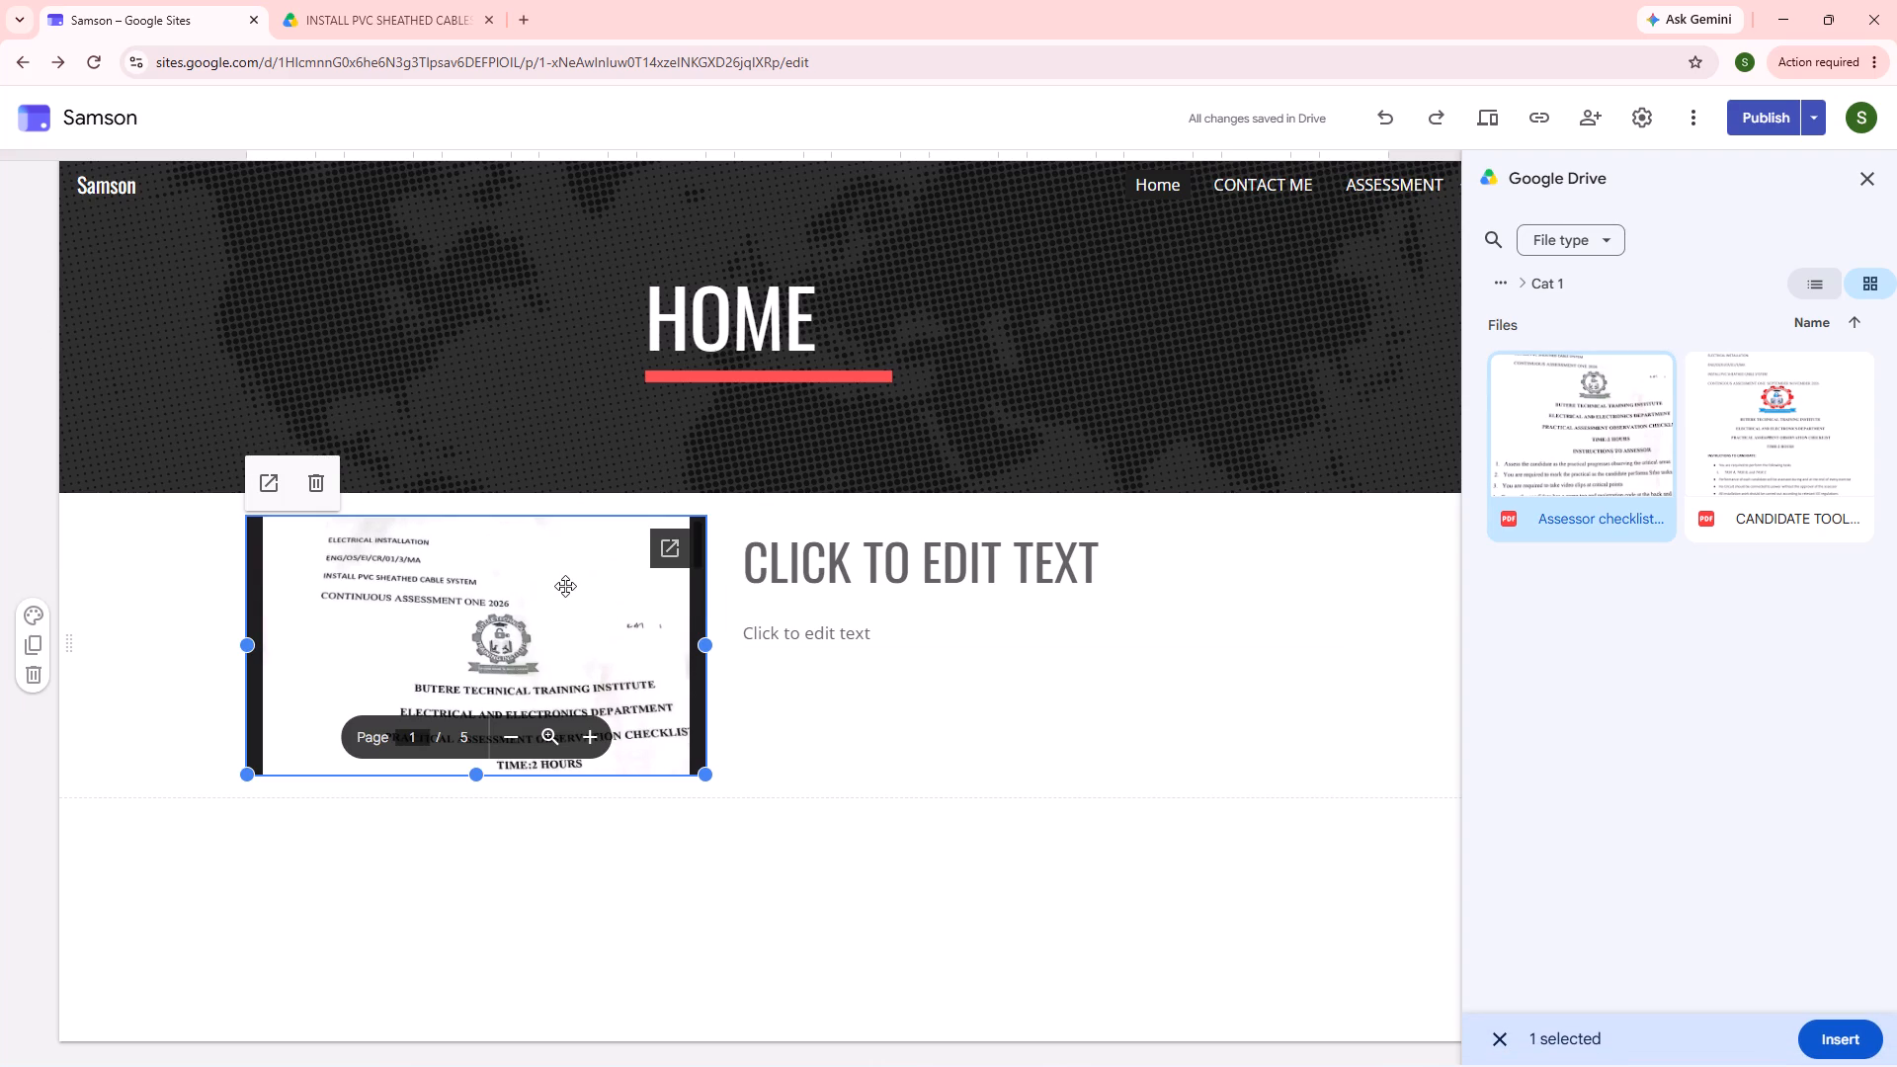
Delete the embedded Assessor checklist PDF from the Home page content block.
{"action": "left_click", "coordinate": [333, 479]}
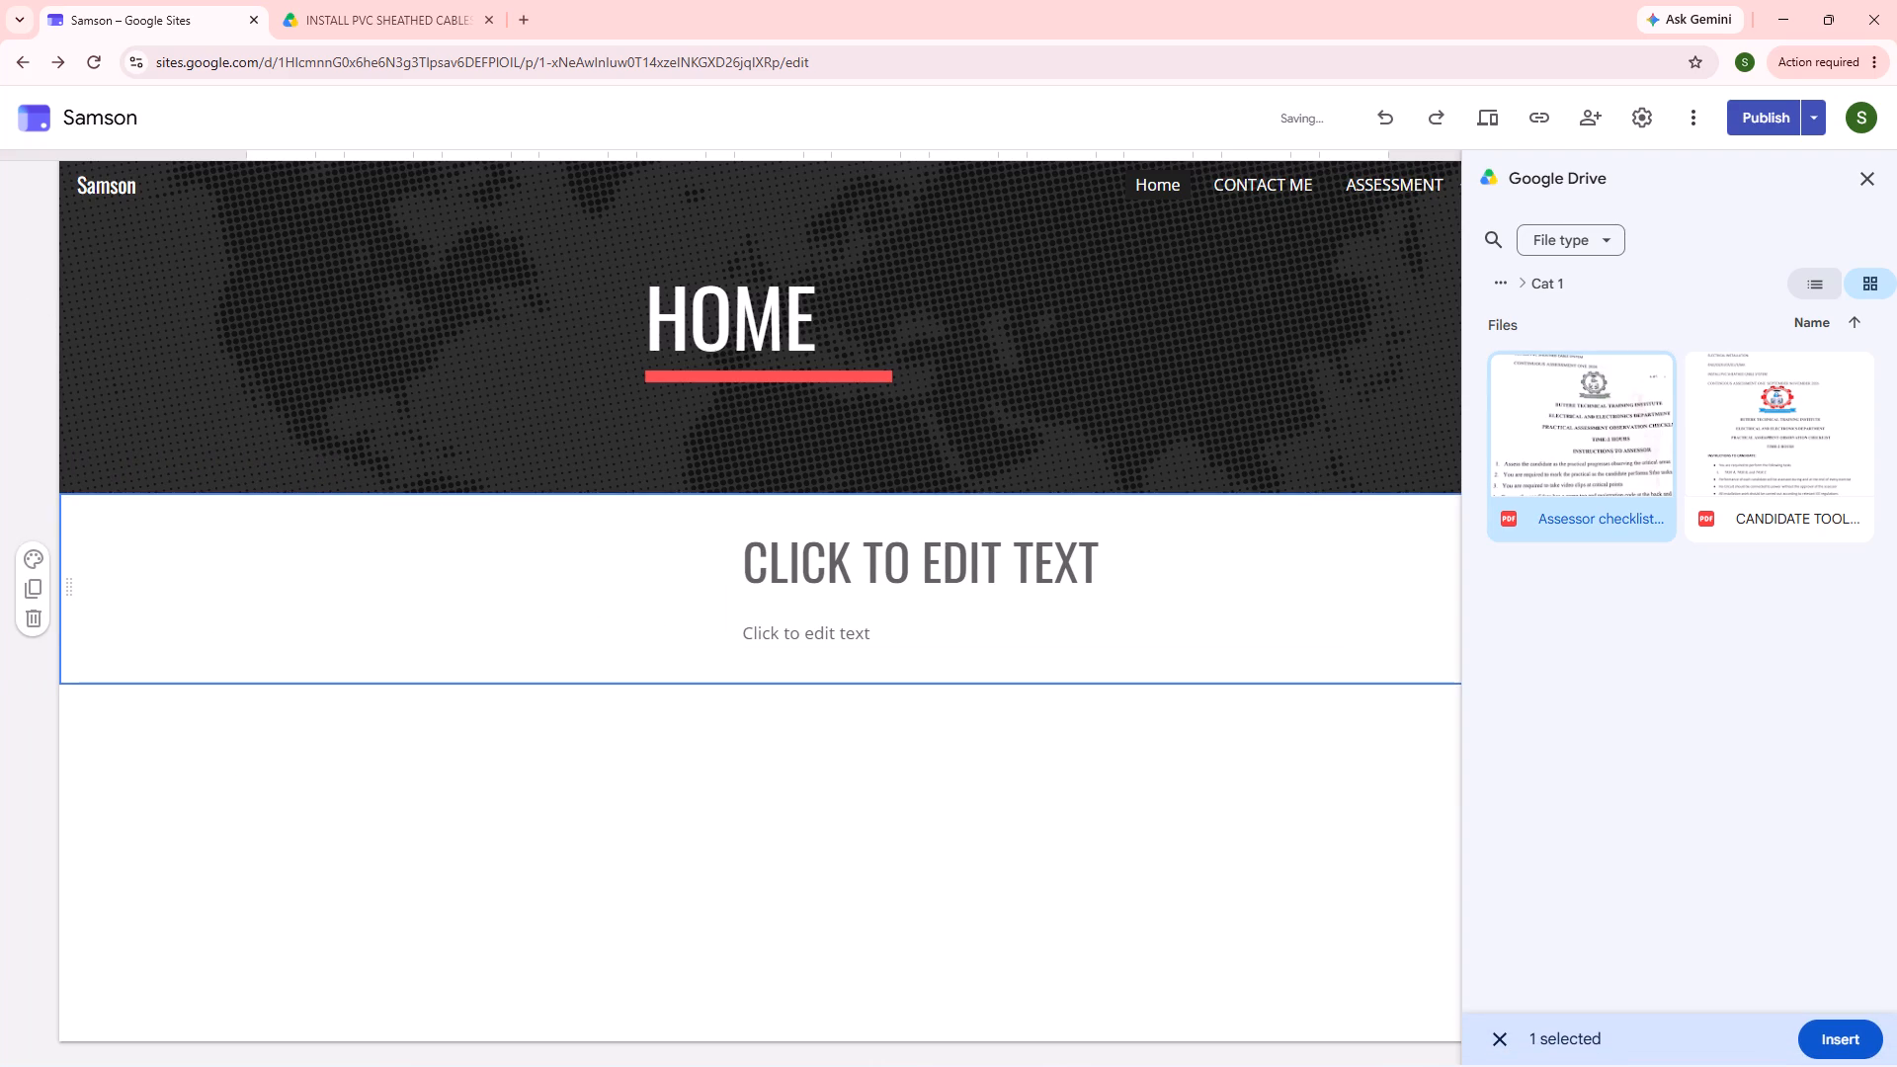
{"action": "left_click", "coordinate": [503, 557]}
Centre-align the empty body text under the heading in the Home page content block.
{"action": "left_click_drag", "start_coordinate": [711, 629], "coordinate": [735, 622]}
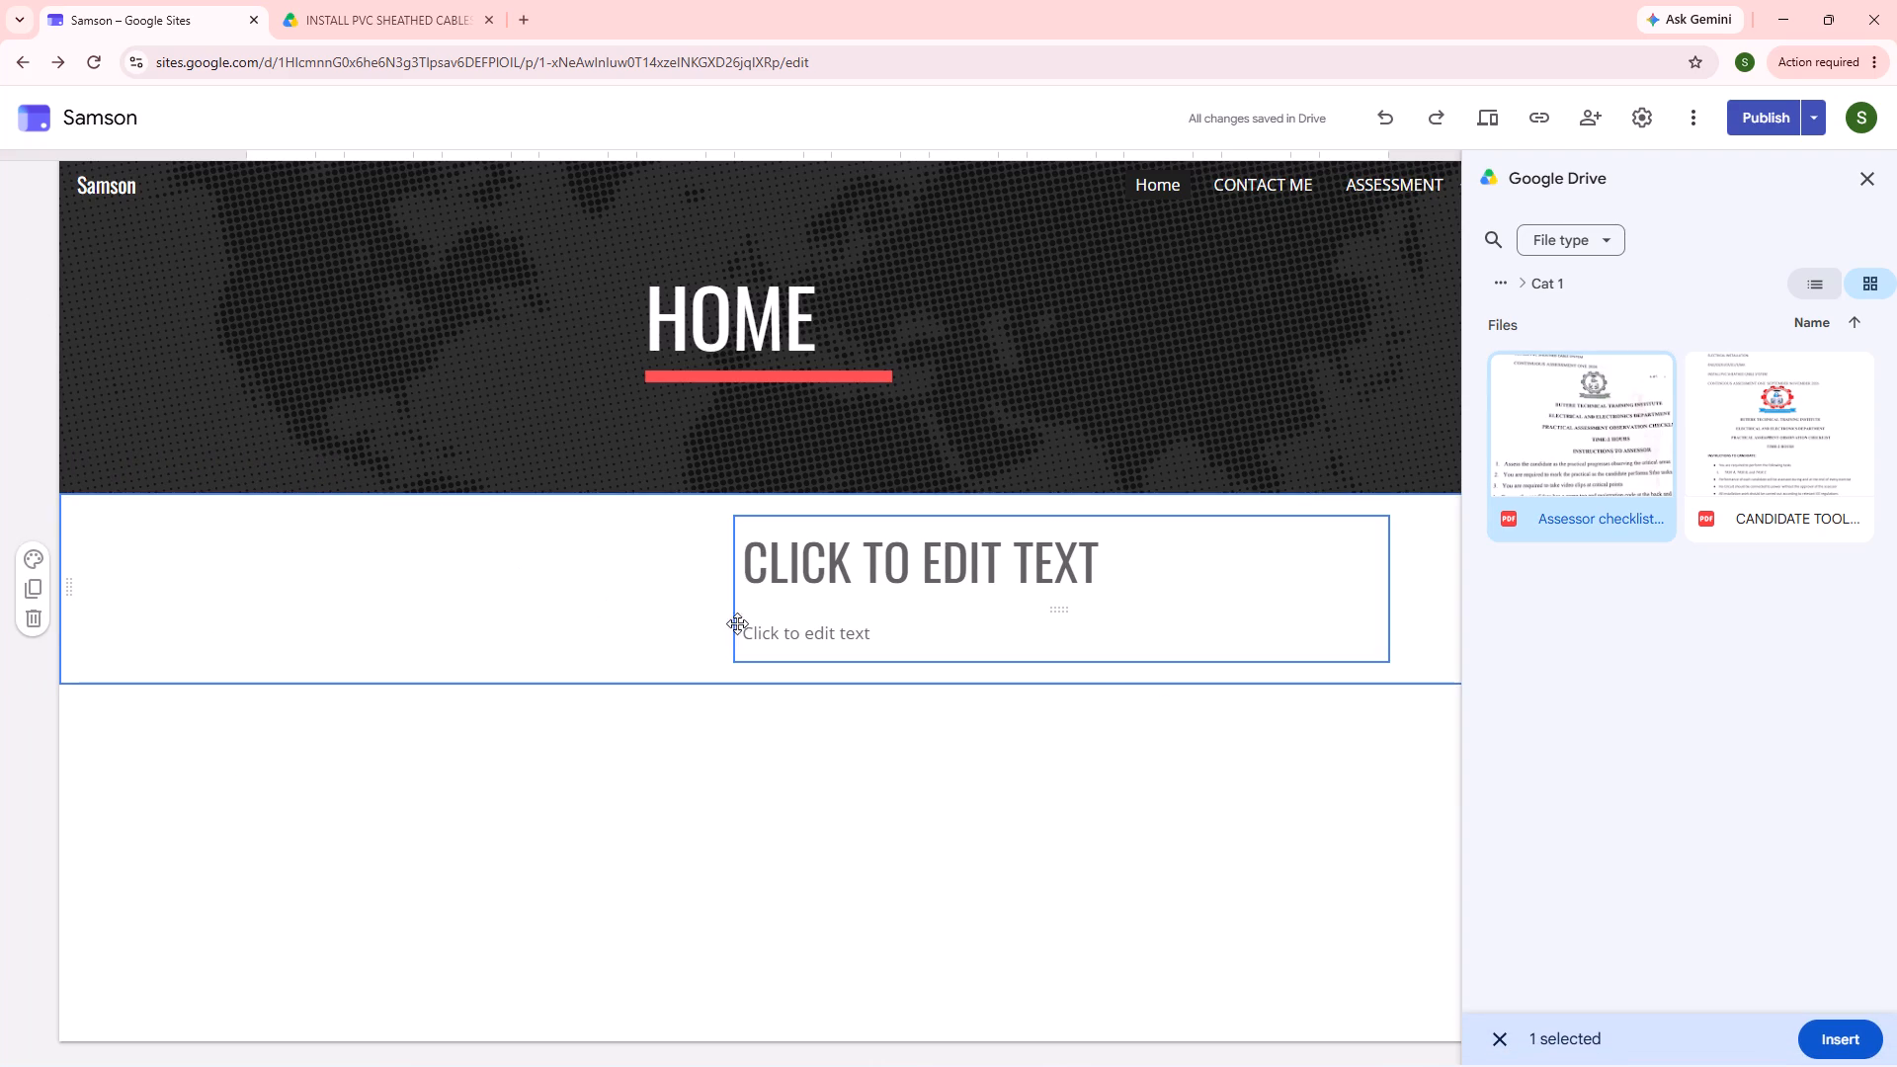
{"action": "left_click", "coordinate": [808, 637]}
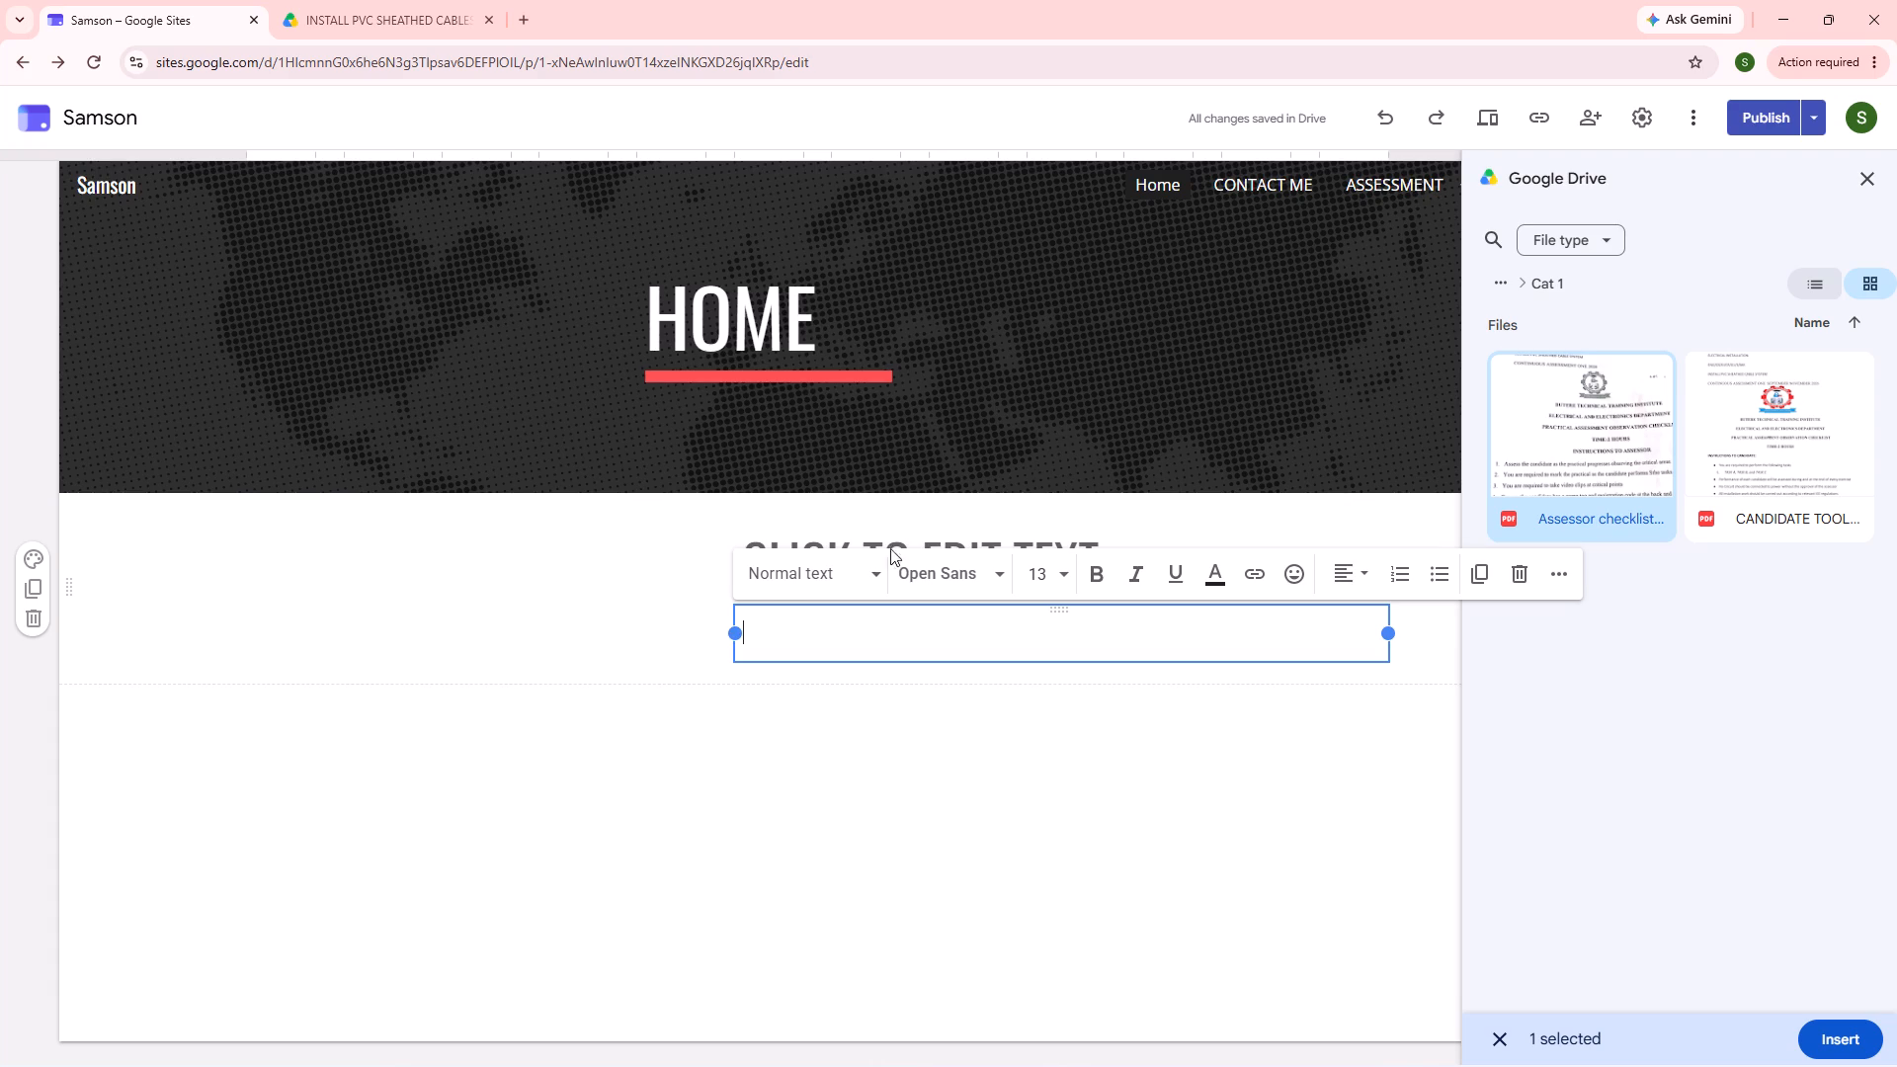
{"action": "left_click", "coordinate": [1345, 582]}
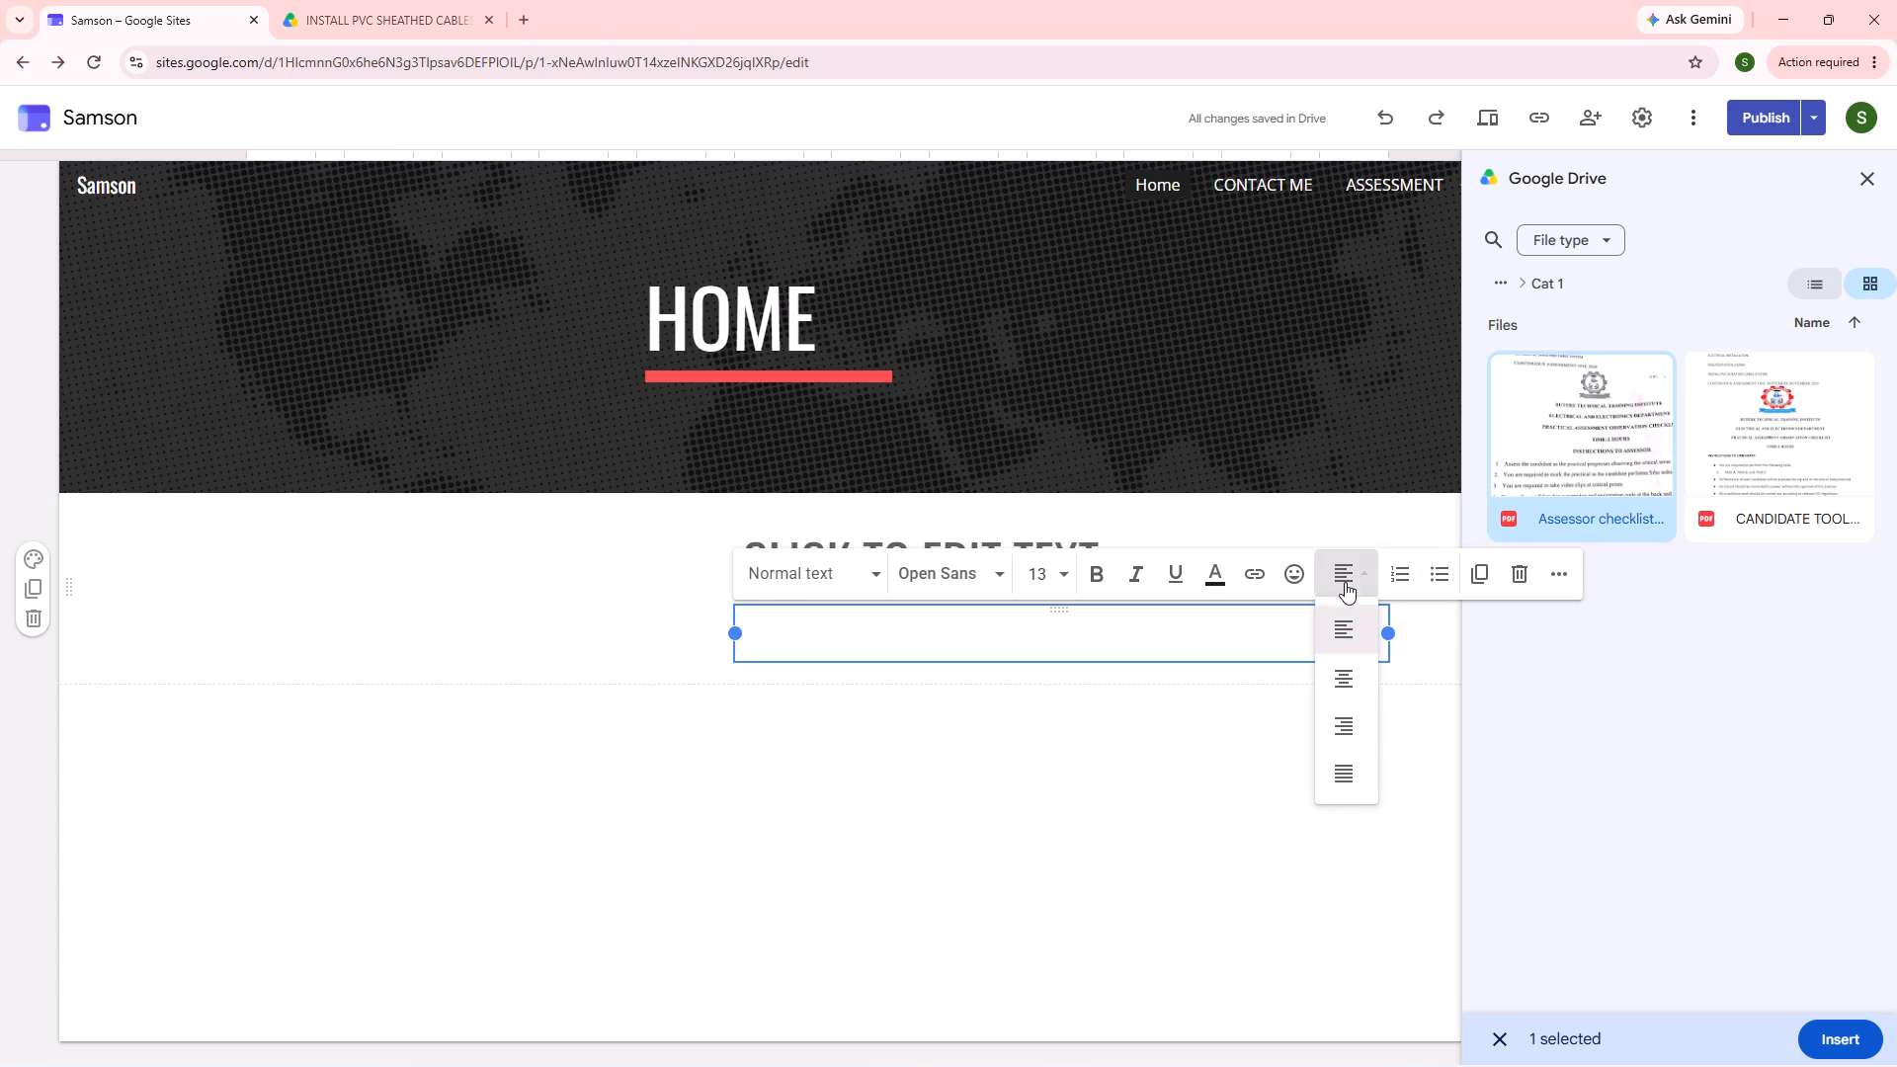
{"action": "left_click", "coordinate": [1351, 679]}
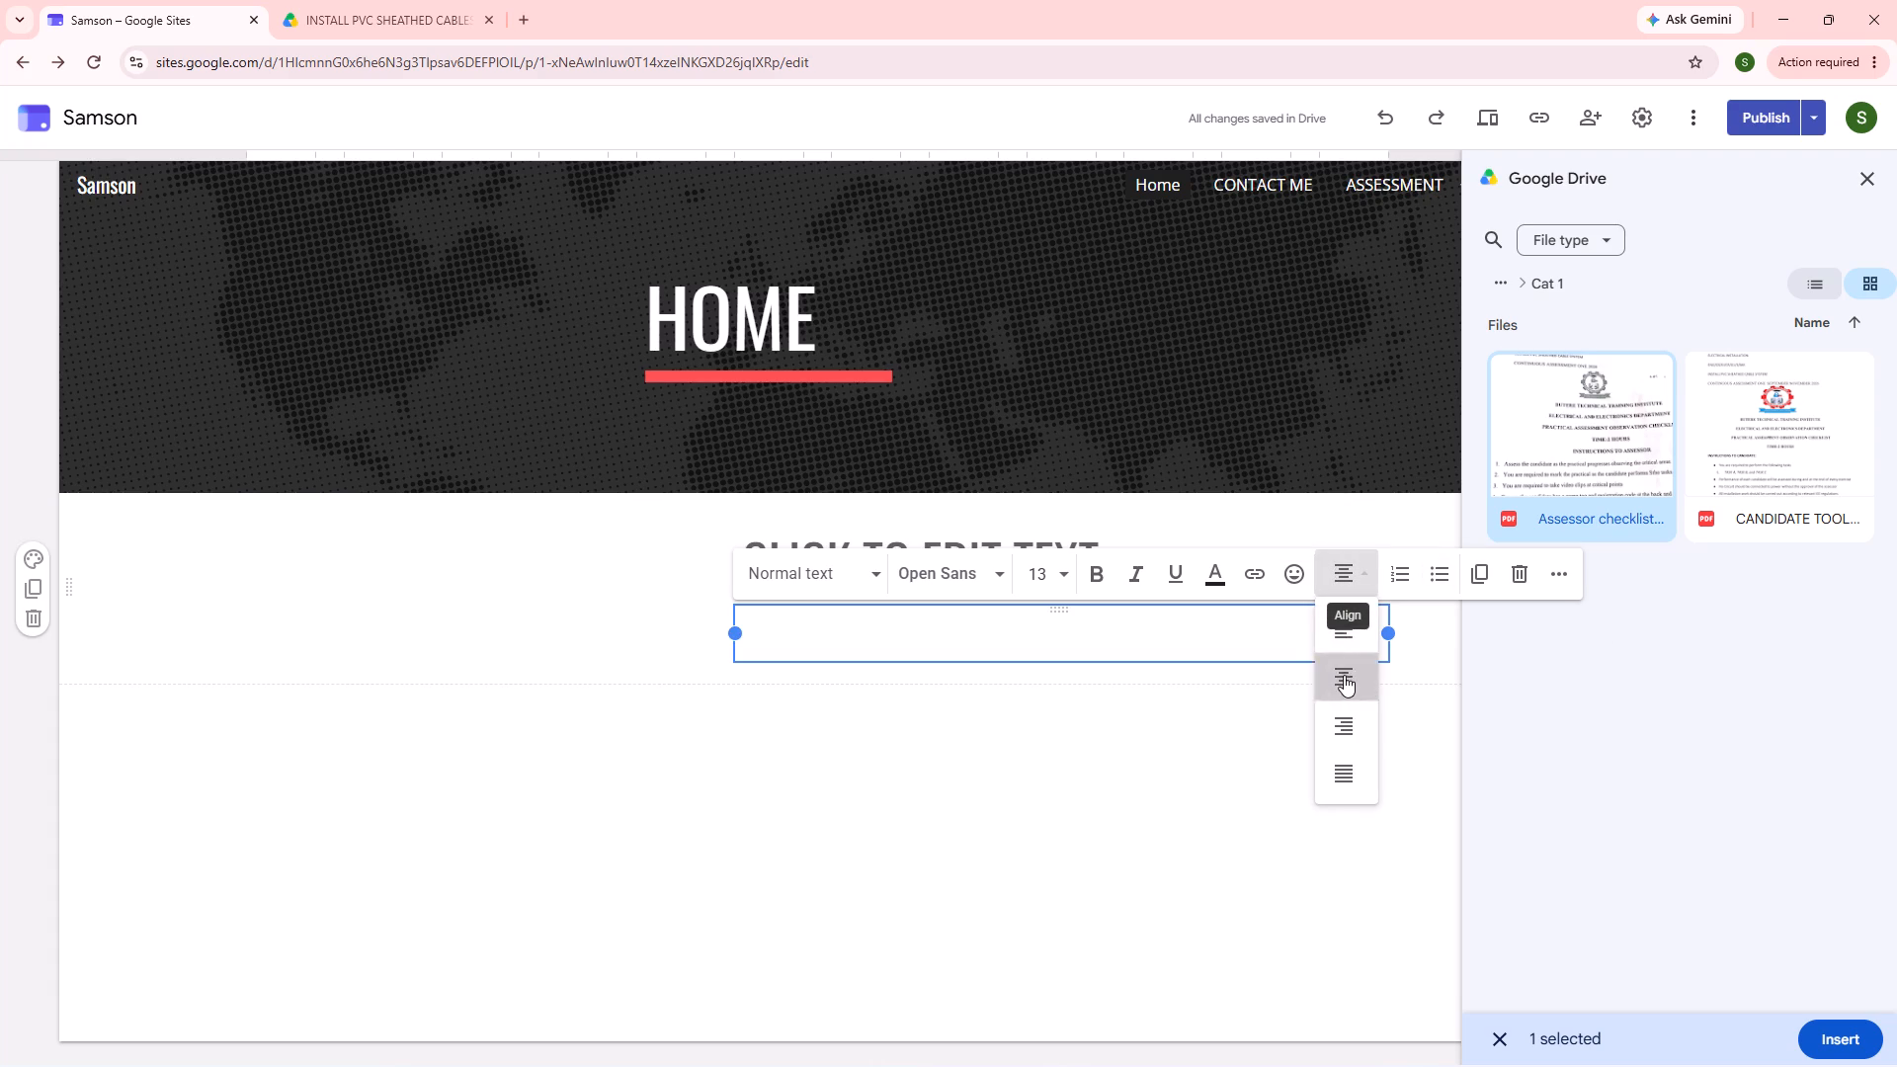
{"action": "left_click_drag", "start_coordinate": [1231, 642], "coordinate": [1211, 642]}
{"action": "right_click_drag", "start_coordinate": [1227, 644], "coordinate": [1211, 642]}
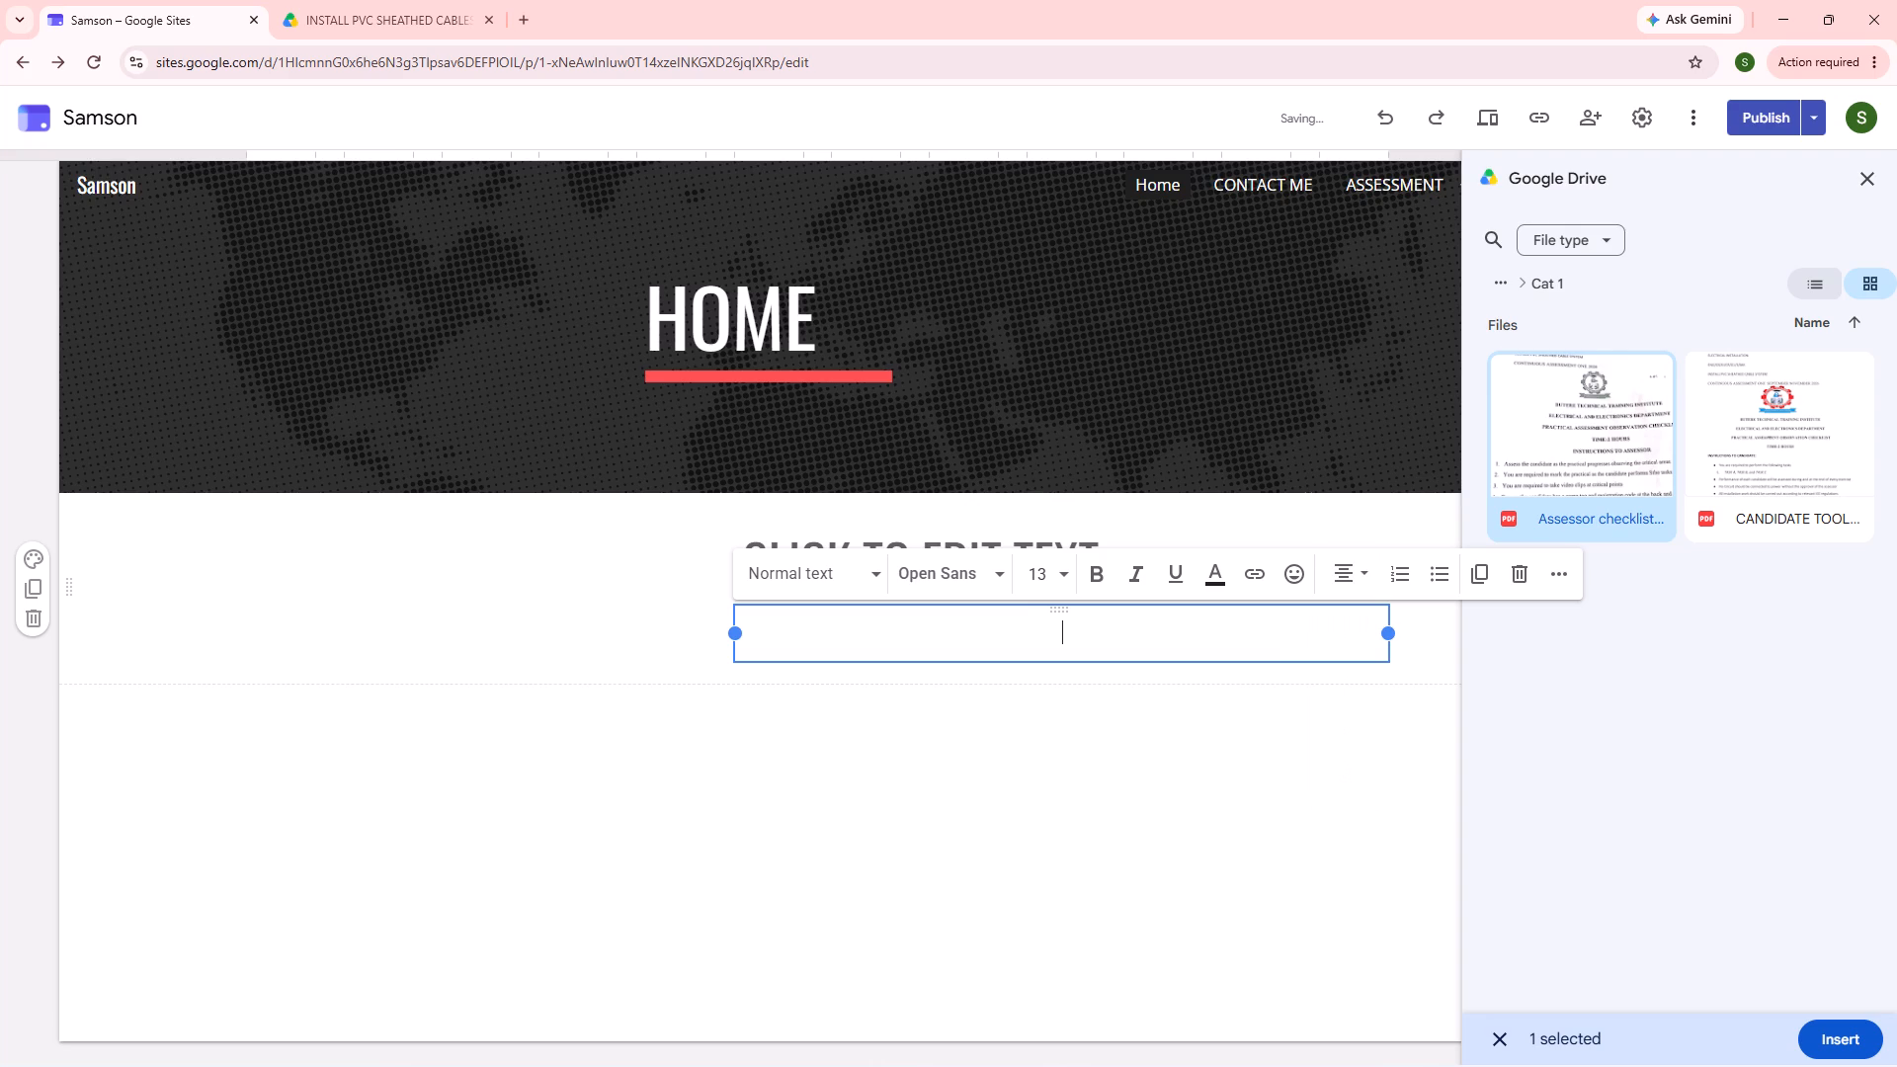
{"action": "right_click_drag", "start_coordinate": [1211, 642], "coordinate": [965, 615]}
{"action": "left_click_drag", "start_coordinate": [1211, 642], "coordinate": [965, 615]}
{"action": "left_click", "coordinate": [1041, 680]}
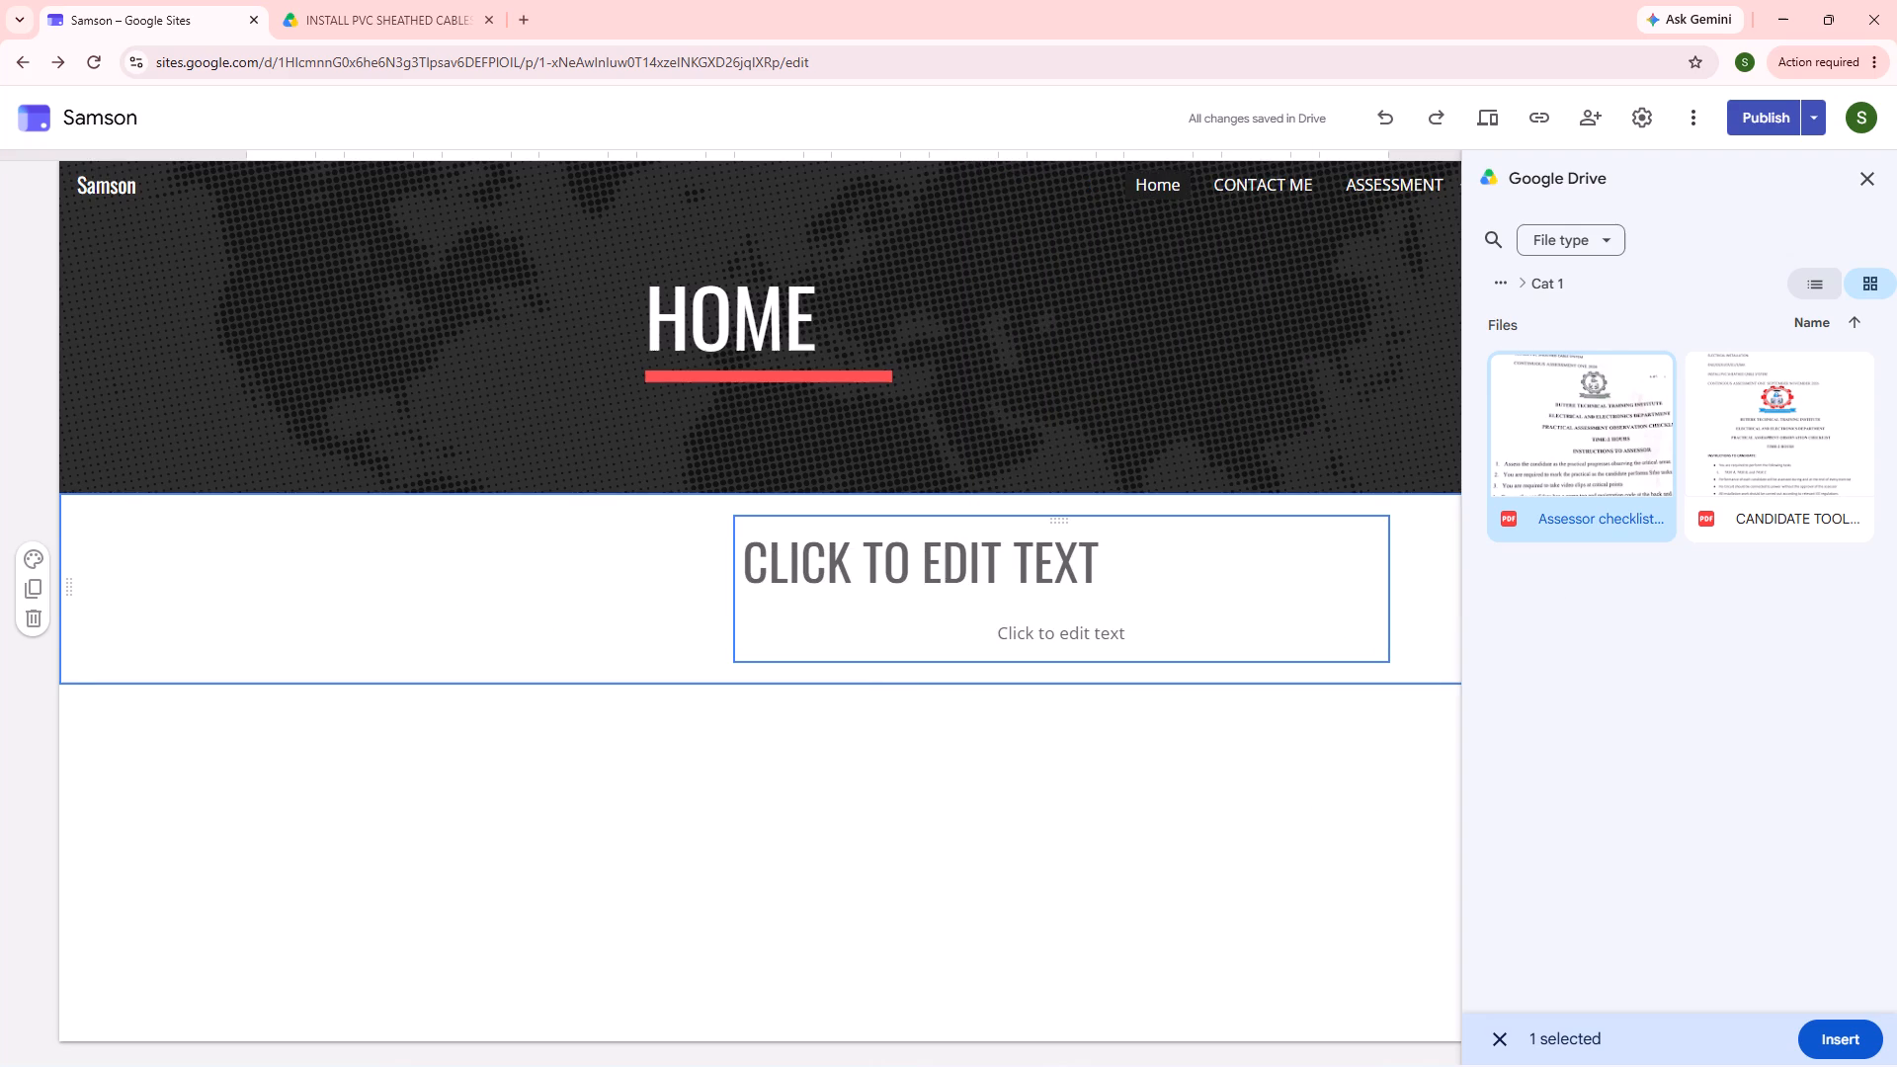
Try font size 24 on the empty title heading in the Home page content block, and settle on 36.
{"action": "left_click", "coordinate": [1084, 533]}
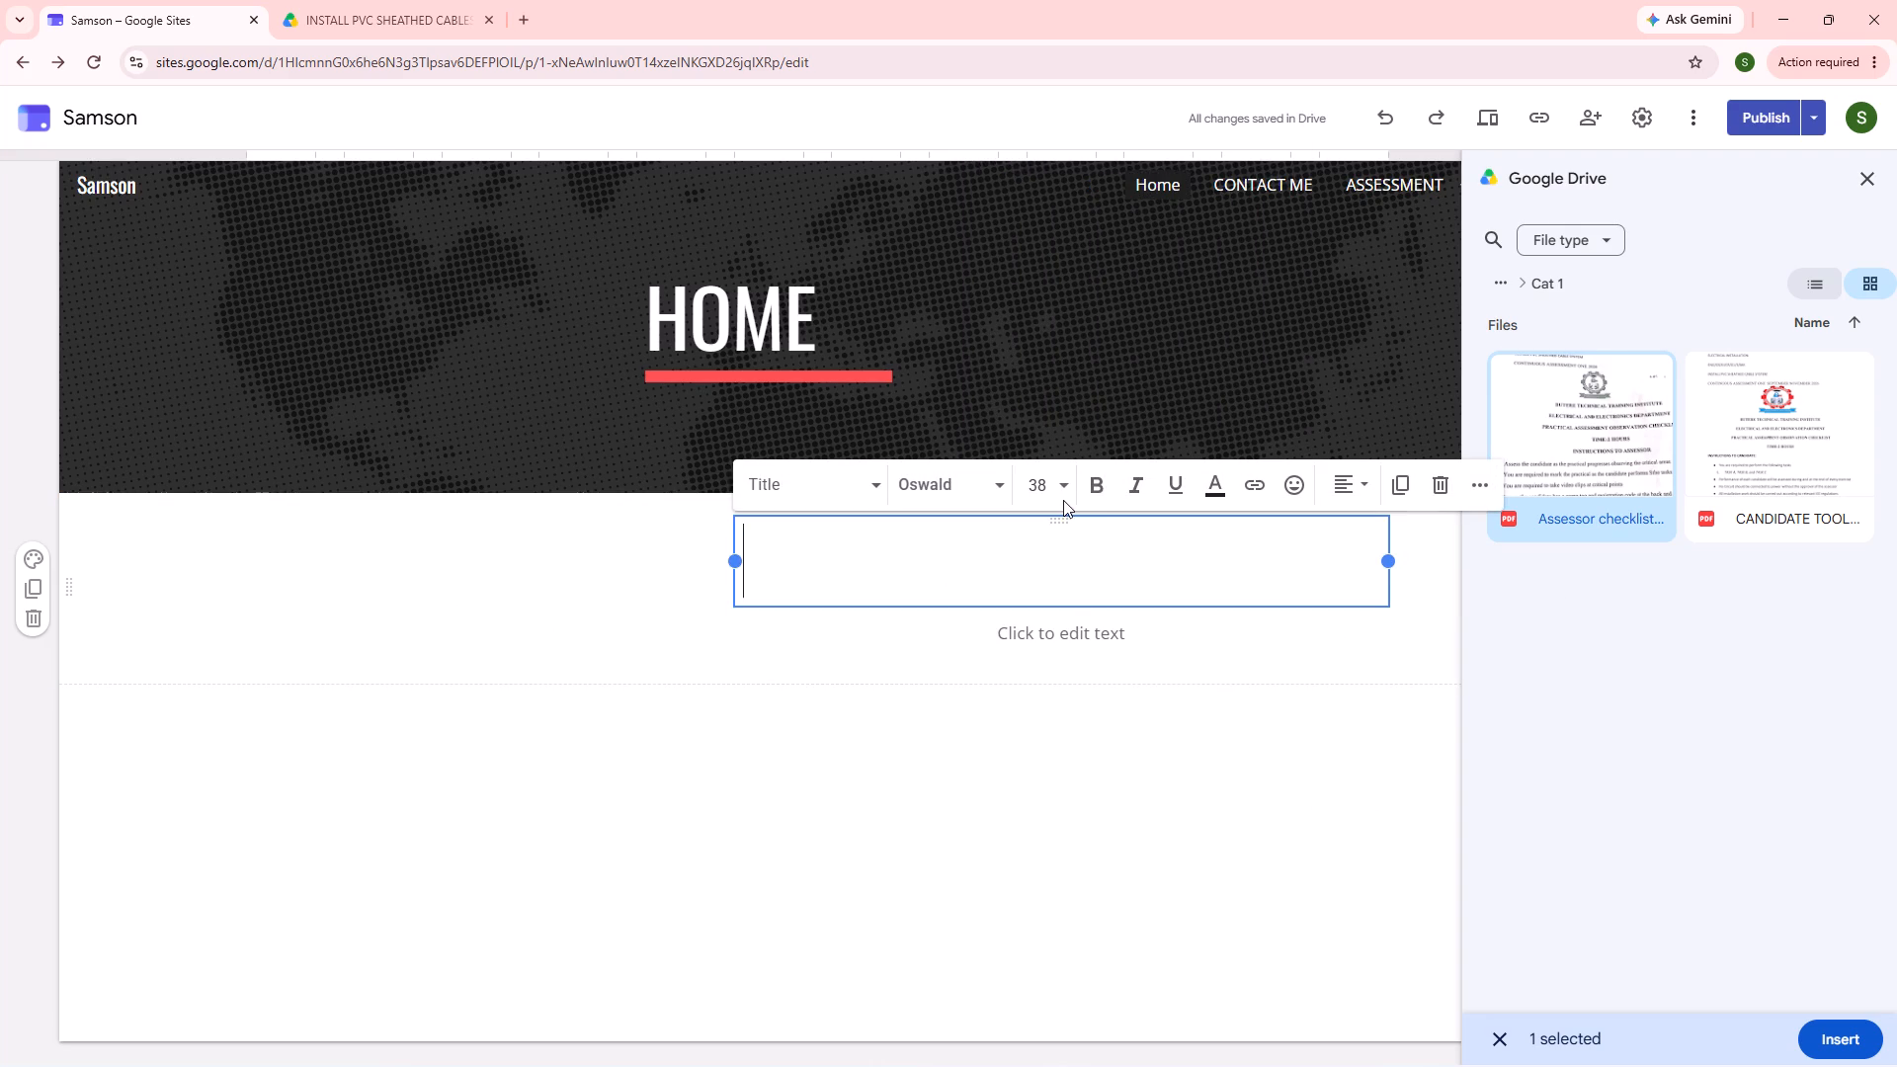
{"action": "left_click", "coordinate": [1063, 500]}
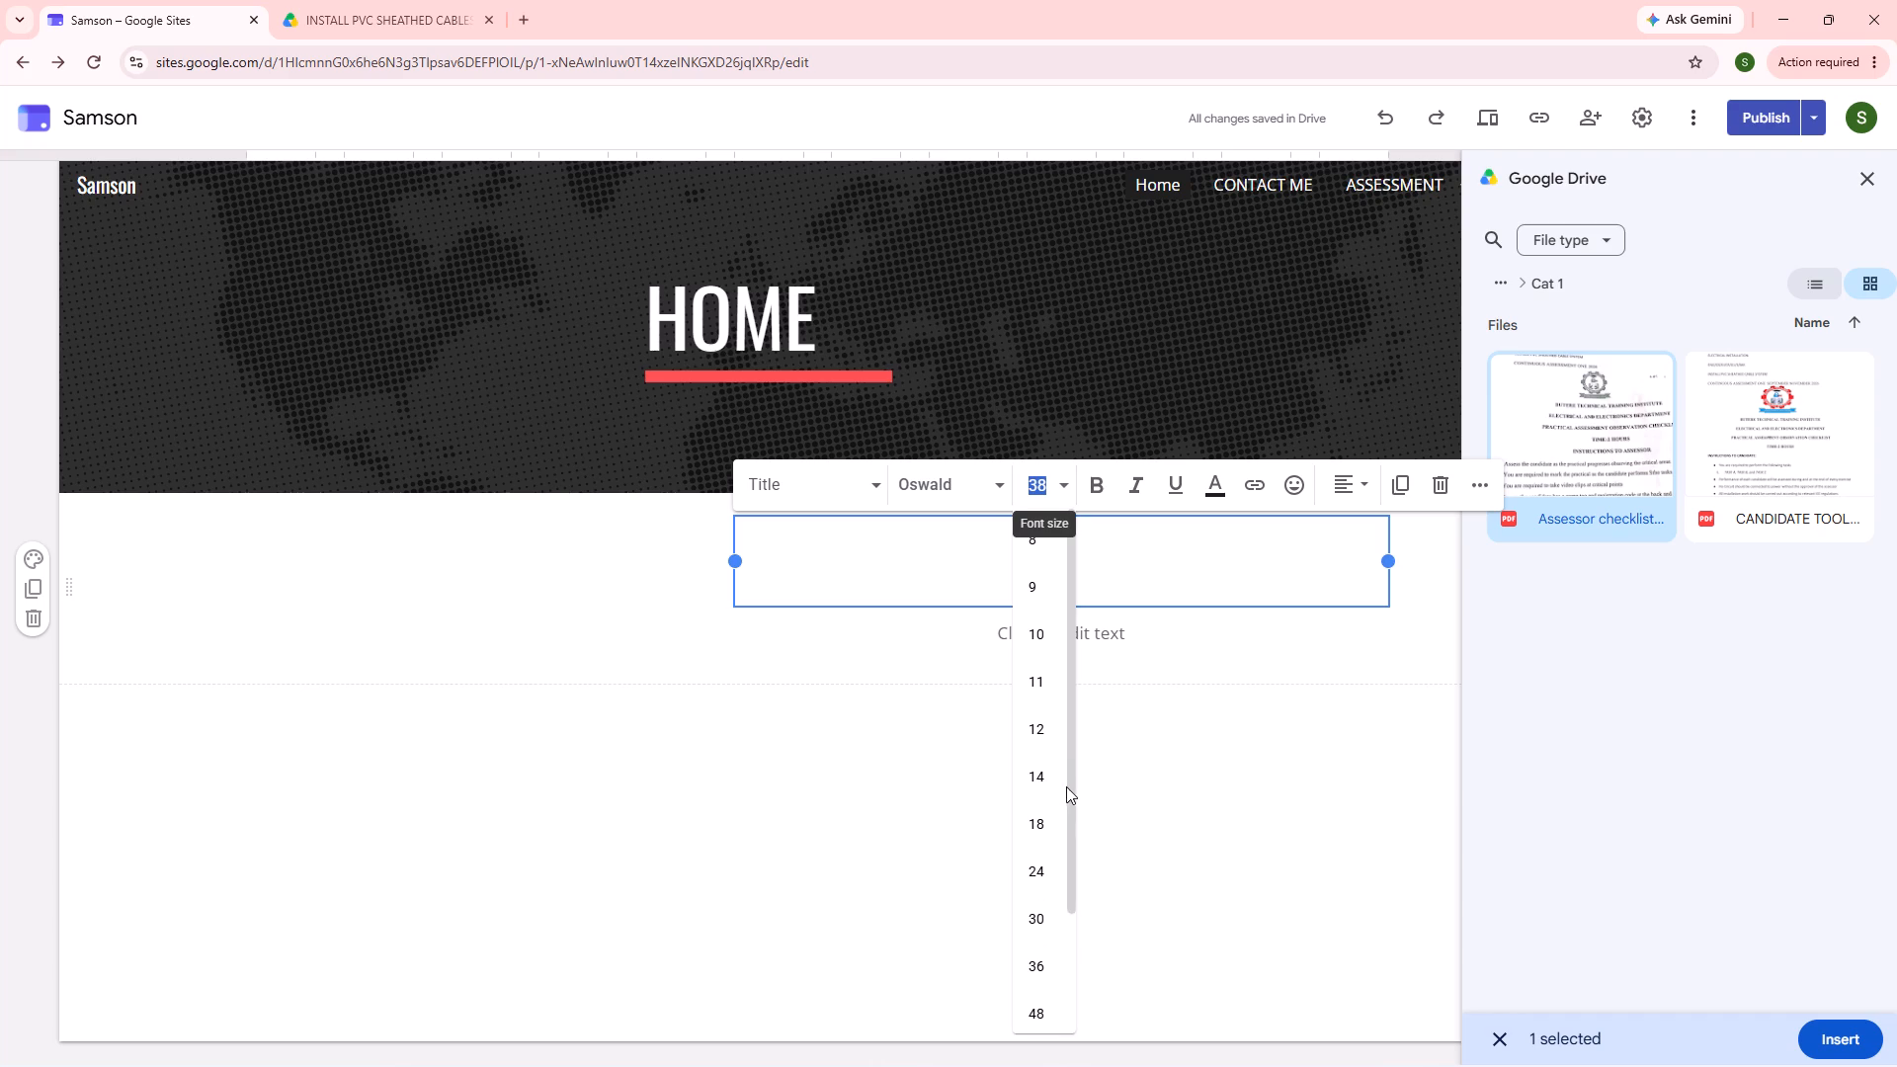
{"action": "left_click", "coordinate": [1033, 887]}
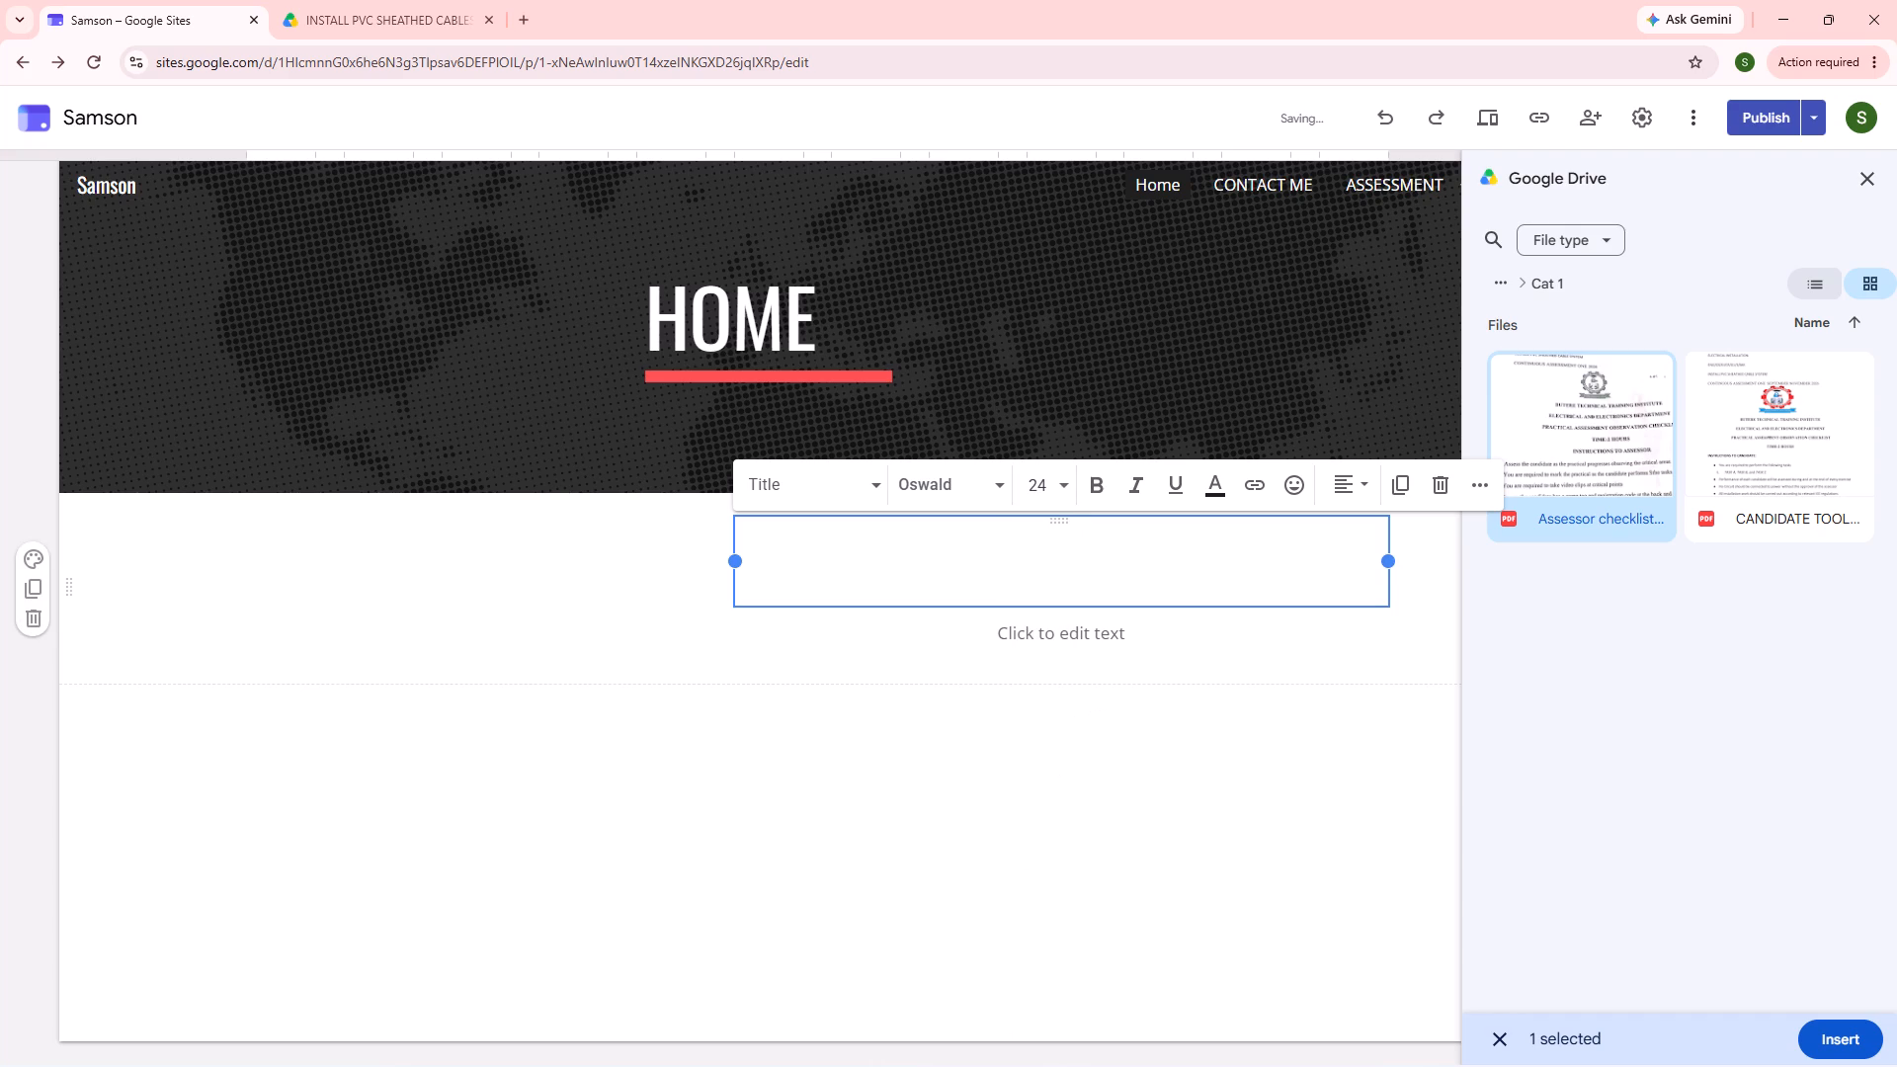
{"action": "left_click", "coordinate": [1048, 482]}
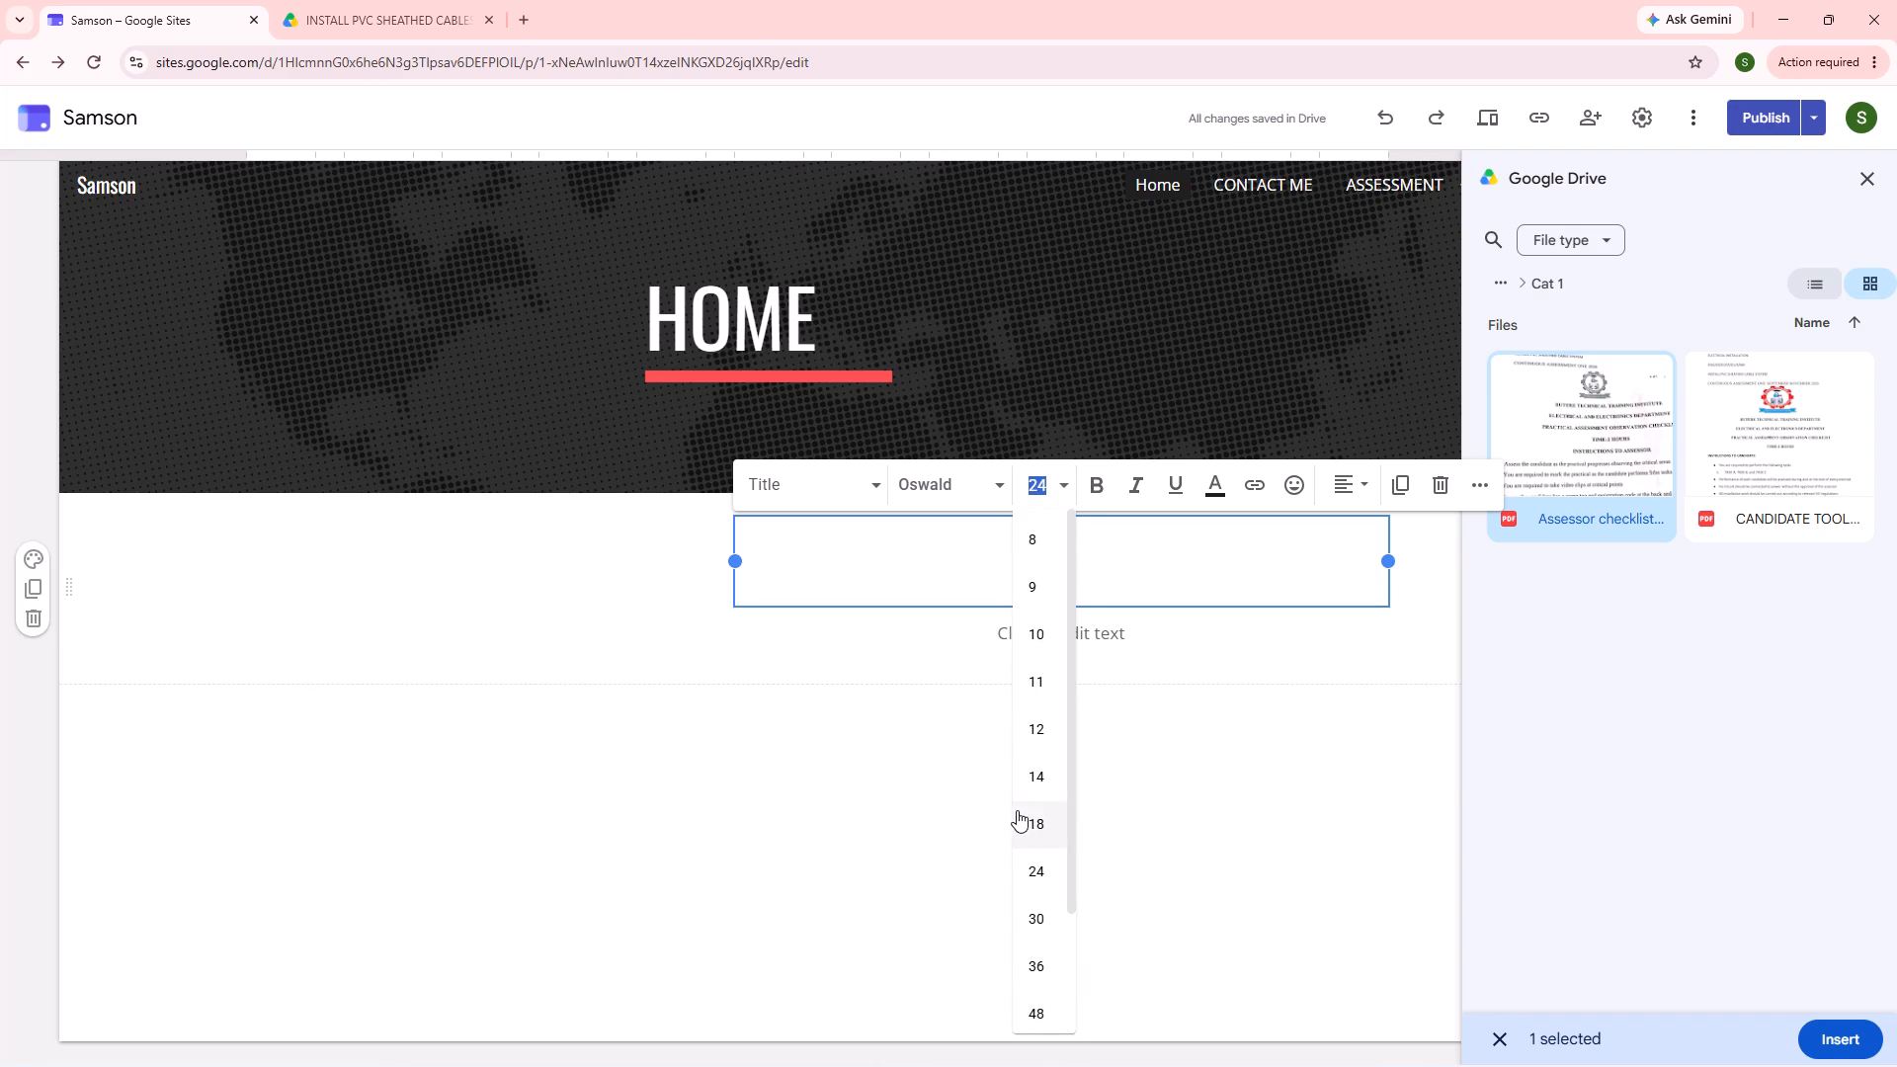
{"action": "scroll", "coordinate": [1016, 810], "scroll_direction": "down", "scroll_amount": 4}
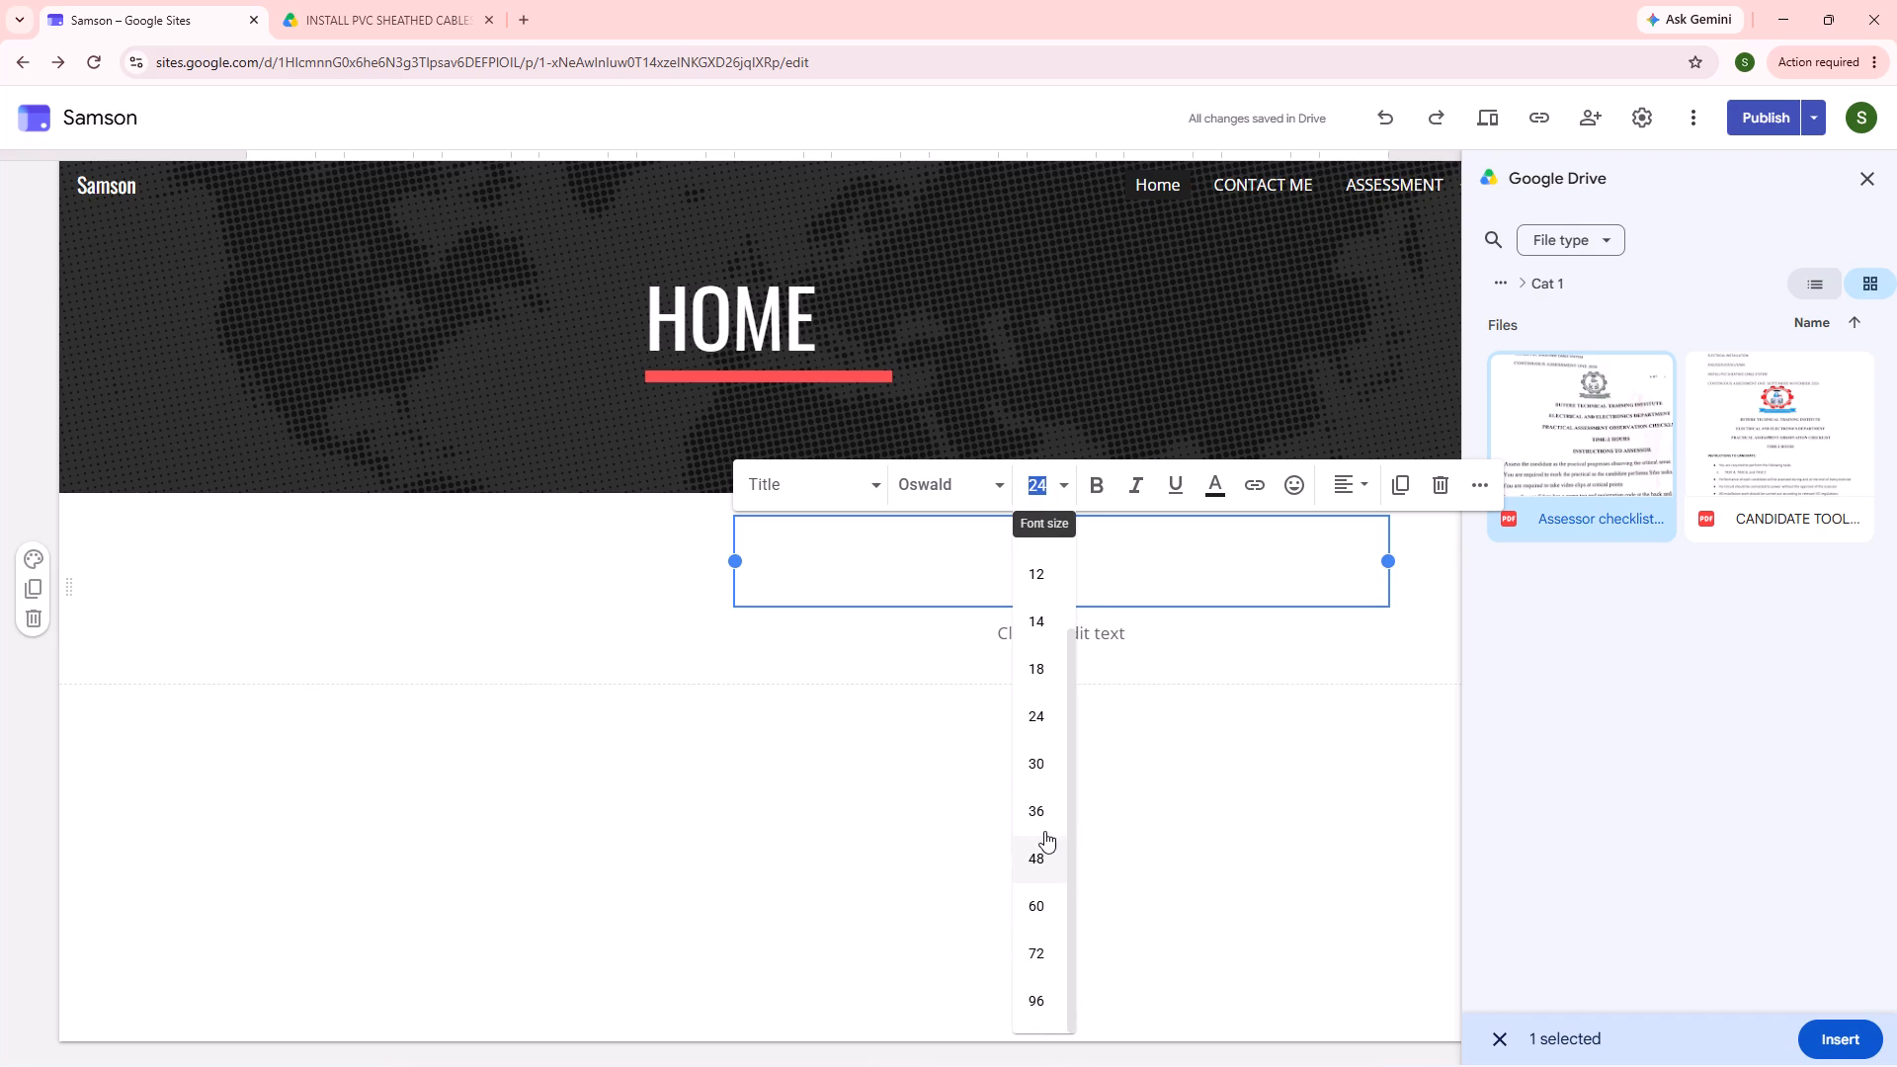
{"action": "left_click", "coordinate": [1037, 816]}
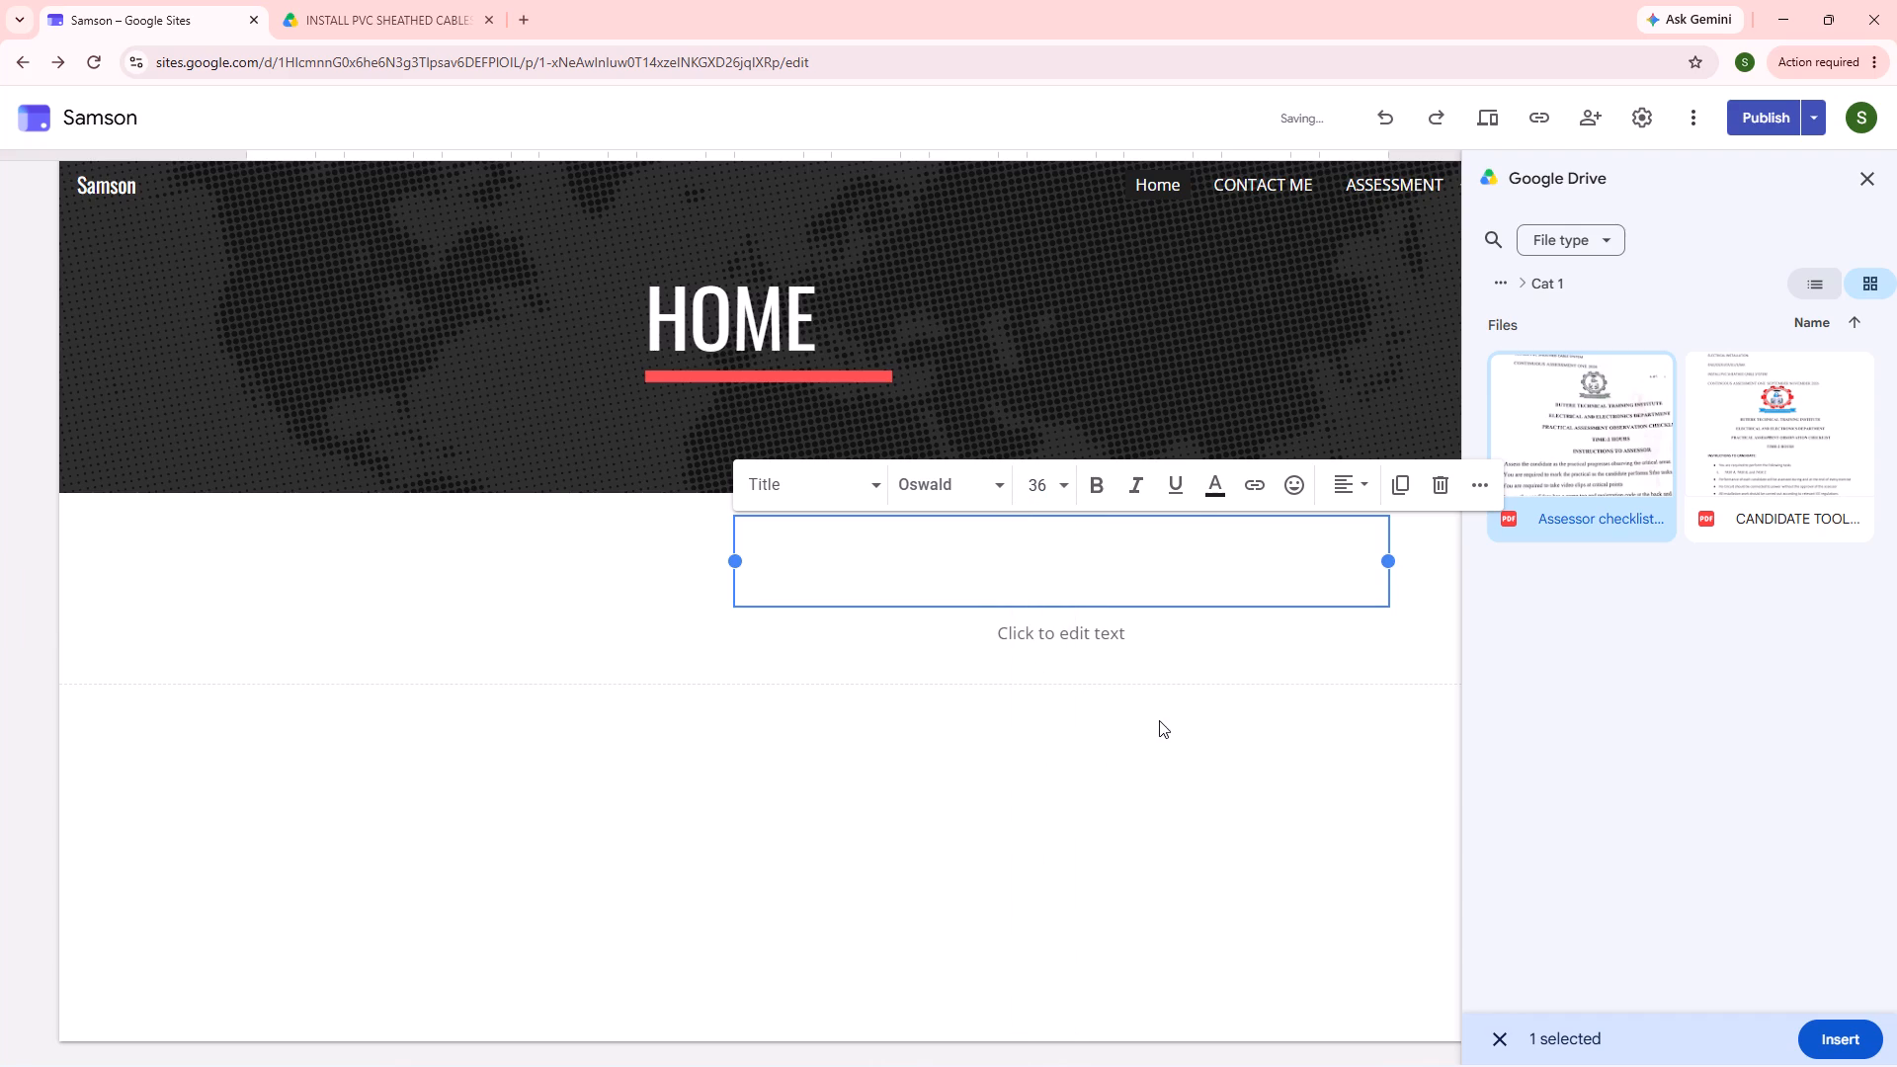
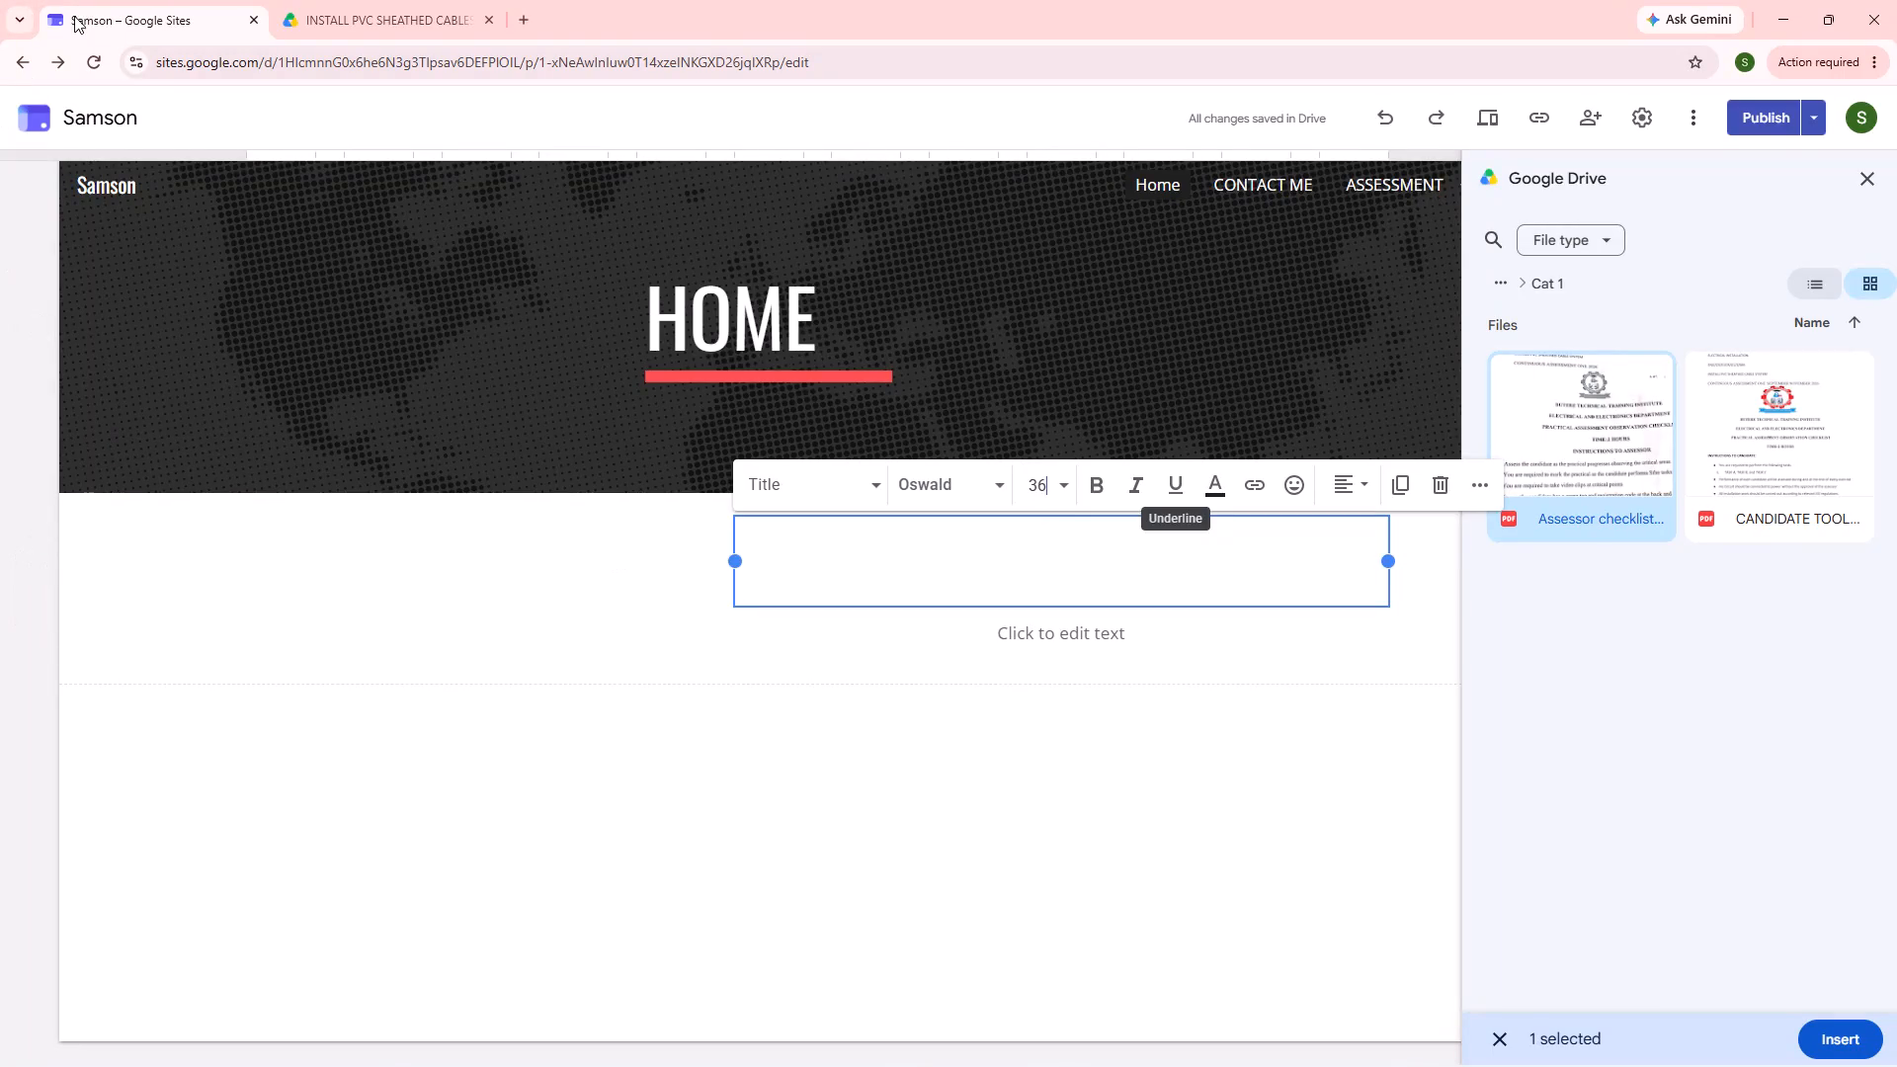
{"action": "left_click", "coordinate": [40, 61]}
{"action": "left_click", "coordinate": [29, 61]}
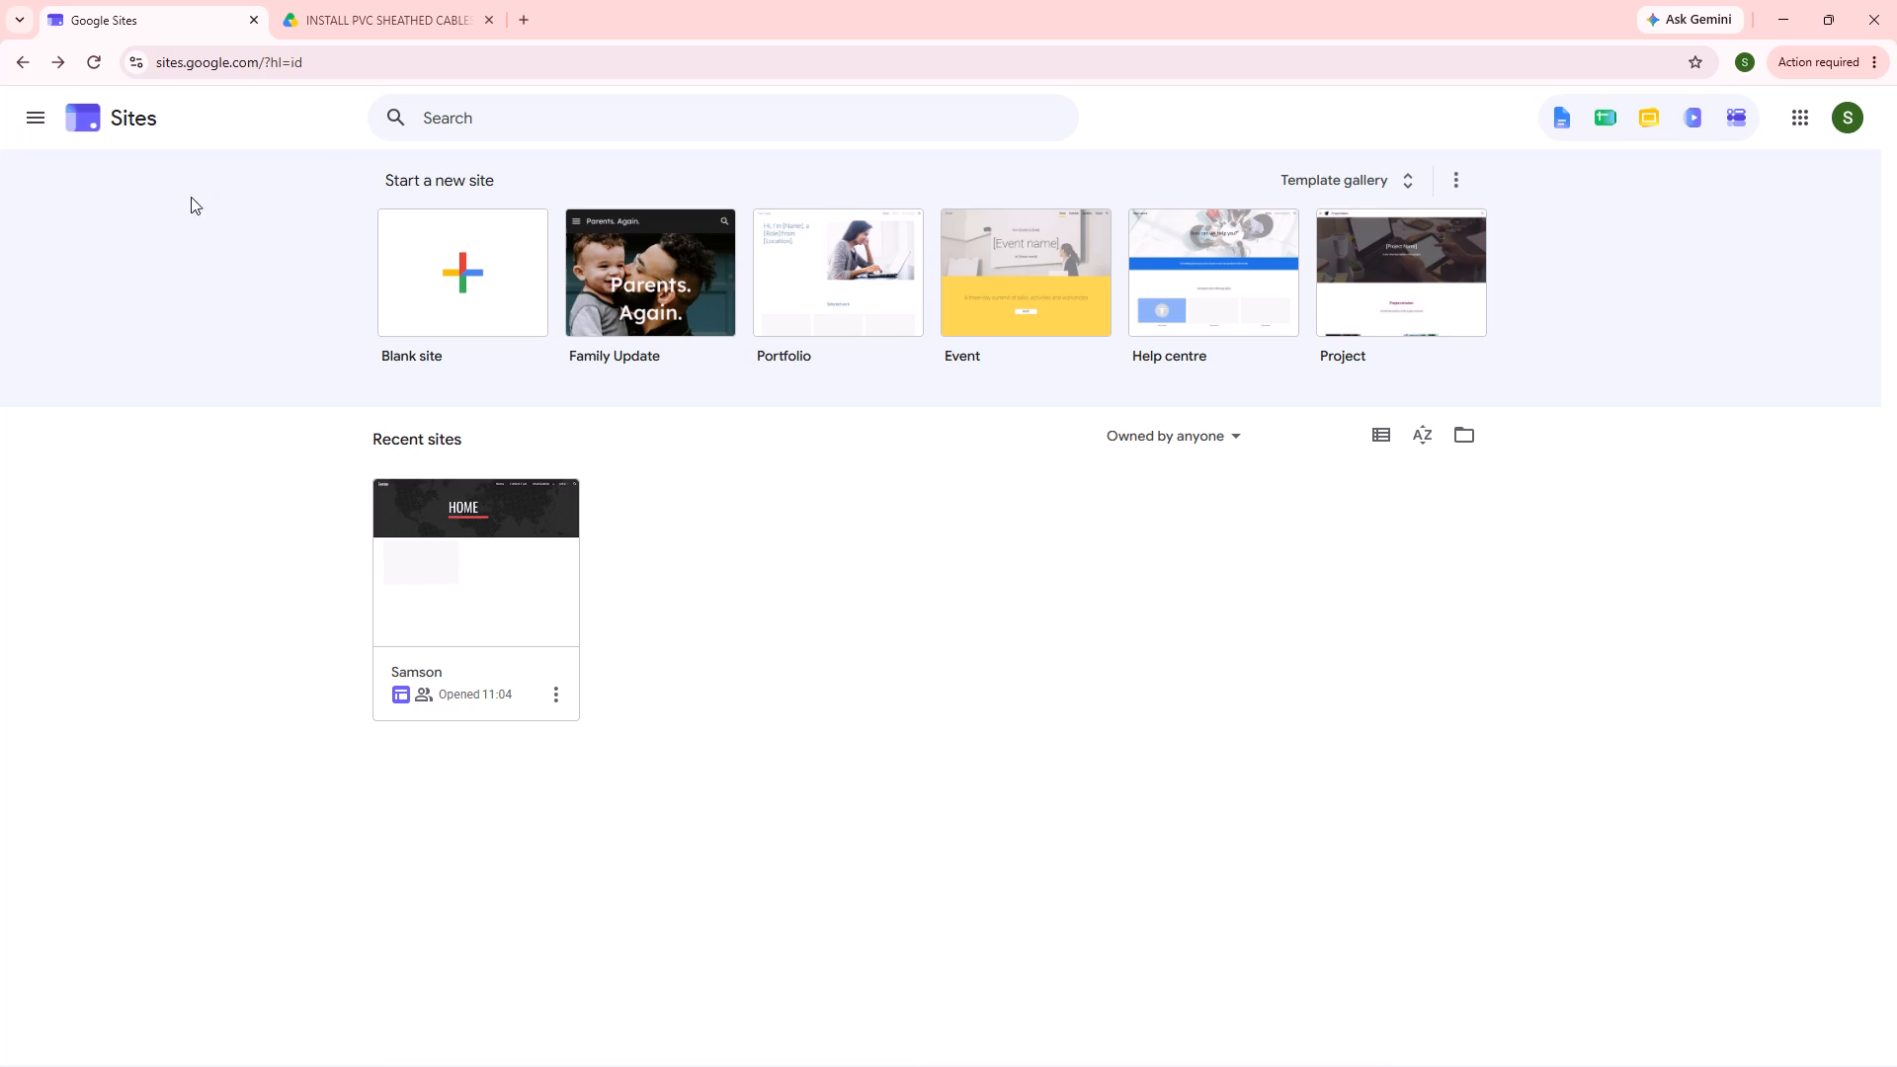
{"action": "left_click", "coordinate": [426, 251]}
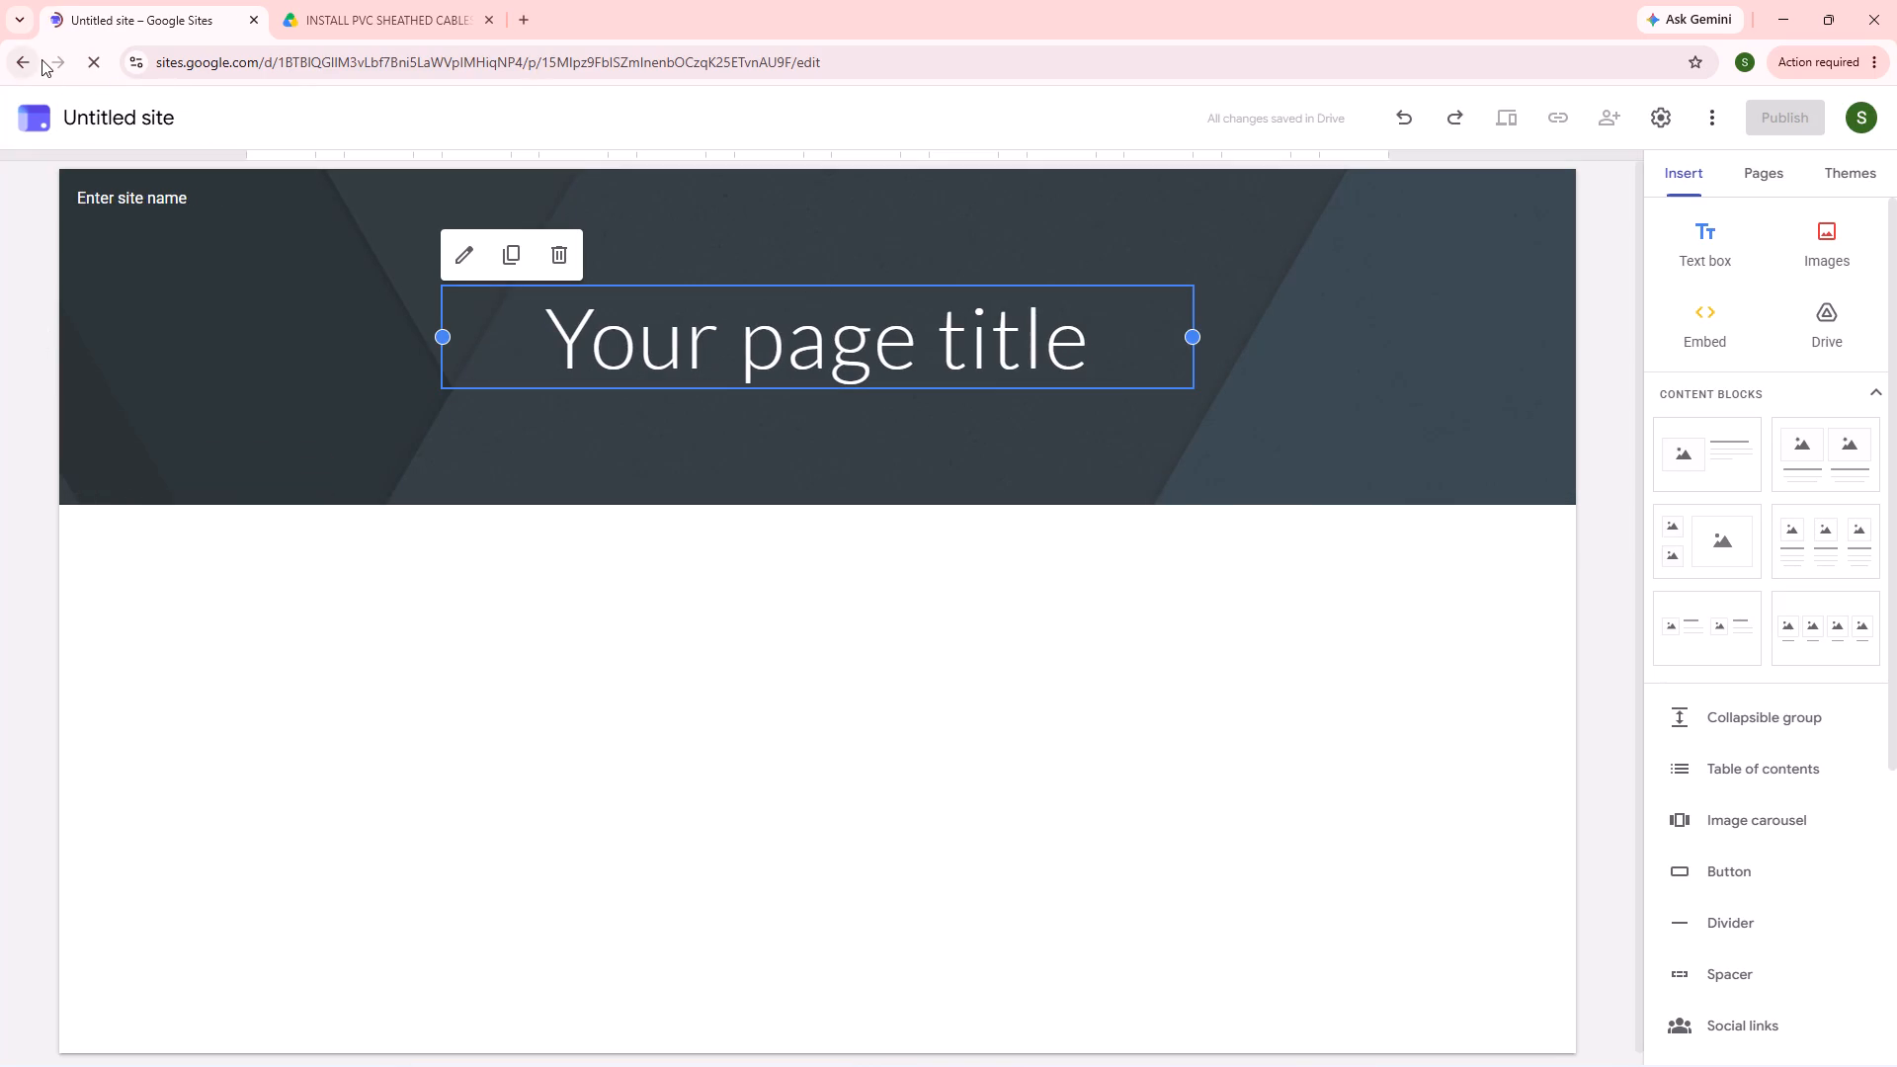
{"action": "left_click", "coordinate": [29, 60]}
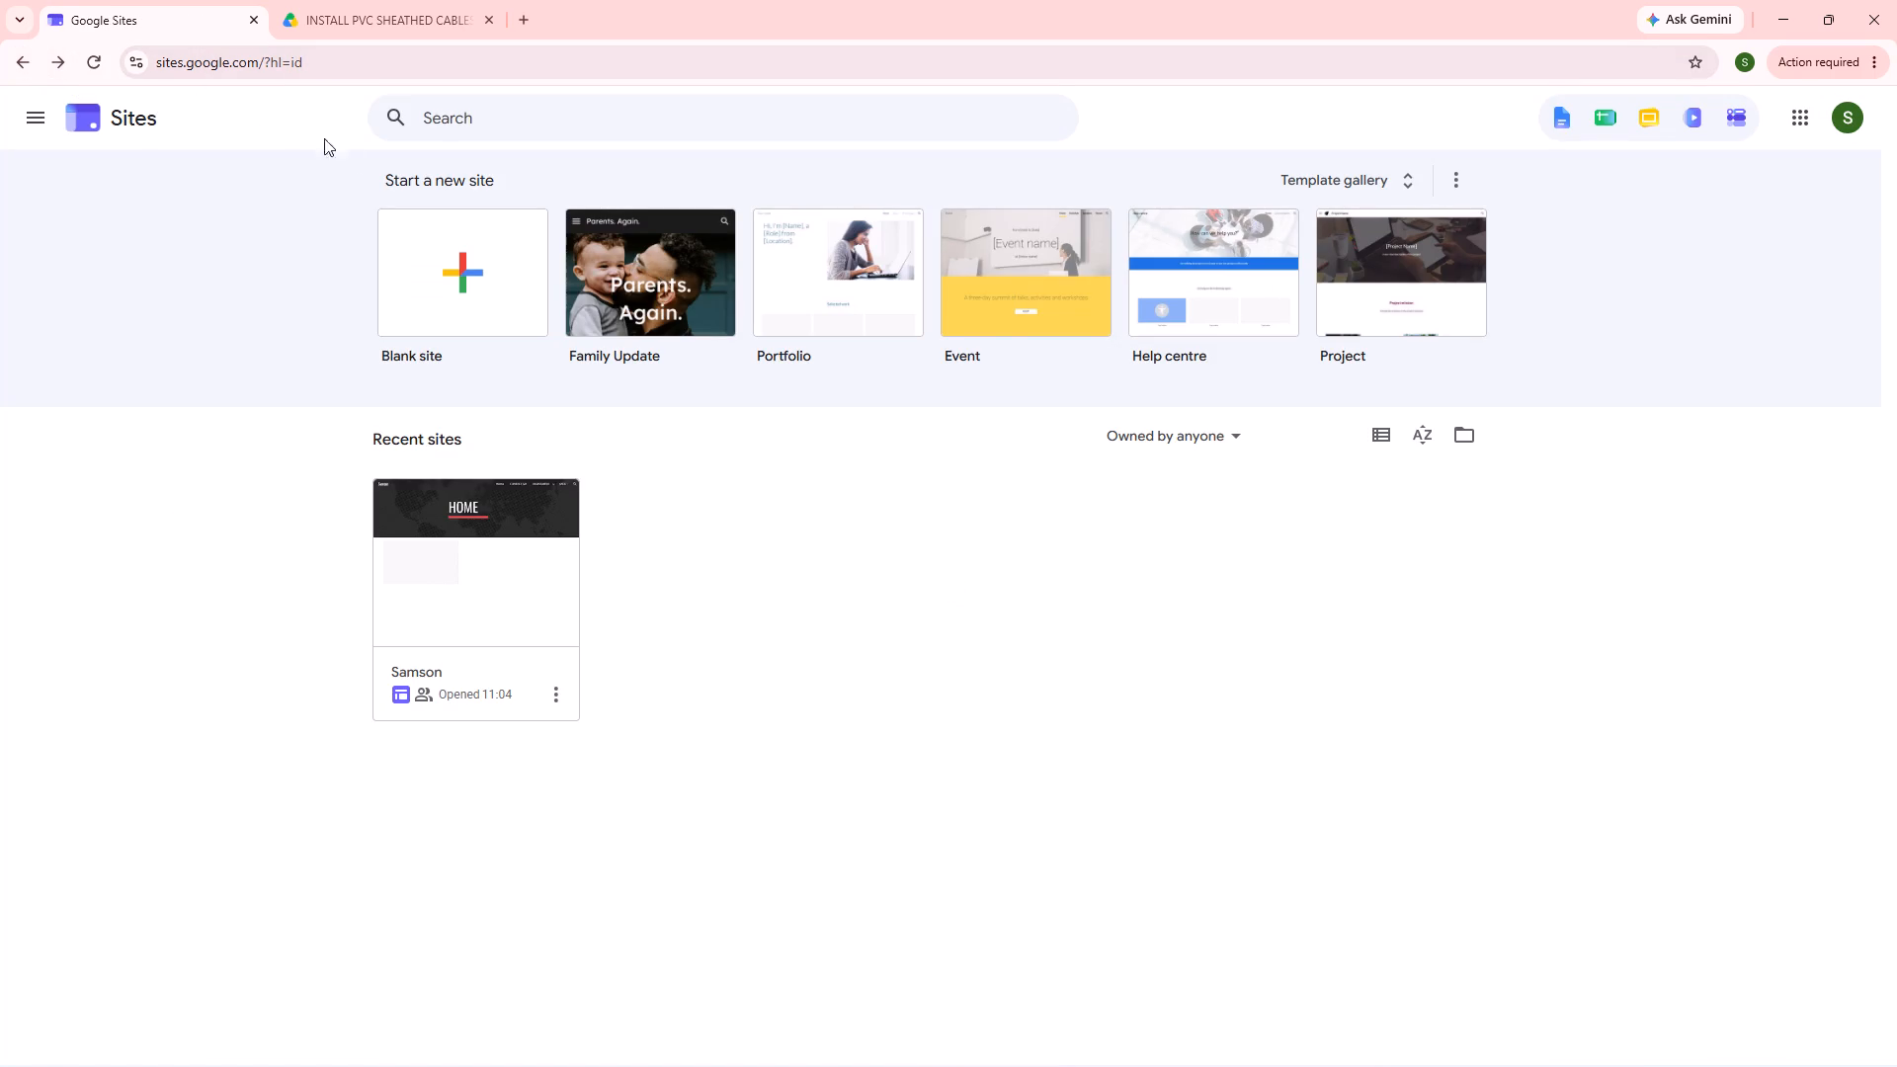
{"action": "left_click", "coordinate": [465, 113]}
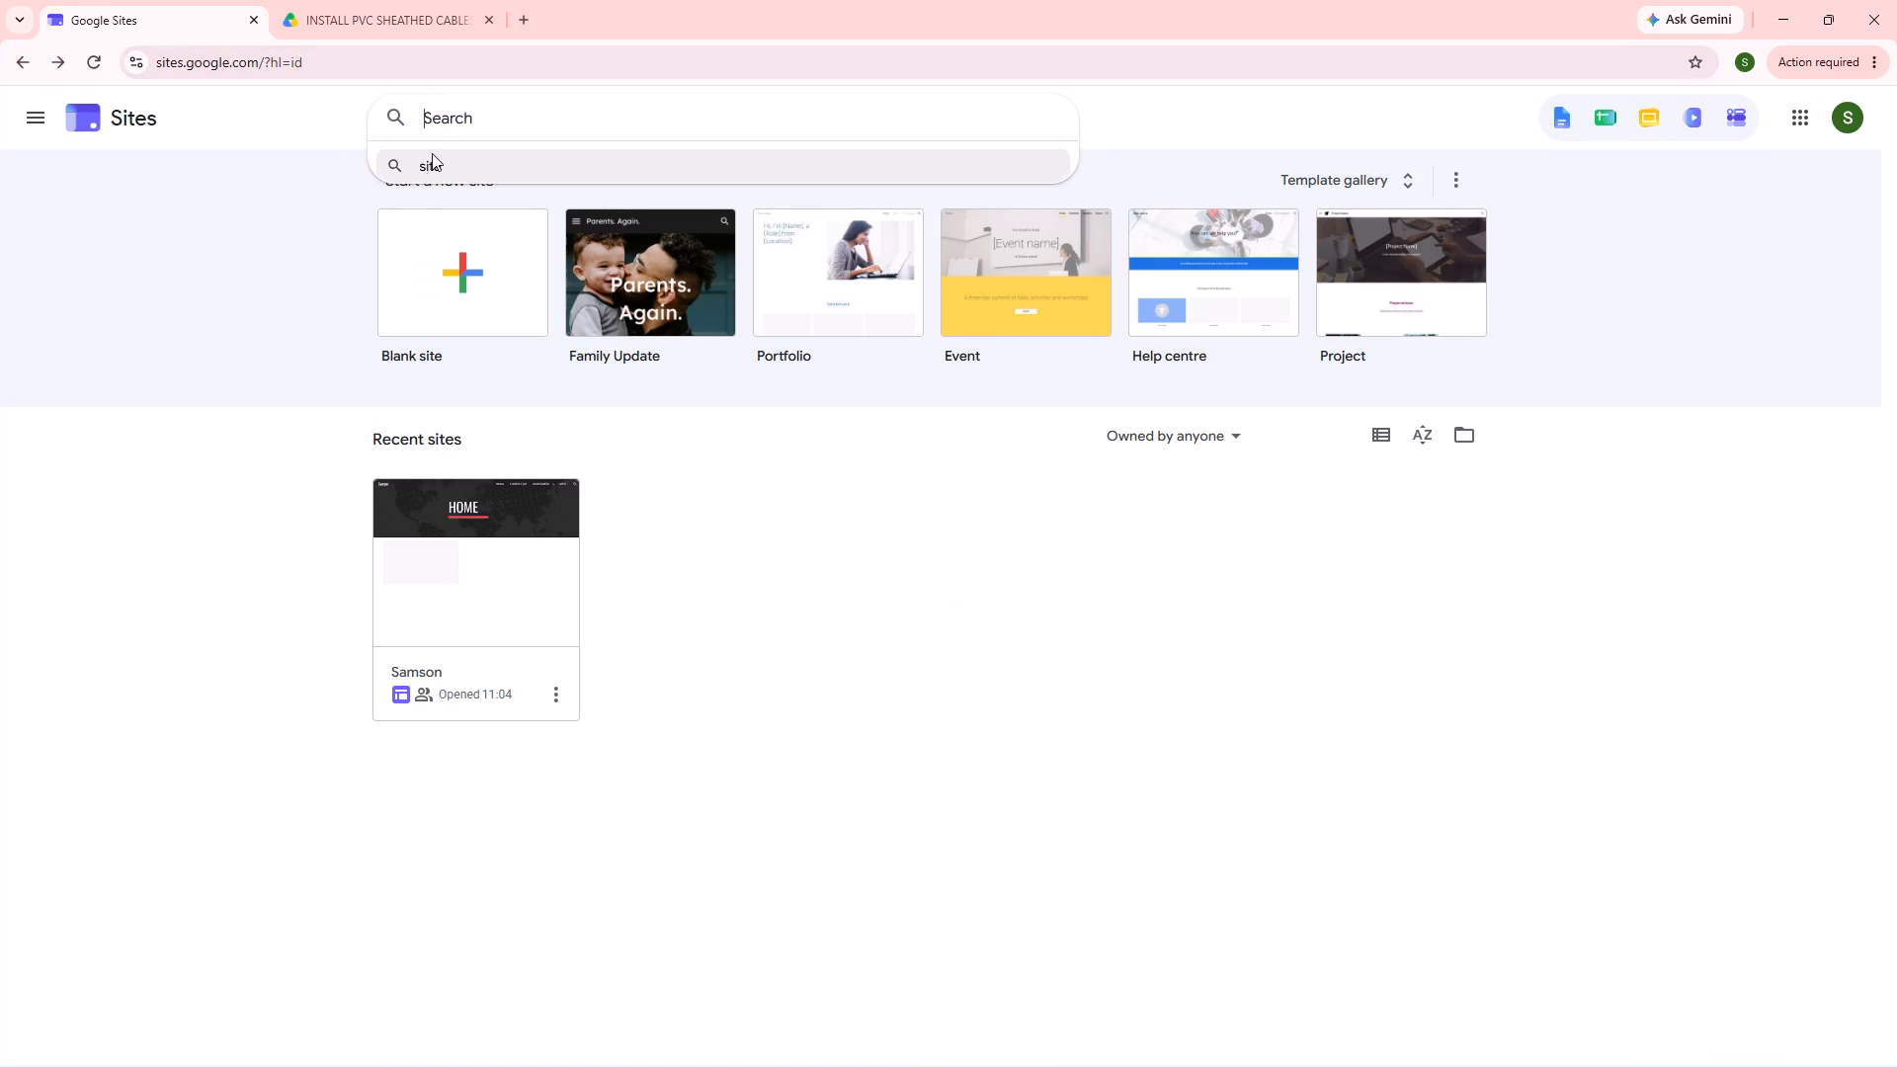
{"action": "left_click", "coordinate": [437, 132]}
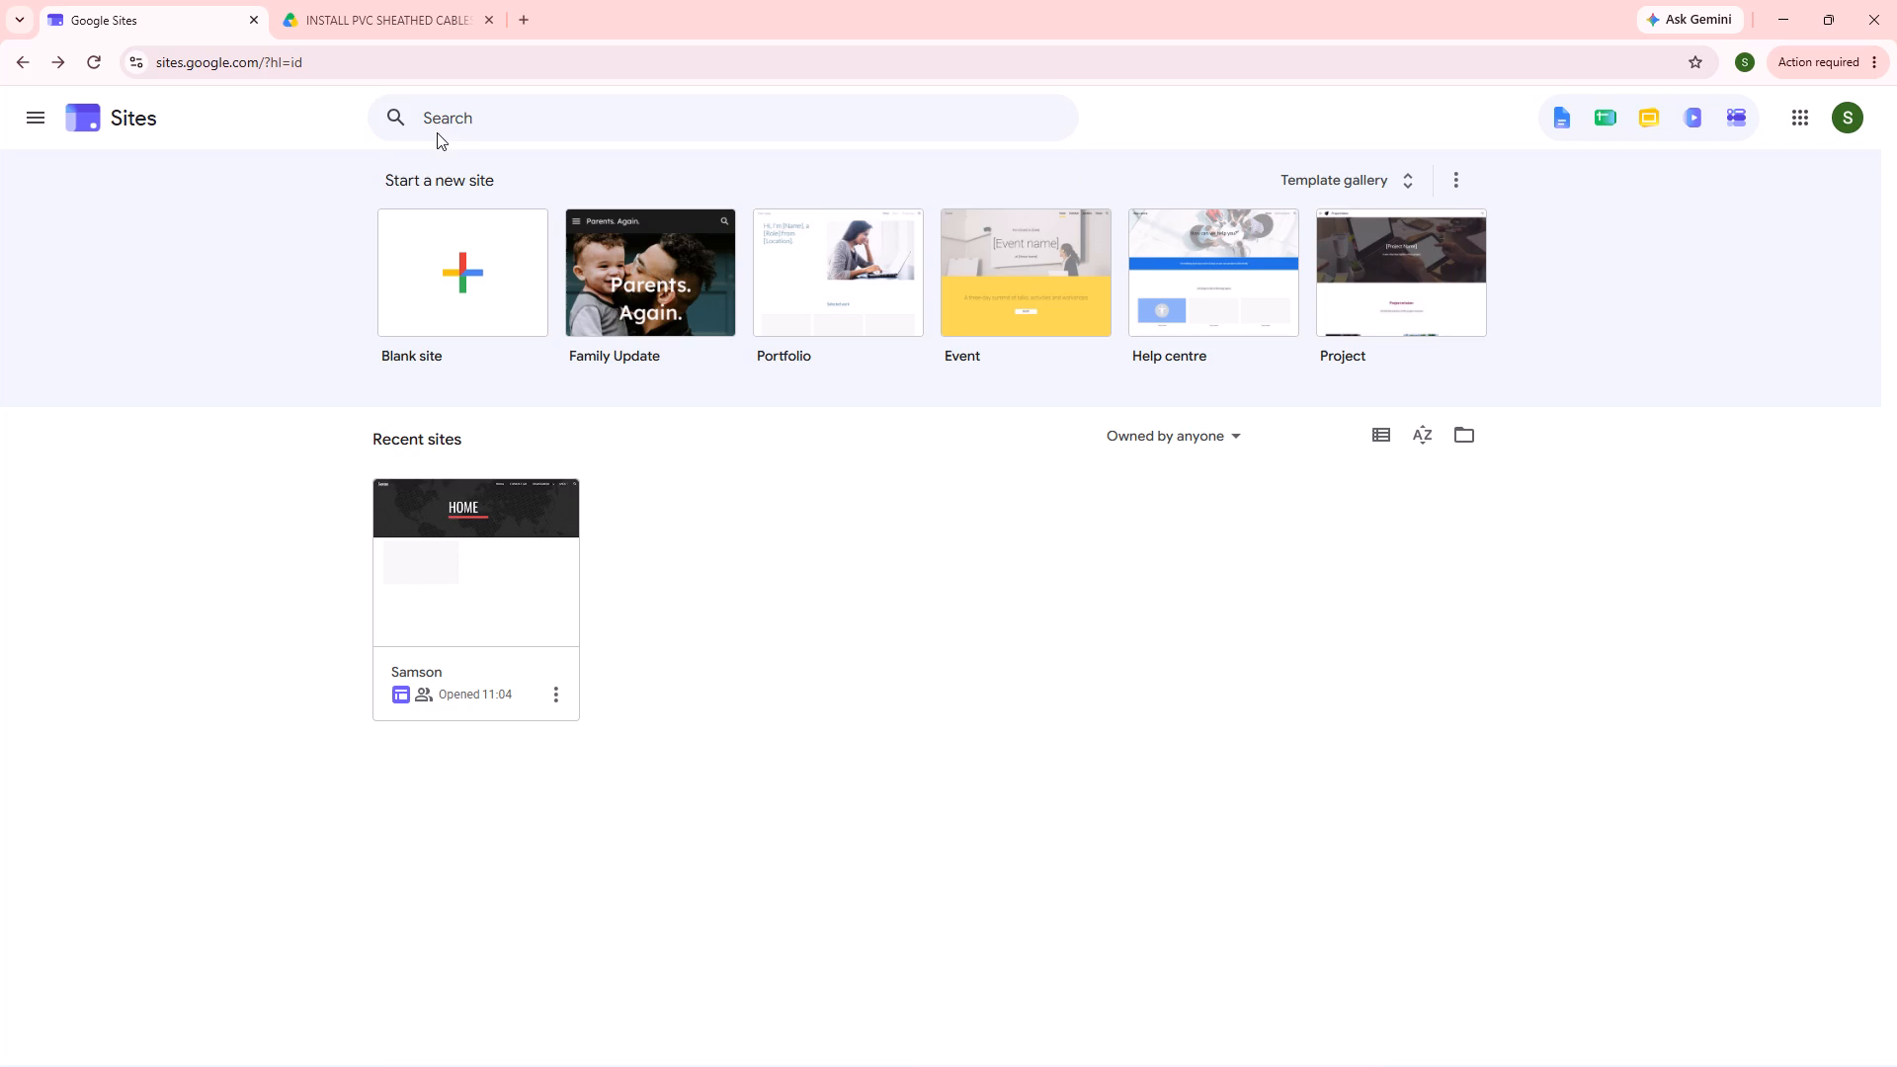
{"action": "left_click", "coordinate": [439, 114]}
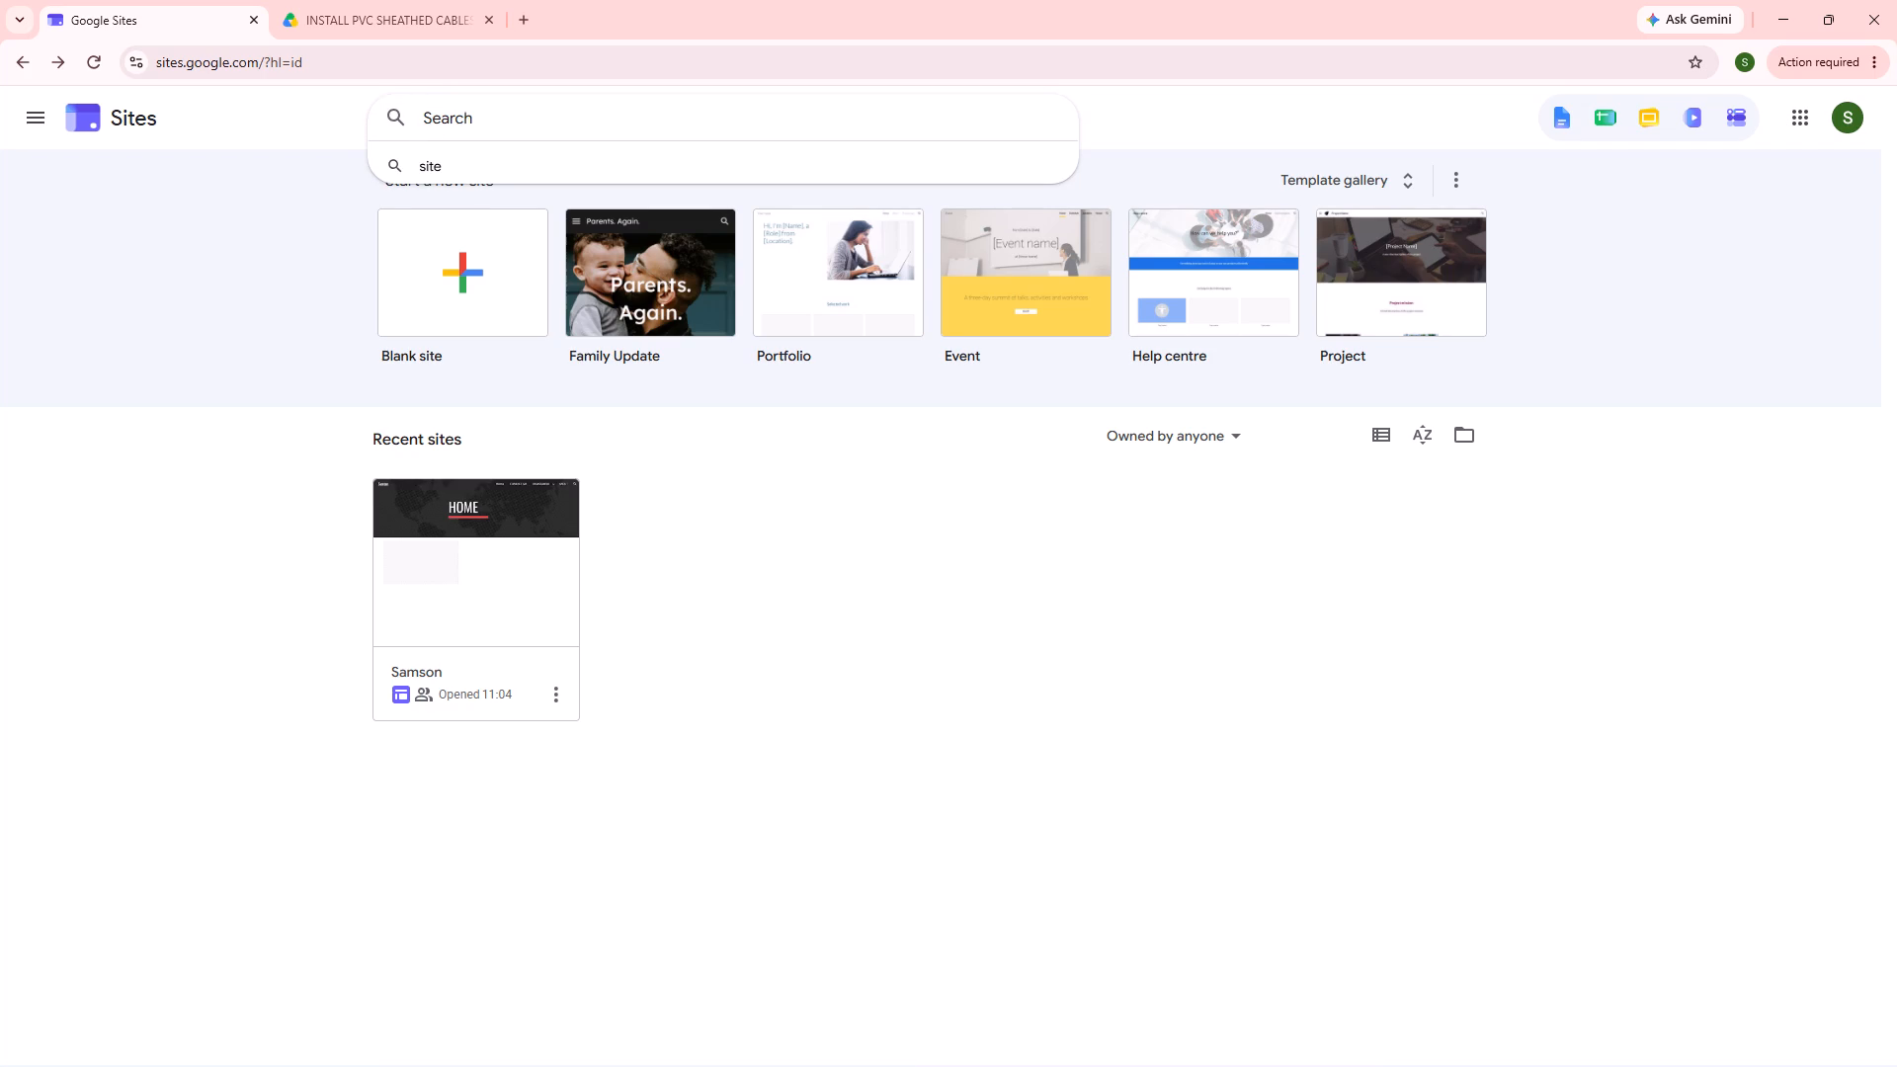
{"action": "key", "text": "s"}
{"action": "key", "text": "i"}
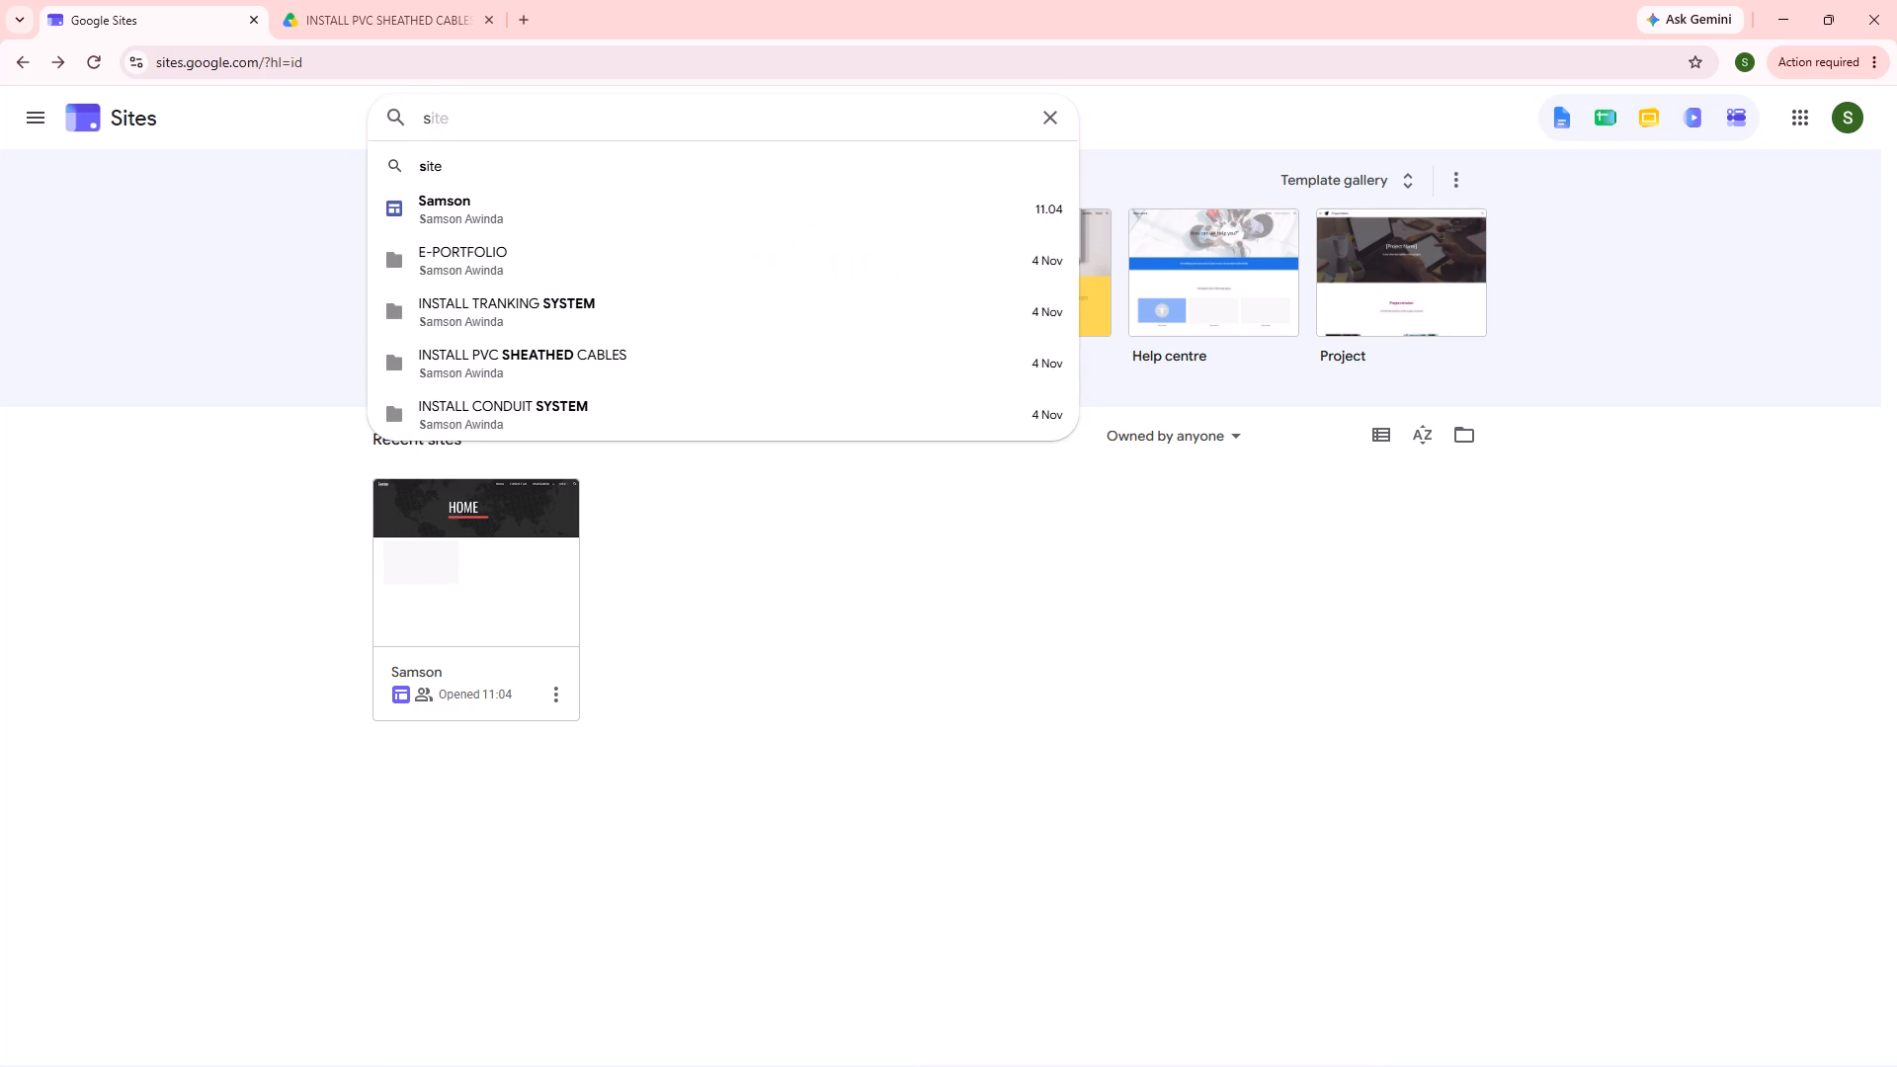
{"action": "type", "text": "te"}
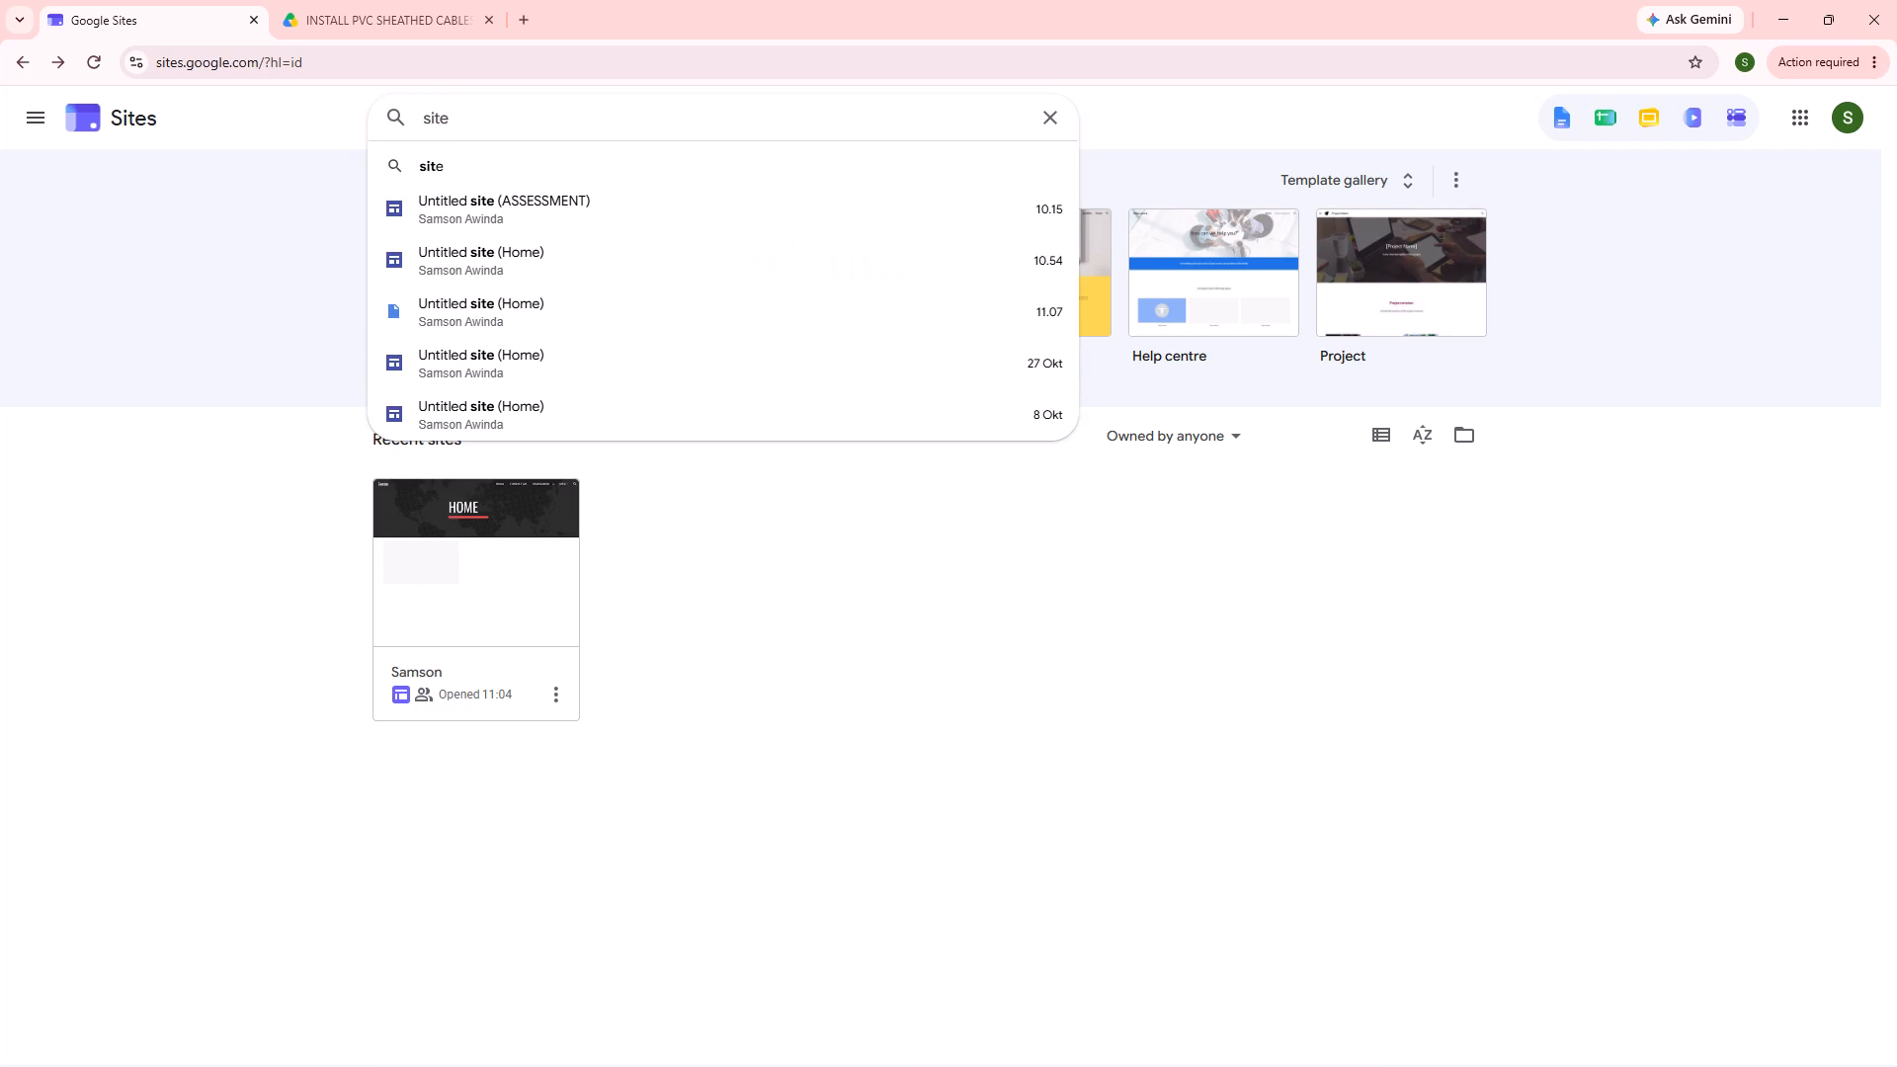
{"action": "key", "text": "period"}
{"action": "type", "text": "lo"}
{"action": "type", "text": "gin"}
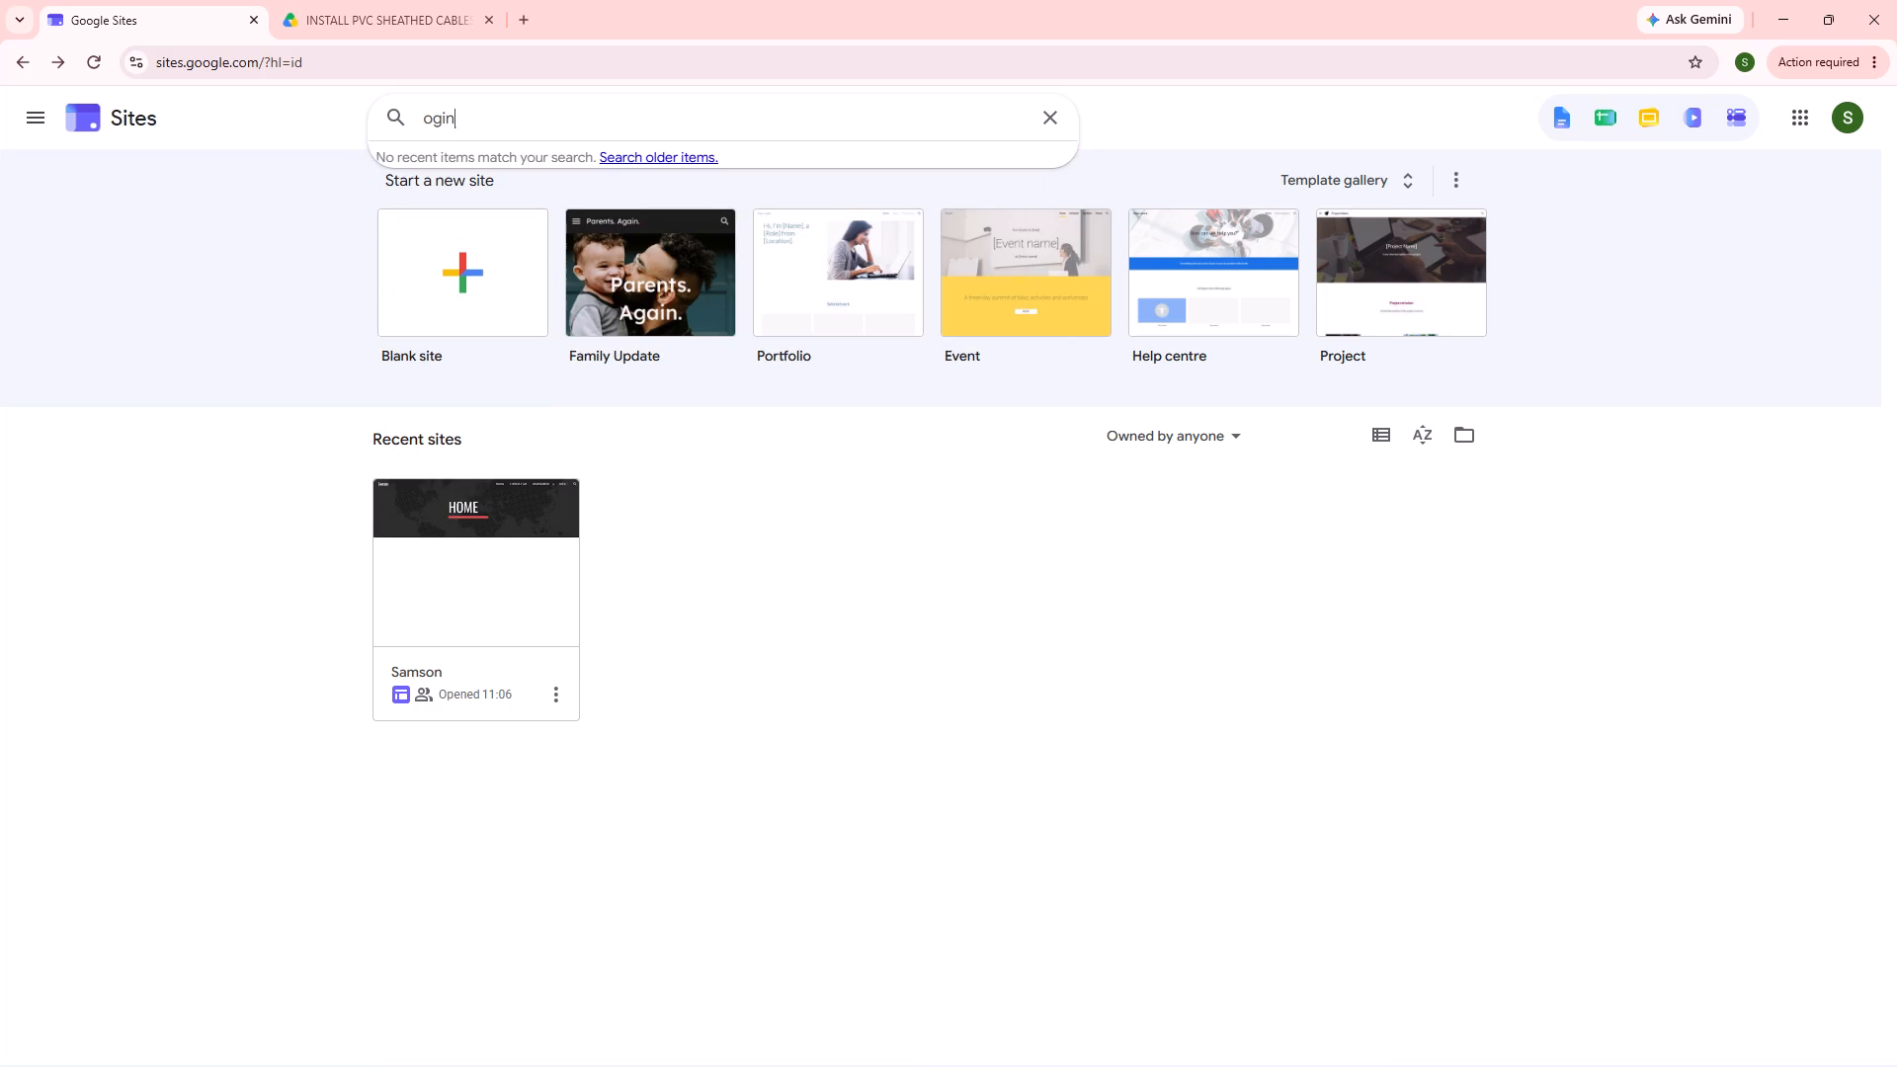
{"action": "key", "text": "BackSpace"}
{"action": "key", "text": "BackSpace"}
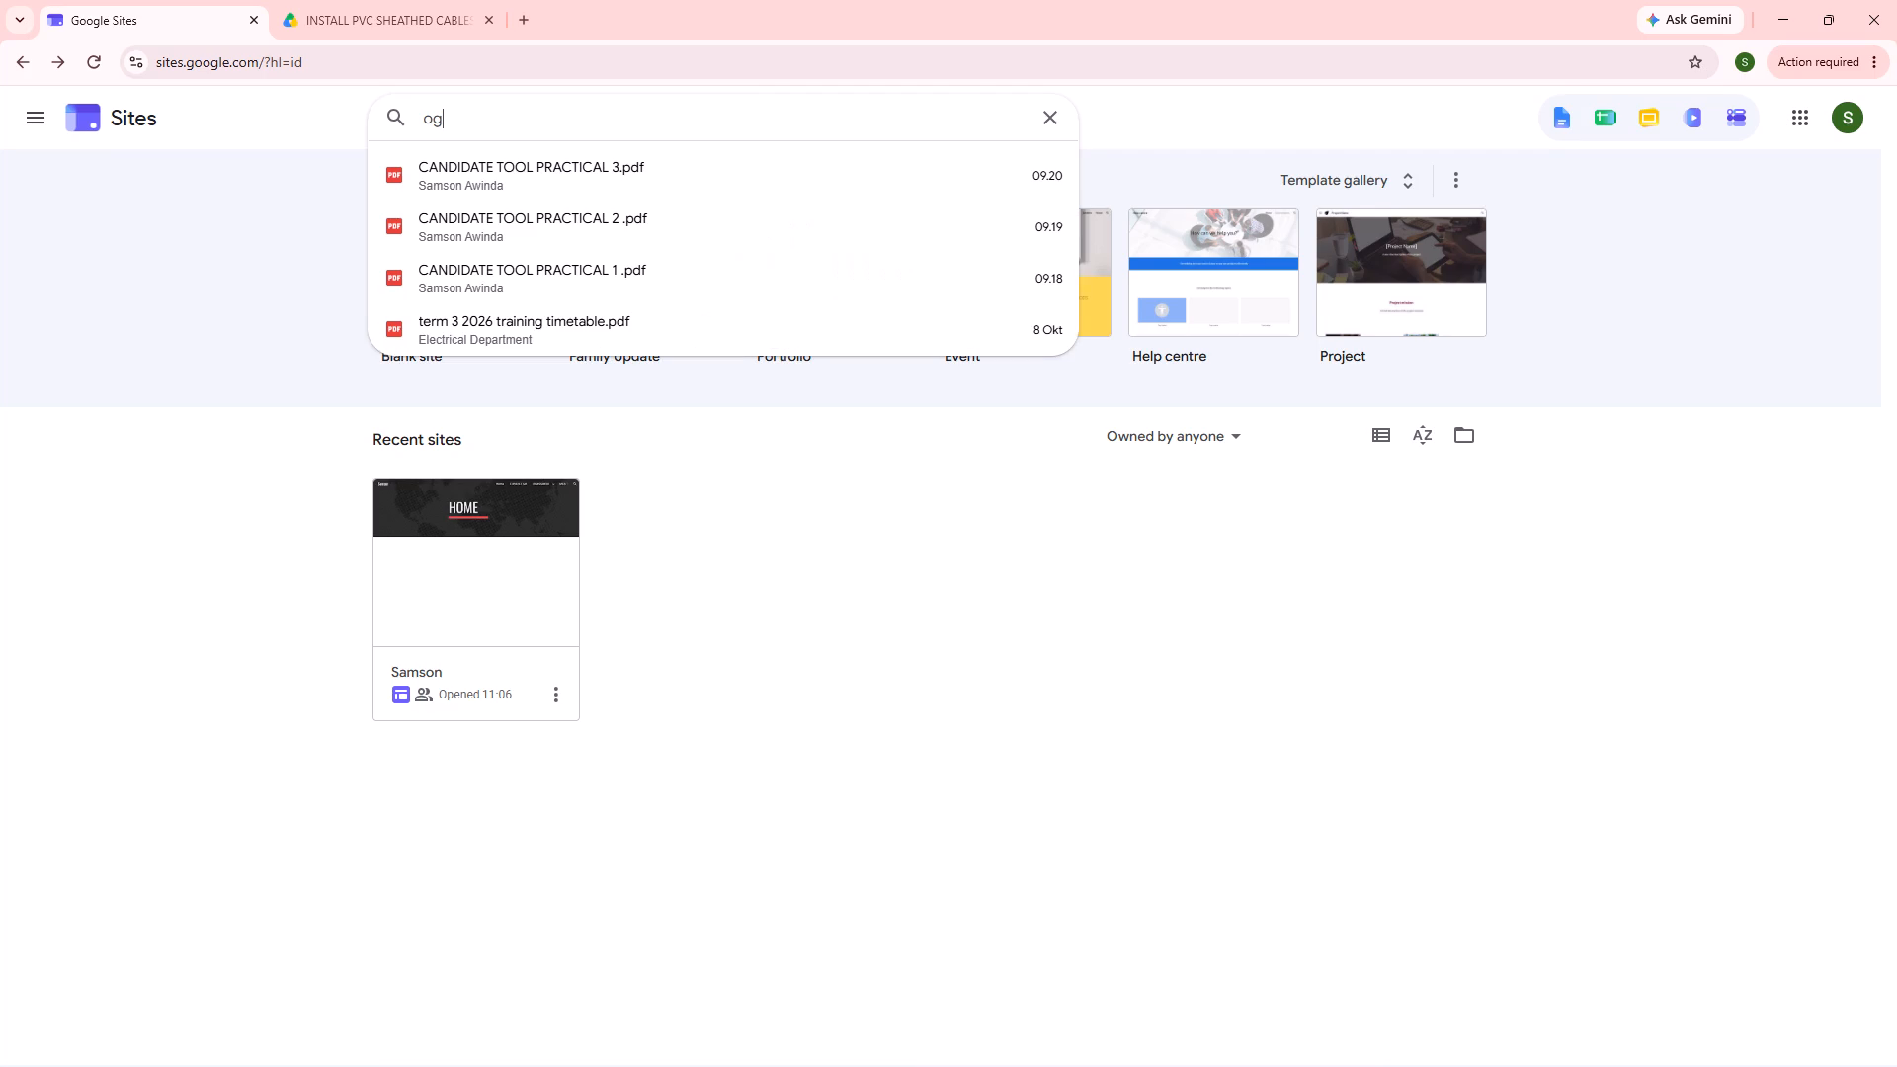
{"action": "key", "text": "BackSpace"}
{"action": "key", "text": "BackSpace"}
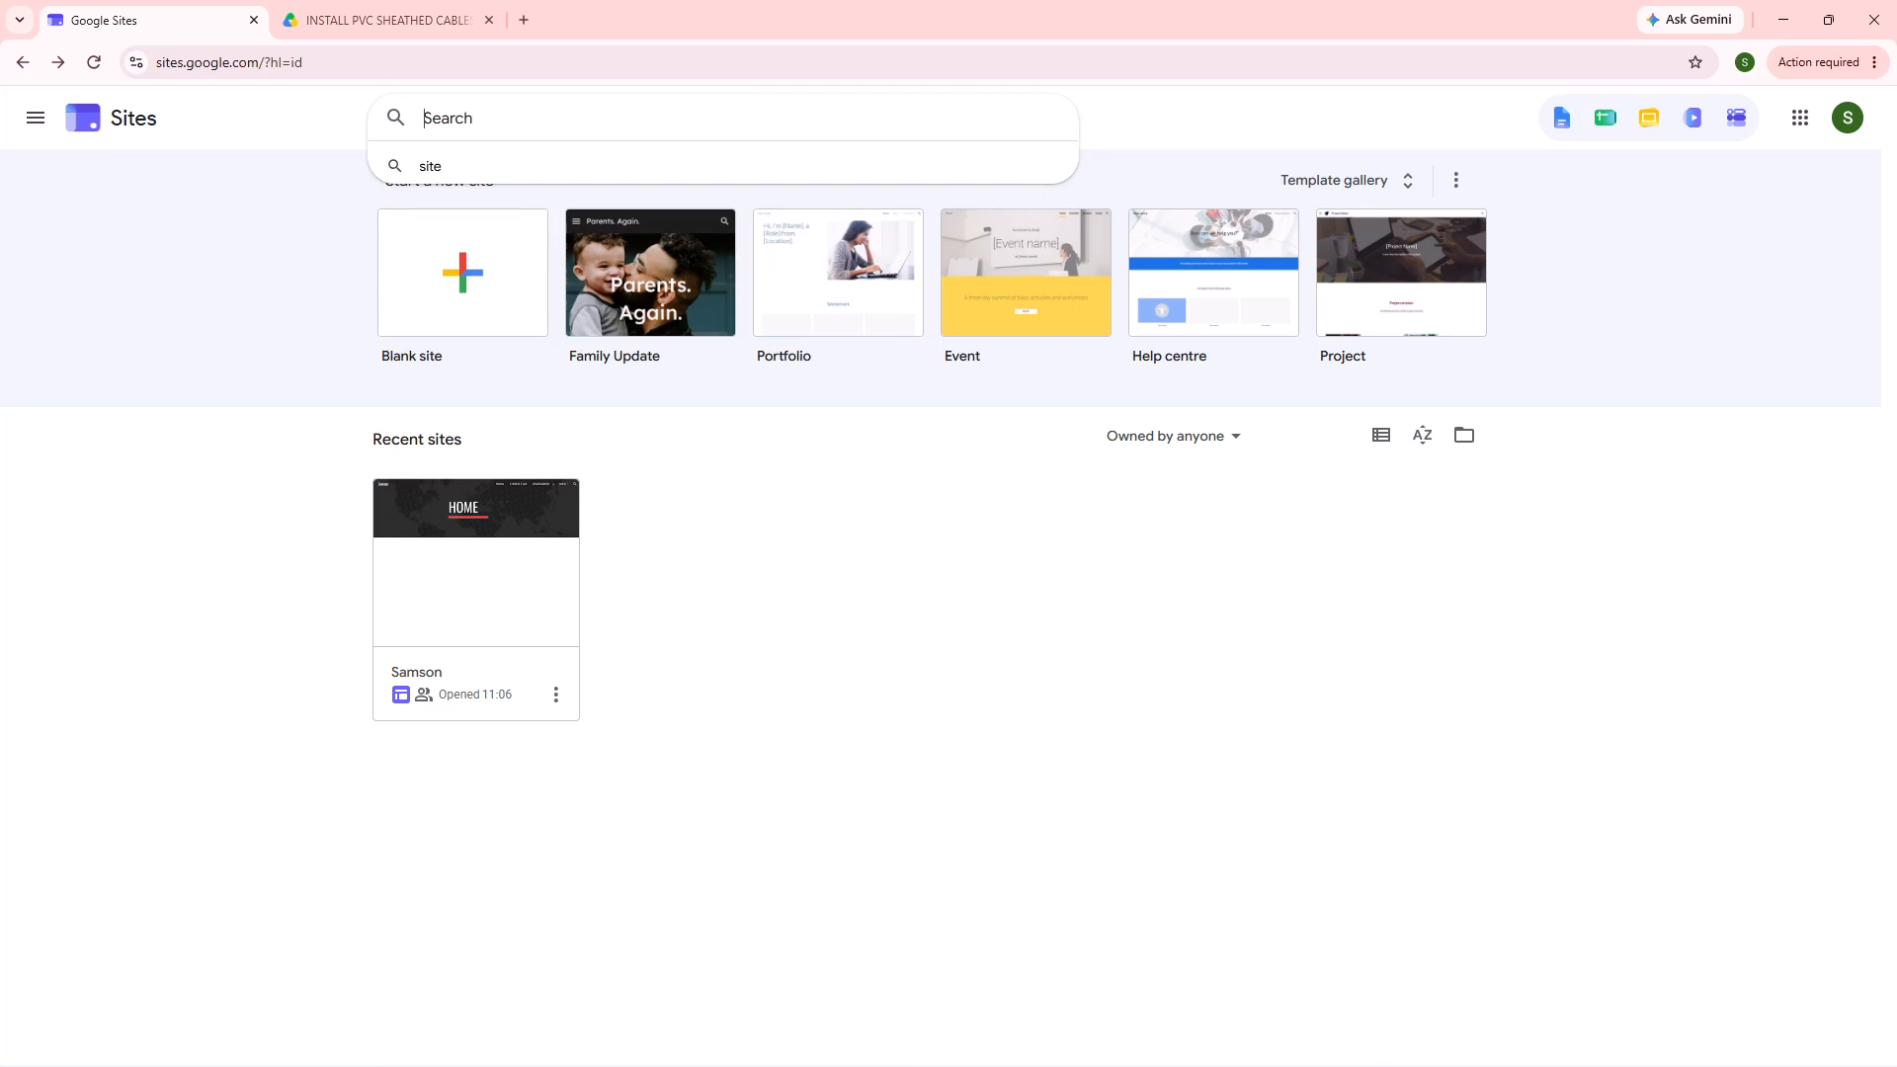
Search the sites list for site.google.com/d/leRG.
{"action": "type", "text": "site"}
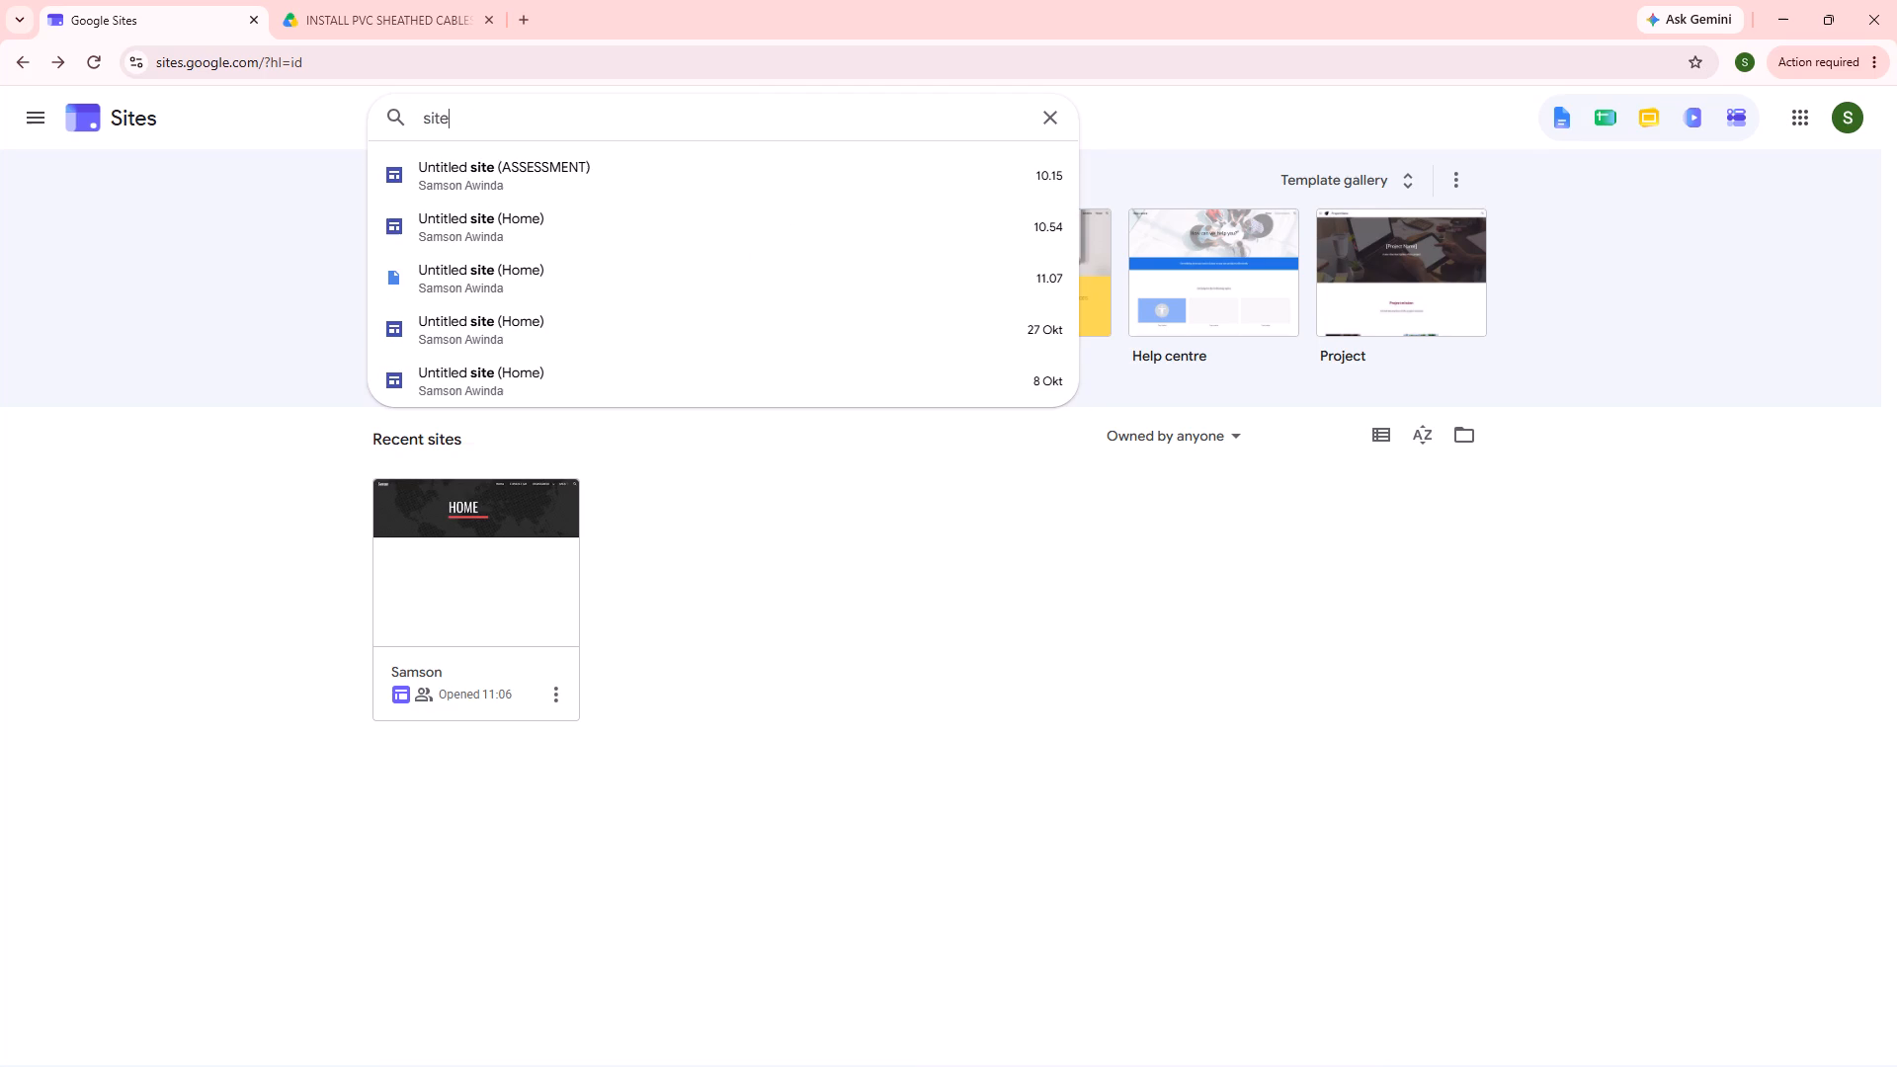
{"action": "key", "text": "period"}
{"action": "type", "text": "googl"}
{"action": "type", "text": "e."}
{"action": "type", "text": "com"}
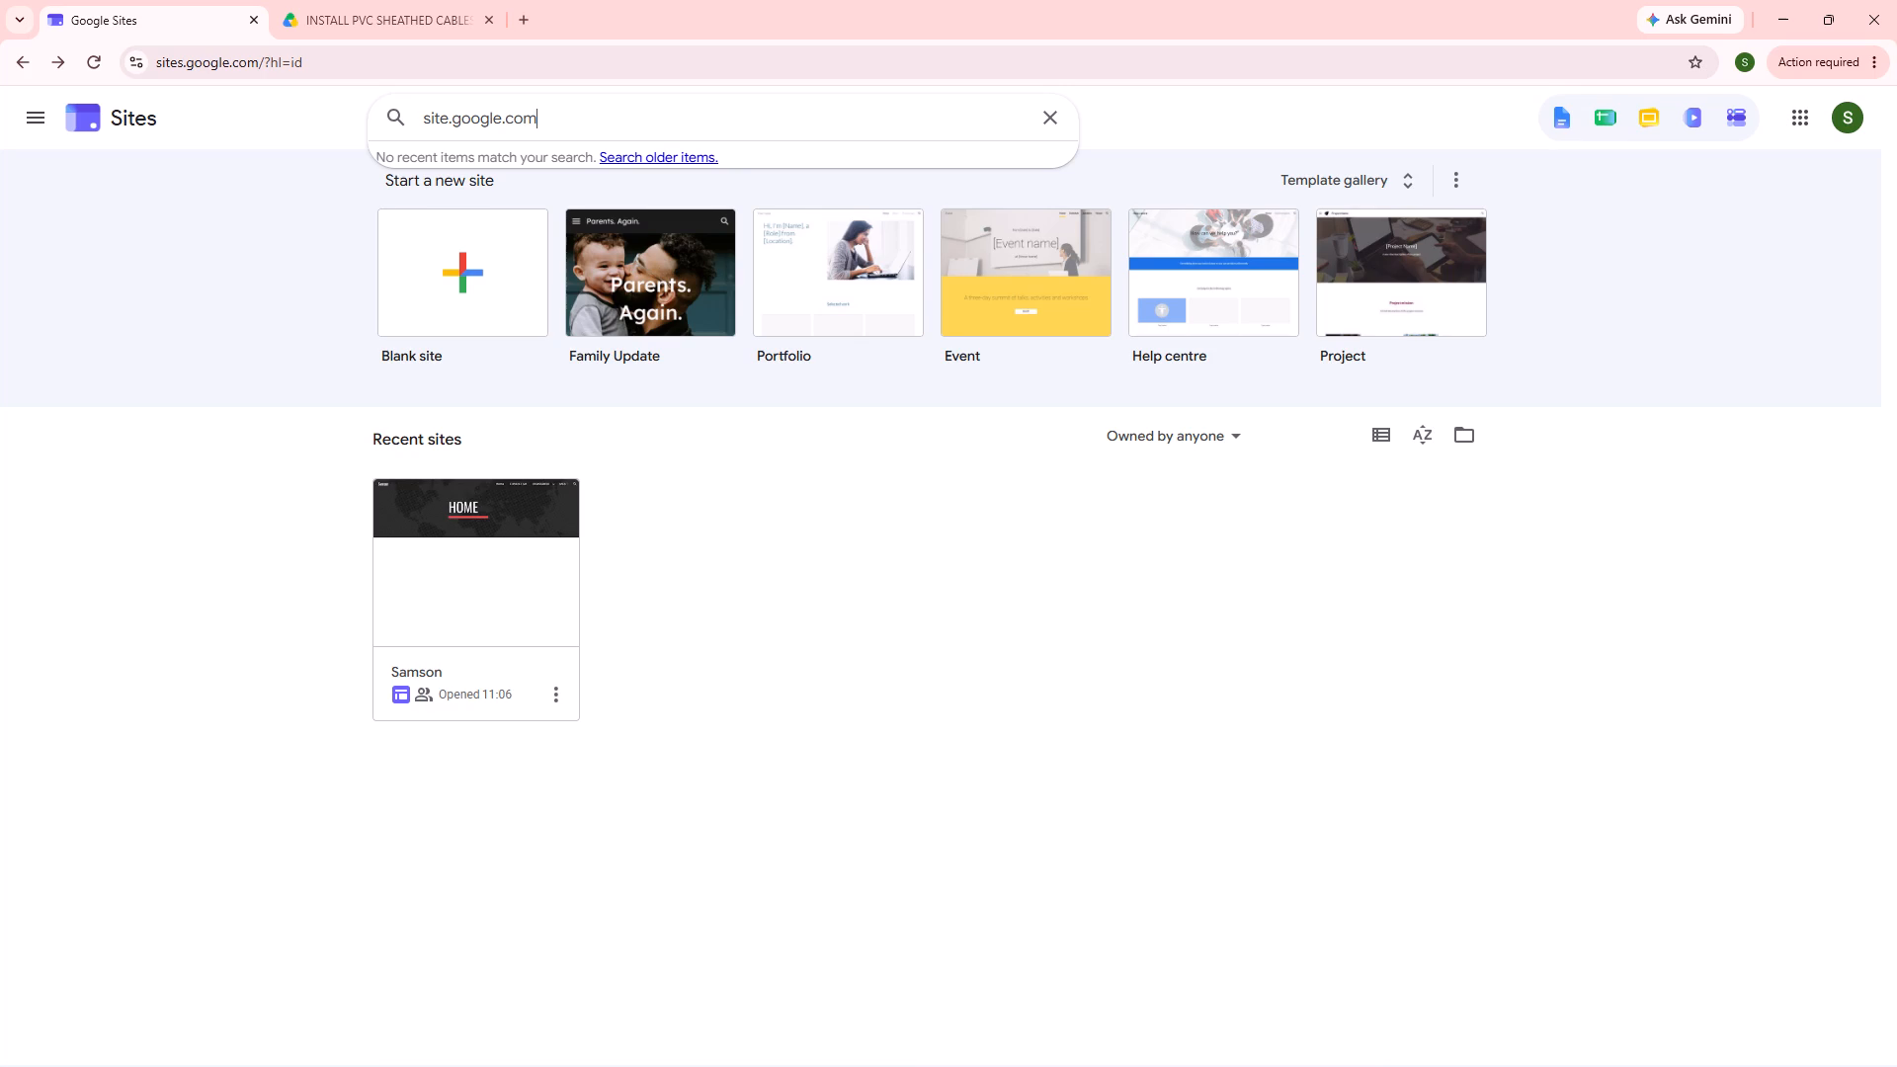
{"action": "key", "text": "slash"}
{"action": "key", "text": "d"}
{"action": "key", "text": "slash"}
{"action": "type", "text": "le"}
{"action": "key", "text": "BackSpace"}
{"action": "type", "text": "er"}
{"action": "key", "text": "g"}
{"action": "key", "text": "BackSpace"}
{"action": "key", "text": "BackSpace"}
{"action": "key", "text": "r"}
{"action": "key", "text": "g"}
{"action": "key", "text": "Return"}
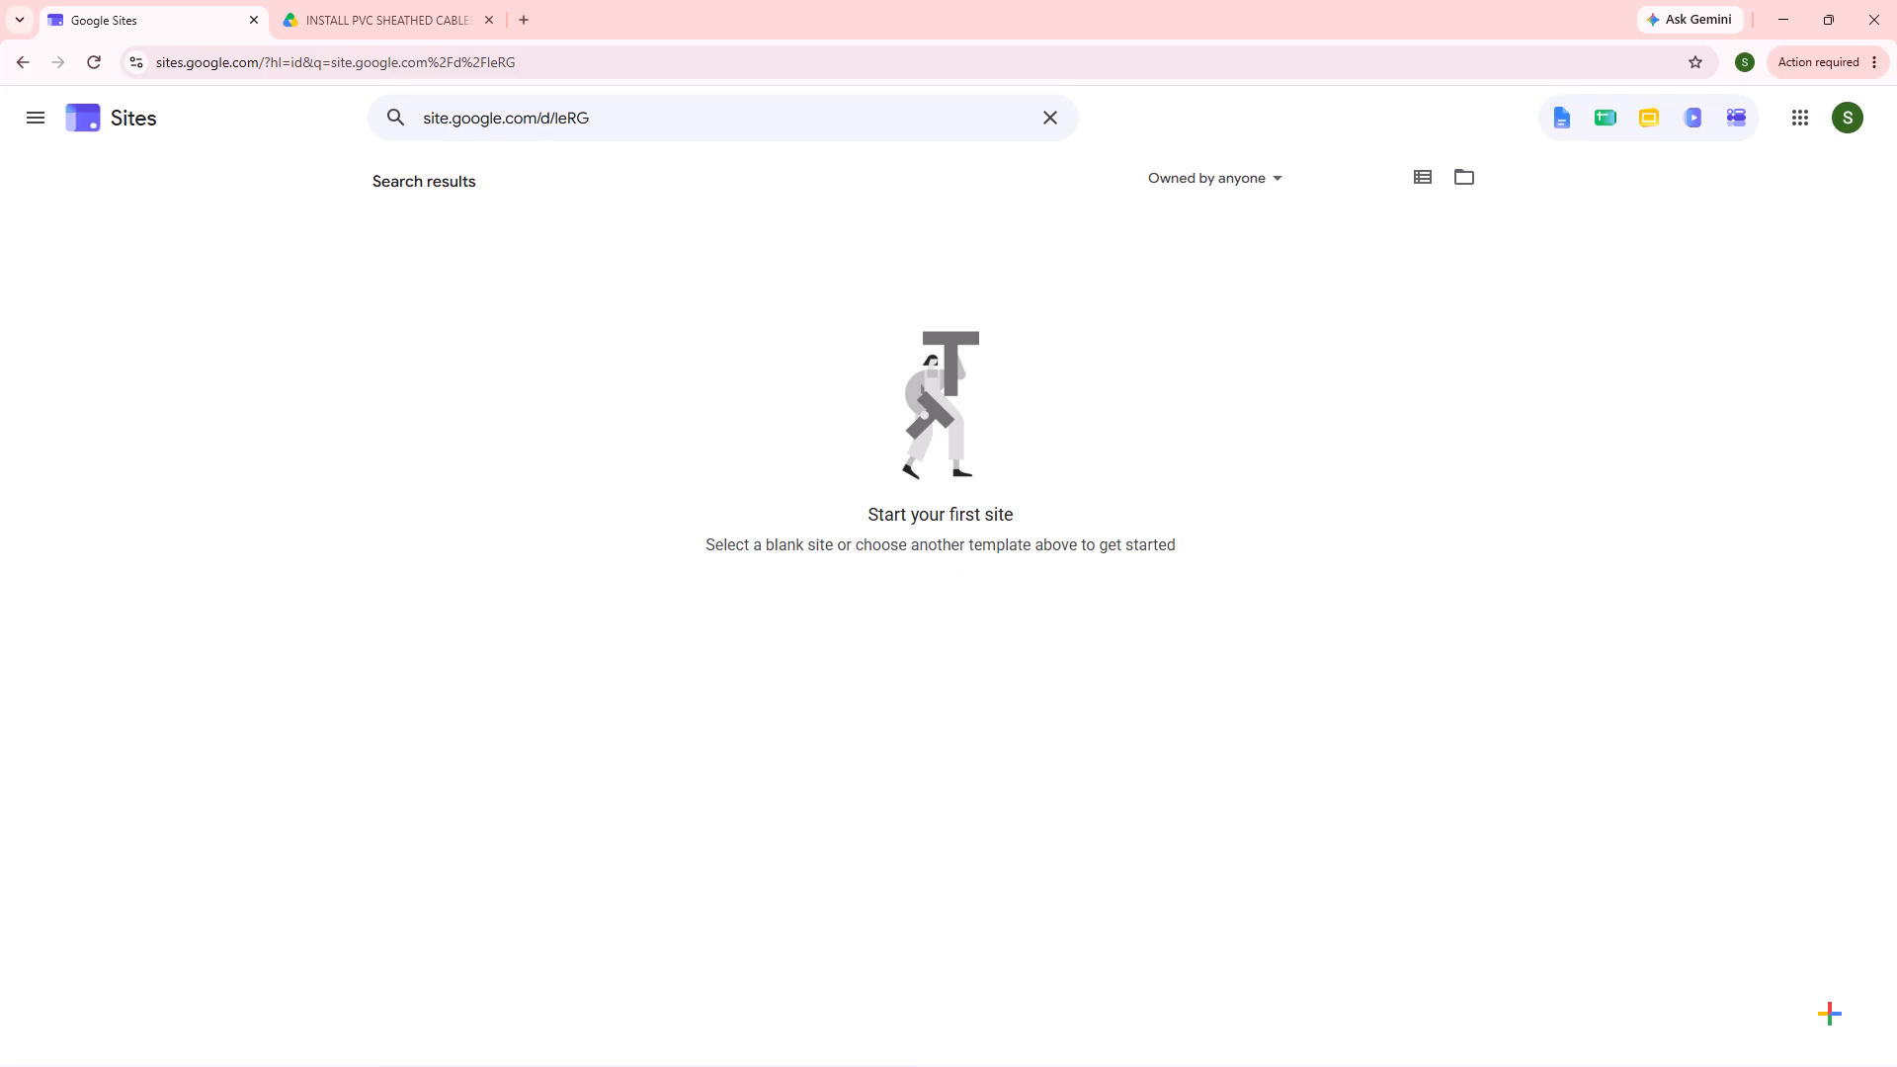
{"action": "left_click", "coordinate": [968, 469]}
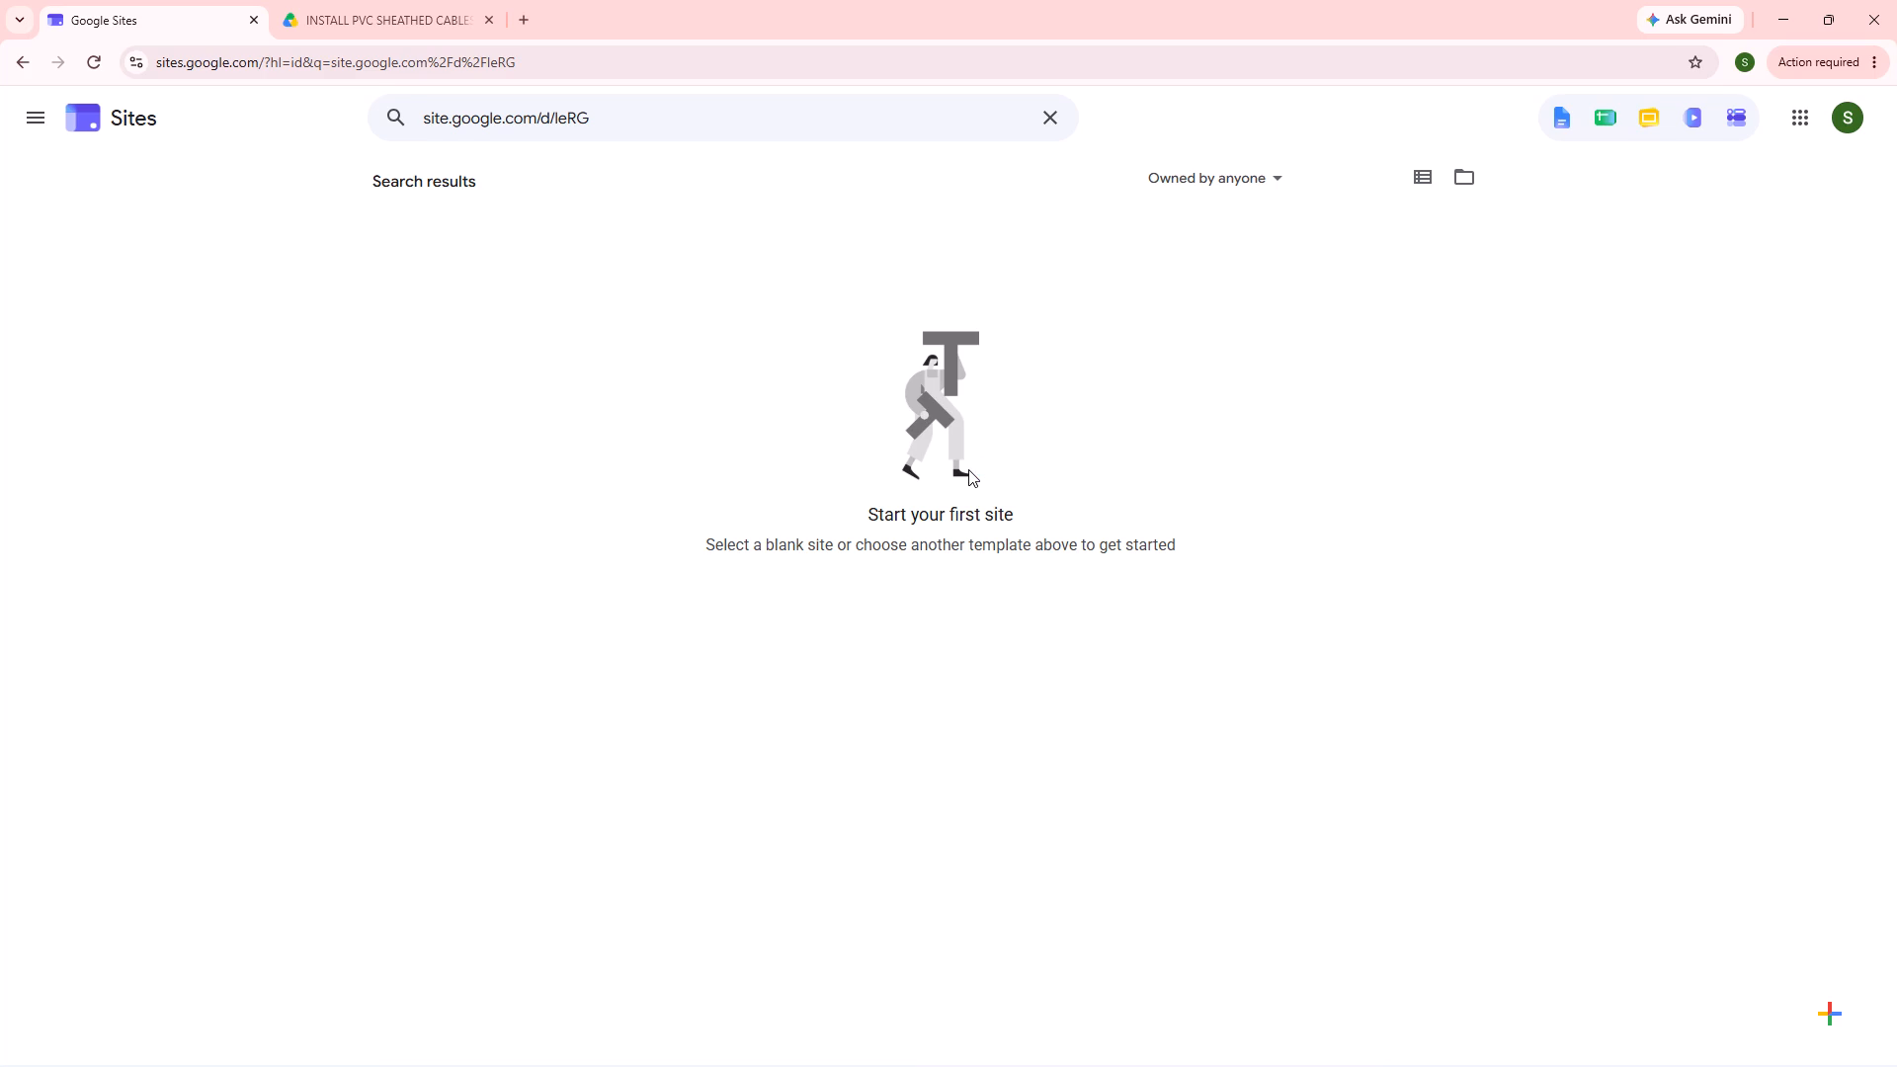
{"action": "double_click", "coordinate": [968, 469]}
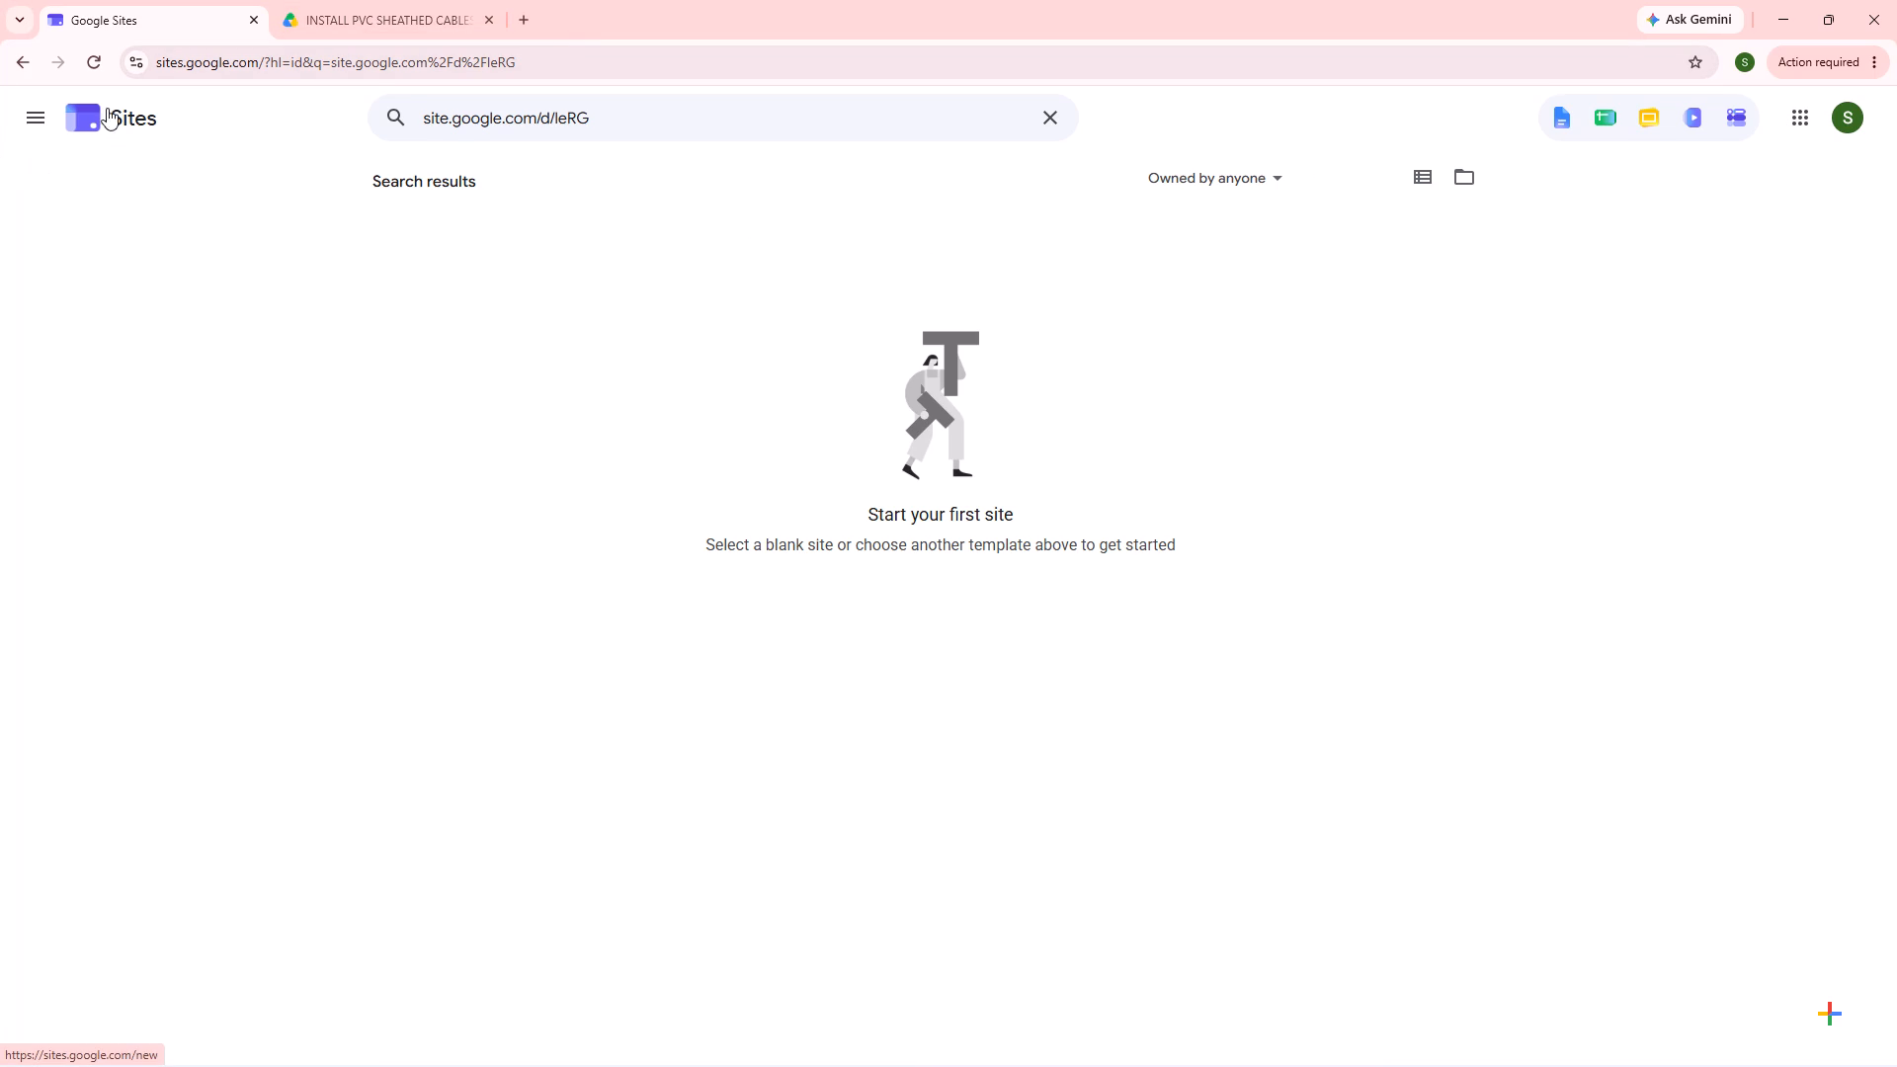
Return to the Sites home page and reopen the recent Samson site for editing.
{"action": "double_click", "coordinate": [83, 125]}
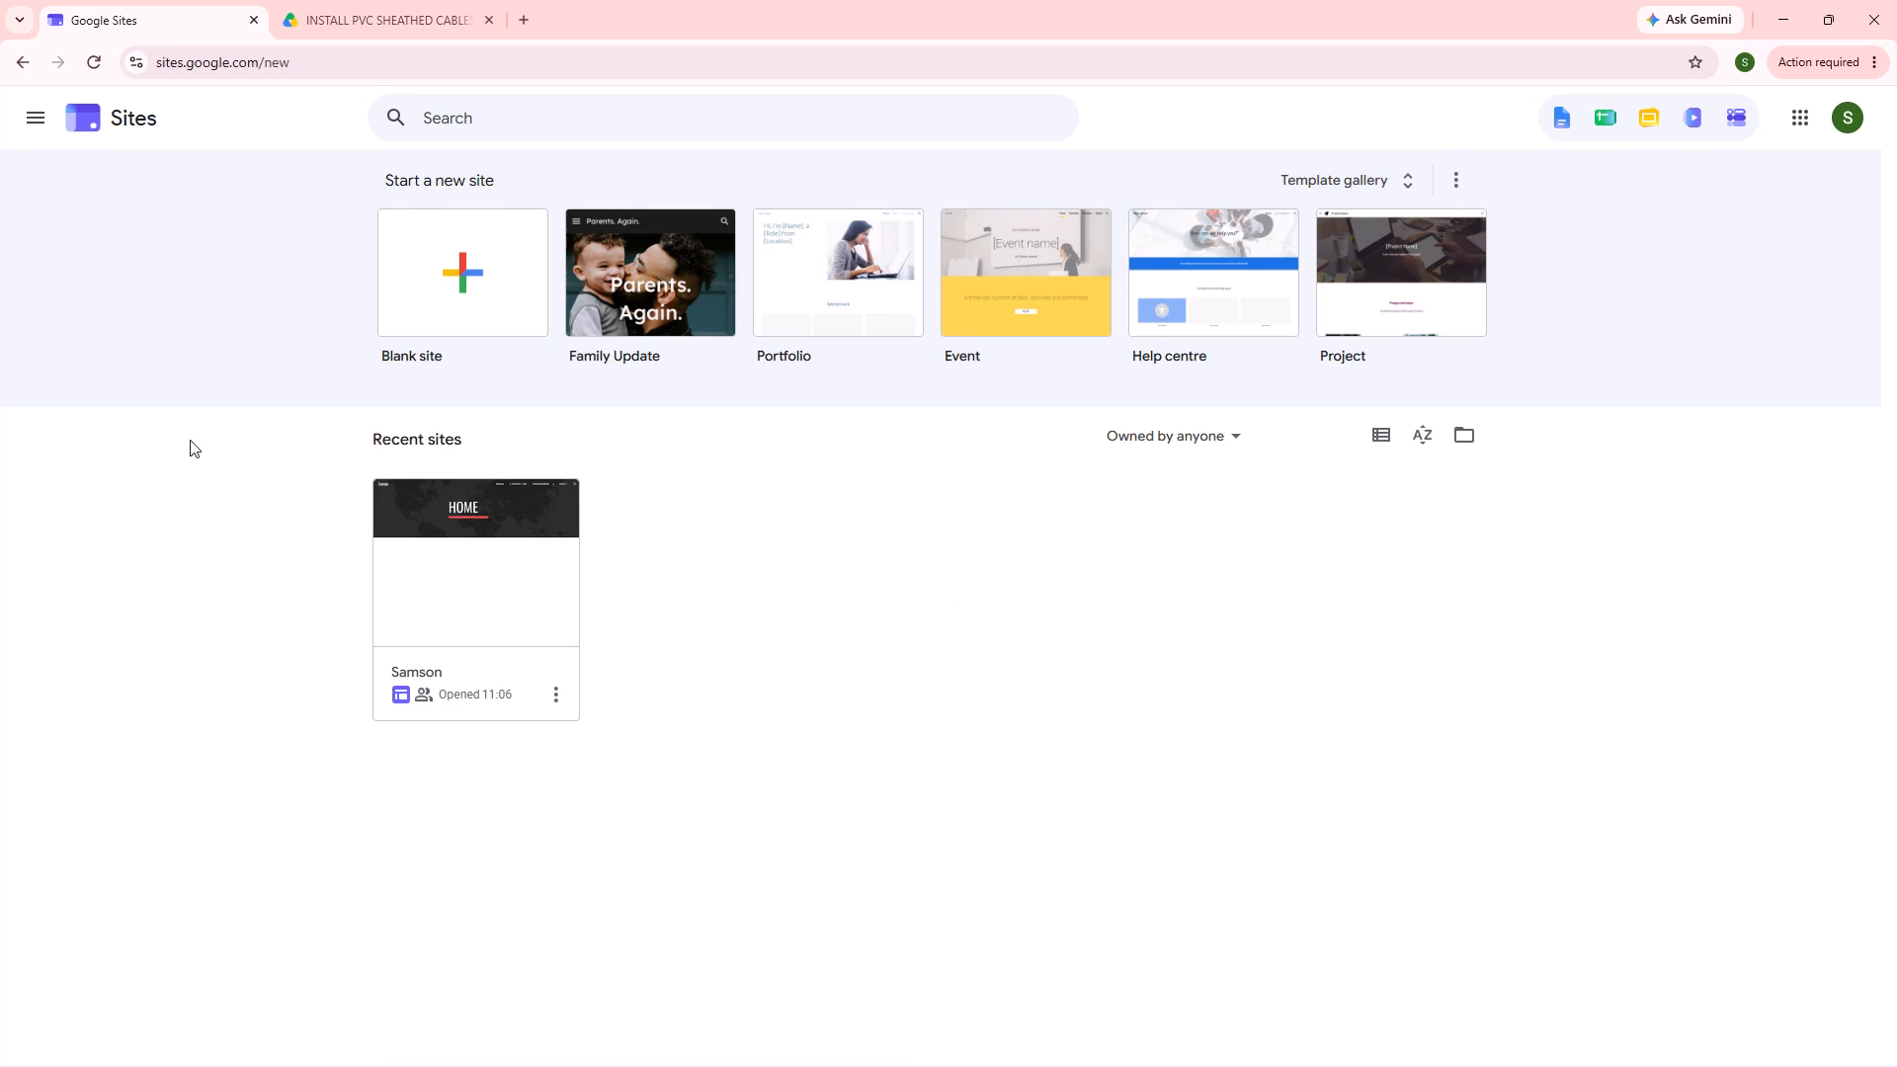
{"action": "double_click", "coordinate": [438, 605]}
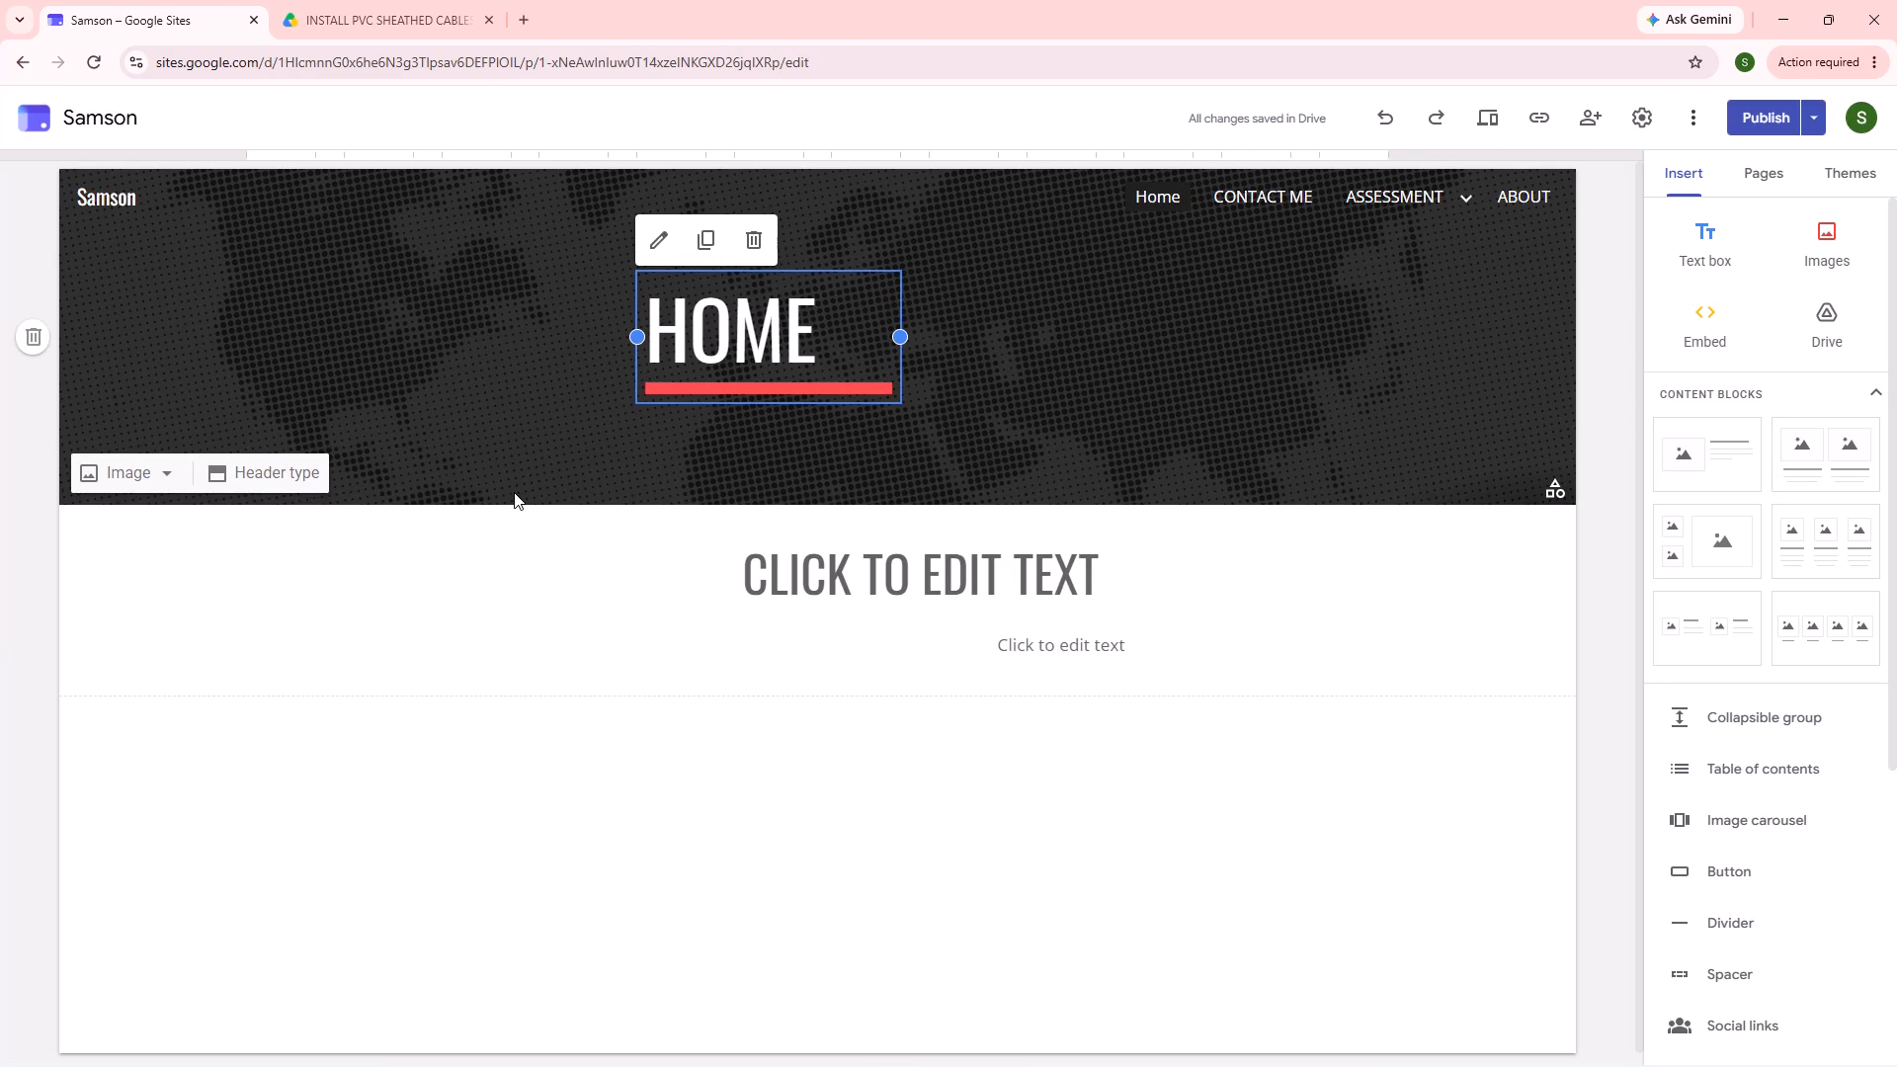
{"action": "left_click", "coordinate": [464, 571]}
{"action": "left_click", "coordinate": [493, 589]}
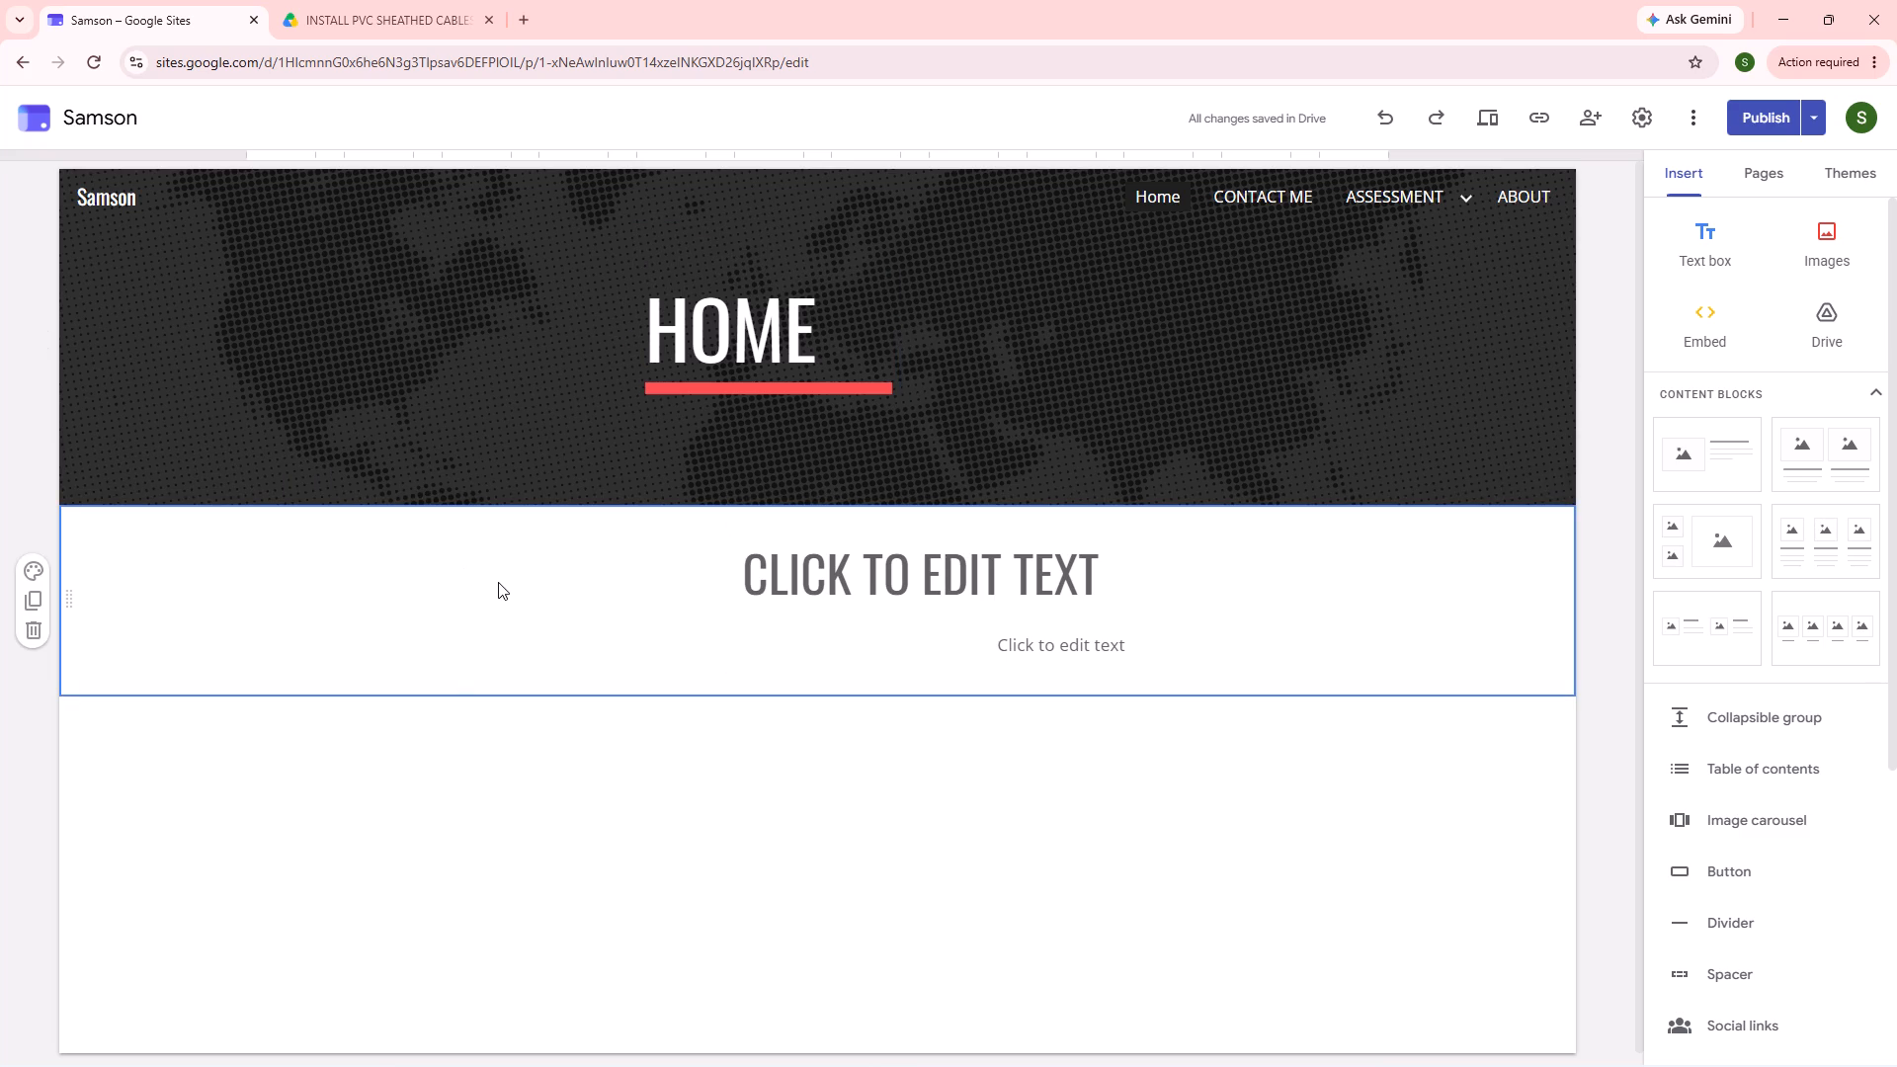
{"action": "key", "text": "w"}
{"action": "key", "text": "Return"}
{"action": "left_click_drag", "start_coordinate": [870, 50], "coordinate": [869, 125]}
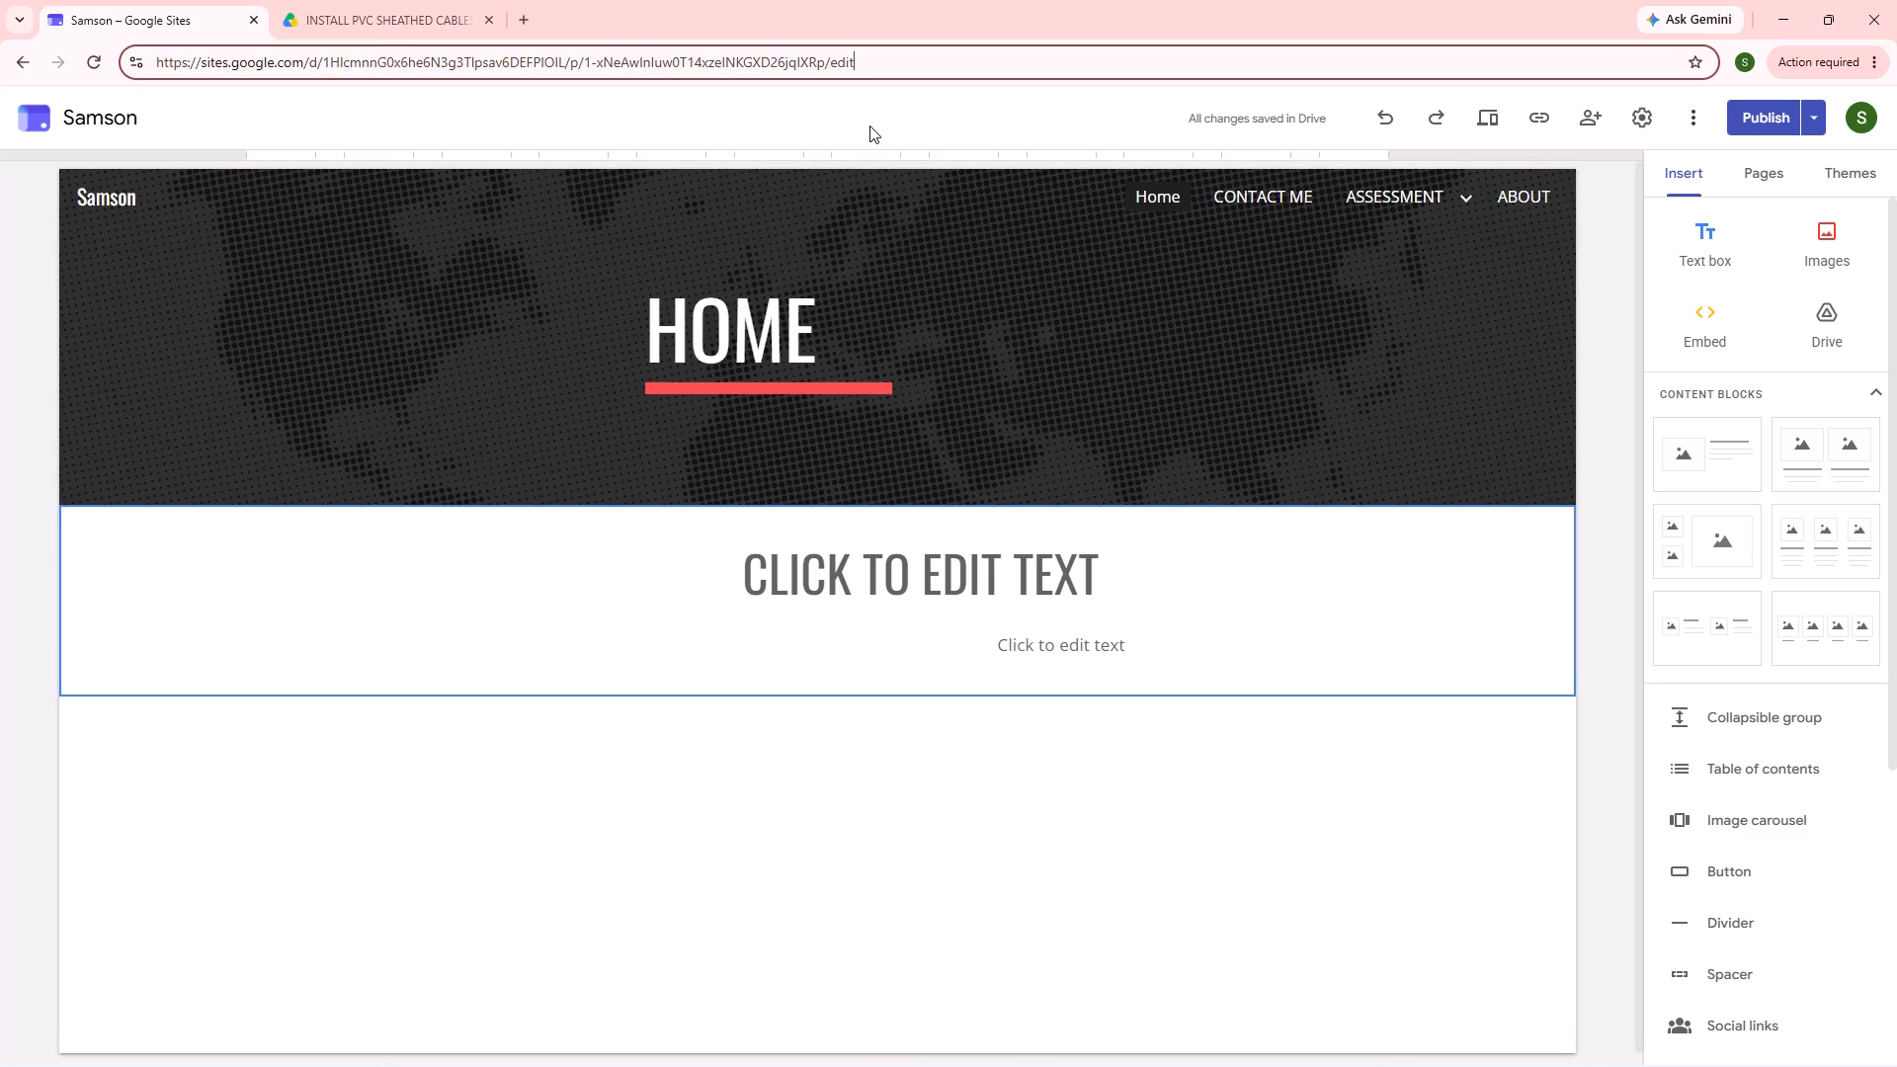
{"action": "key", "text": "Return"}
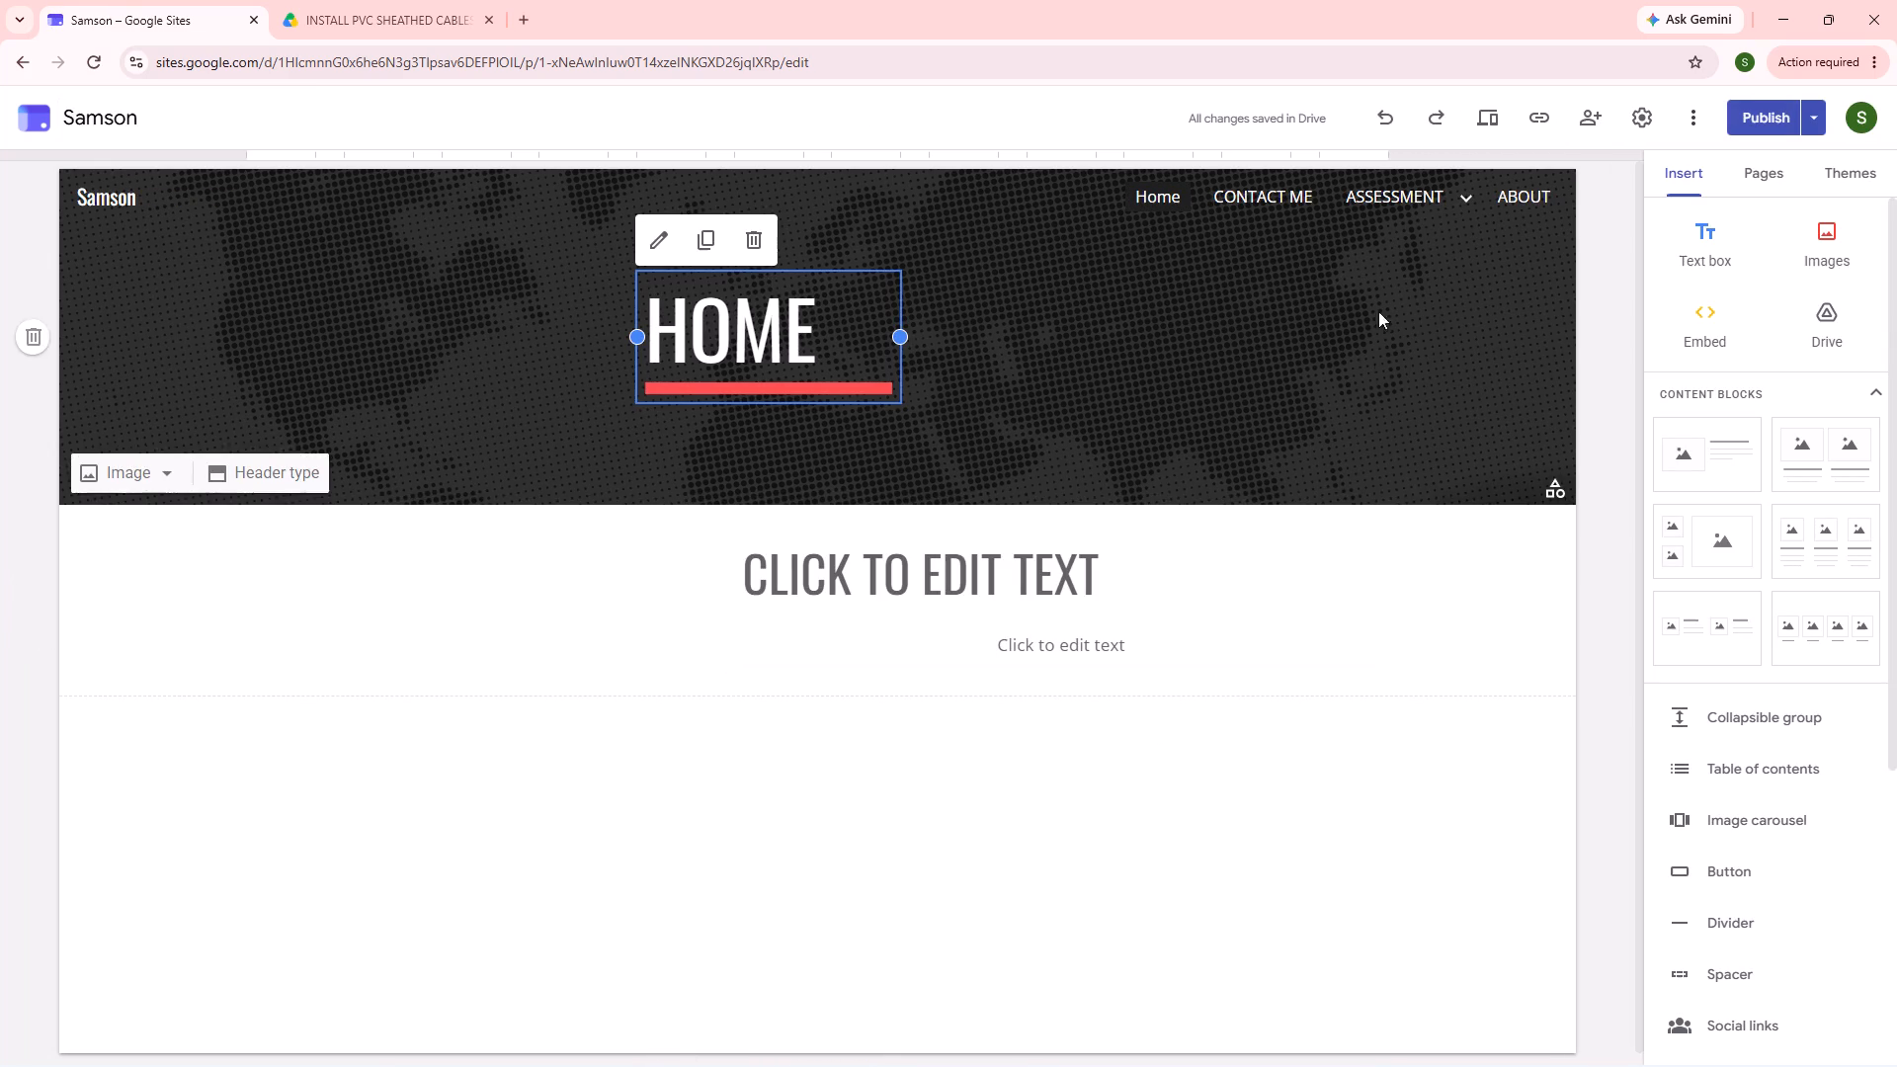
Open the ASSESSMENT ONE page from ASSESSMENT > MODULE ONE > INSTALL PVC SHEATHED CABLES in the site navigation.
{"action": "left_click", "coordinate": [1423, 192]}
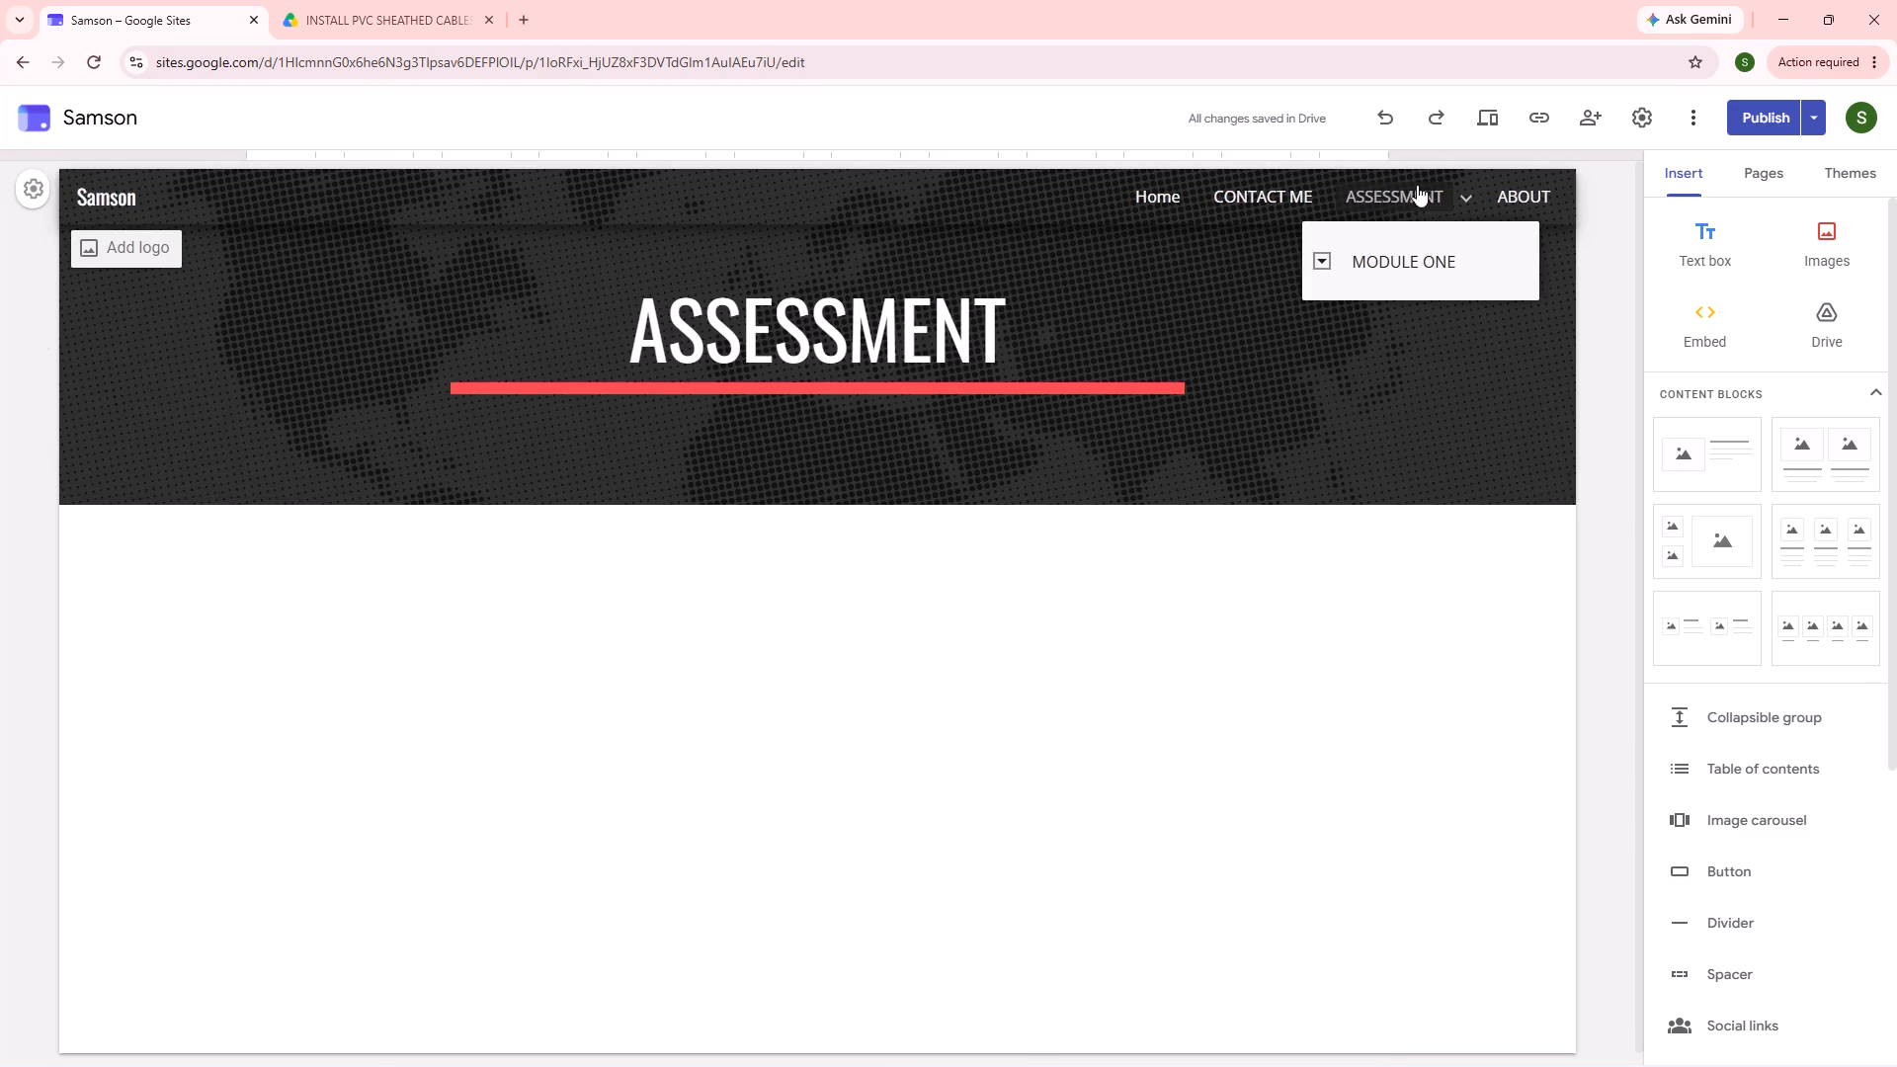
{"action": "left_click", "coordinate": [1446, 187]}
{"action": "left_click", "coordinate": [1318, 250]}
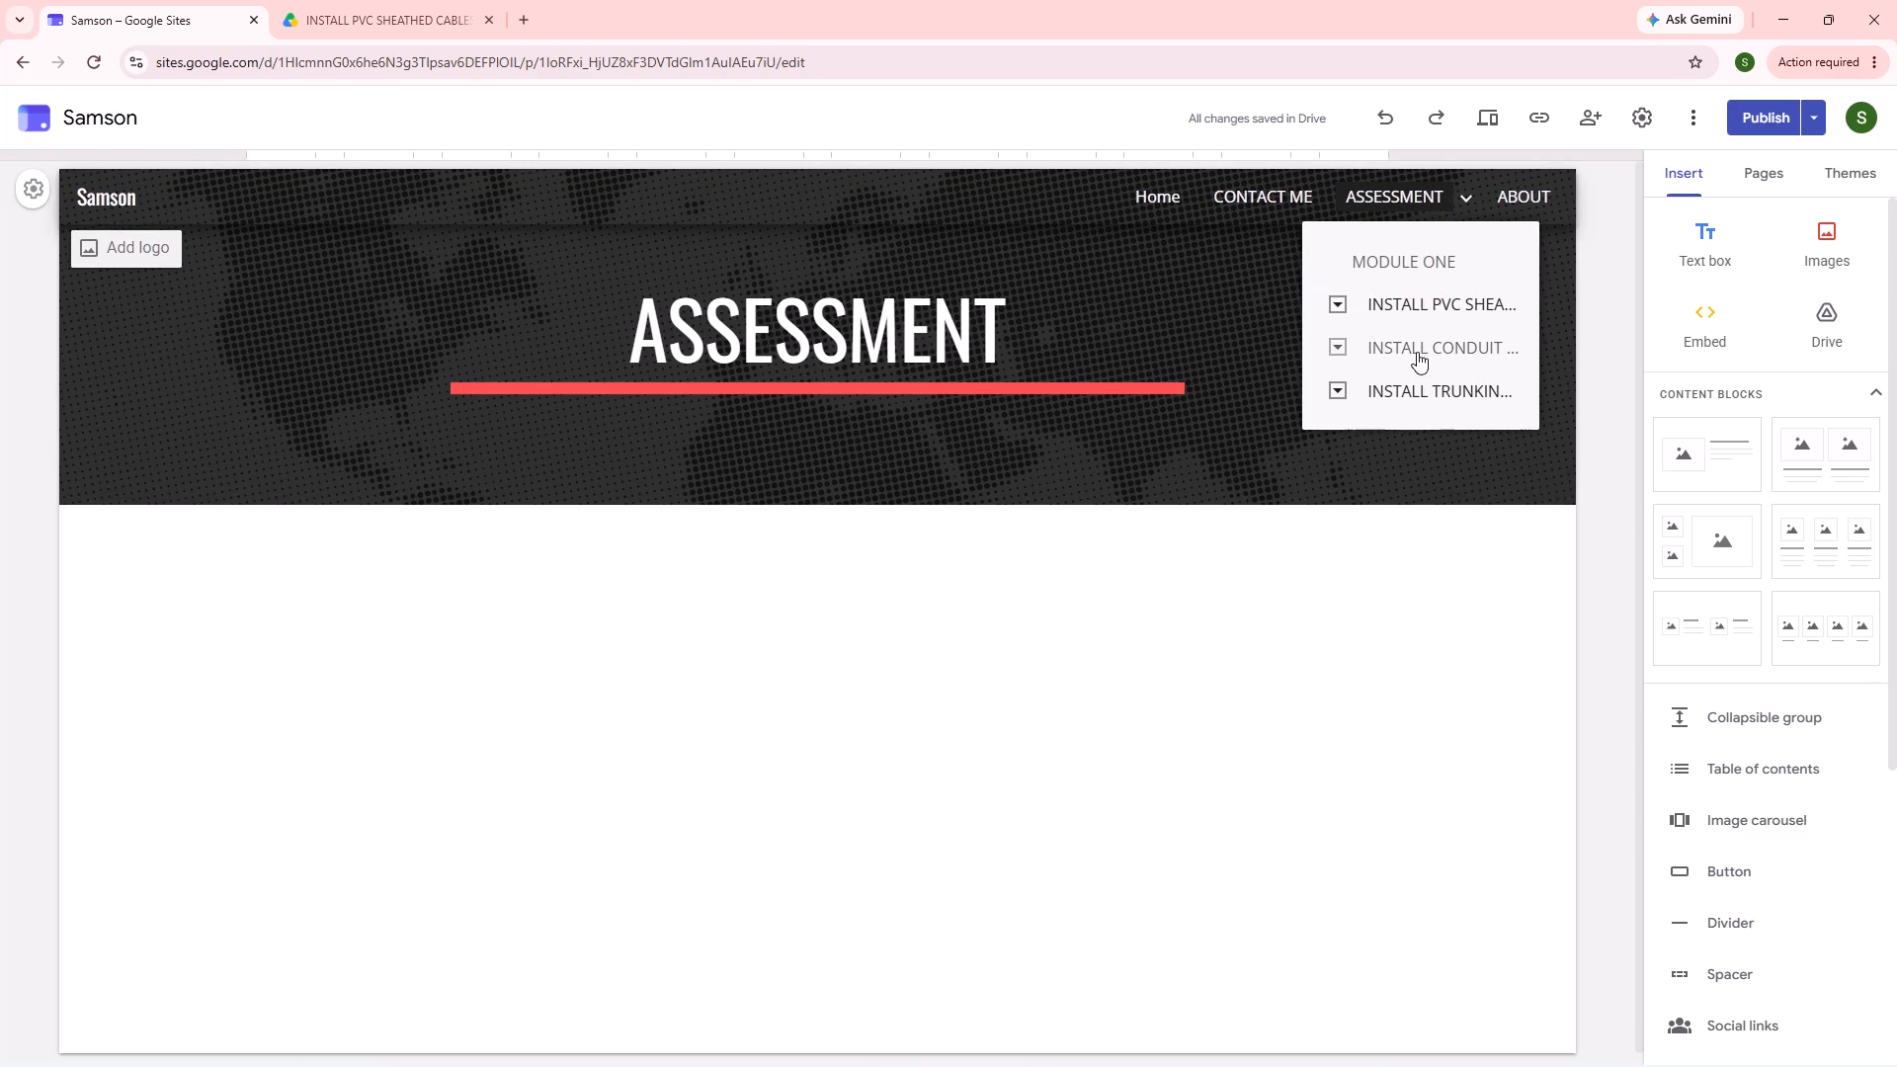
{"action": "left_click", "coordinate": [1319, 310]}
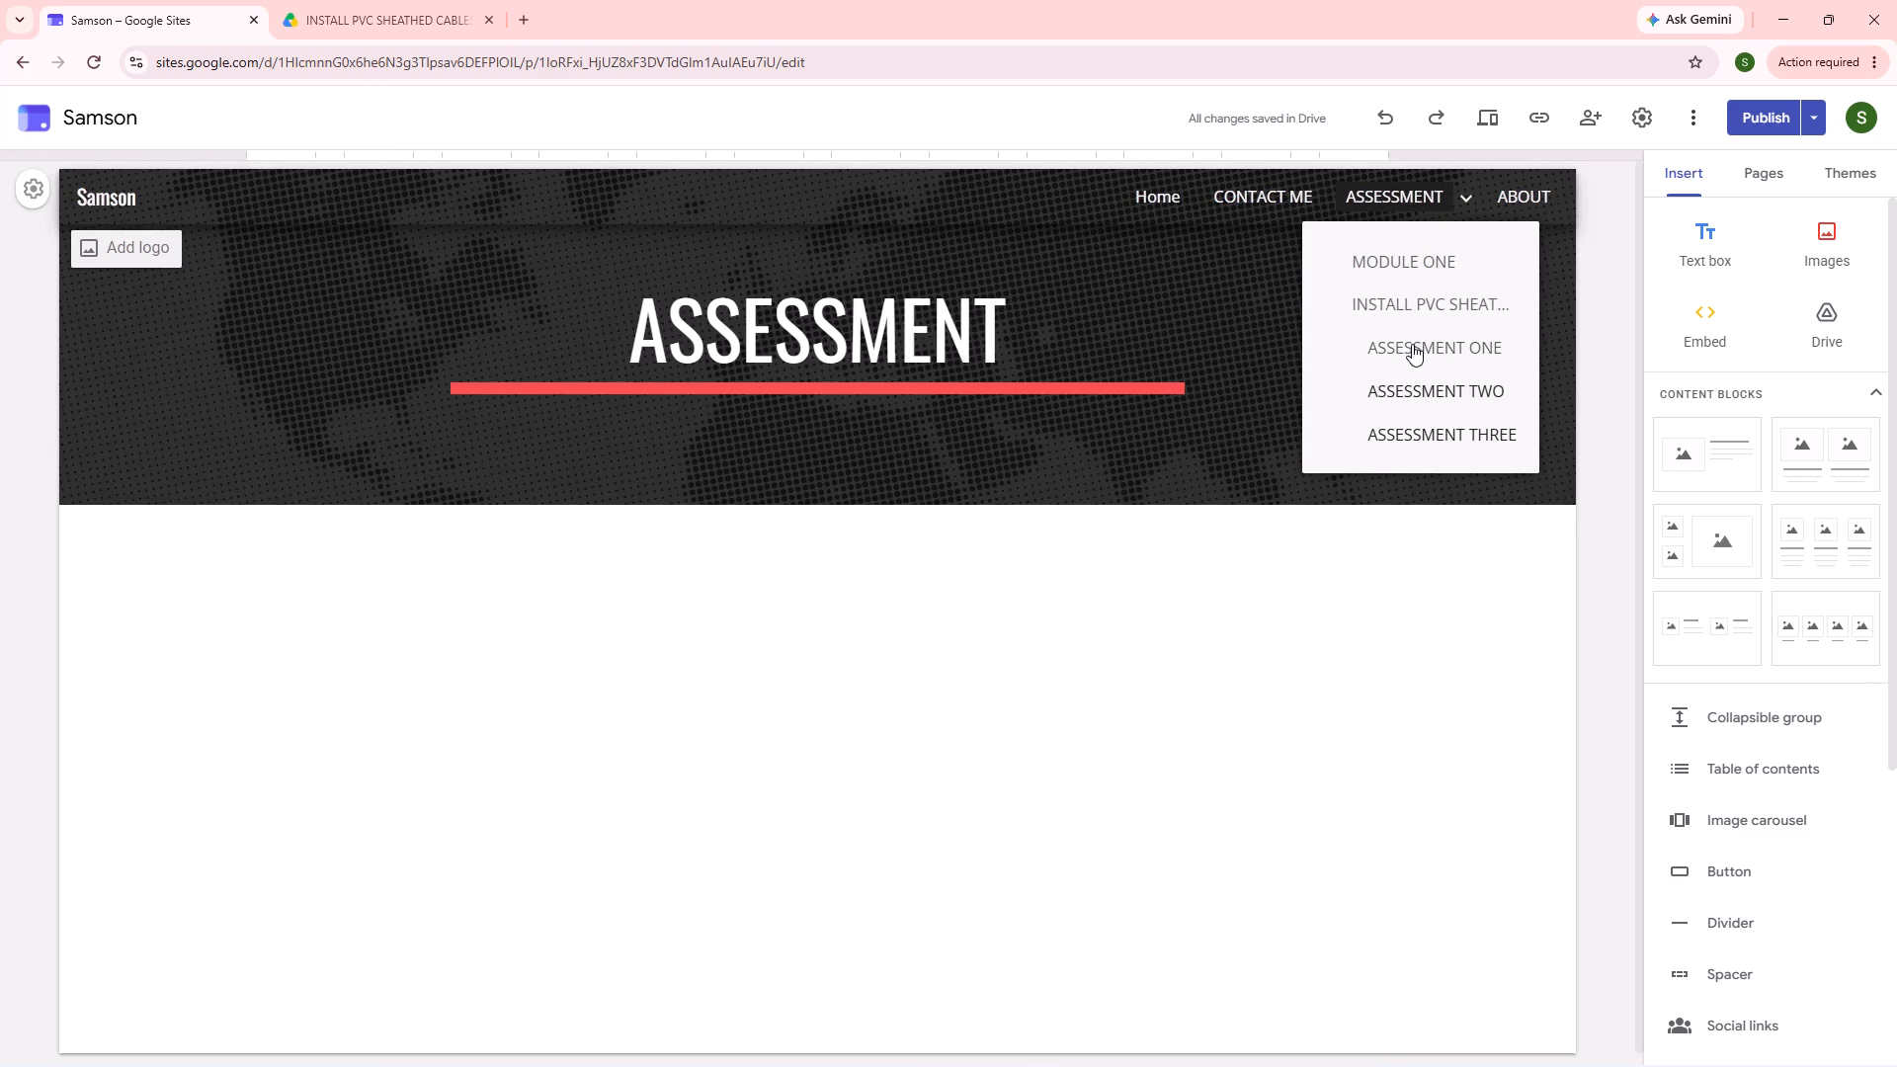
{"action": "left_click", "coordinate": [1412, 339]}
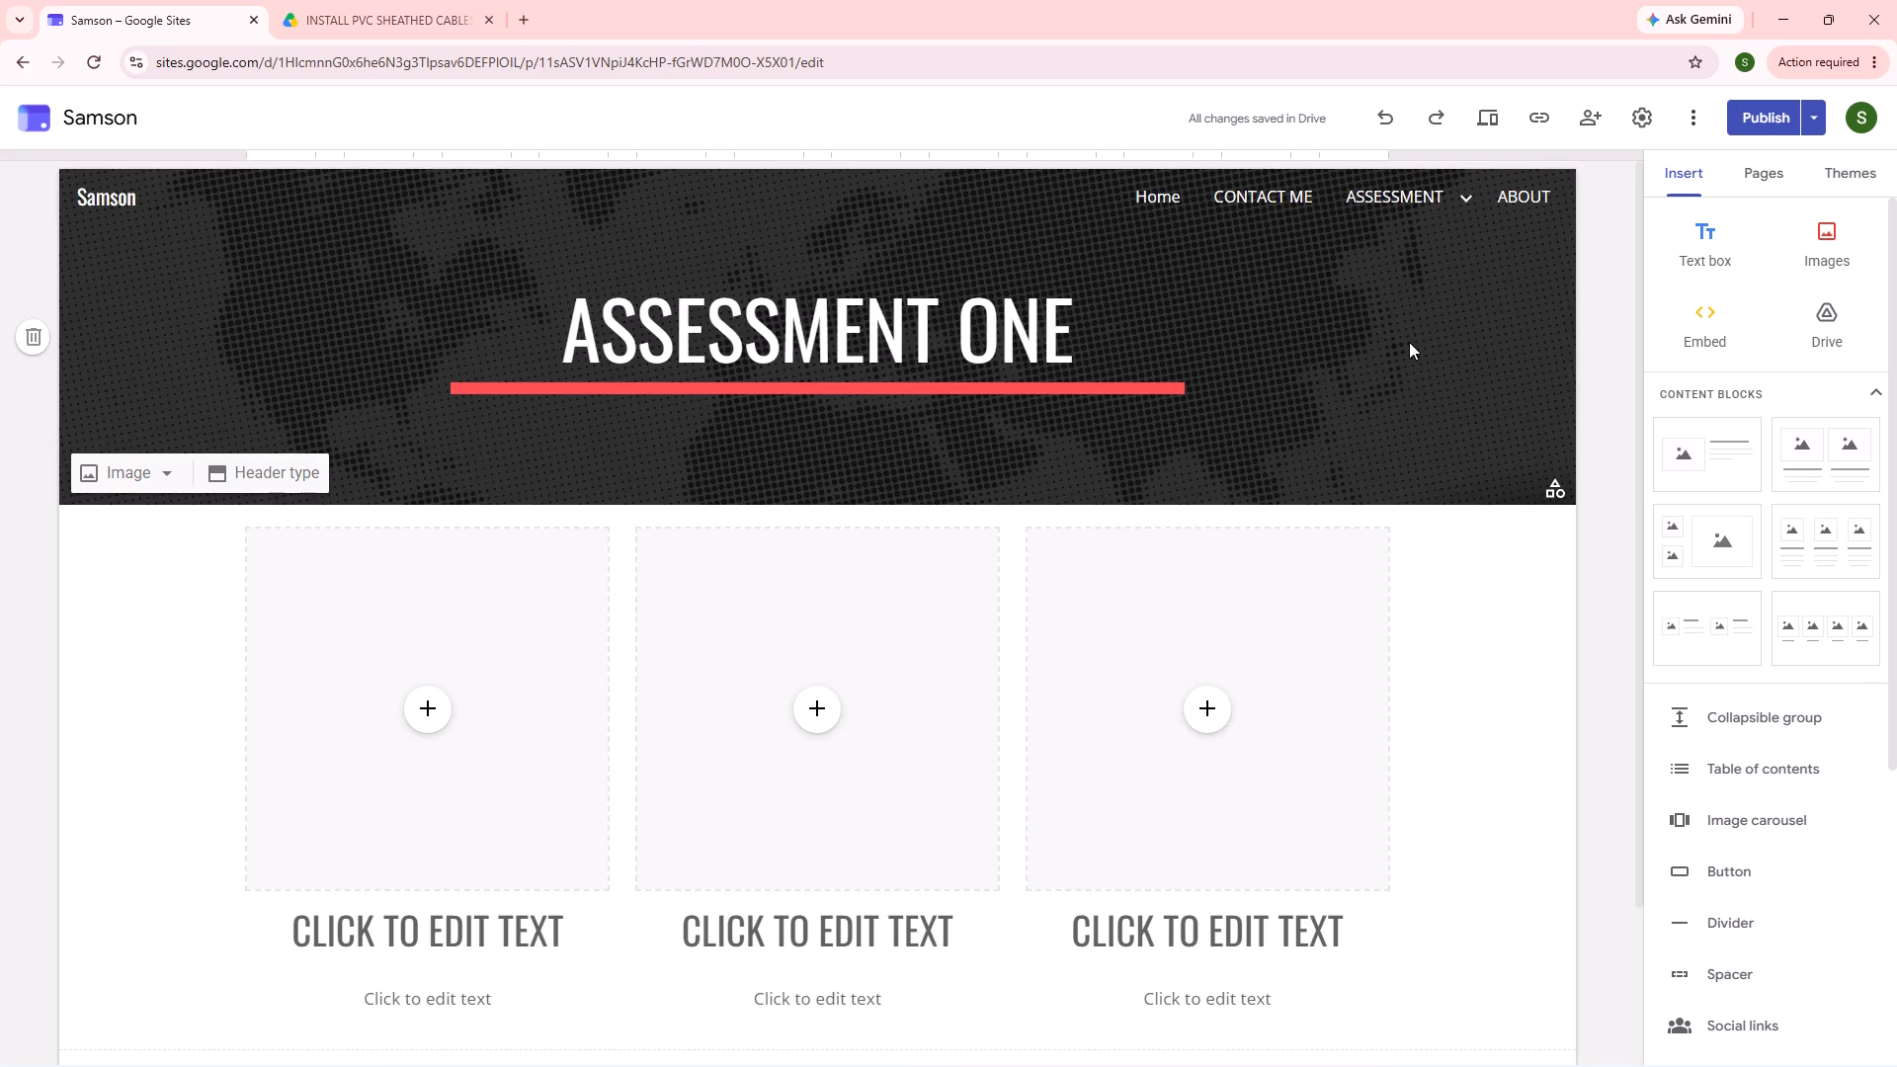
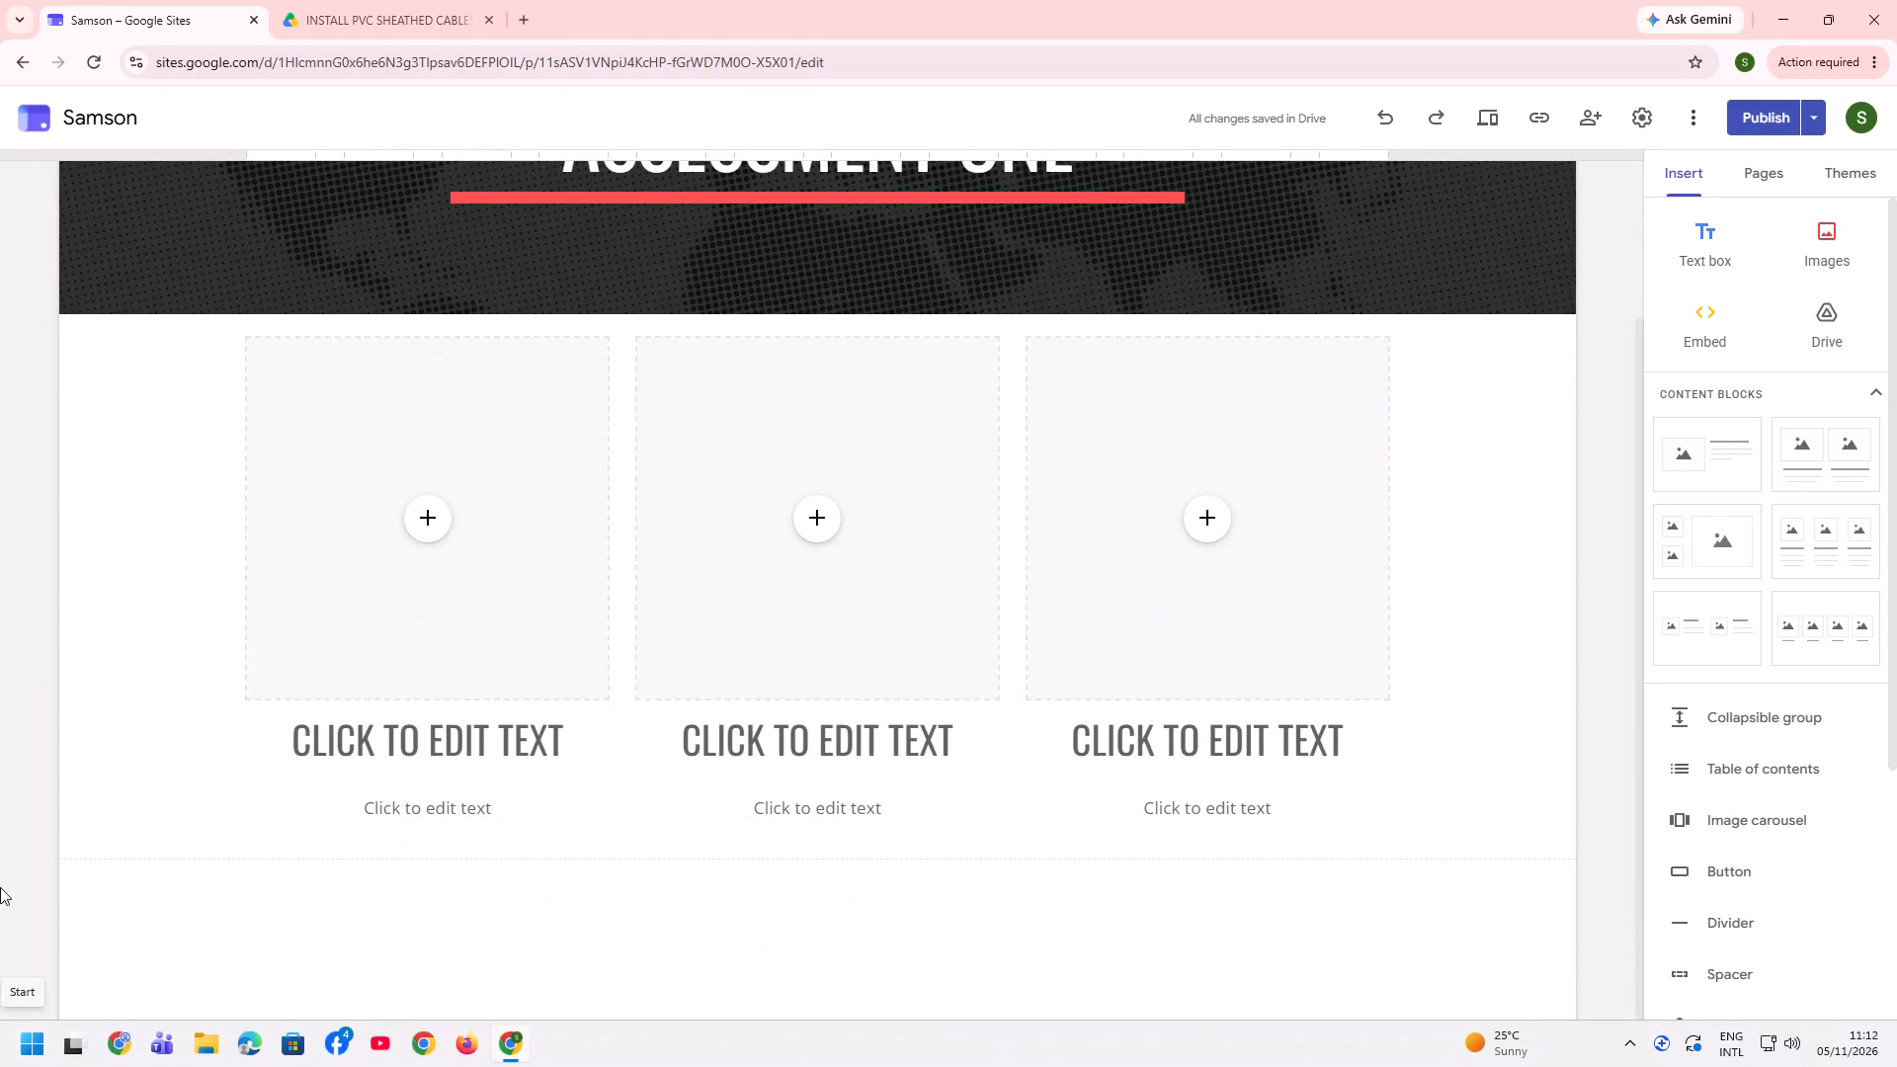
Open the Drive file picker for the first placeholder under ASSESSMENT ONE and browse to E-PORTFOLIO > MODULE 1.
{"action": "scroll", "coordinate": [45, 1066], "scroll_direction": "up", "scroll_amount": 9}
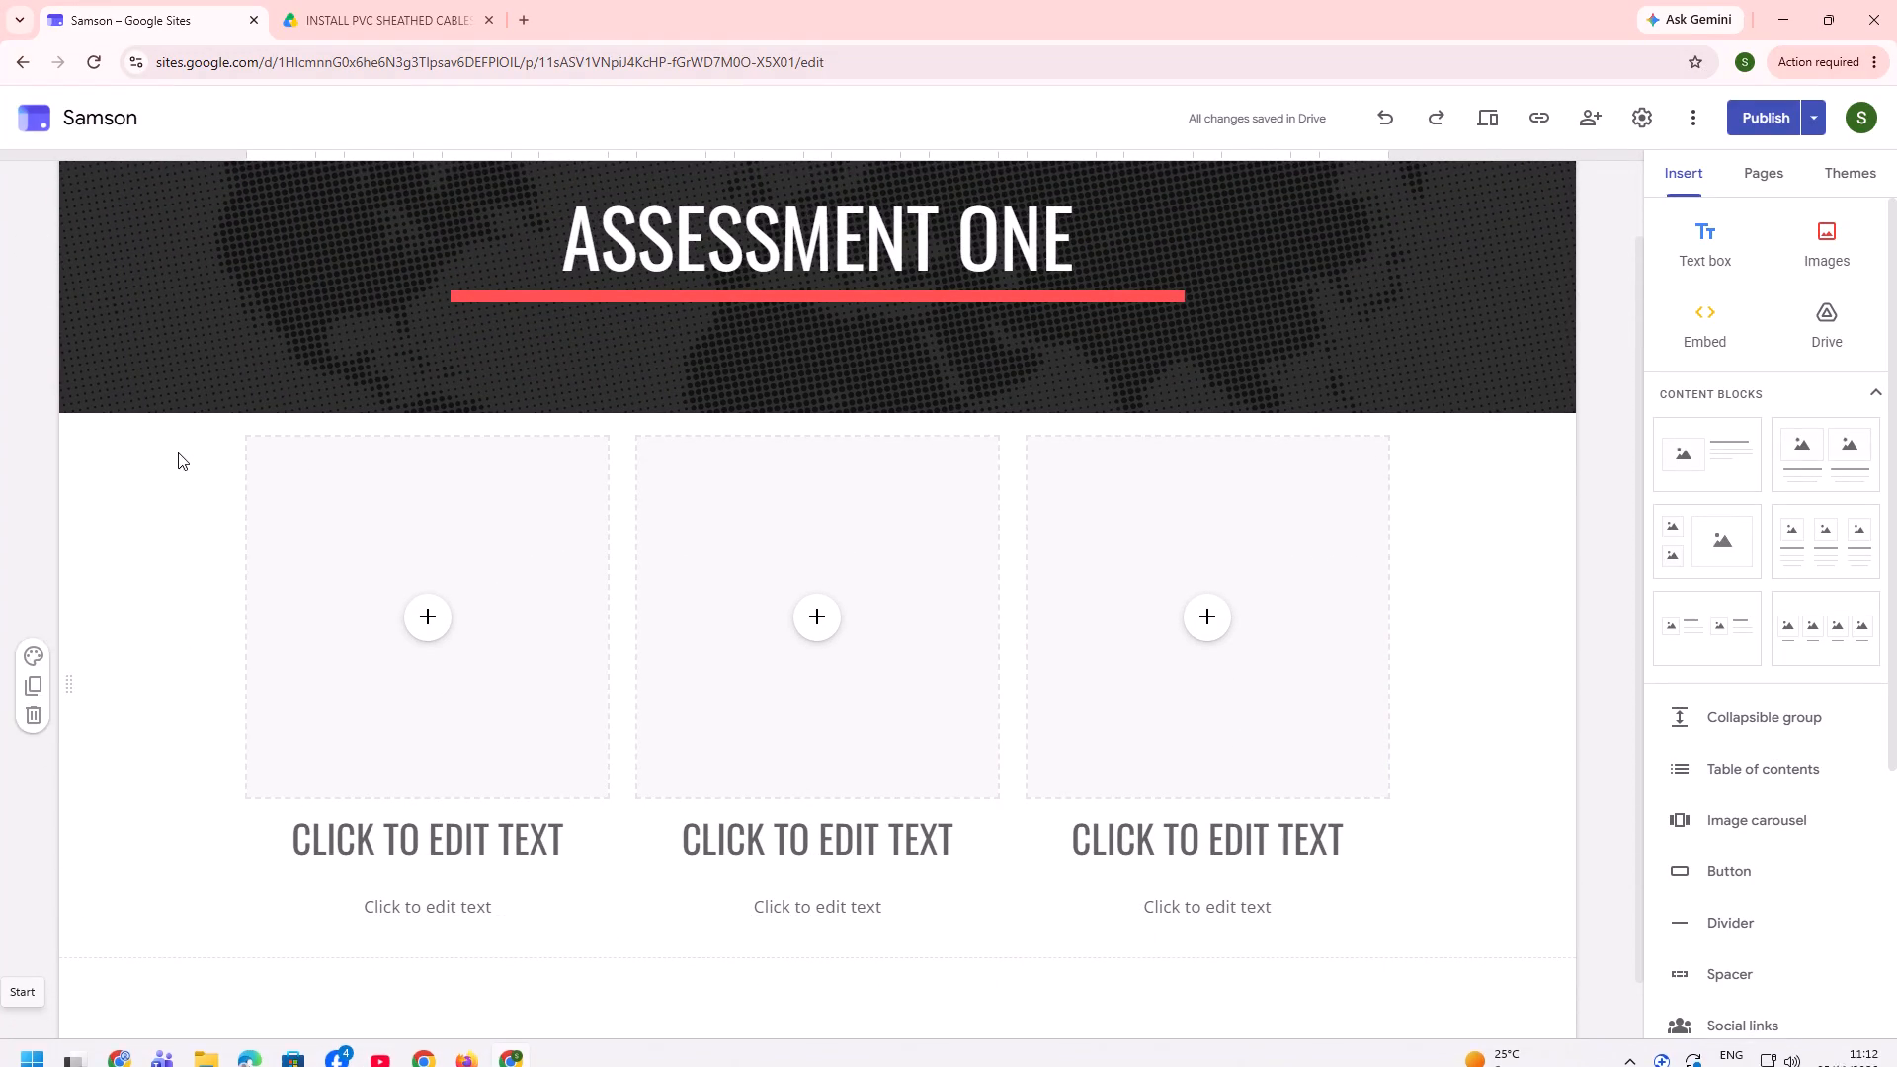
{"action": "left_click", "coordinate": [436, 604]}
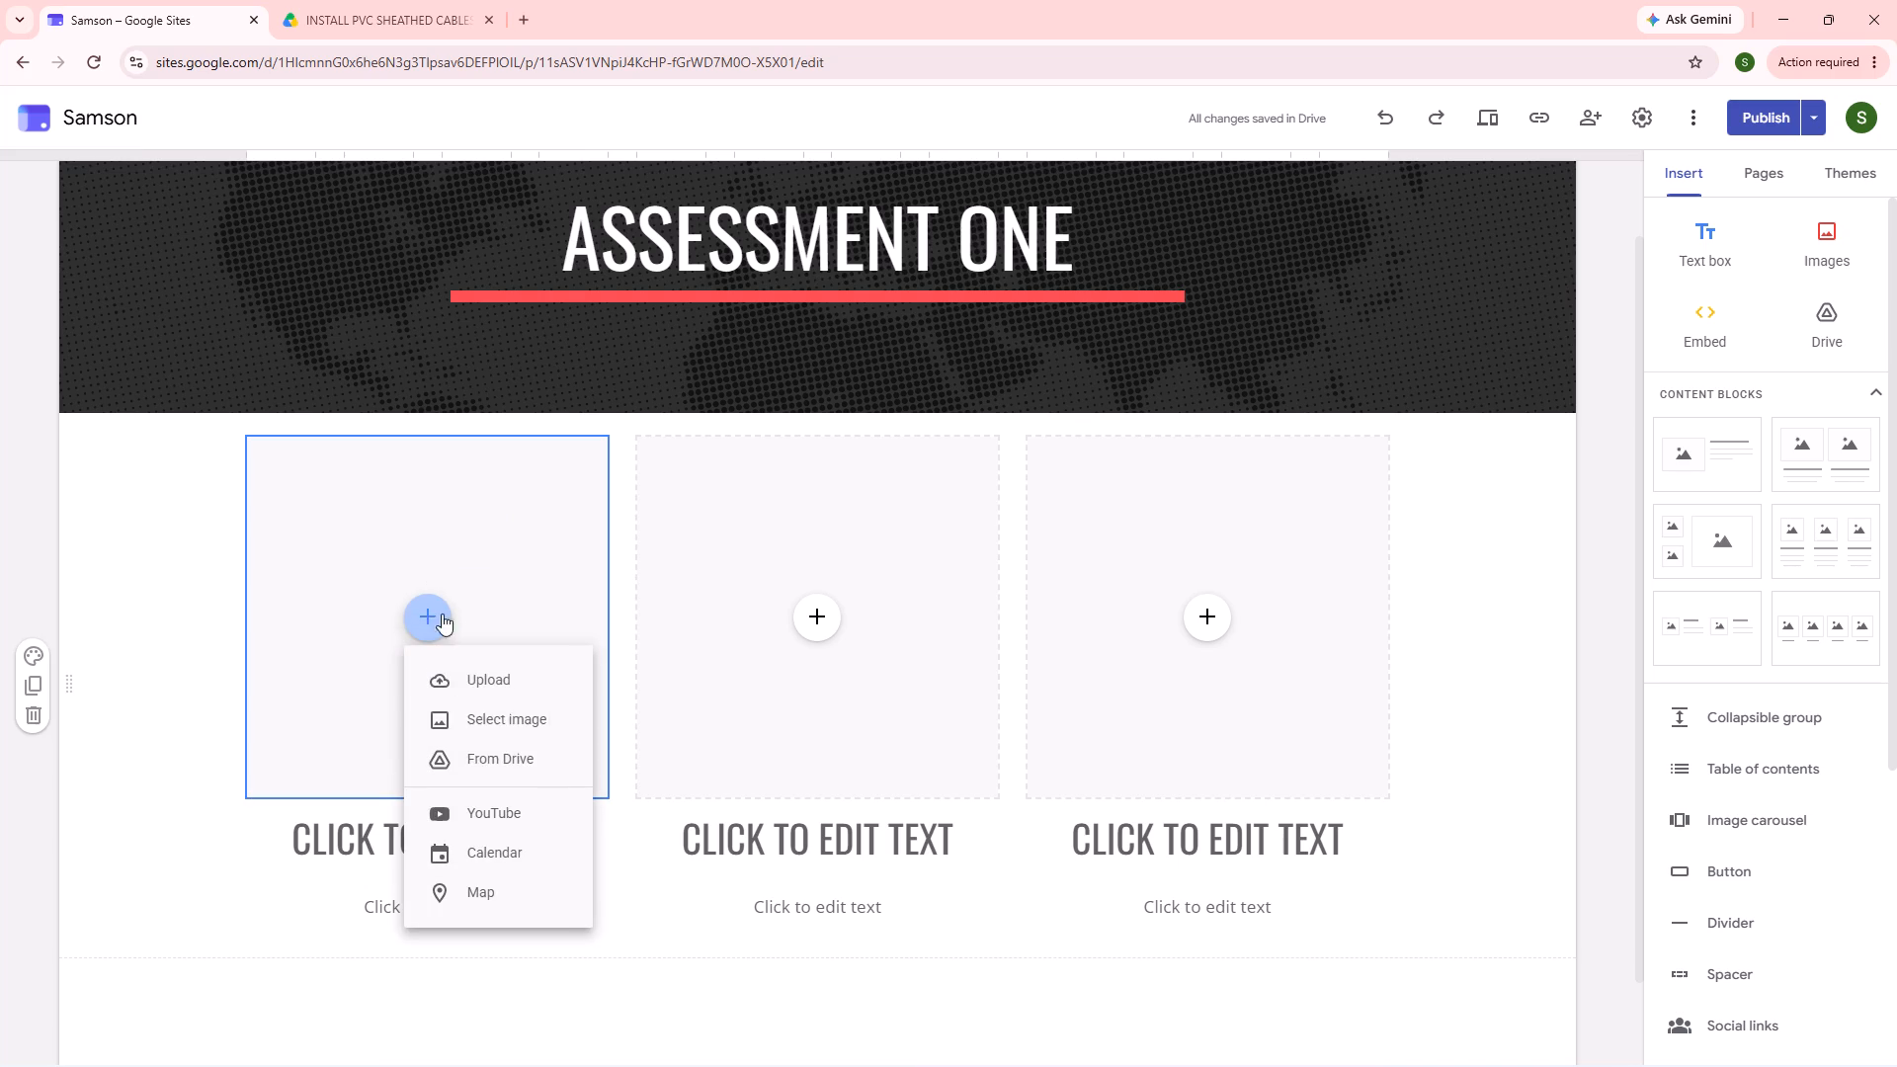
{"action": "left_click", "coordinate": [485, 768]}
{"action": "left_click", "coordinate": [493, 748]}
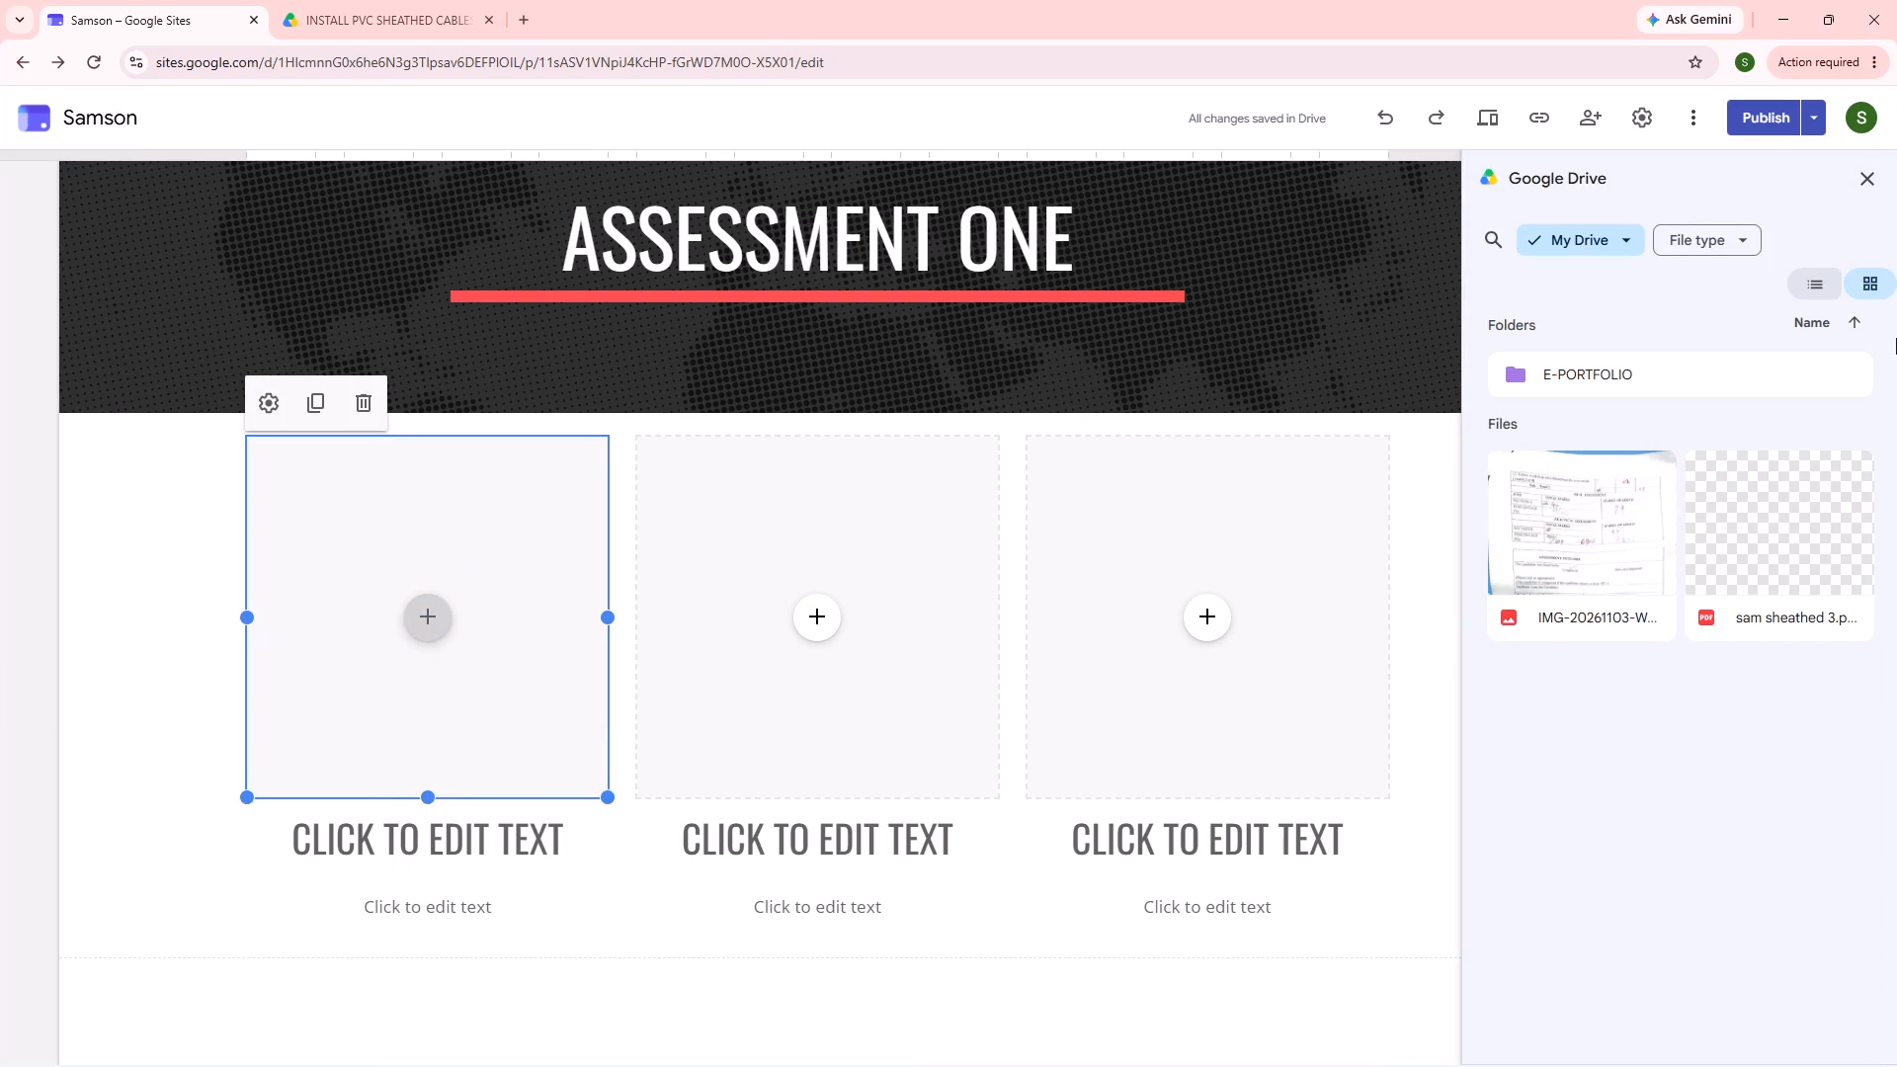
{"action": "left_click", "coordinate": [1707, 379]}
{"action": "left_click", "coordinate": [1707, 372]}
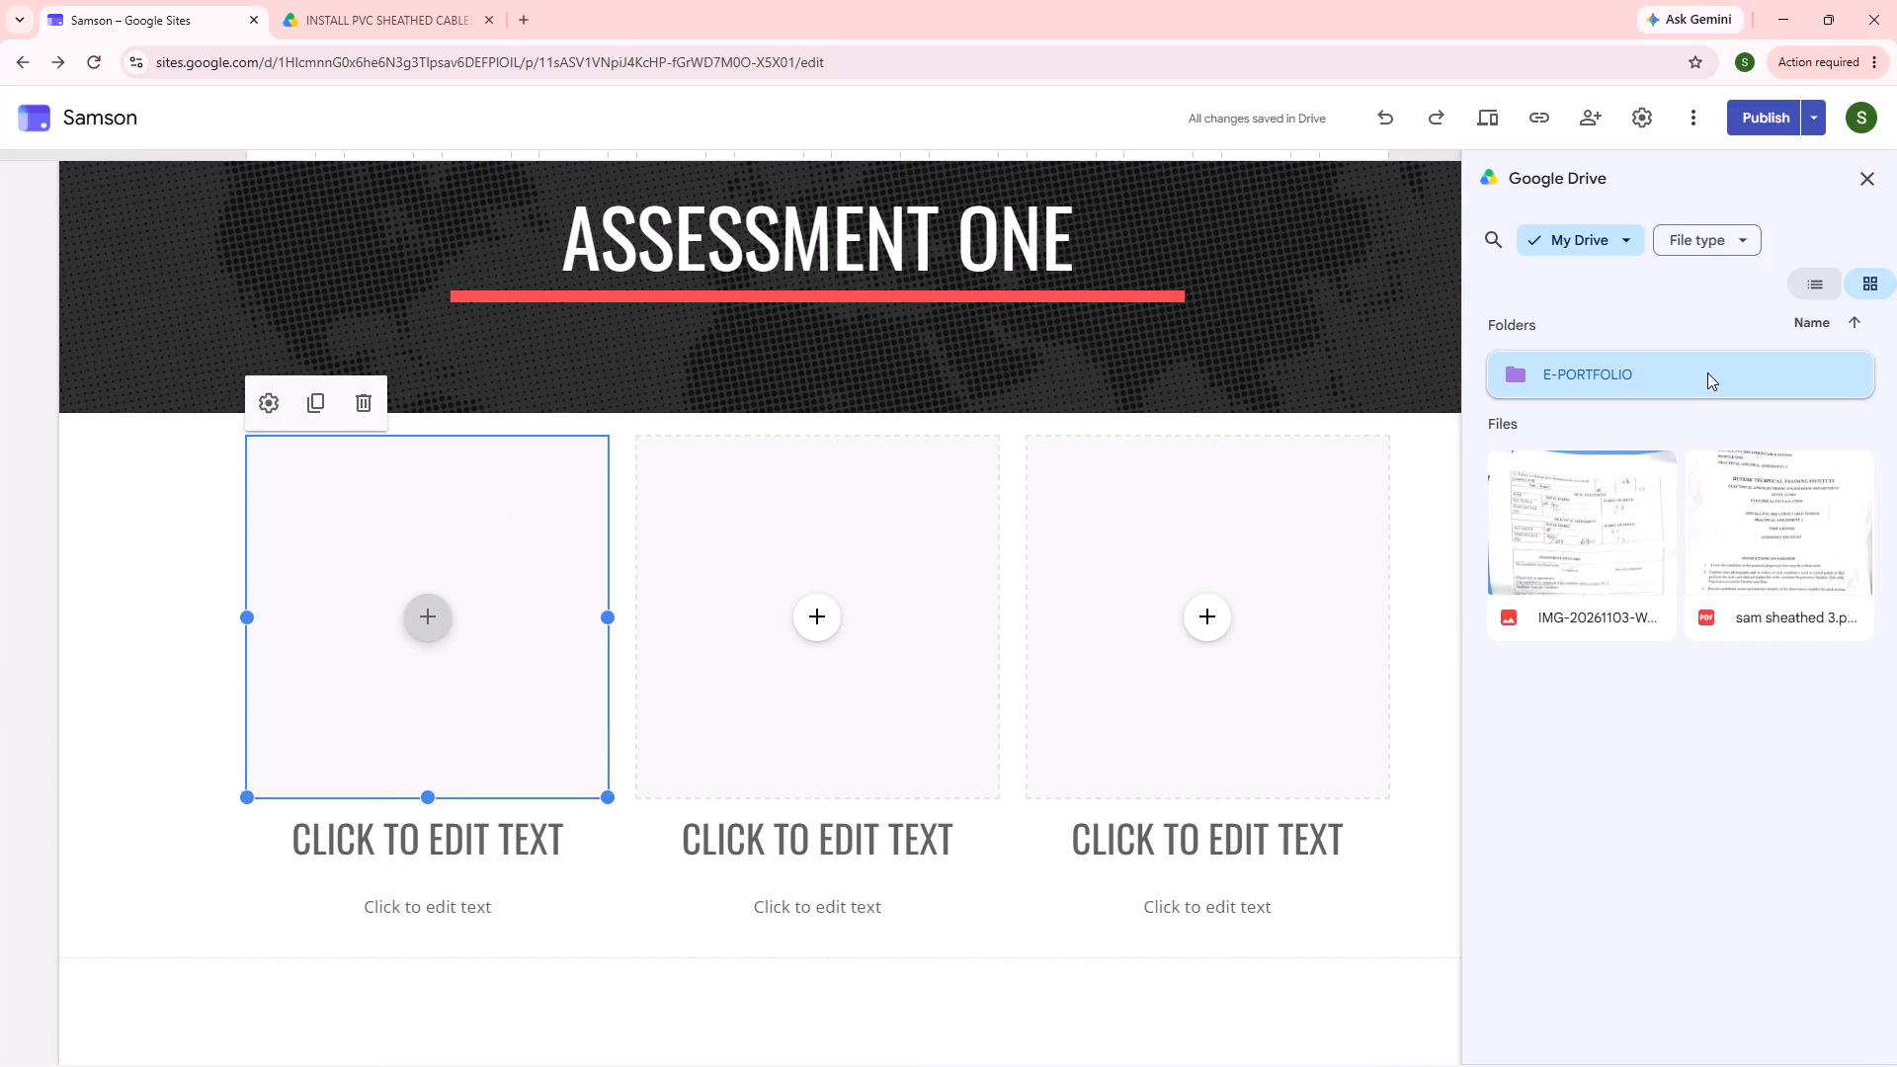
{"action": "left_click_drag", "start_coordinate": [1655, 369], "coordinate": [1666, 369]}
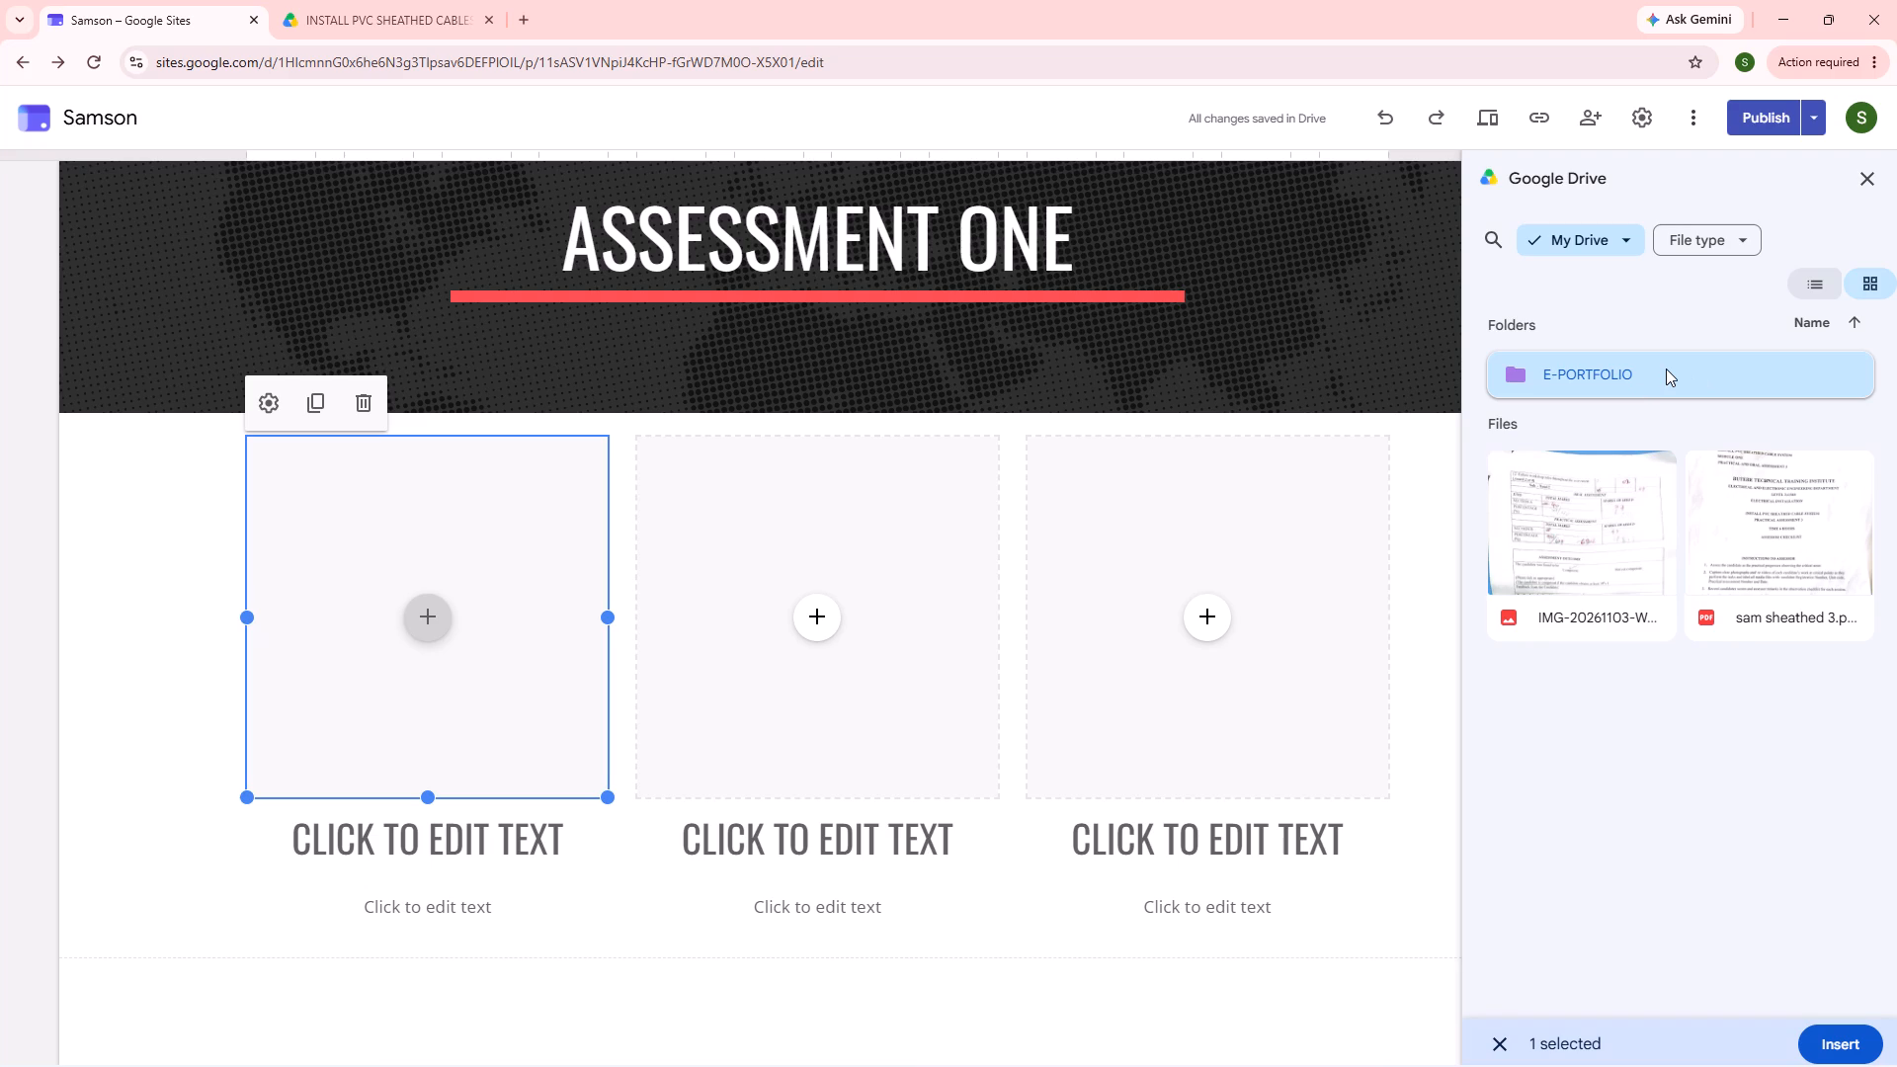
{"action": "left_click", "coordinate": [1666, 369]}
{"action": "double_click", "coordinate": [1633, 388]}
{"action": "double_click", "coordinate": [1575, 360]}
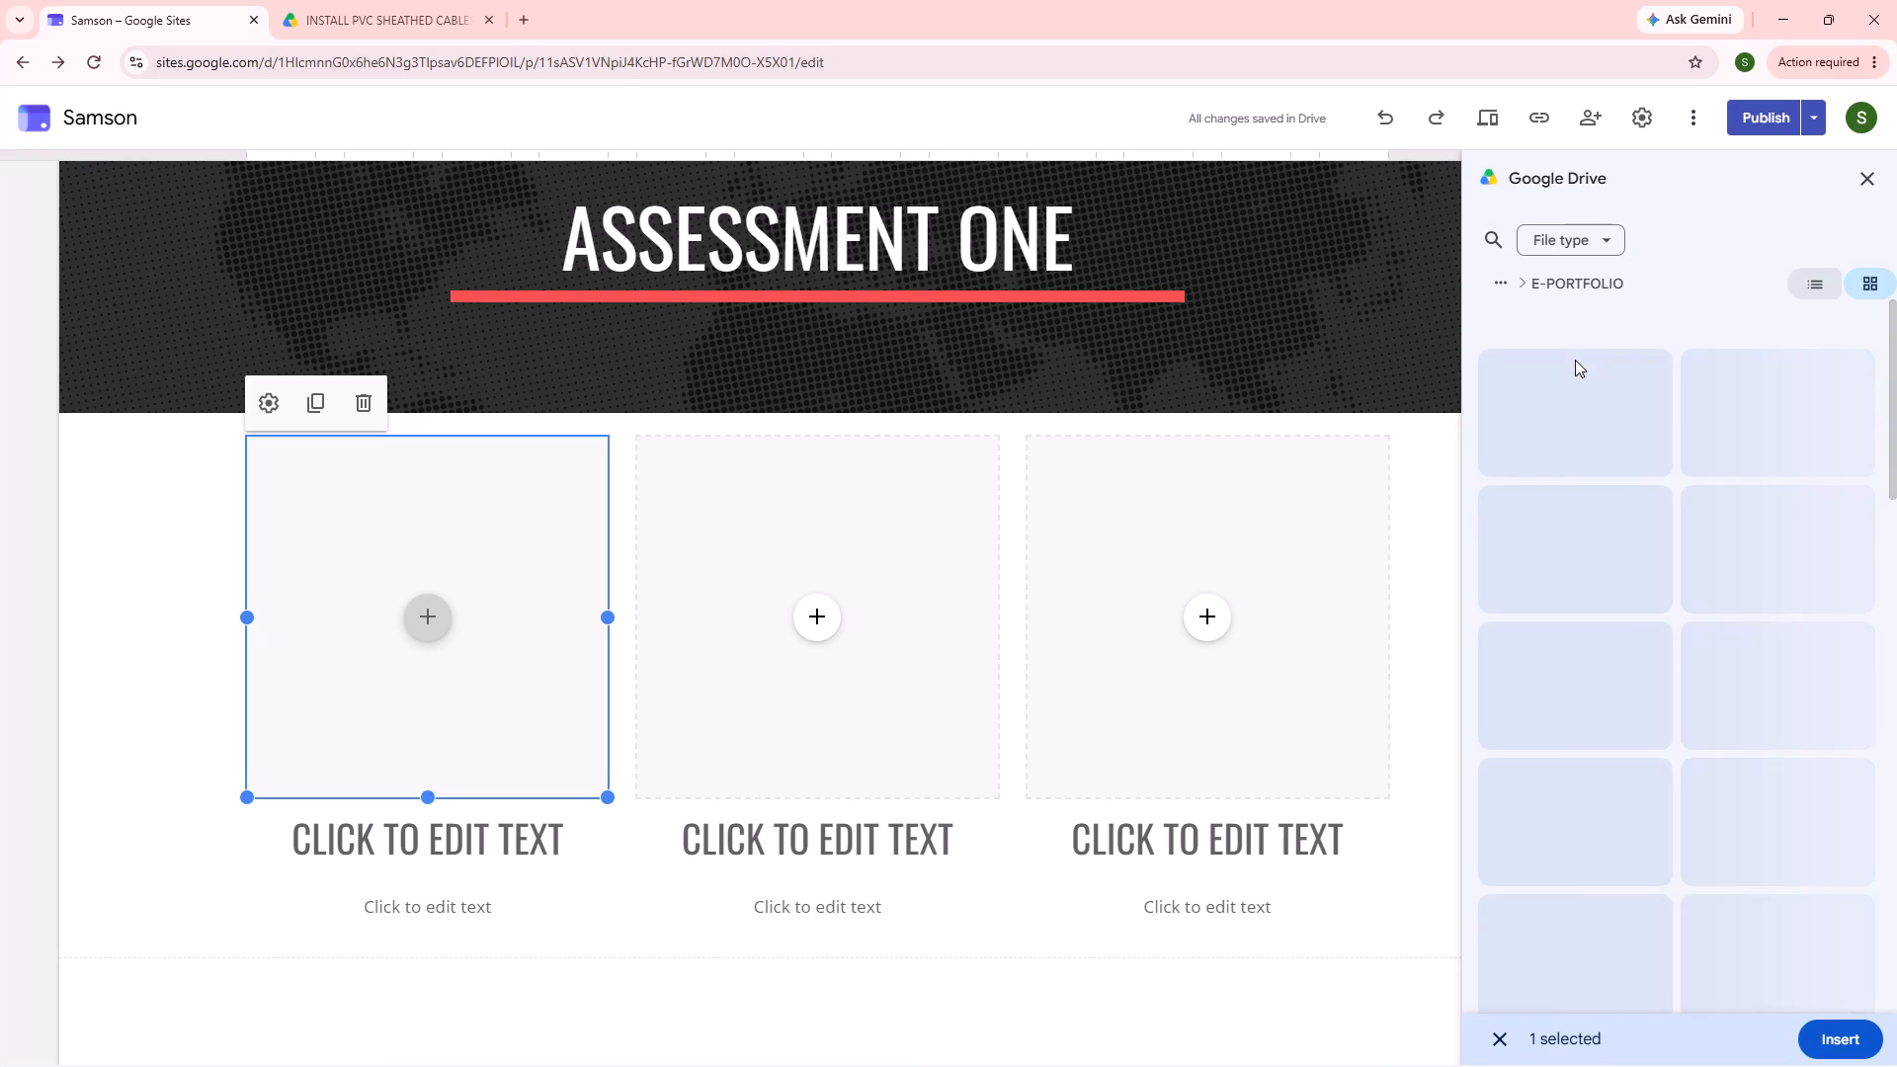
{"action": "double_click", "coordinate": [1594, 366]}
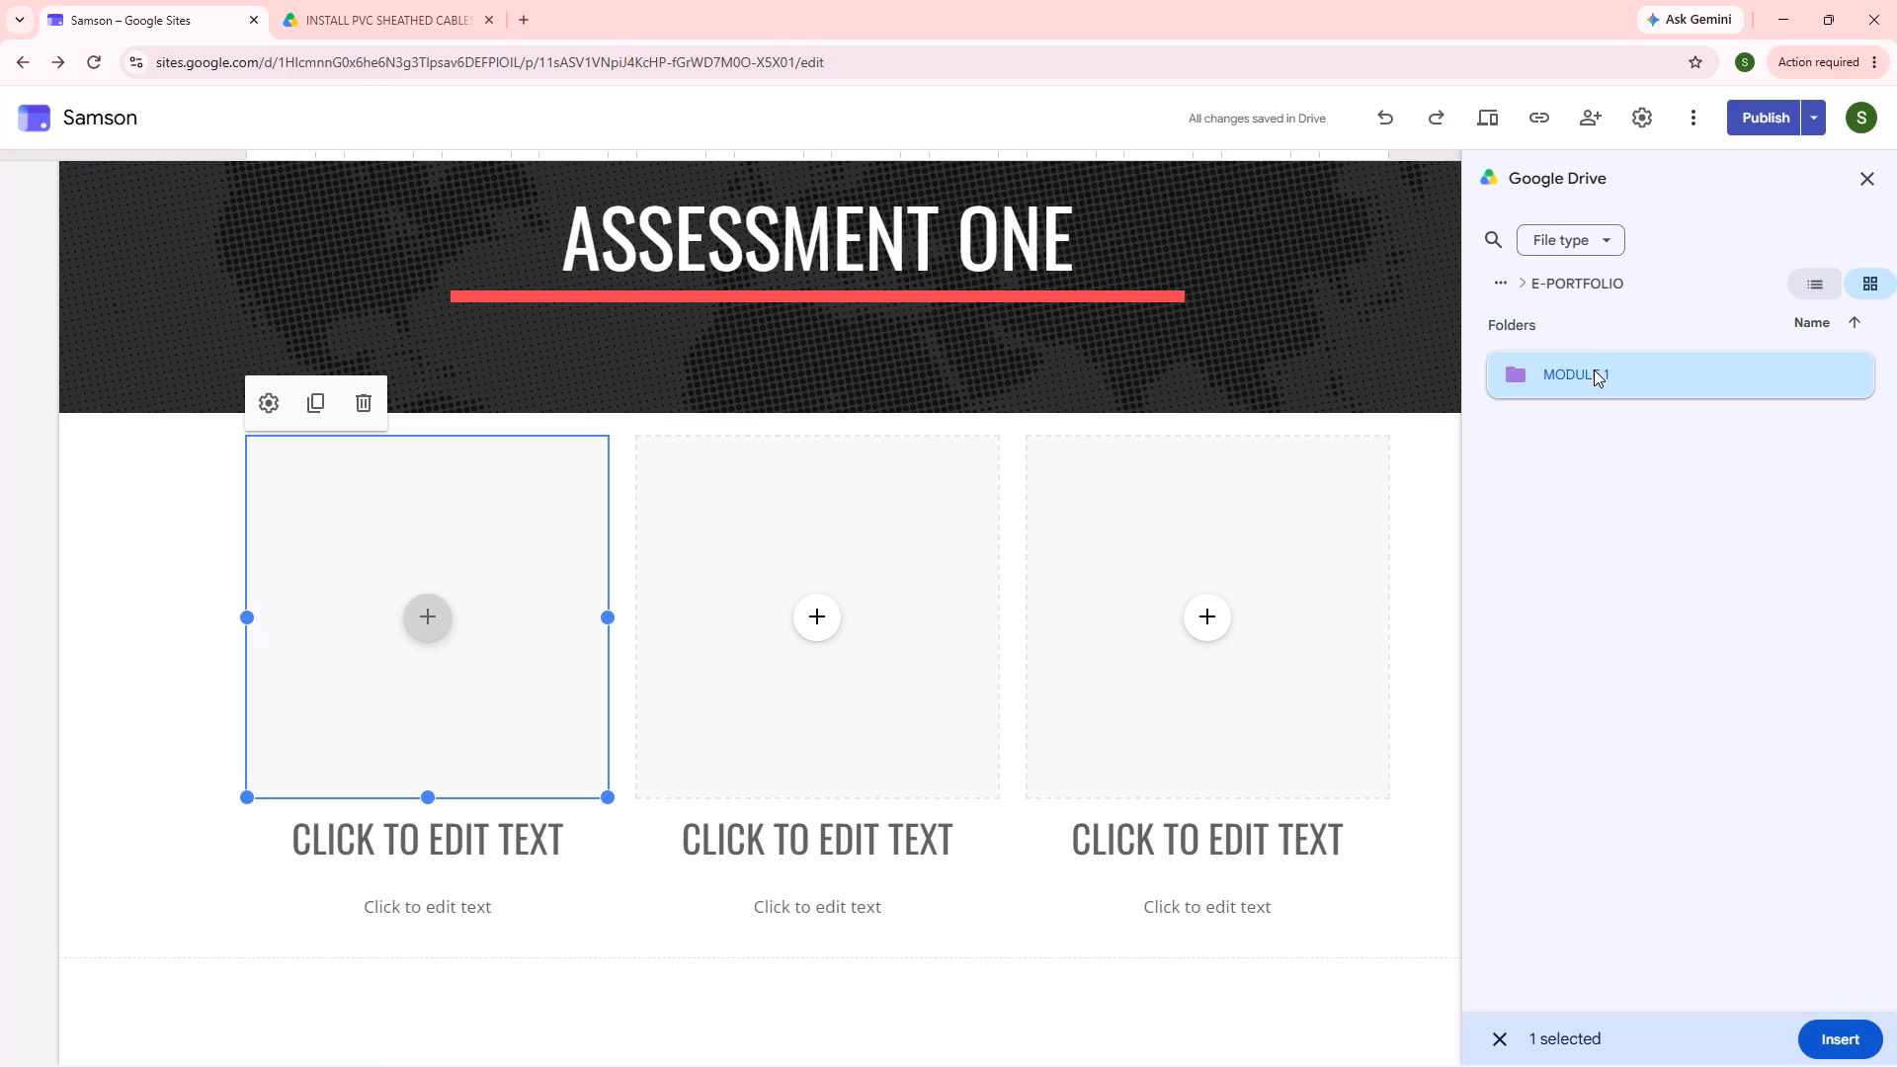
{"action": "double_click", "coordinate": [1607, 369]}
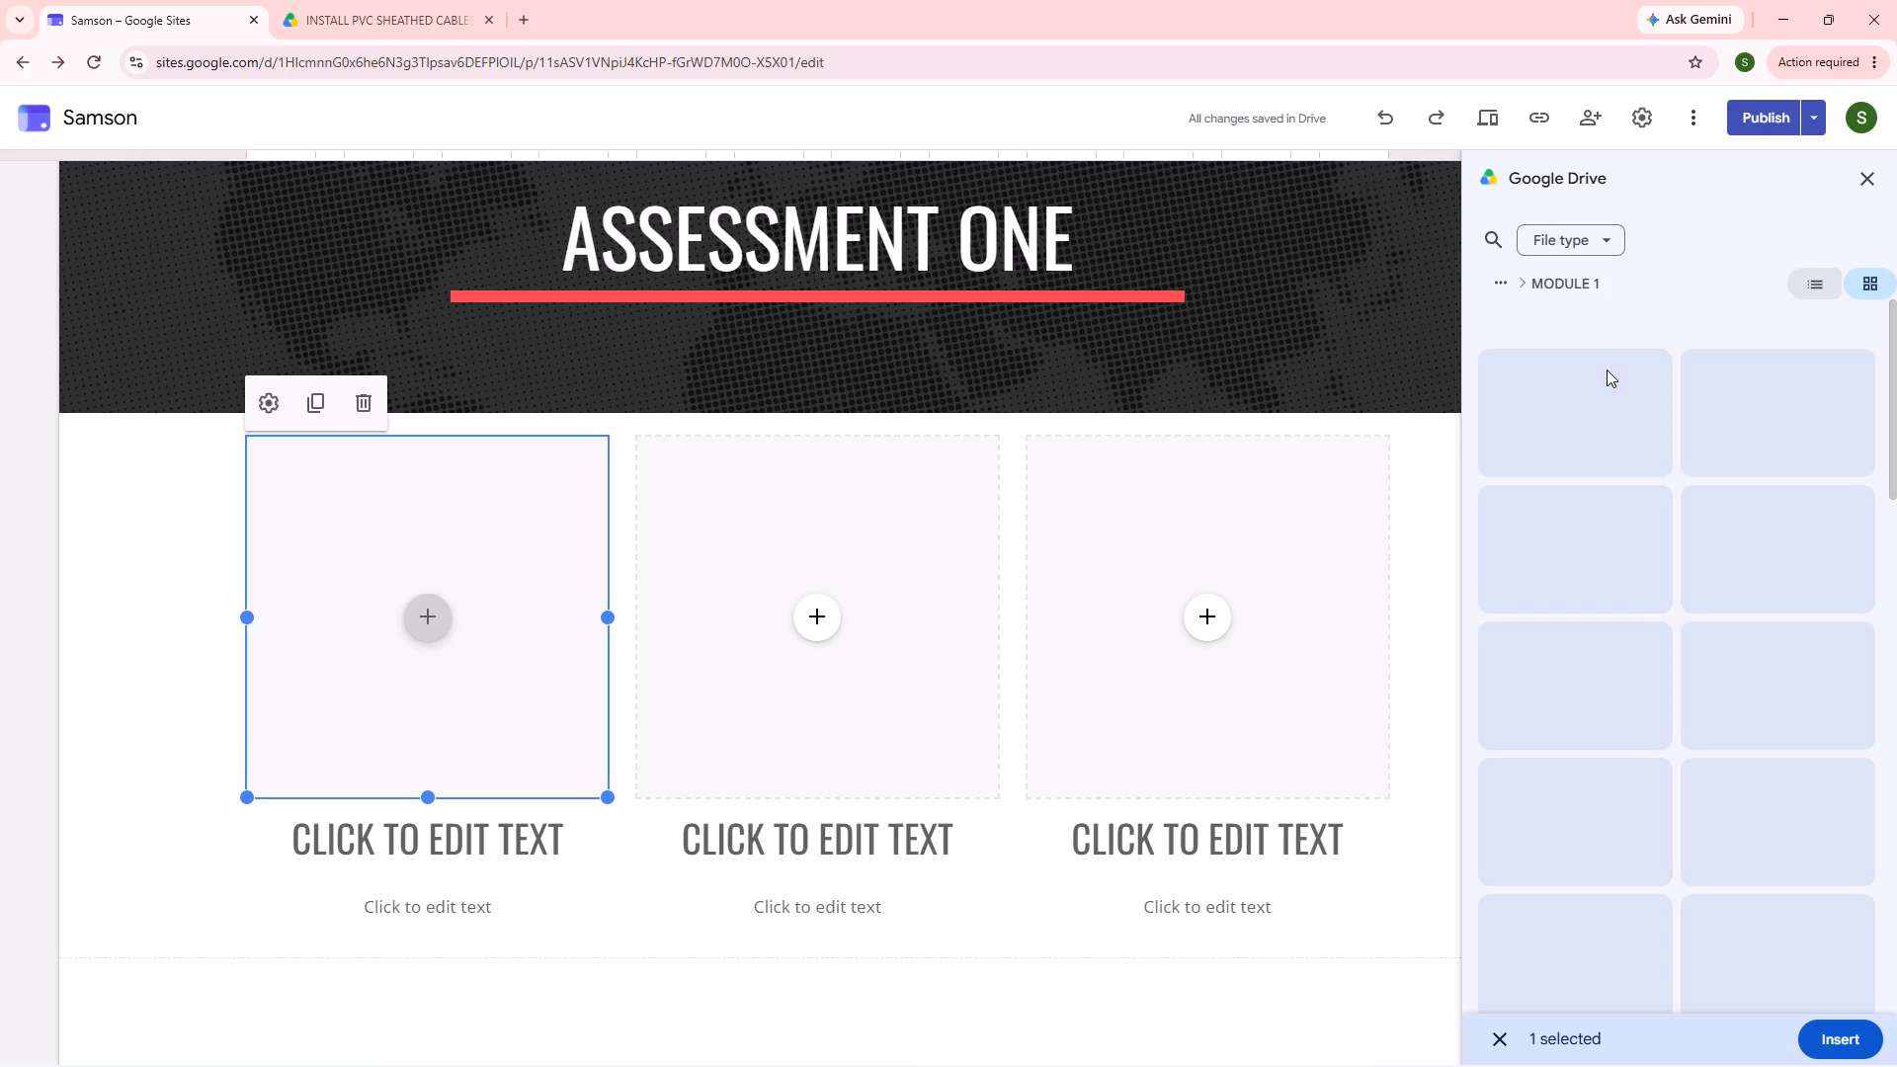
Insert the Assessor checklist PDF from INSTALL PVC SHEATHED CABLES > Cat 1 into the first placeholder.
{"action": "left_click", "coordinate": [1624, 375]}
{"action": "left_click", "coordinate": [1635, 375]}
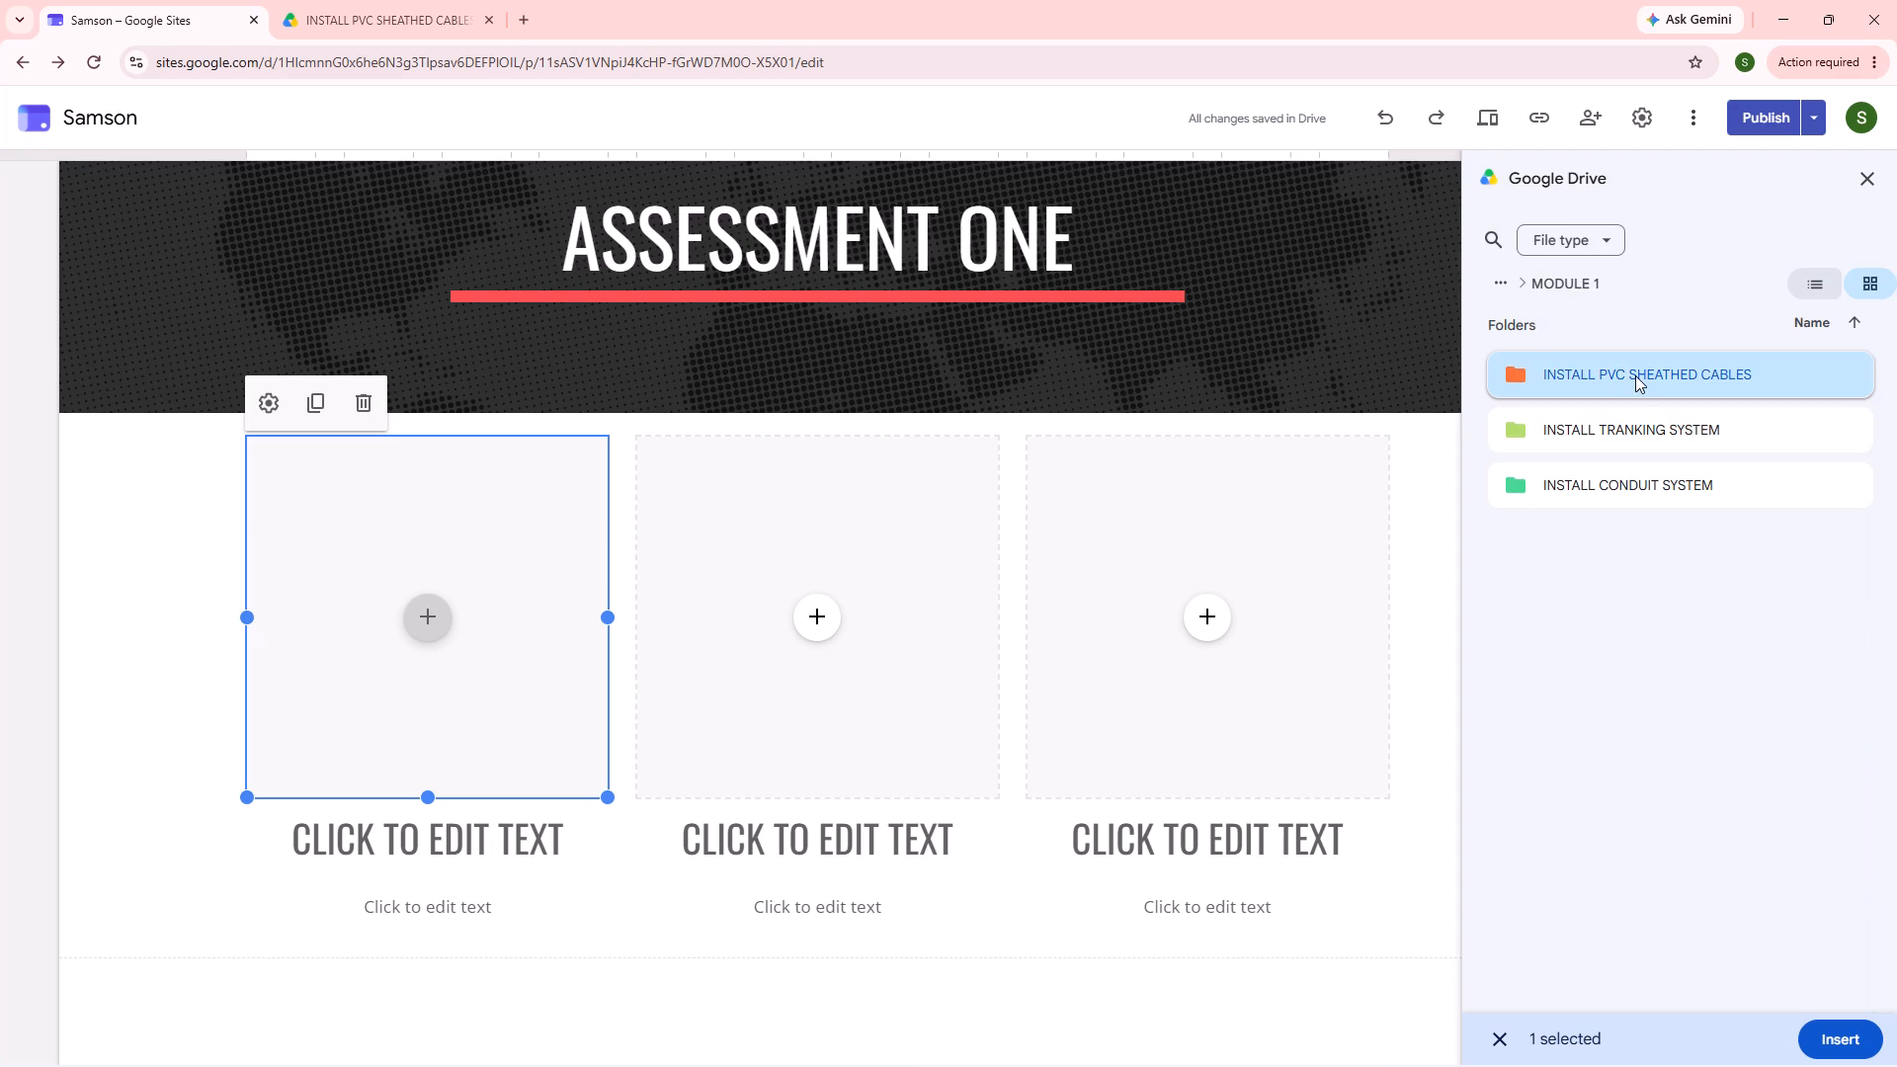
{"action": "left_click", "coordinate": [1632, 380]}
{"action": "left_click", "coordinate": [1618, 374]}
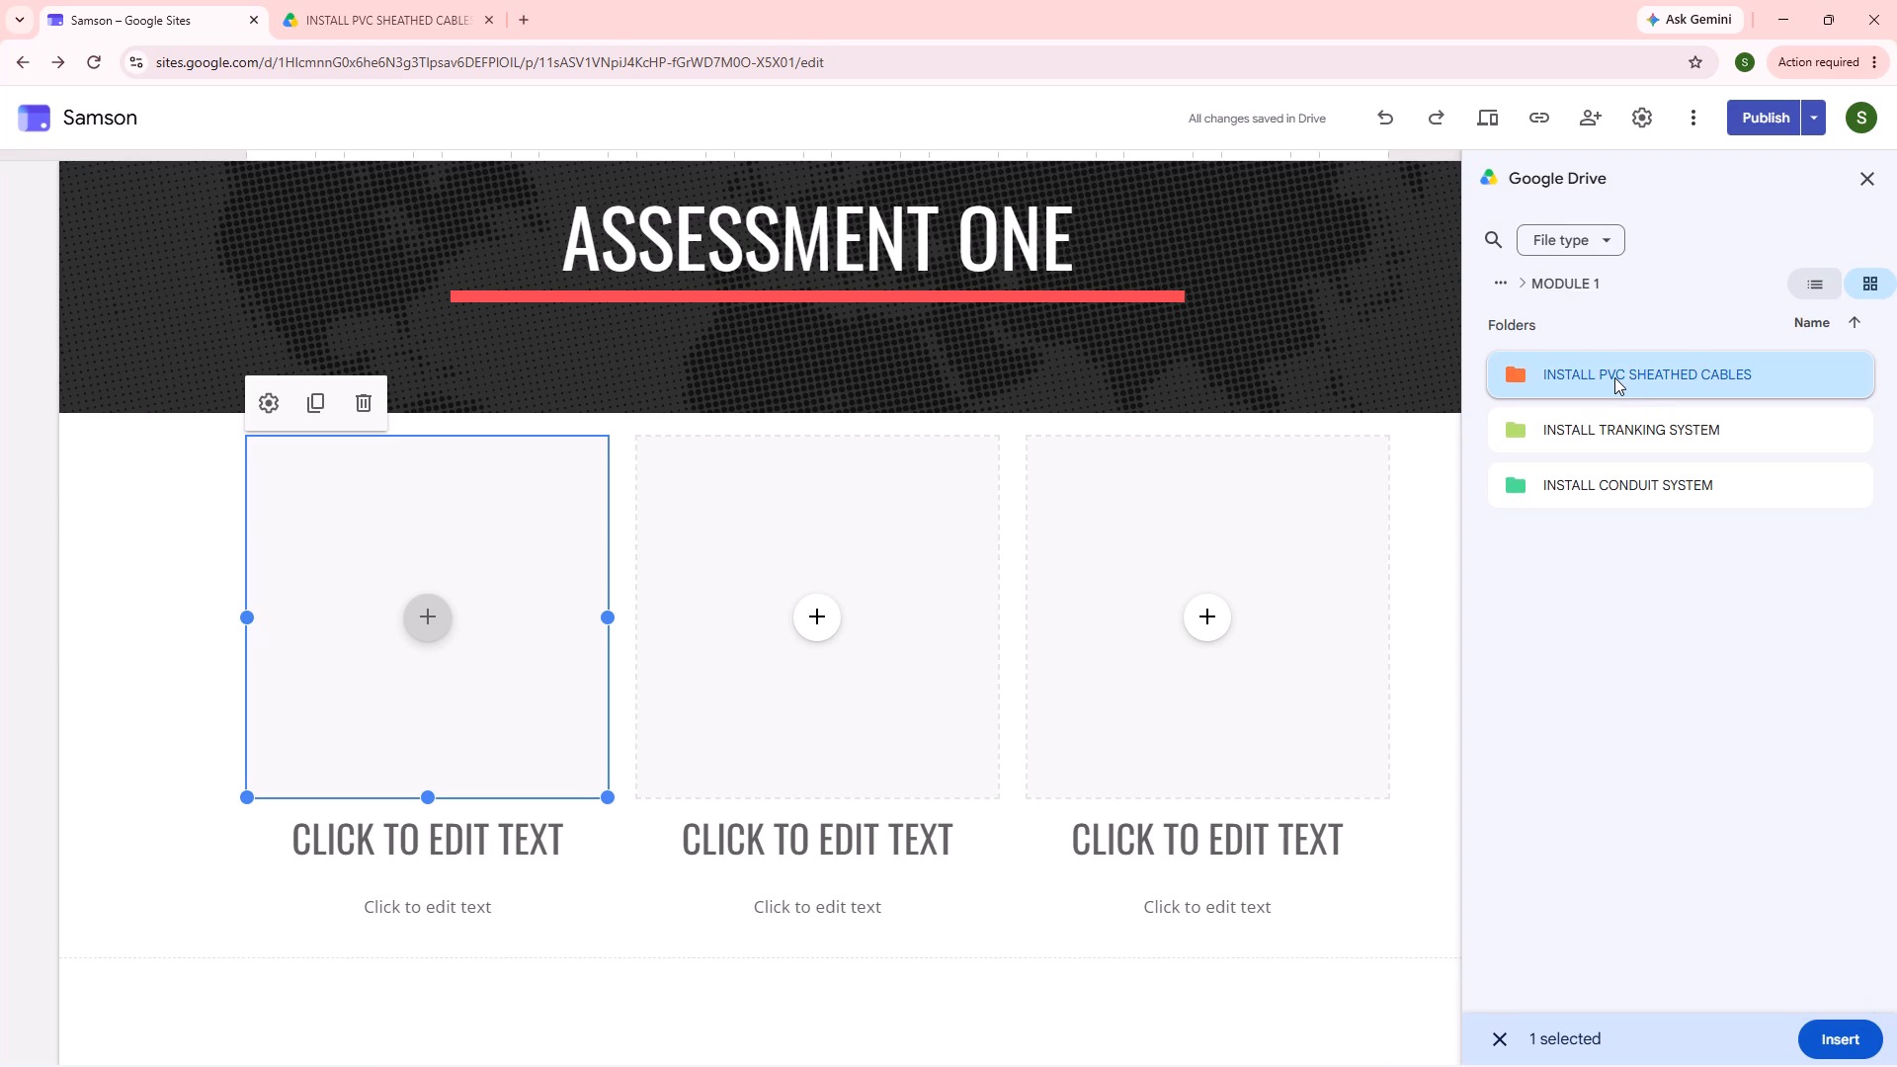
{"action": "double_click", "coordinate": [1614, 377]}
{"action": "double_click", "coordinate": [1614, 377]}
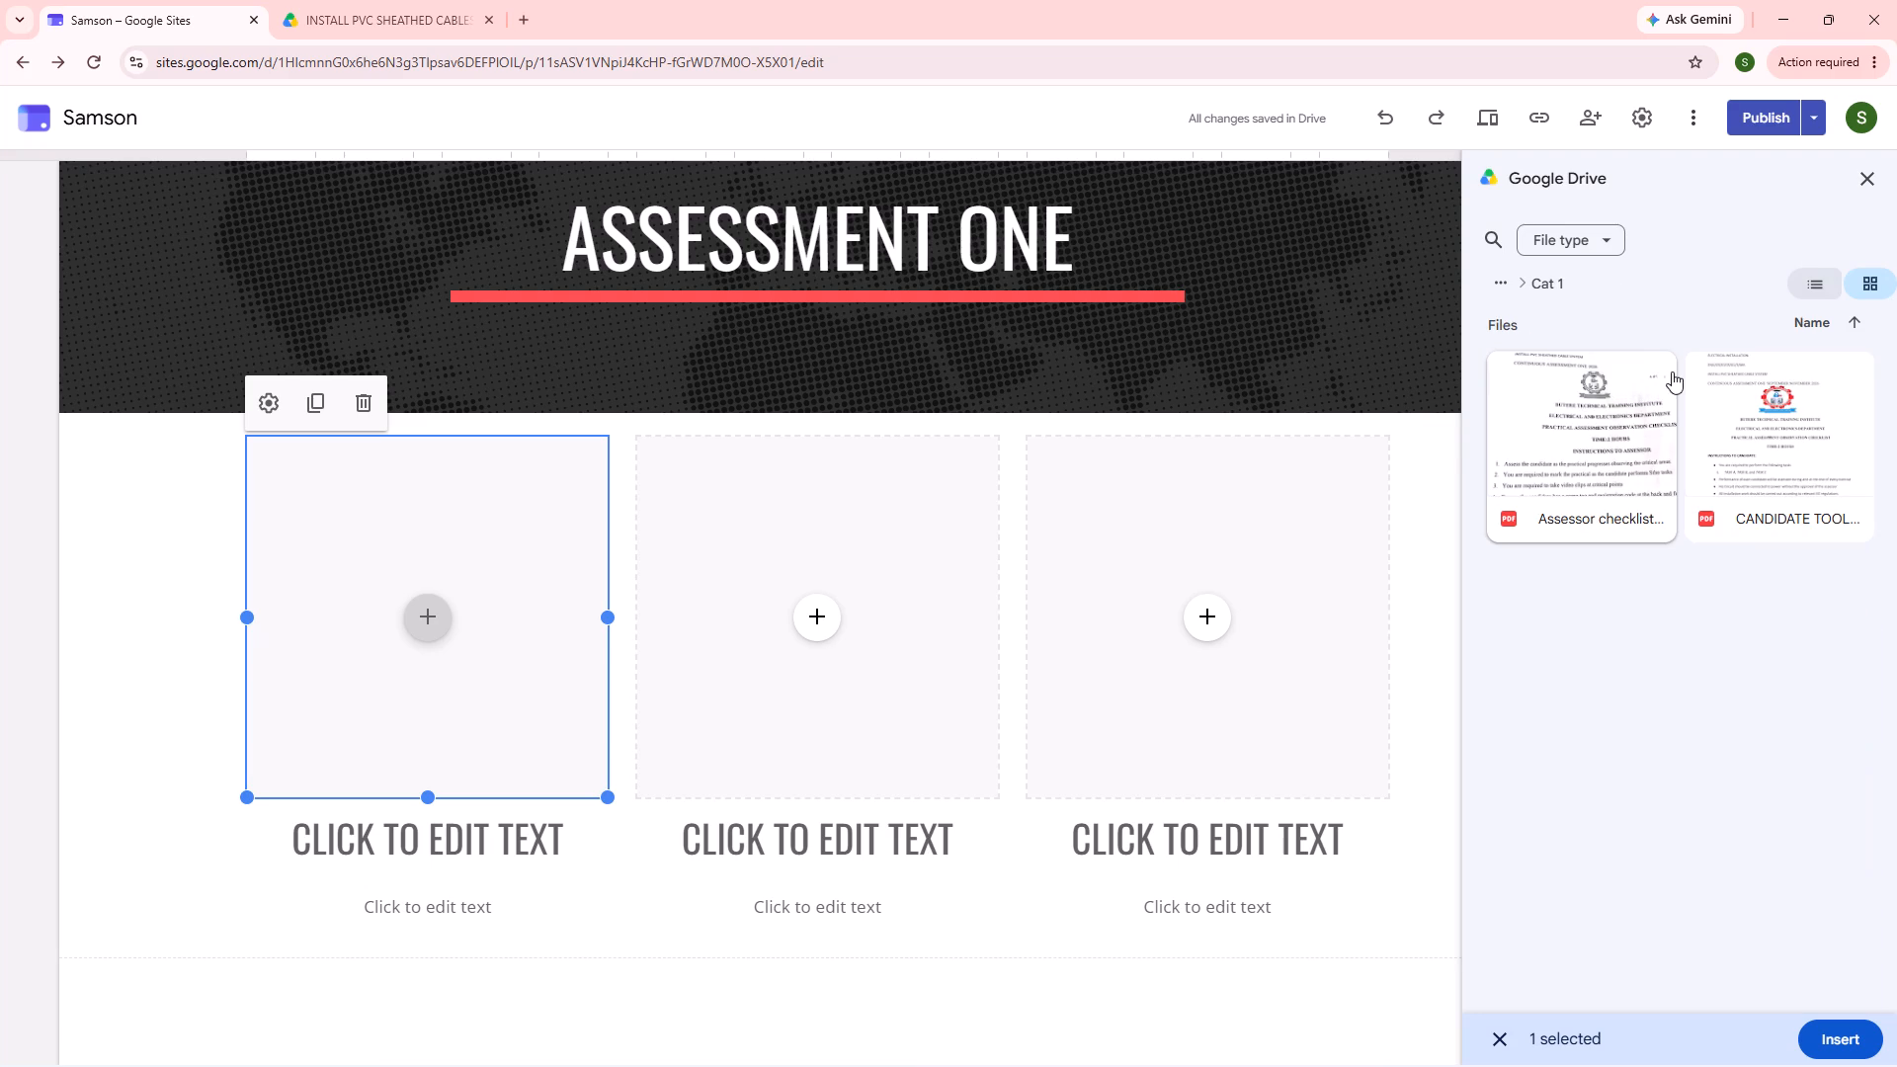
{"action": "double_click", "coordinate": [1621, 434]}
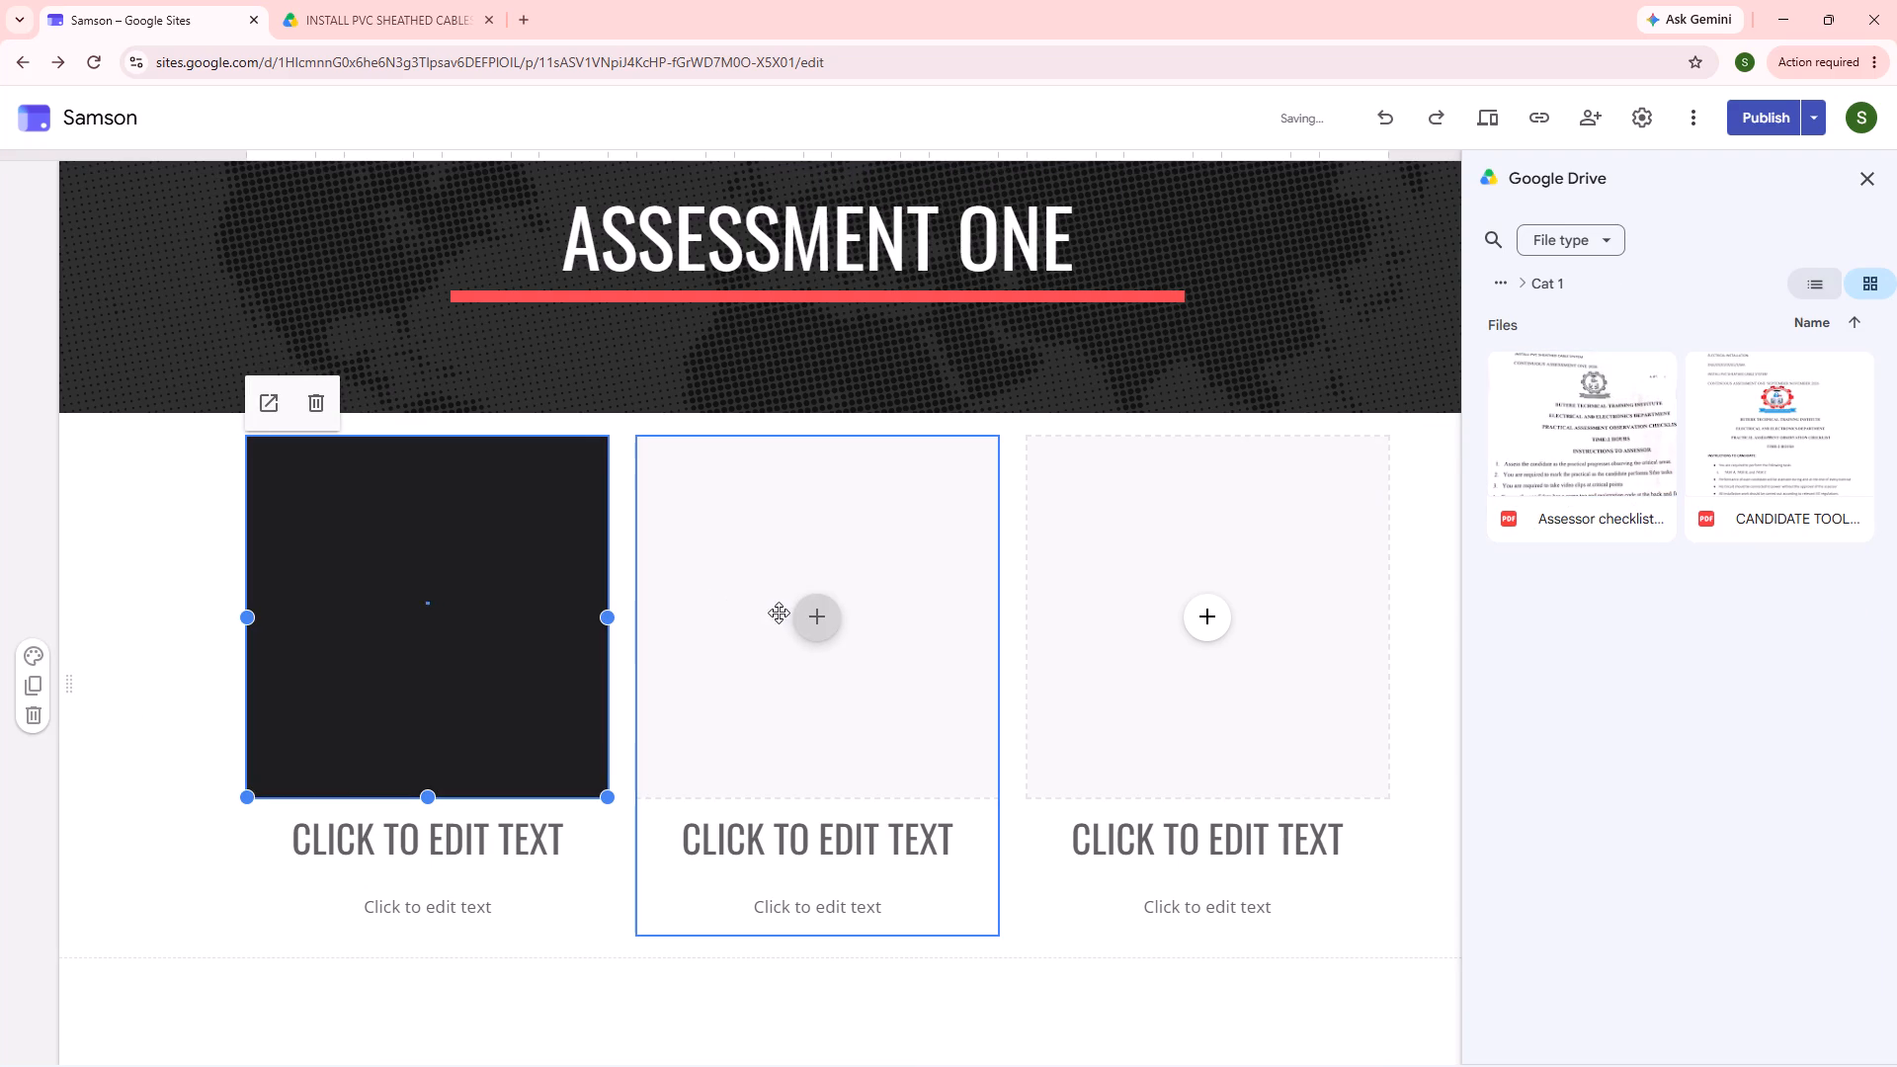
Insert the Cat 3 folder from MODULE 1 > INSTALL PVC SHEATHED CABLES into the middle placeholder, sharing it with anyone with the link as Viewer.
{"action": "left_click", "coordinate": [810, 616]}
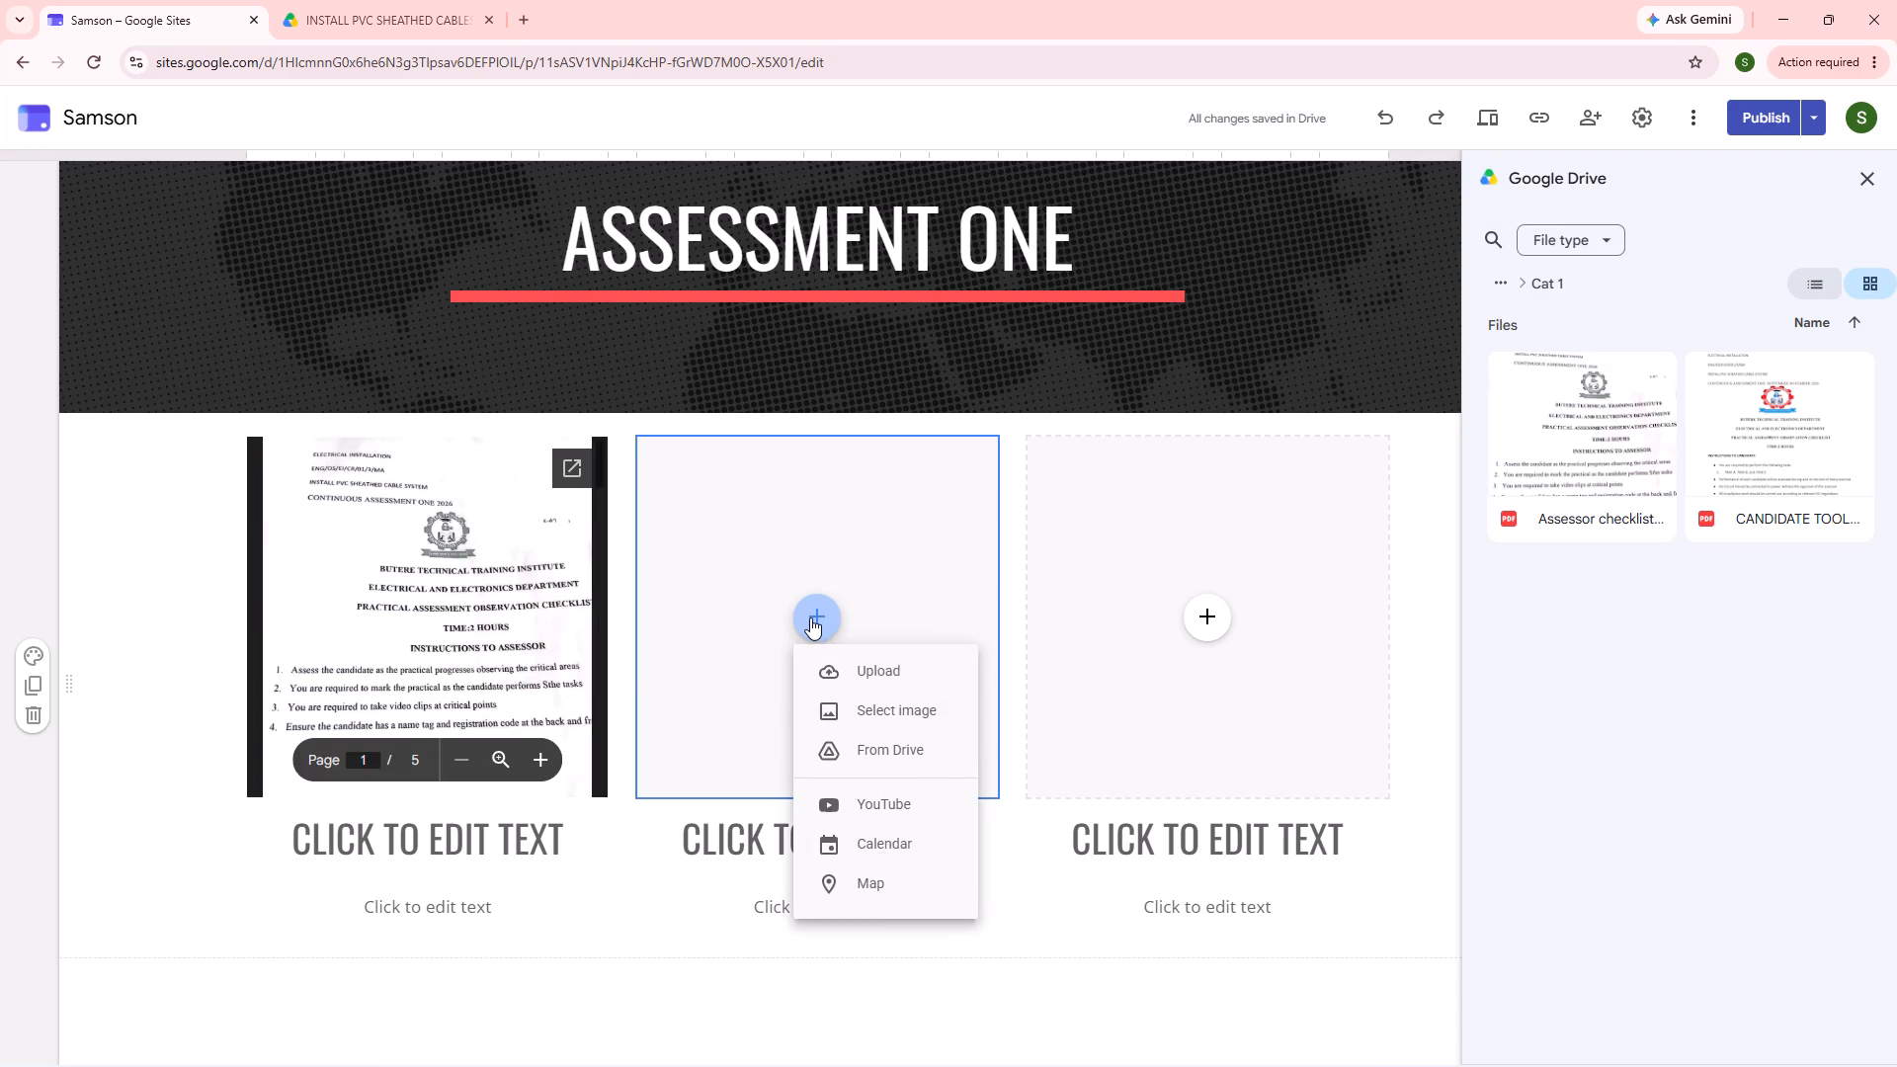
{"action": "left_click_drag", "start_coordinate": [967, 727], "coordinate": [1004, 730]}
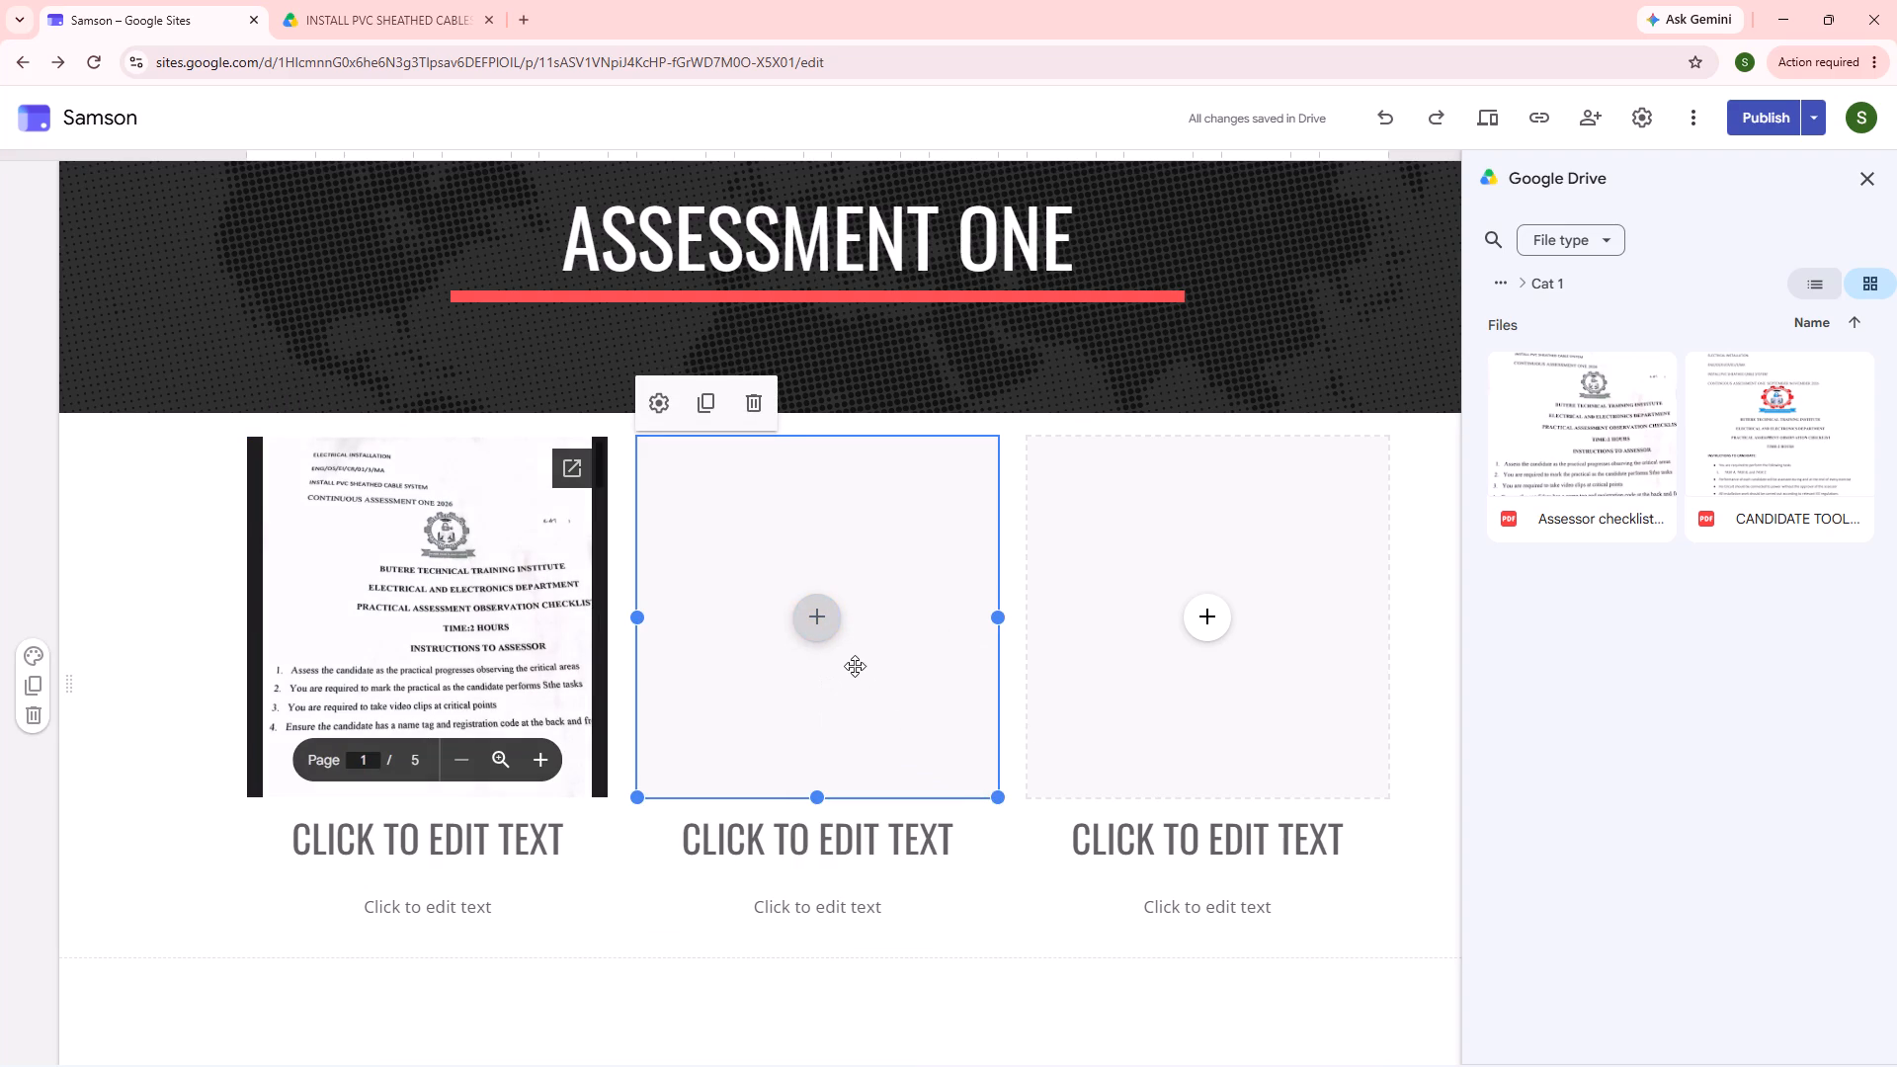
{"action": "left_click", "coordinate": [831, 628]}
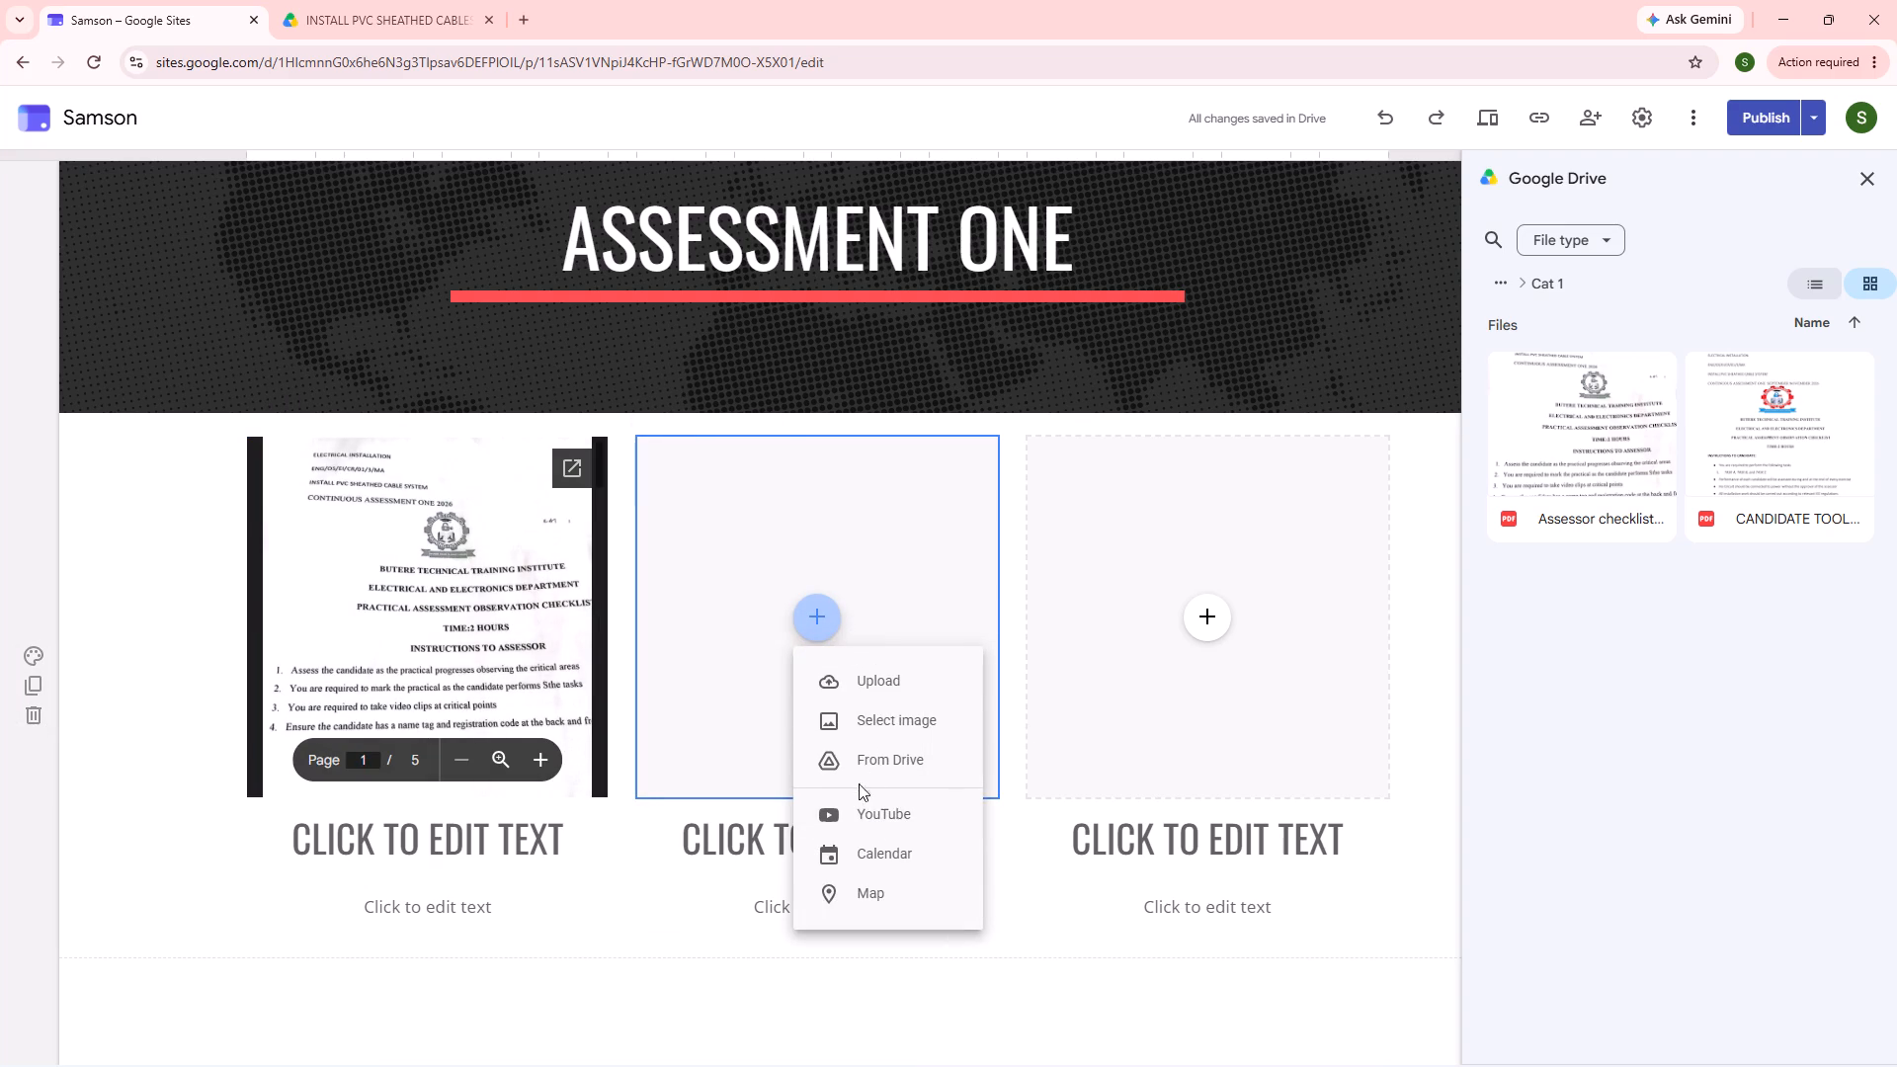
{"action": "double_click", "coordinate": [858, 765]}
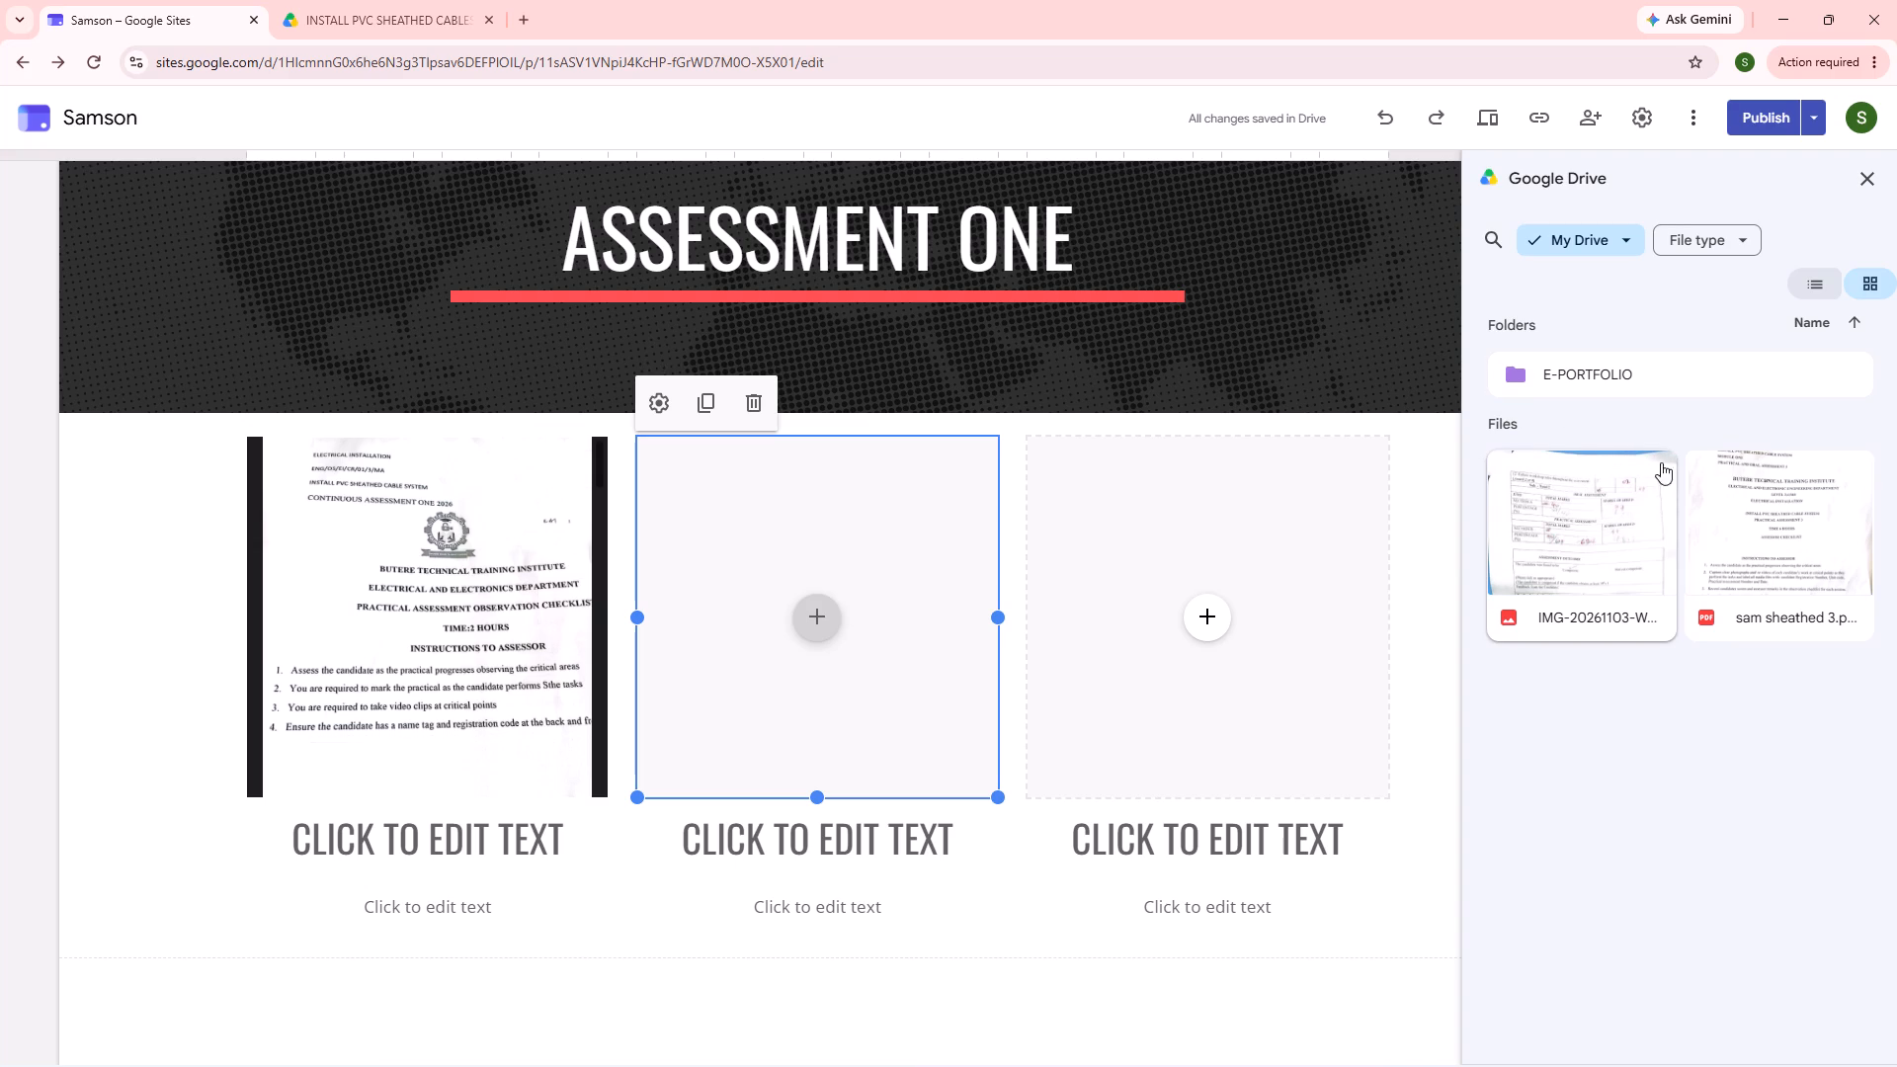
{"action": "left_click", "coordinate": [1722, 483]}
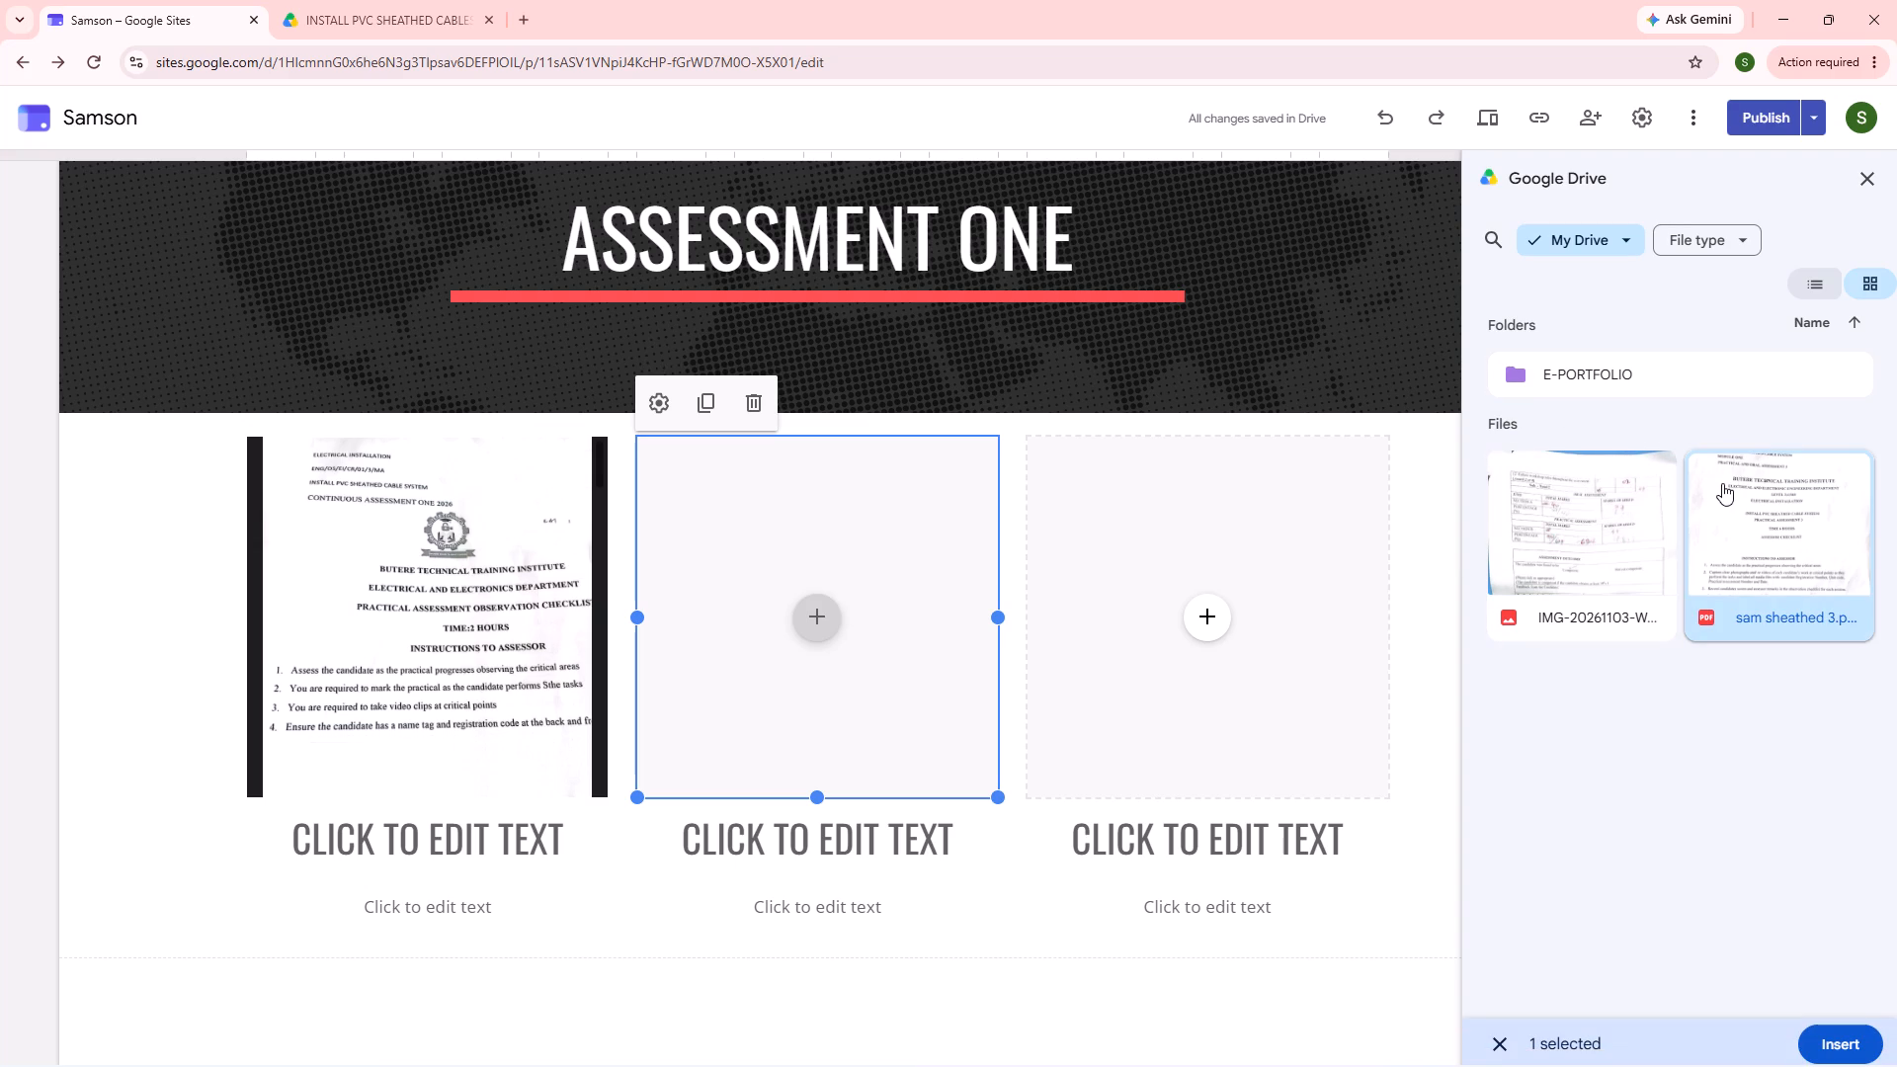
{"action": "left_click", "coordinate": [1534, 359]}
{"action": "double_click", "coordinate": [1537, 369]}
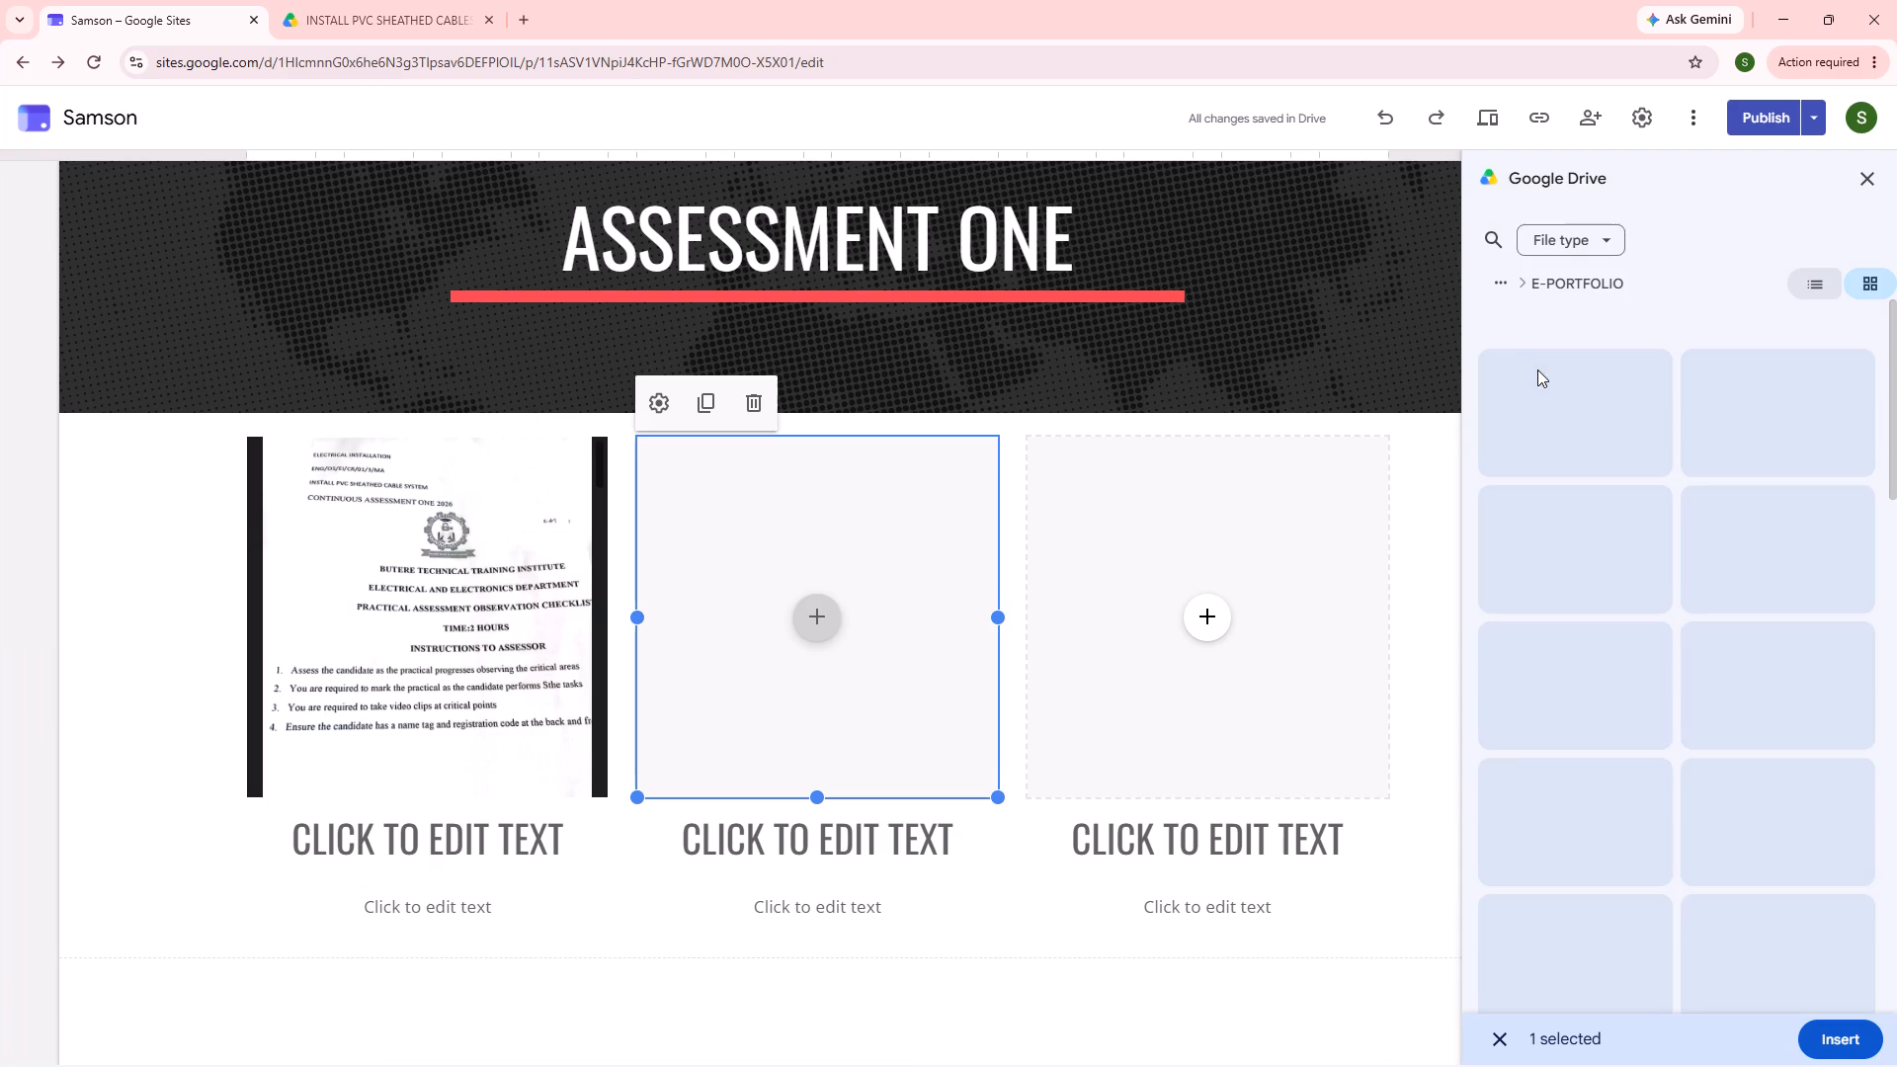
{"action": "double_click", "coordinate": [1576, 379]}
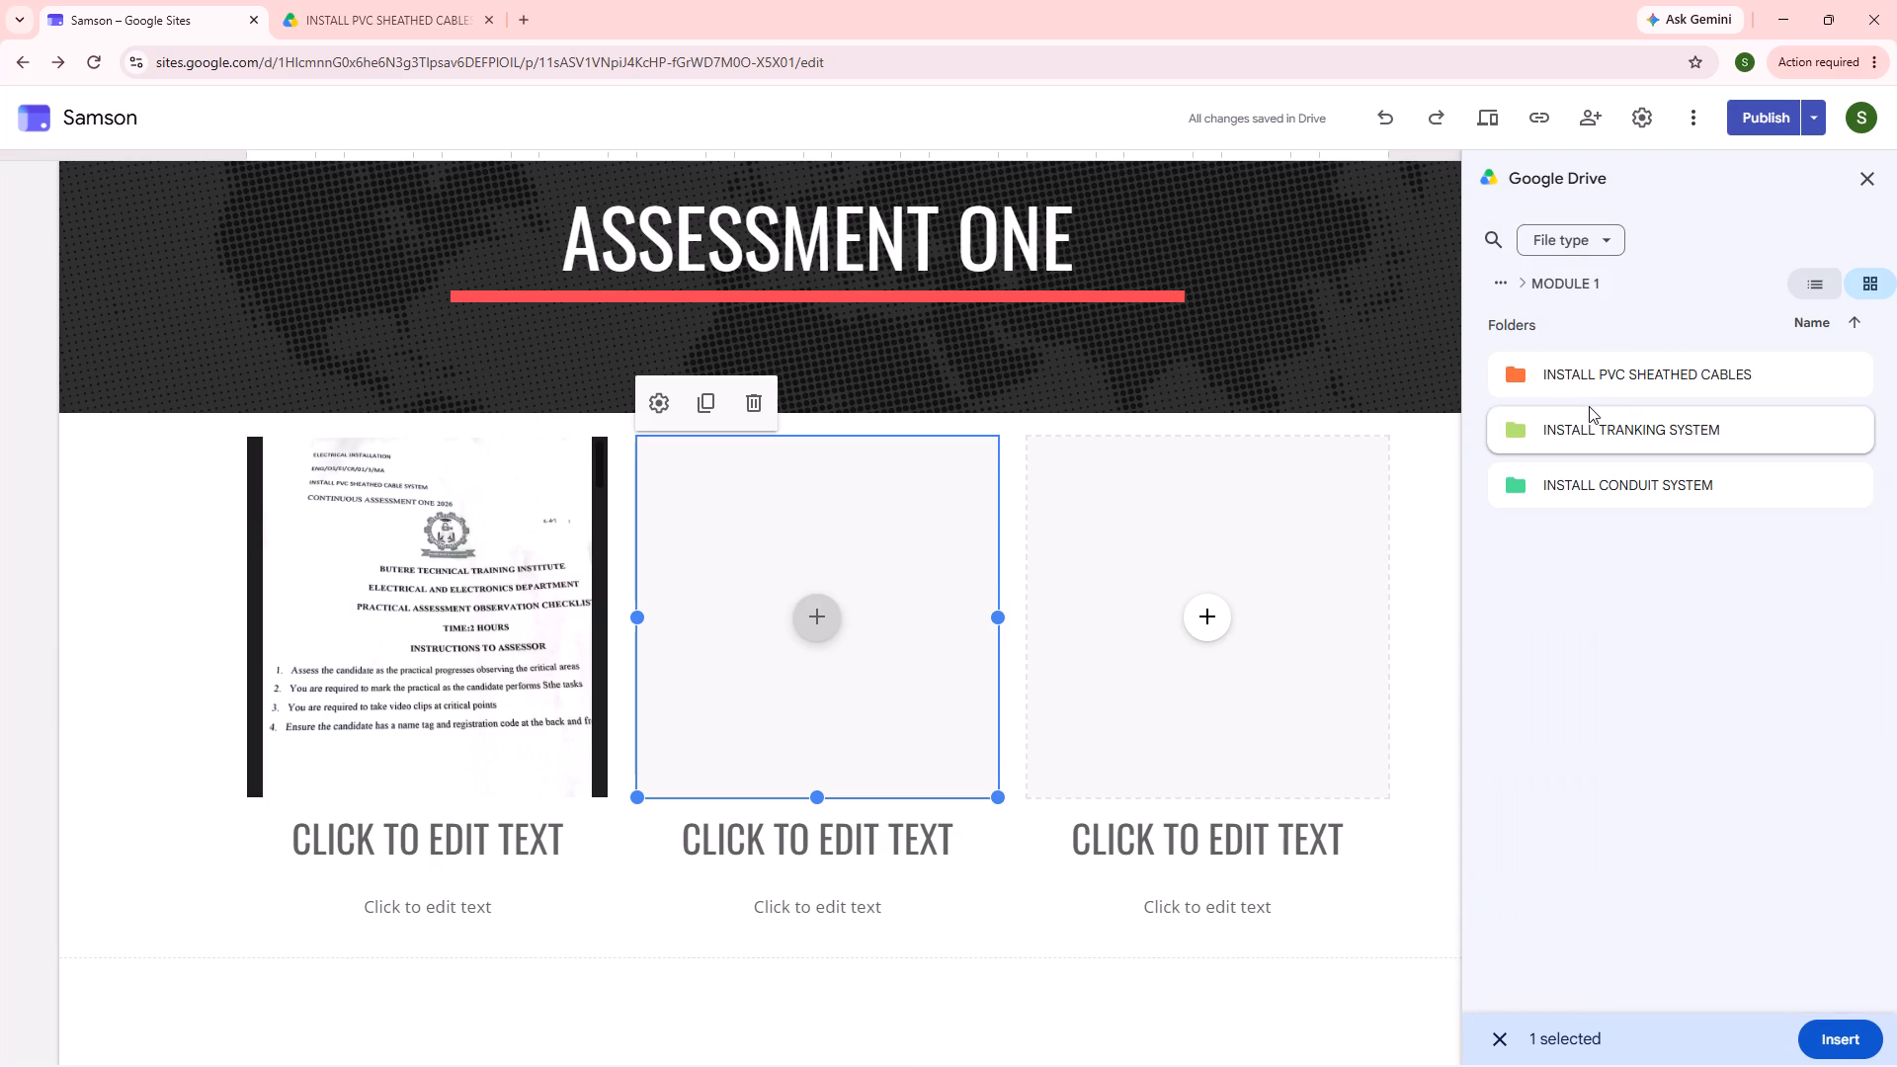
{"action": "double_click", "coordinate": [1588, 394]}
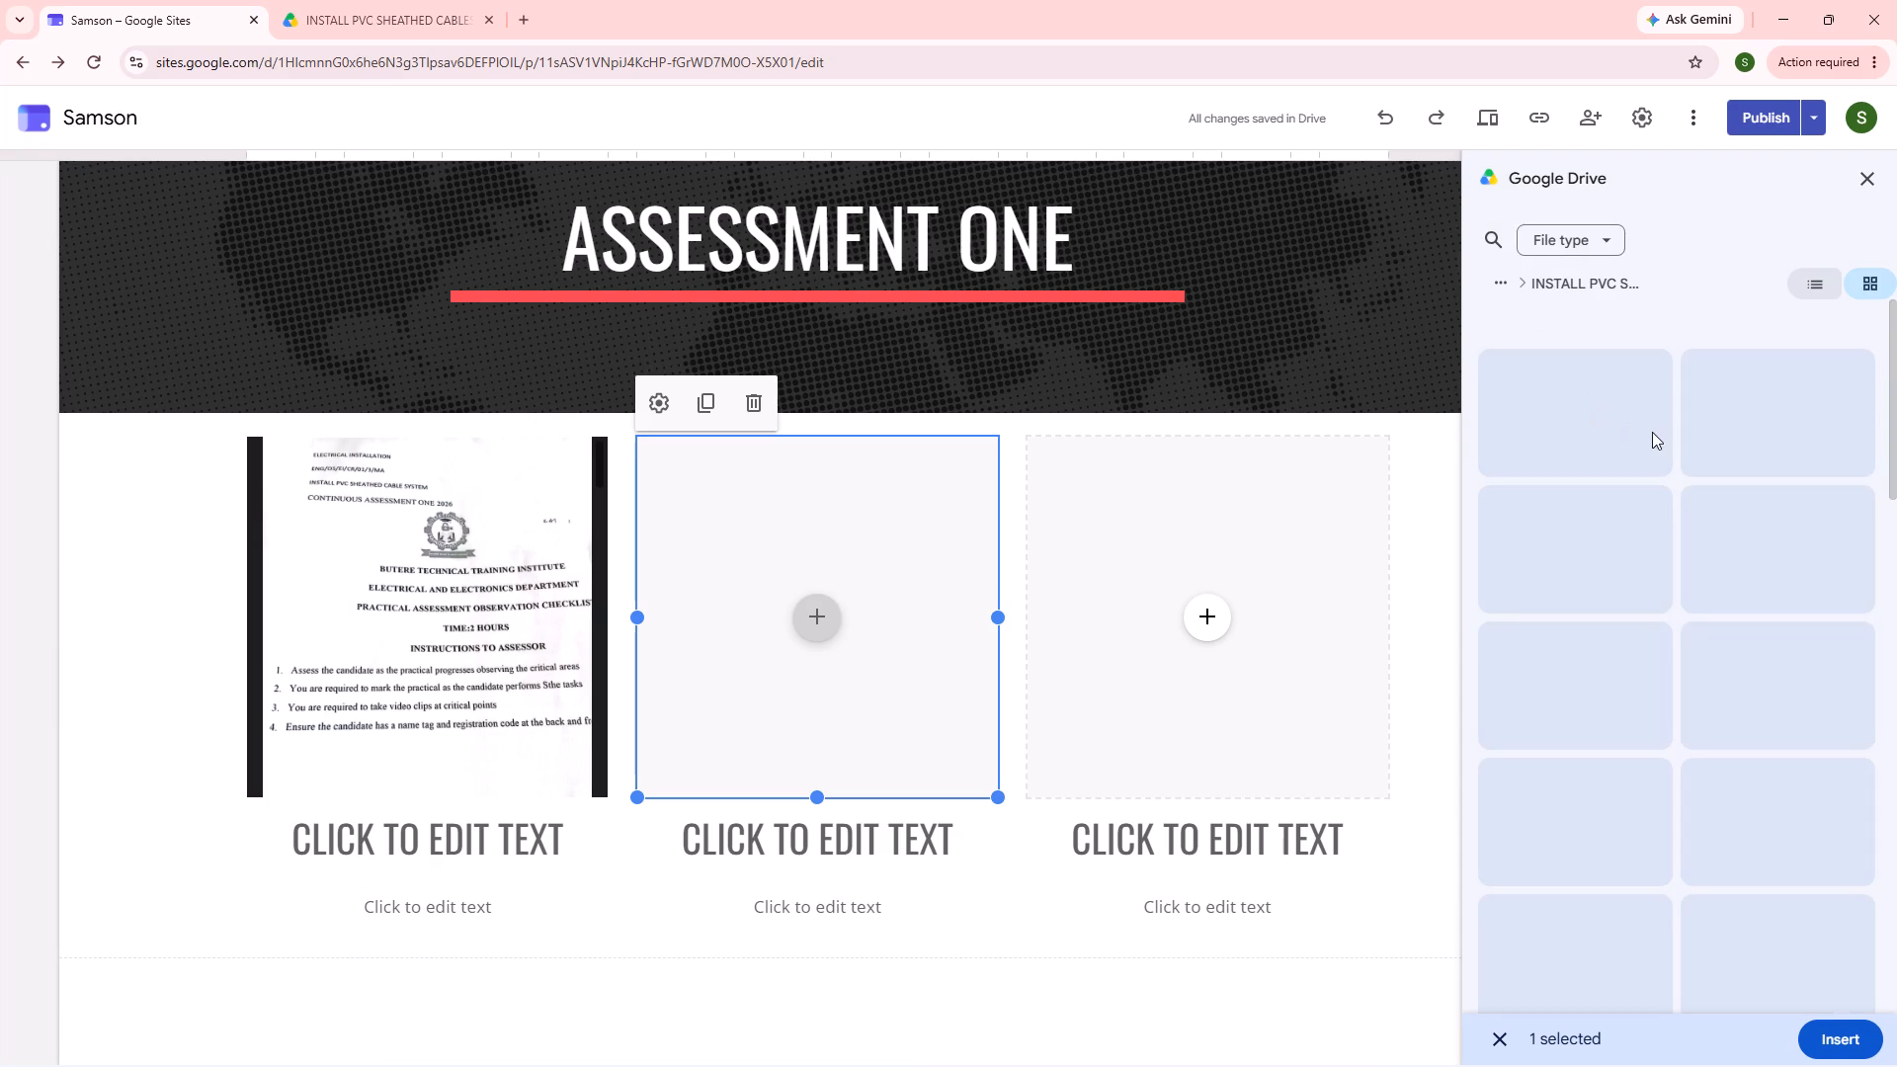
{"action": "double_click", "coordinate": [1646, 482]}
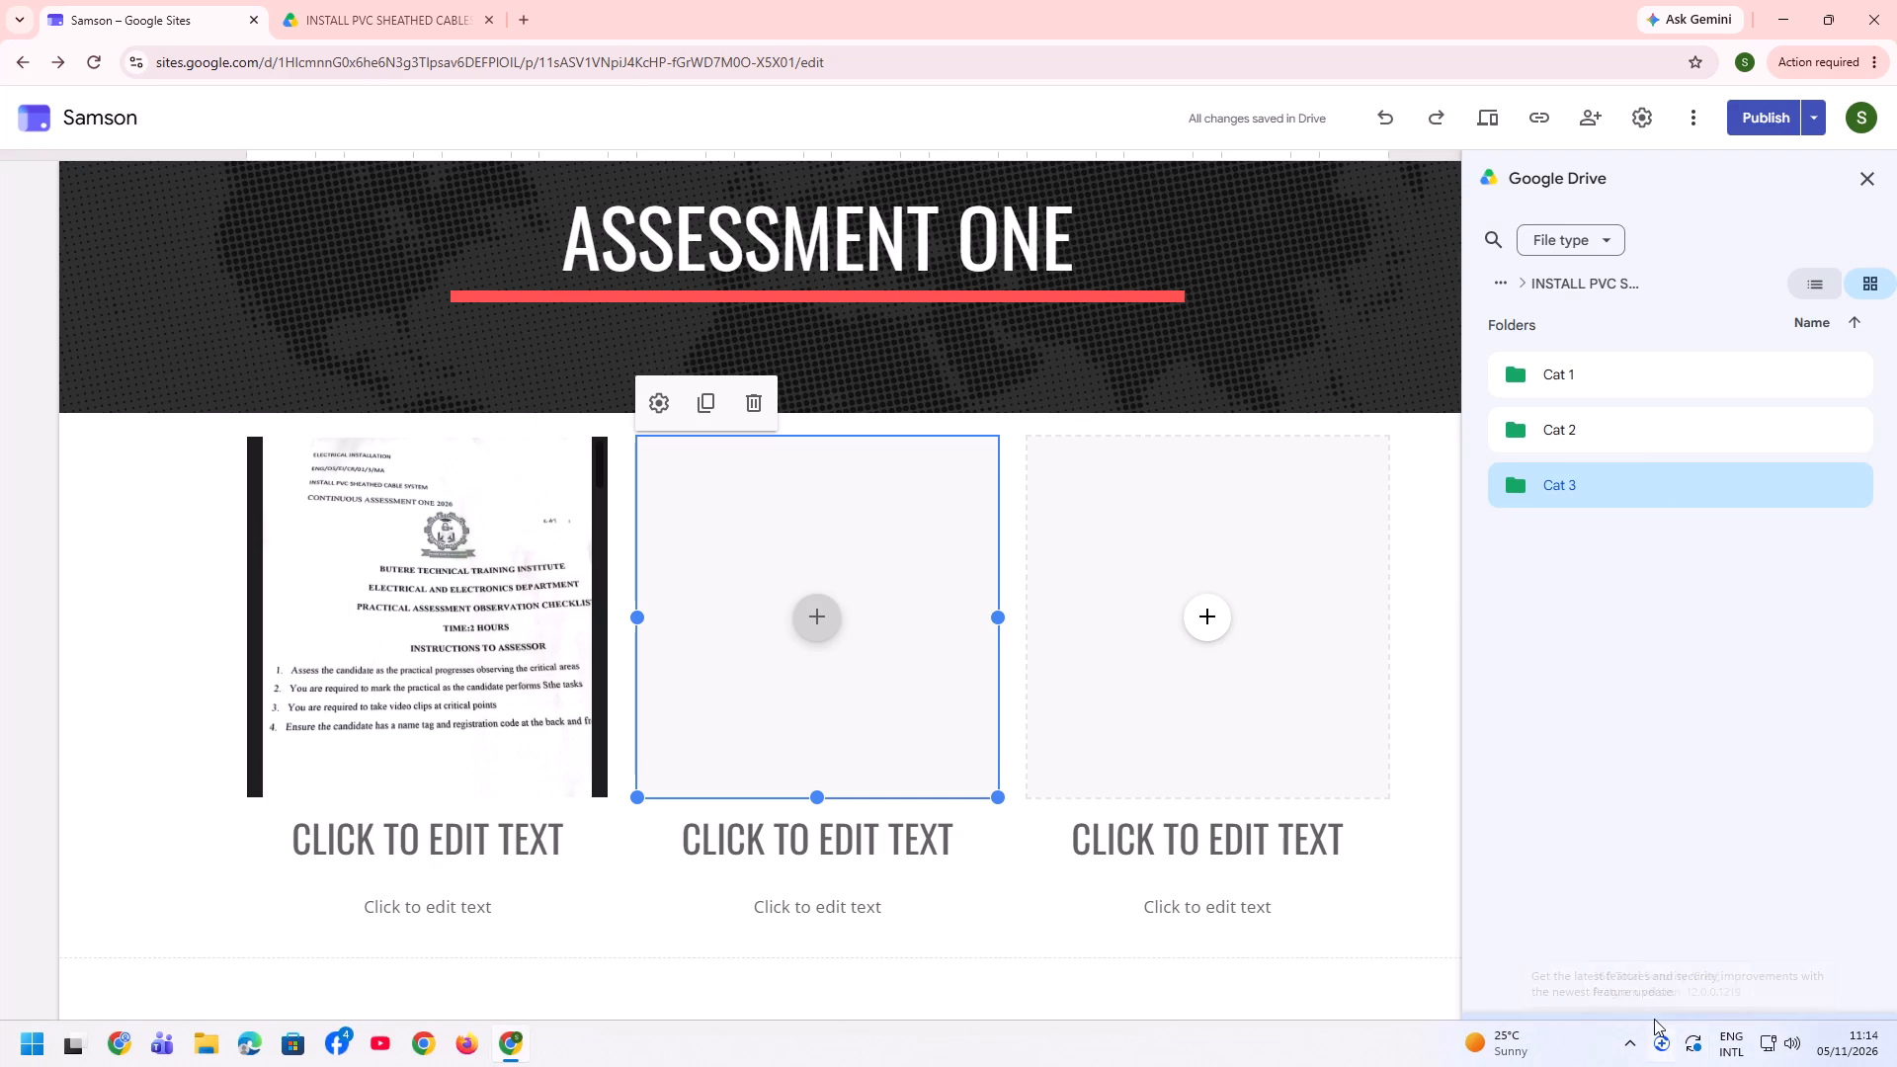
{"action": "left_click", "coordinate": [1839, 1028]}
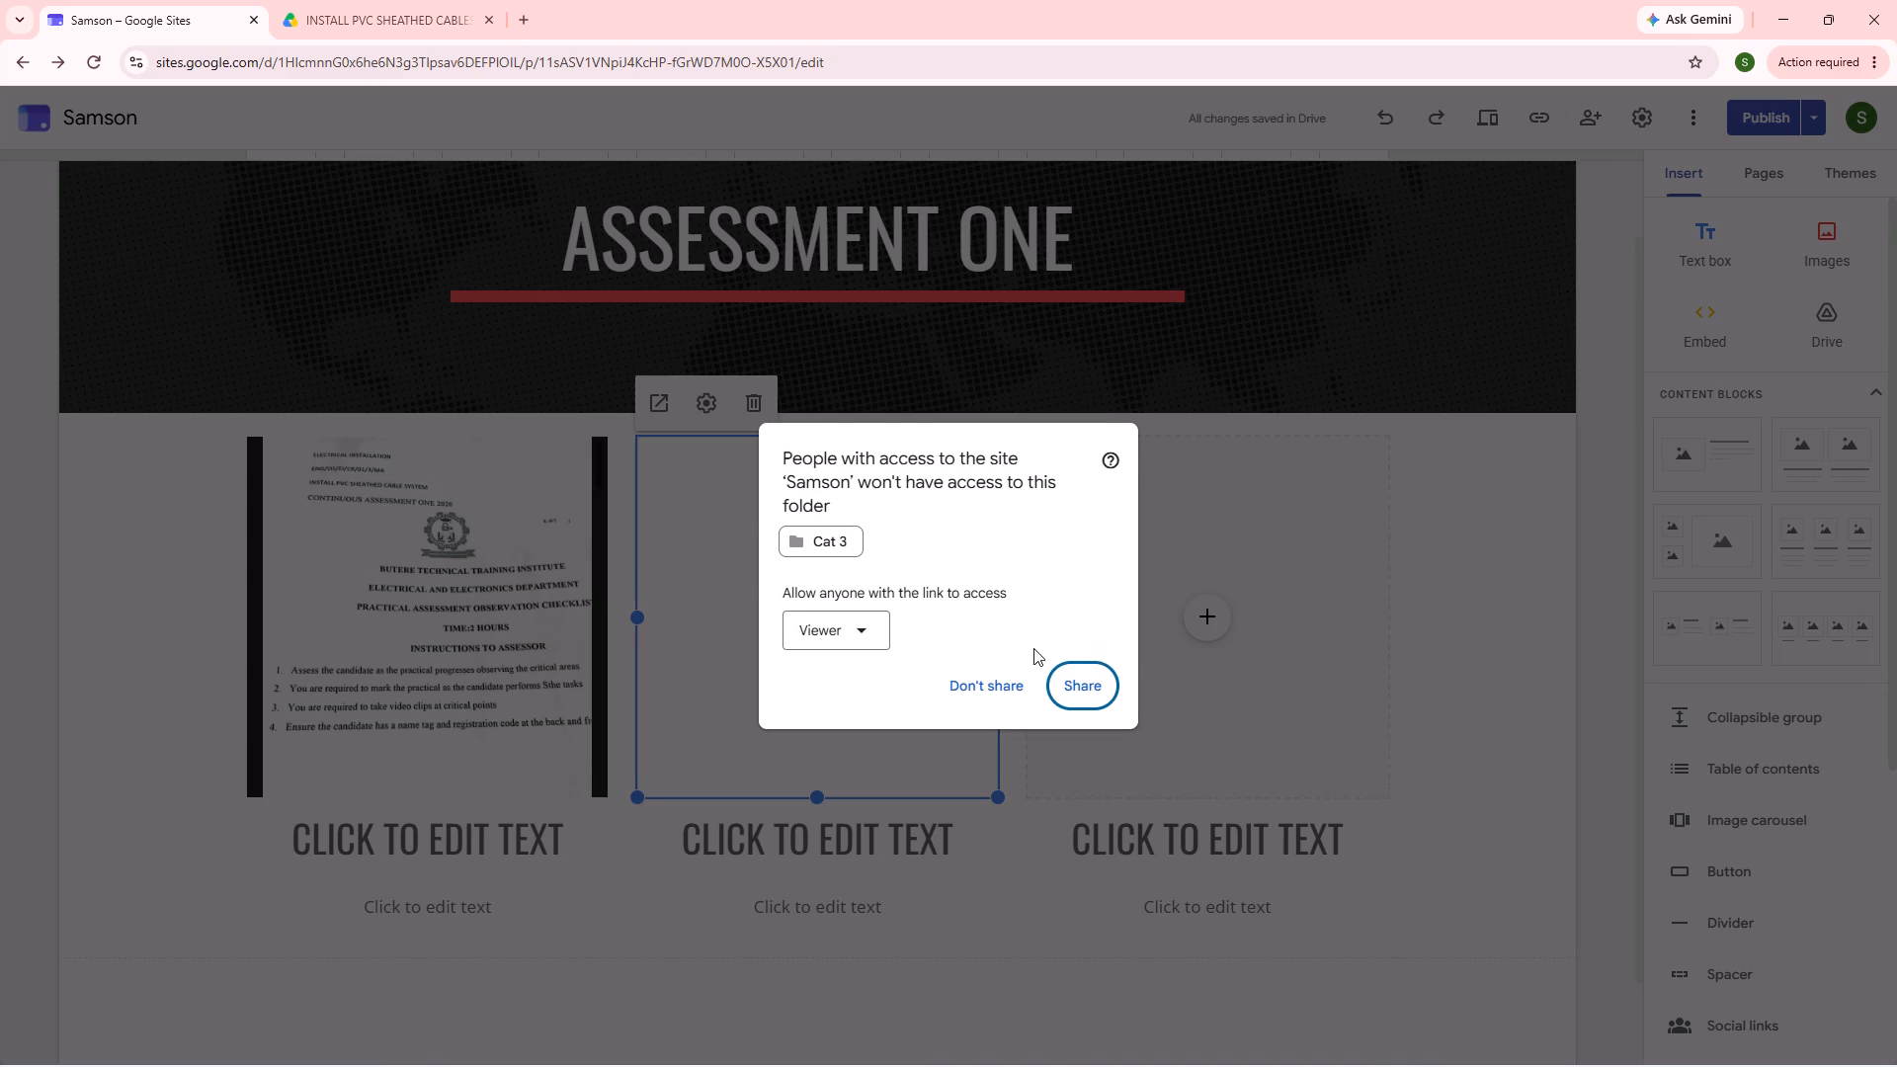
{"action": "left_click", "coordinate": [1072, 682]}
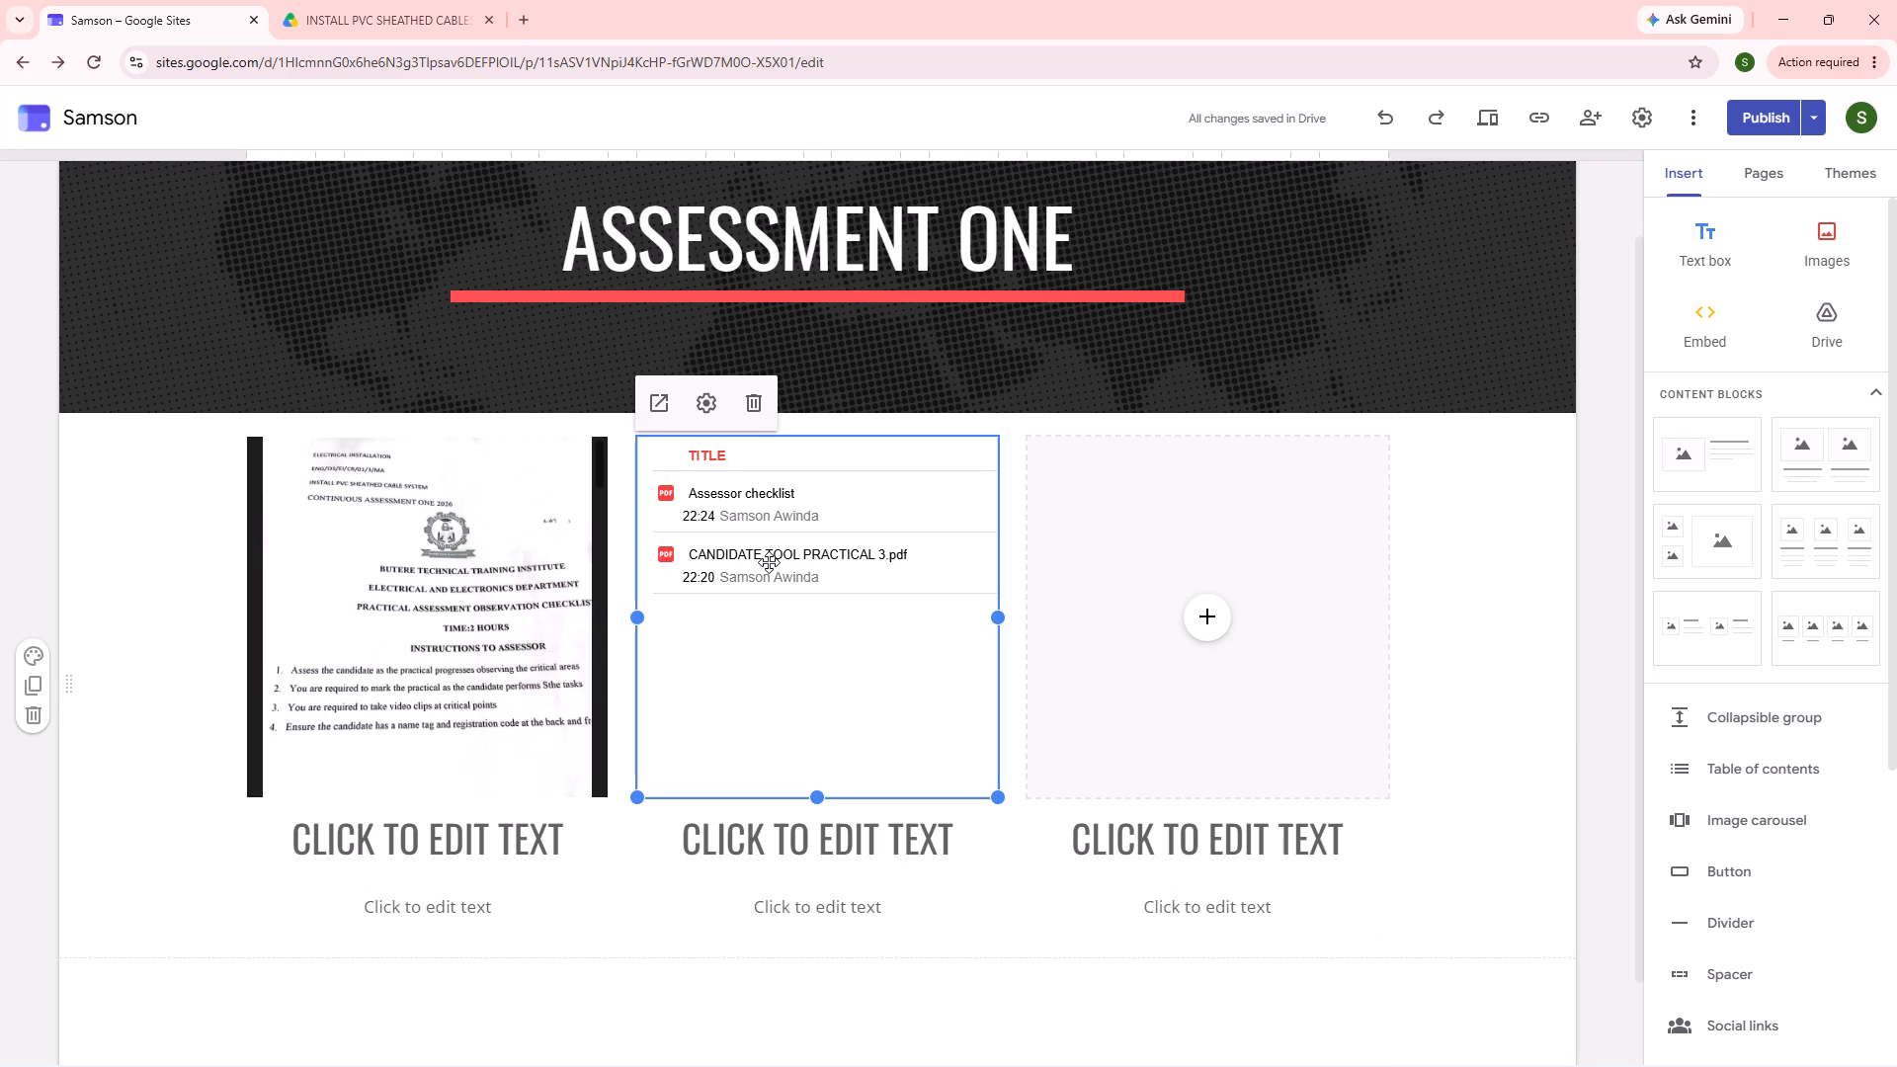
Try to open the Assessor checklist in the middle column's embedded folder list.
{"action": "left_click", "coordinate": [691, 515]}
{"action": "left_click", "coordinate": [1098, 329]}
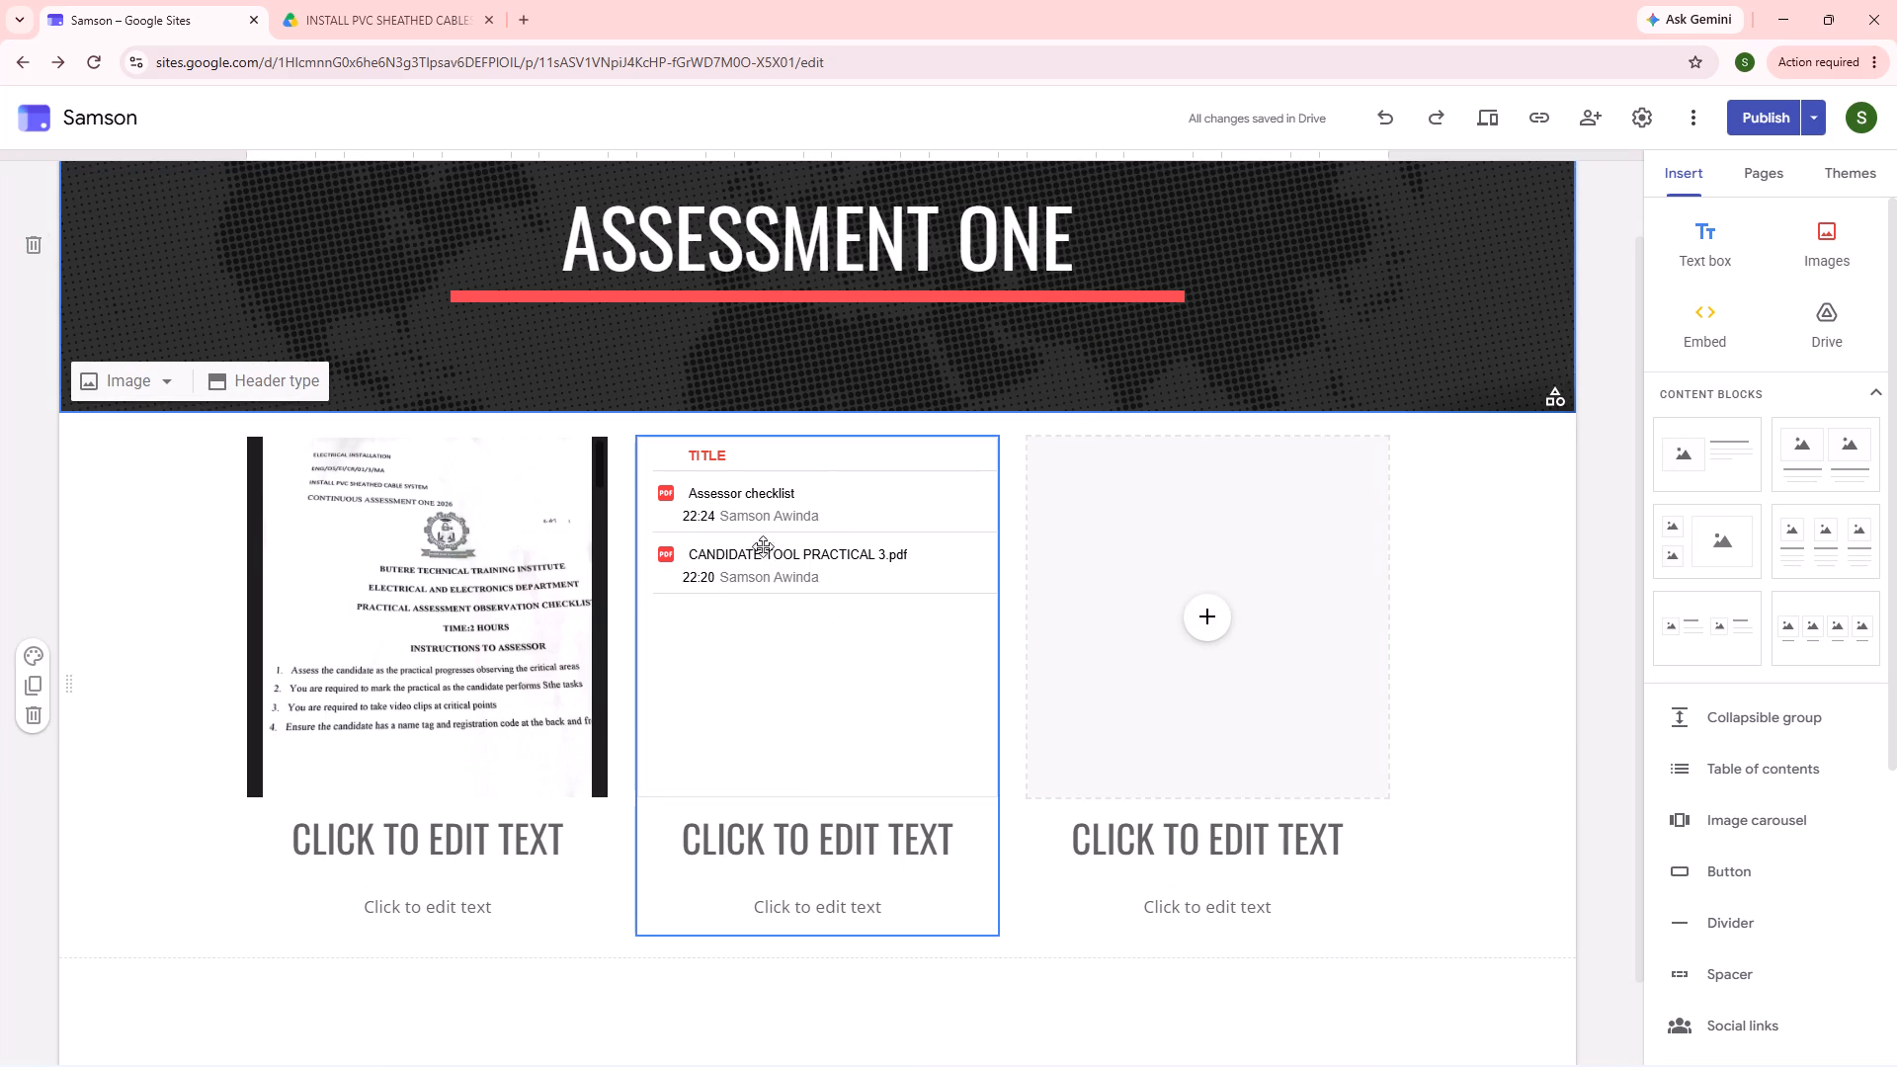
{"action": "left_click", "coordinate": [738, 501]}
{"action": "left_click", "coordinate": [728, 503]}
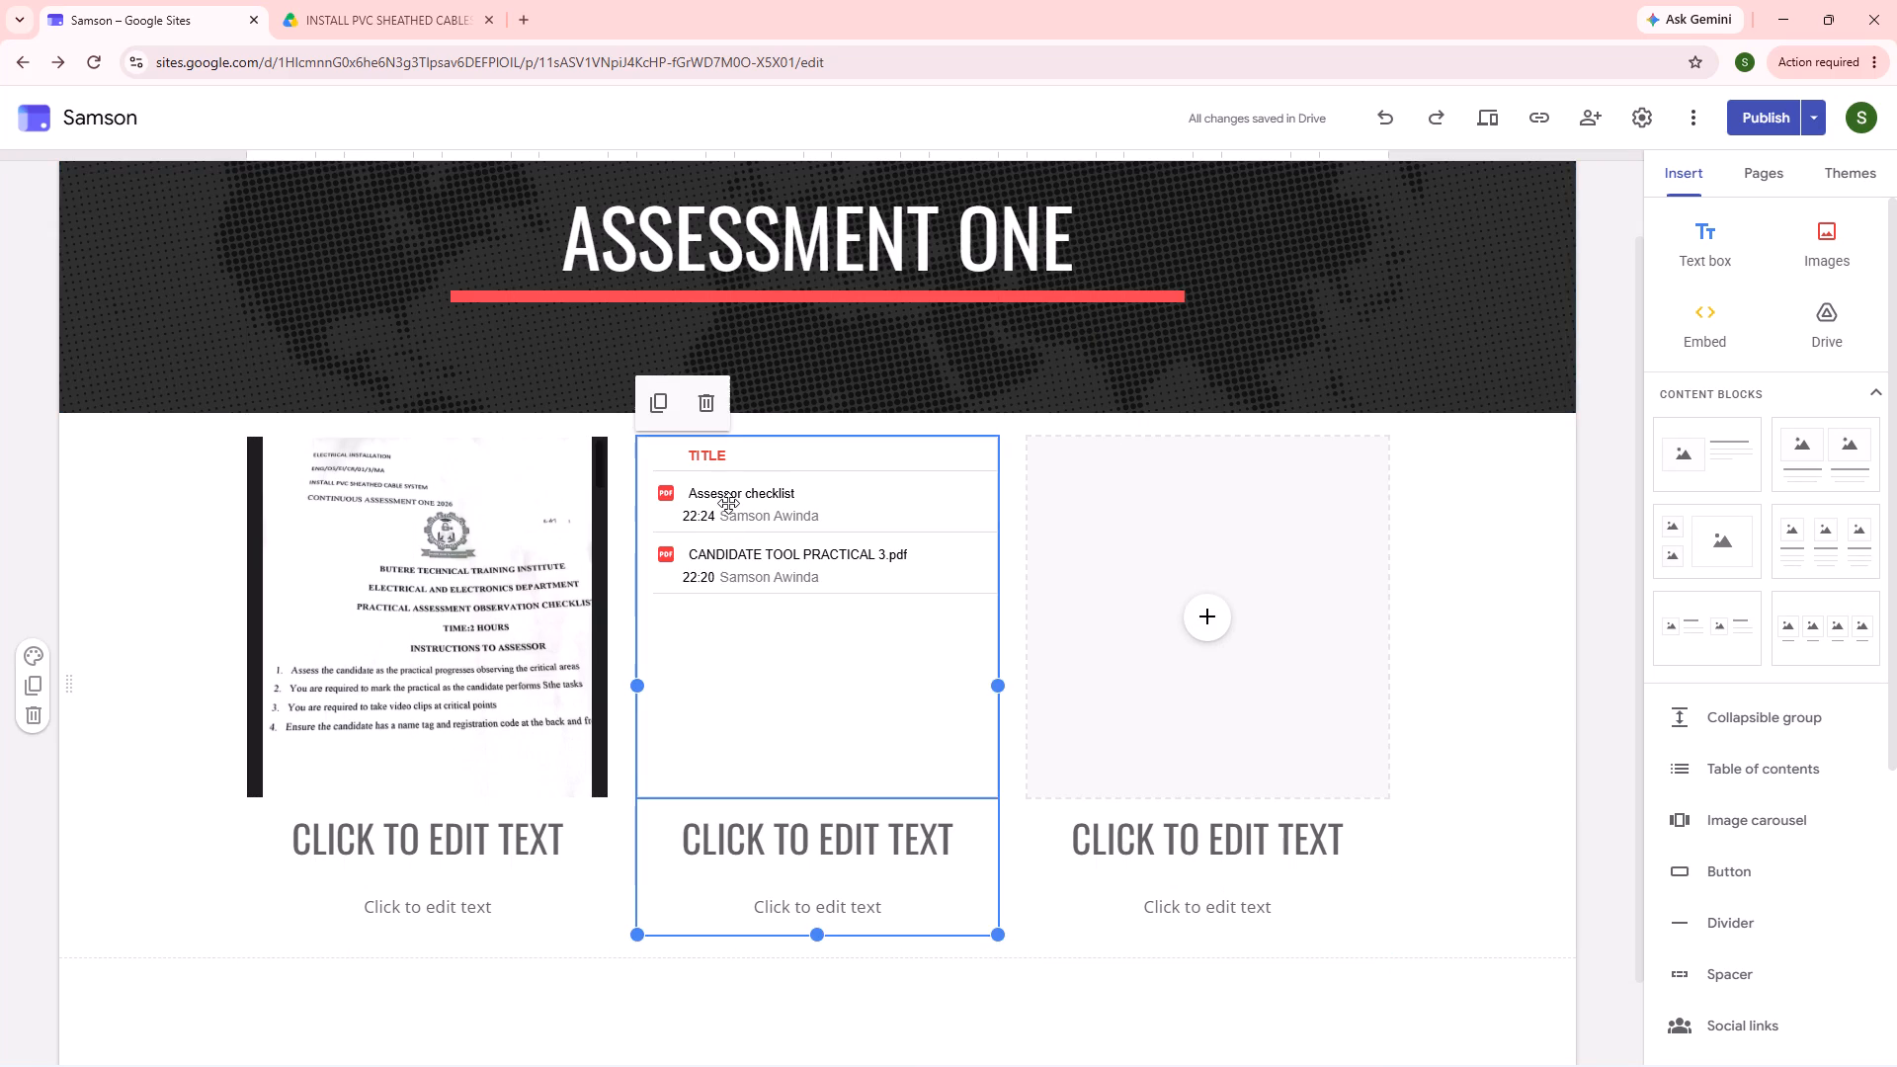
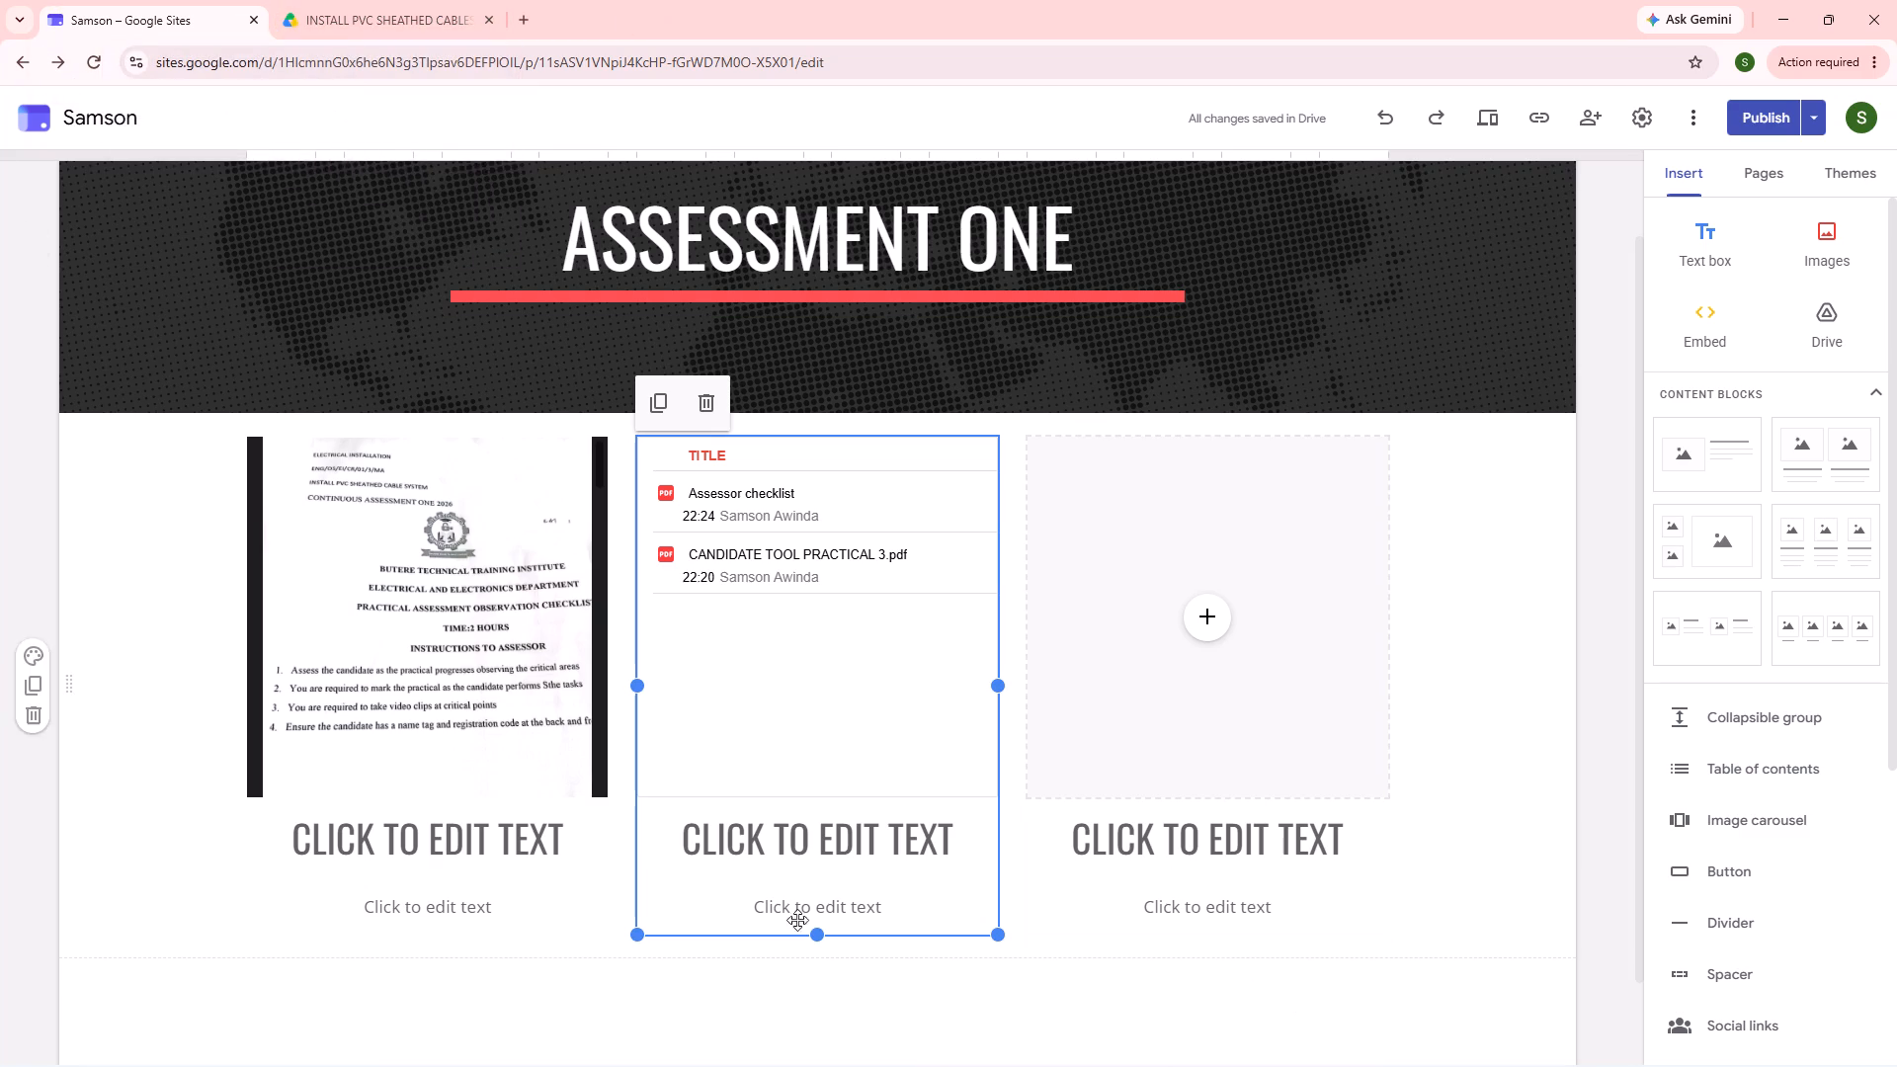
Delete the middle column group containing the embedded folder list and its text placeholders under ASSESSMENT ONE.
{"action": "left_click", "coordinate": [705, 399]}
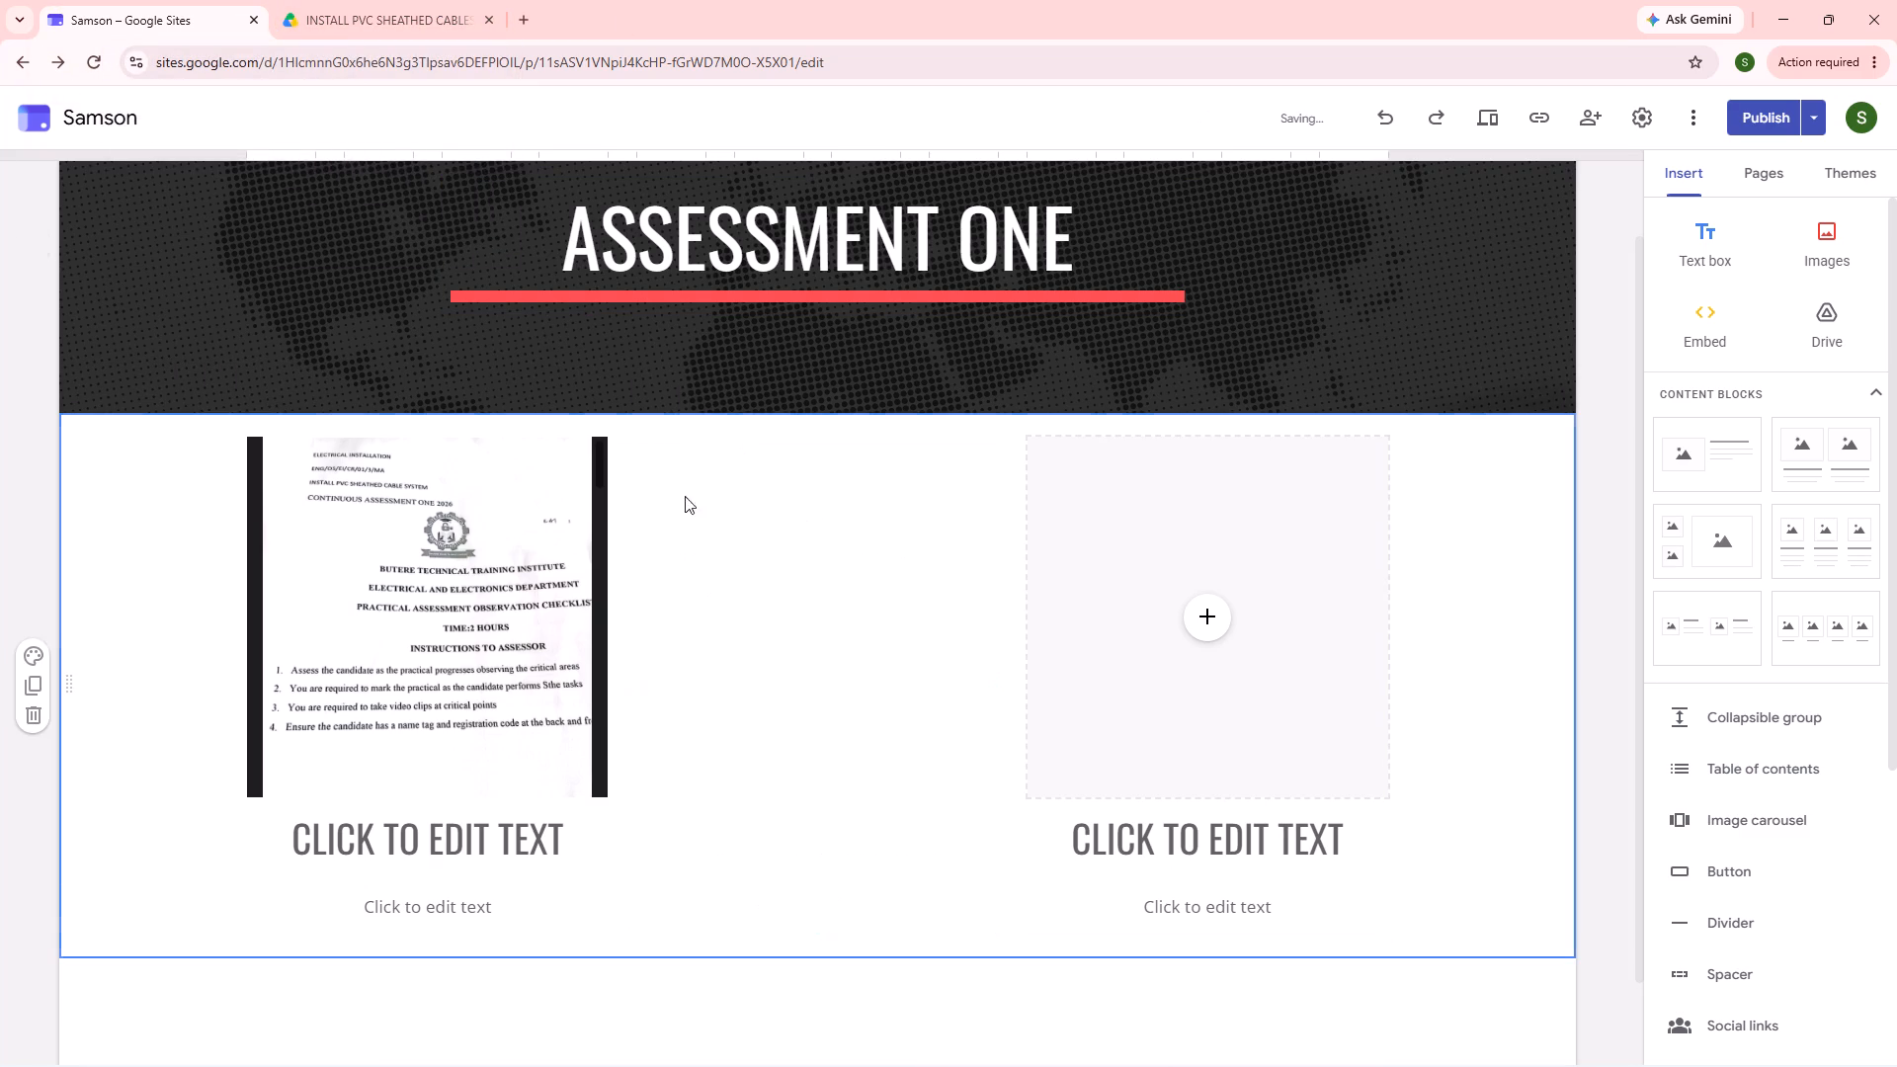
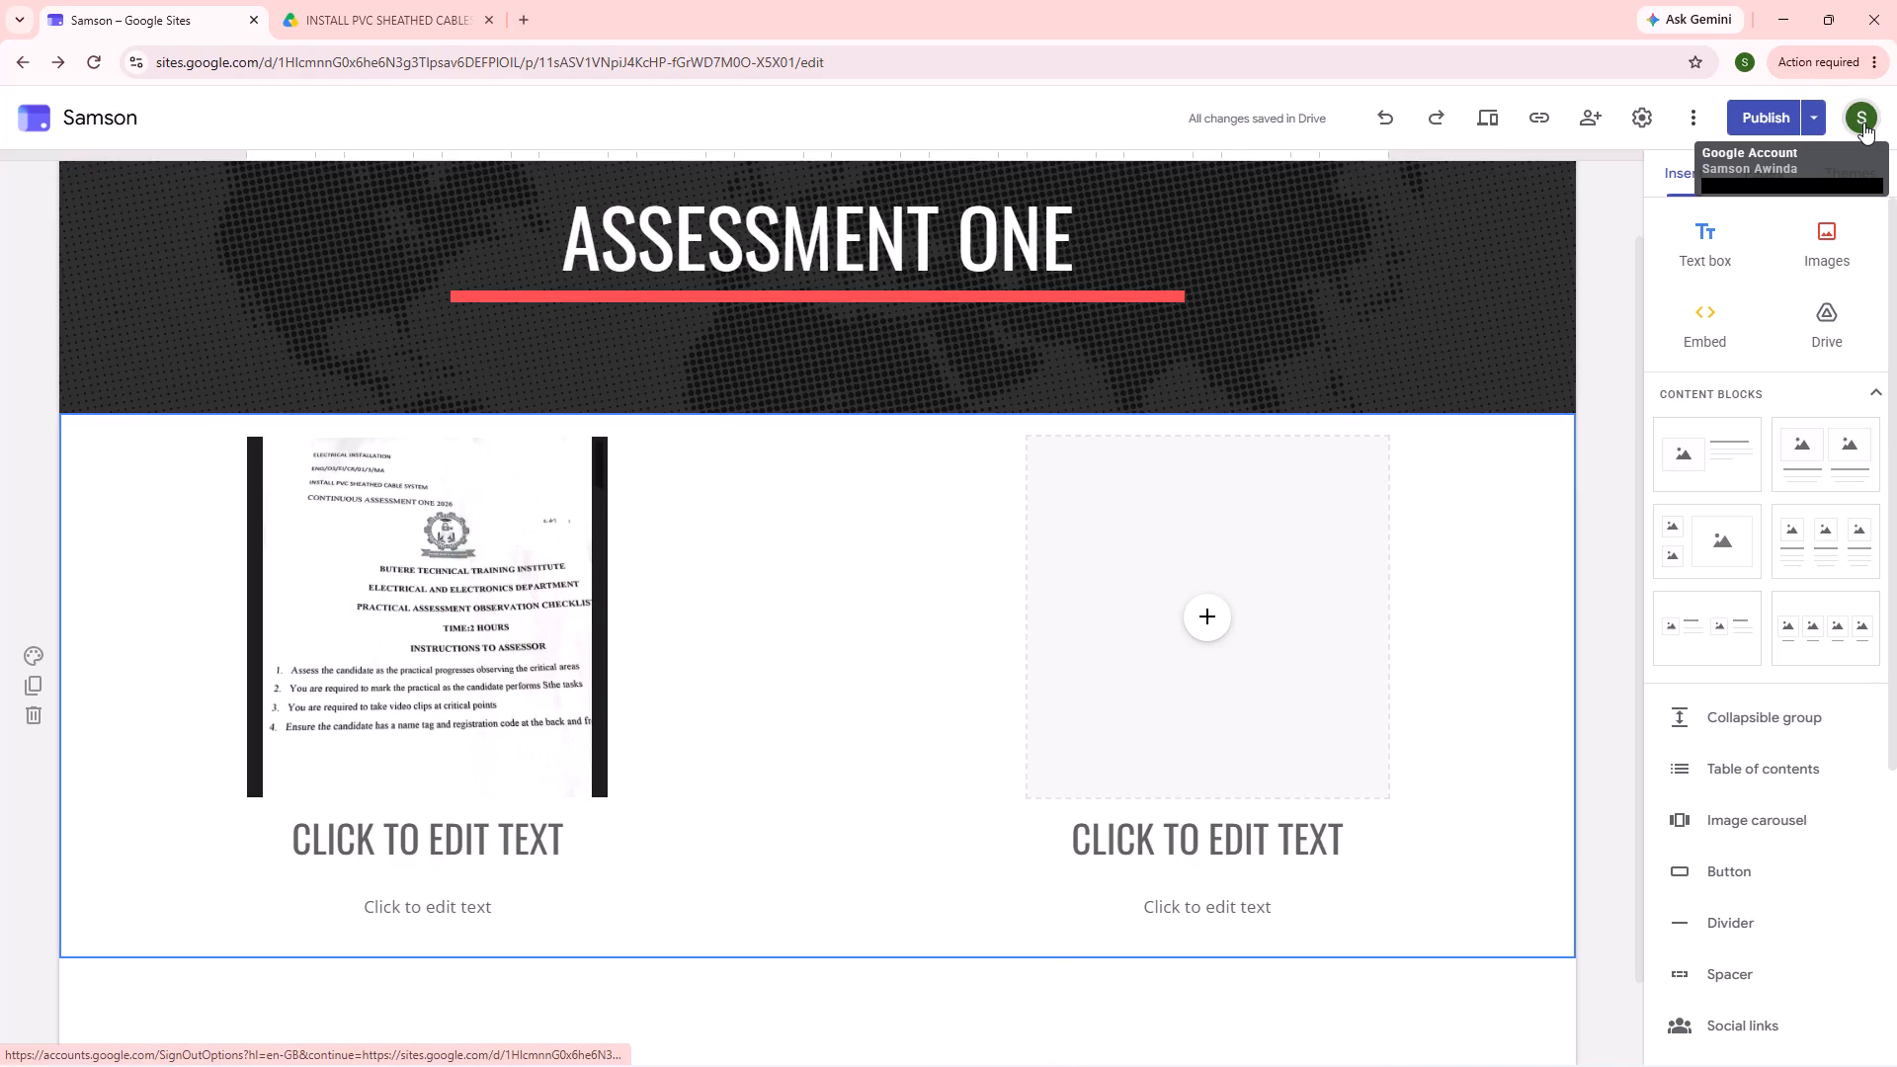
Leave the Samson site editor and return to the Sites home page.
{"action": "left_click", "coordinate": [15, 46]}
{"action": "left_click", "coordinate": [7, 59]}
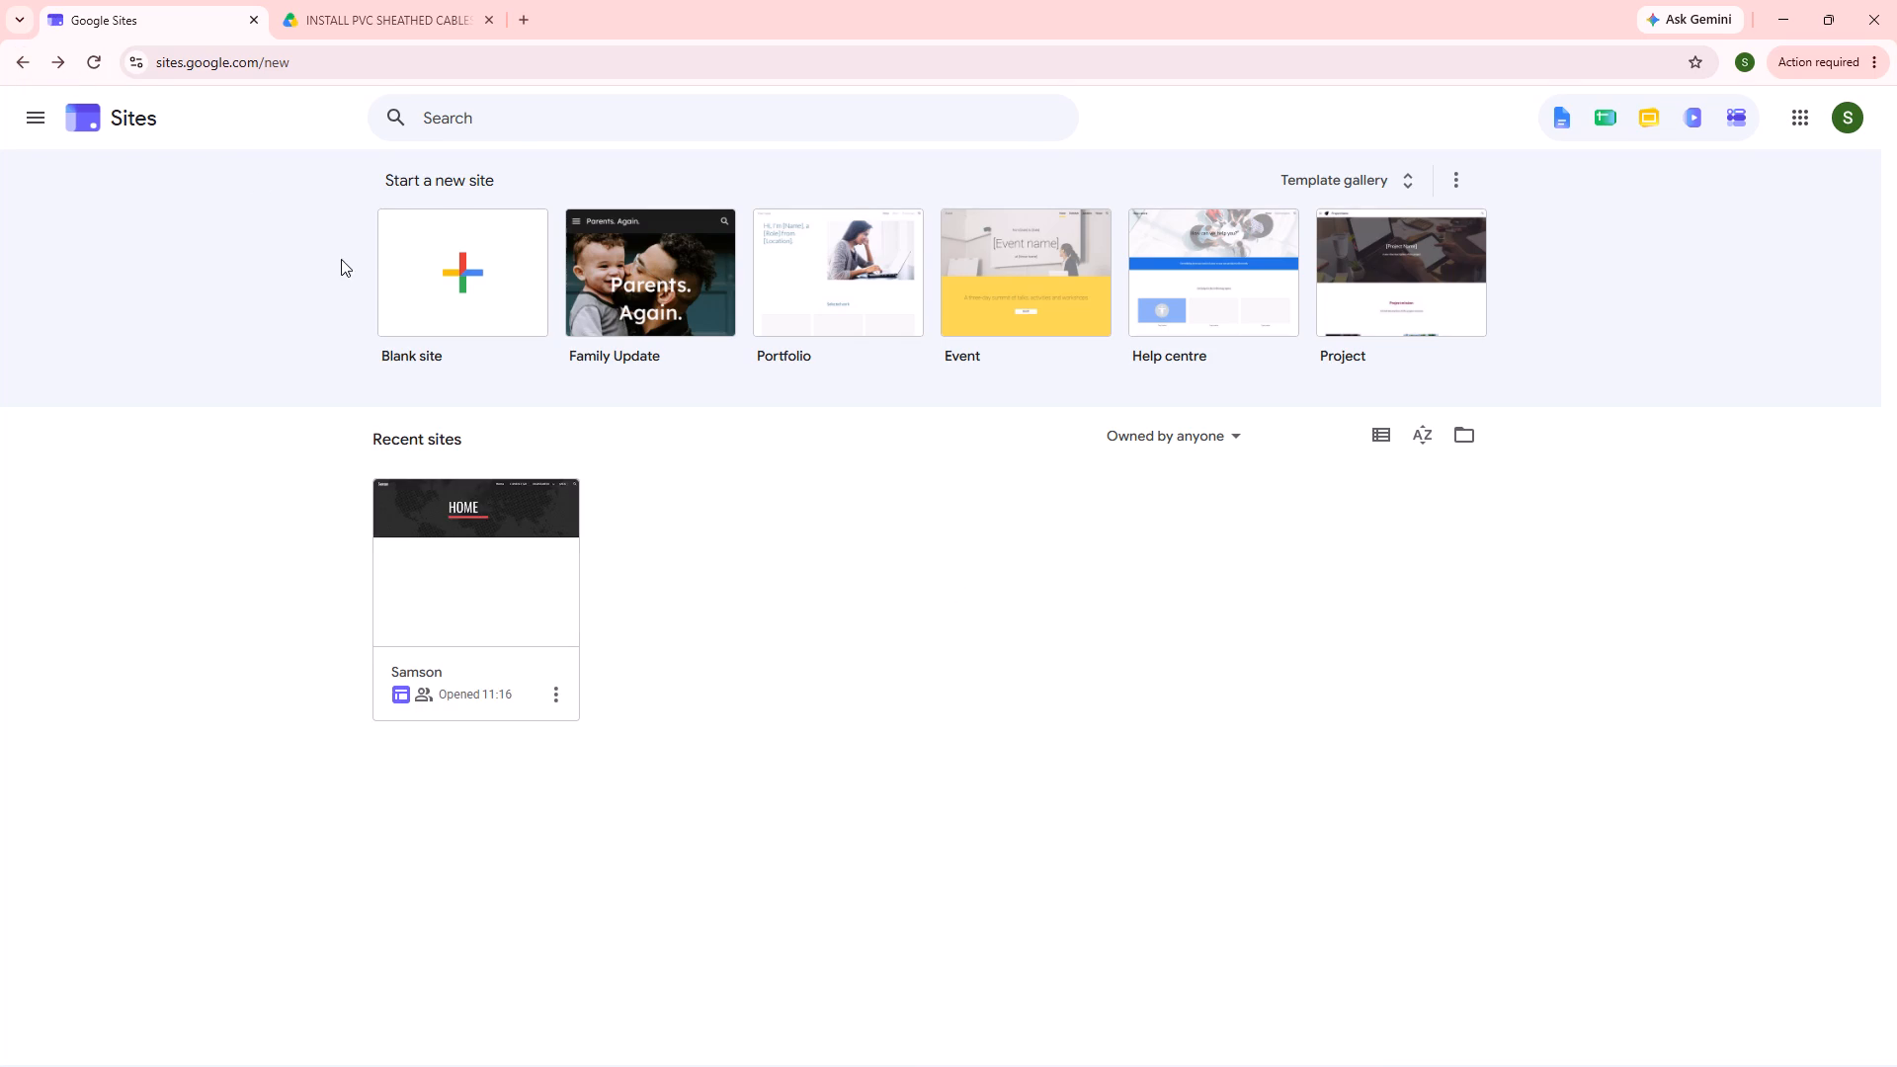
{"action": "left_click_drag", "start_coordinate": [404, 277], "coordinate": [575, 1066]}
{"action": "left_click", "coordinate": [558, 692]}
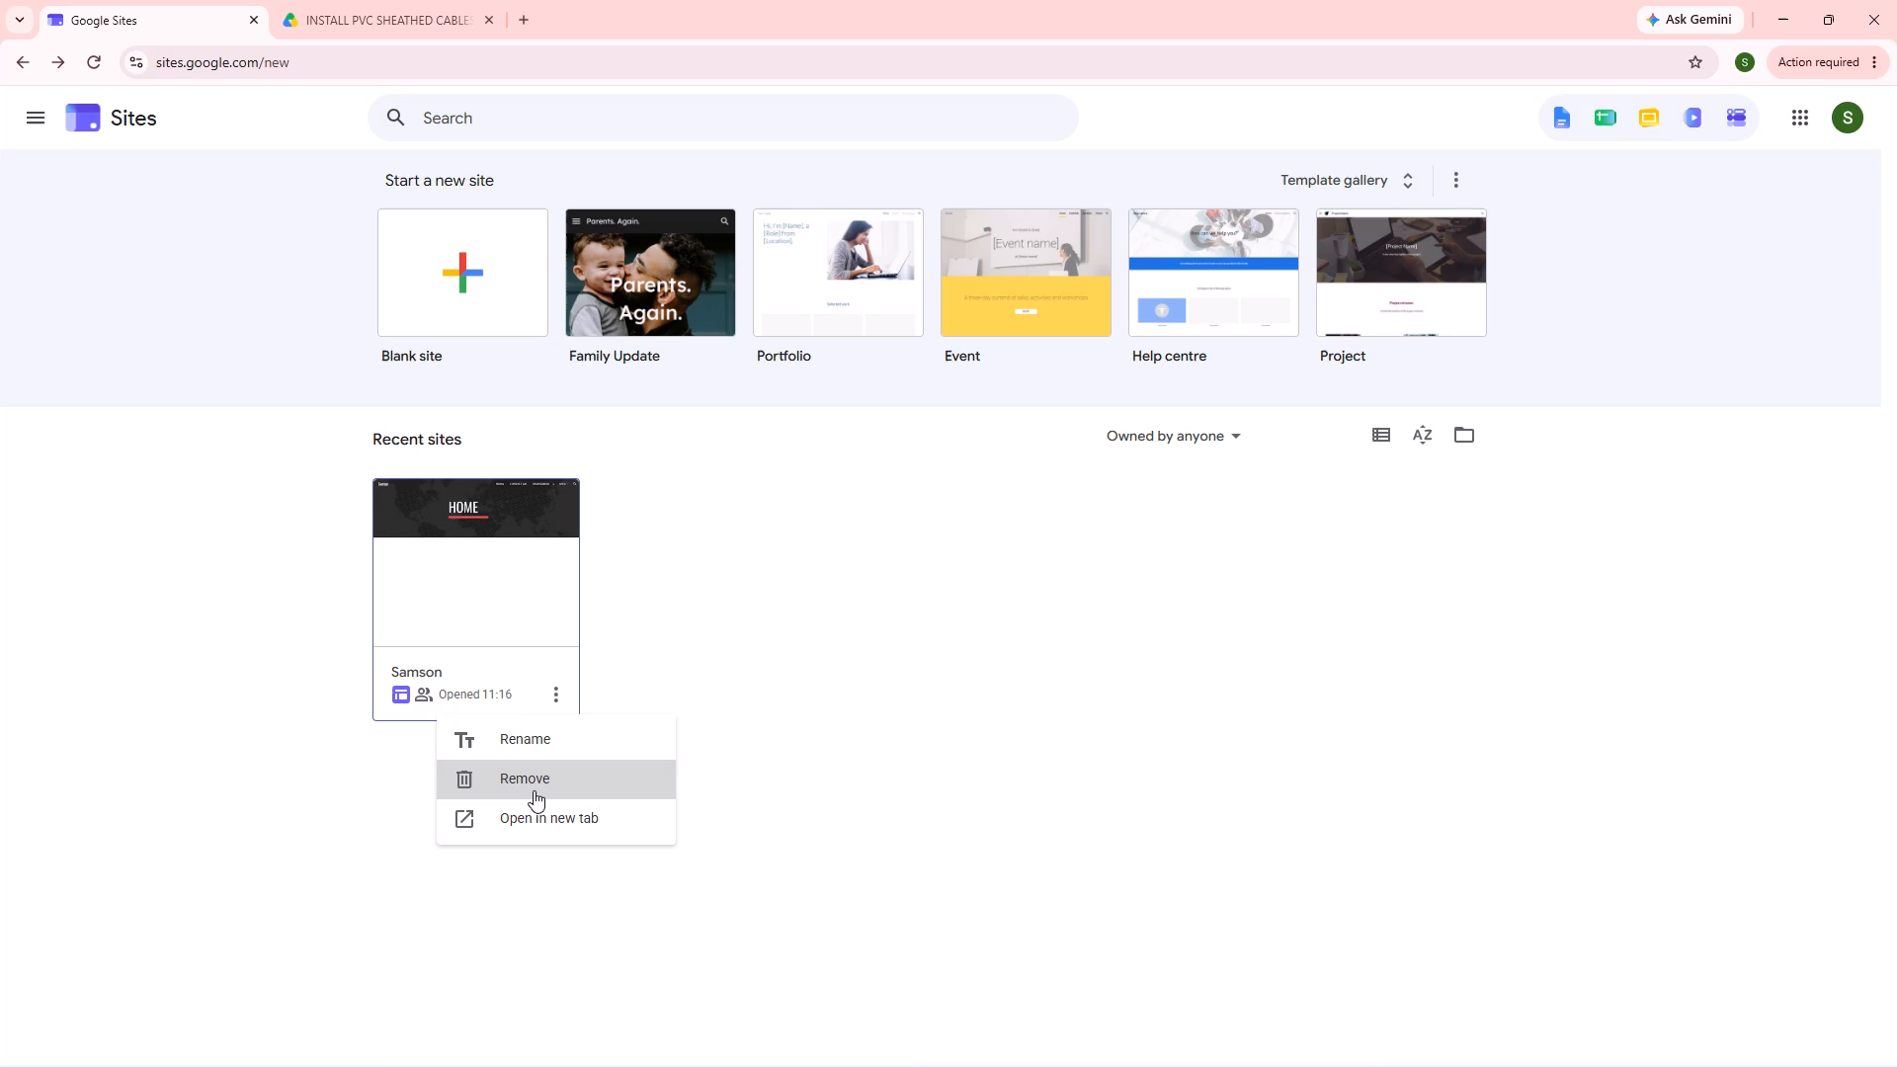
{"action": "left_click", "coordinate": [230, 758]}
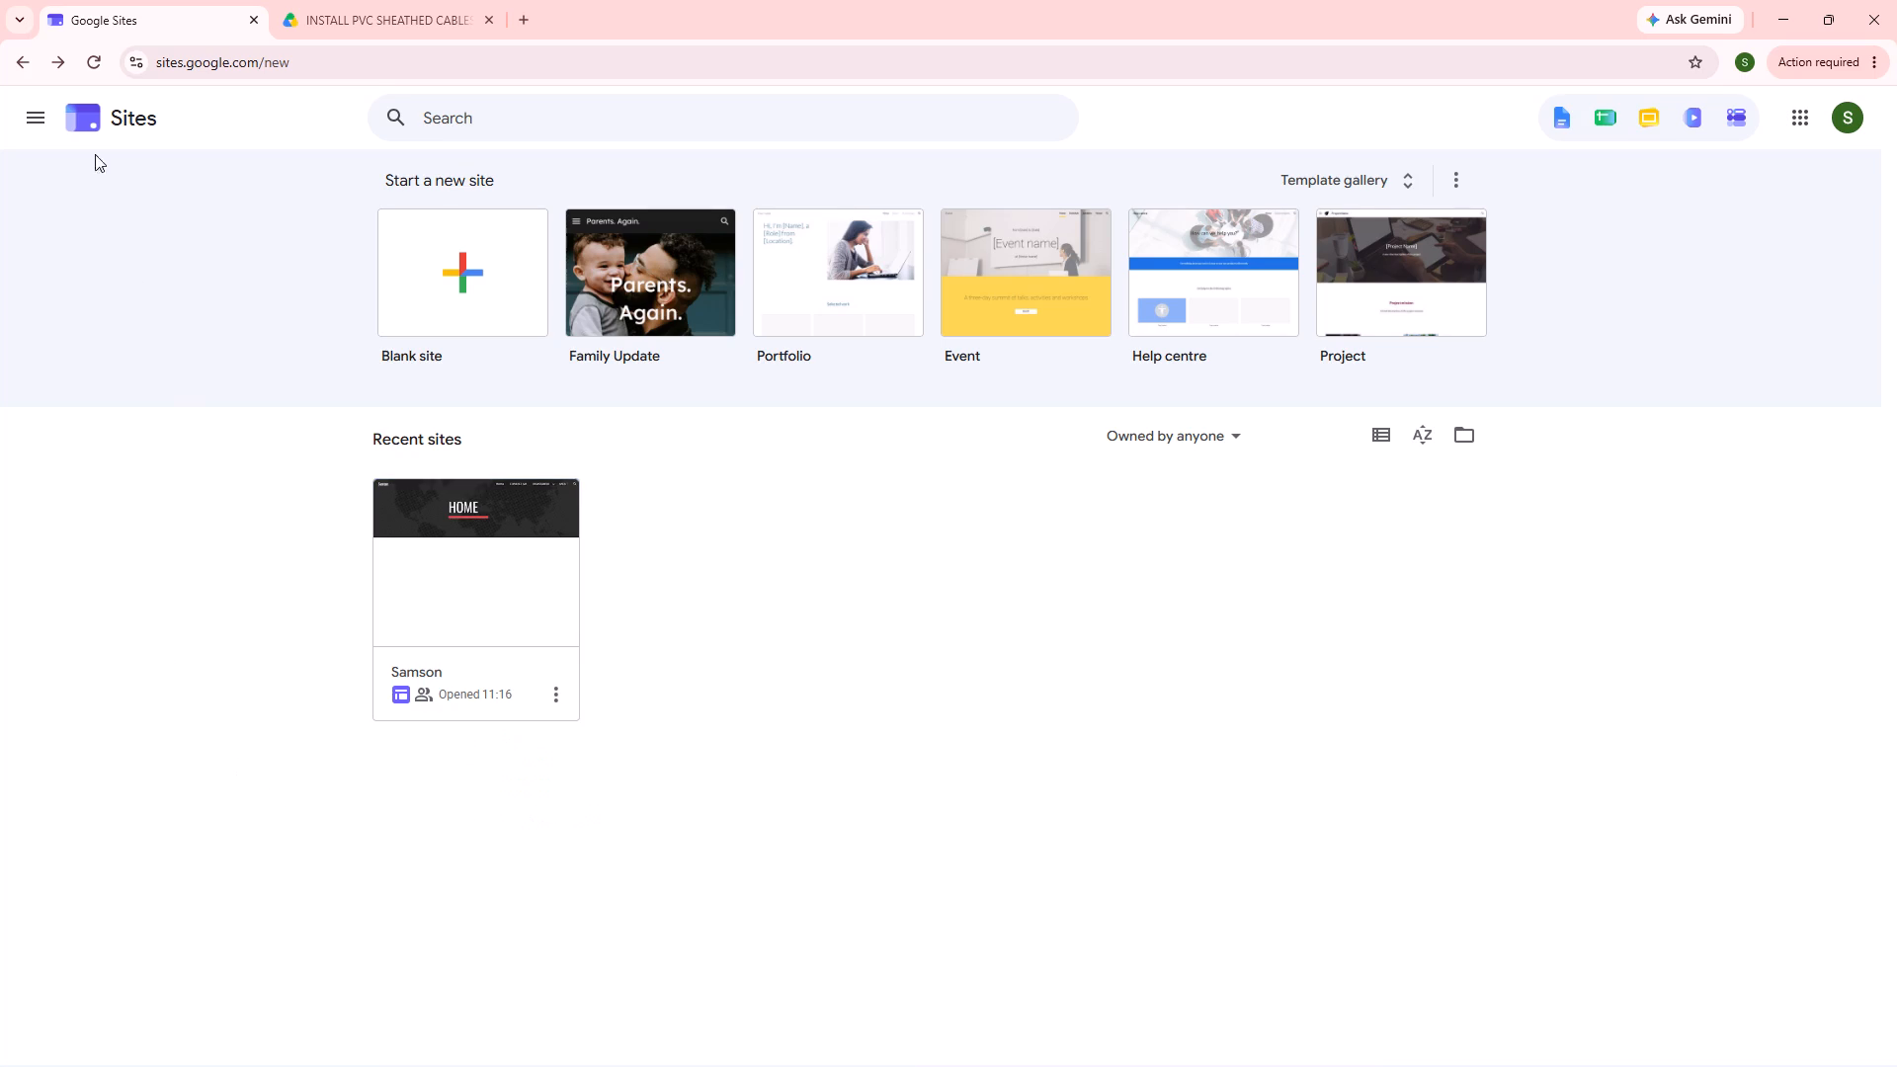
Go back from the Sites home page to the earlier search page and sign out of the Google account.
{"action": "left_click", "coordinate": [1, 71]}
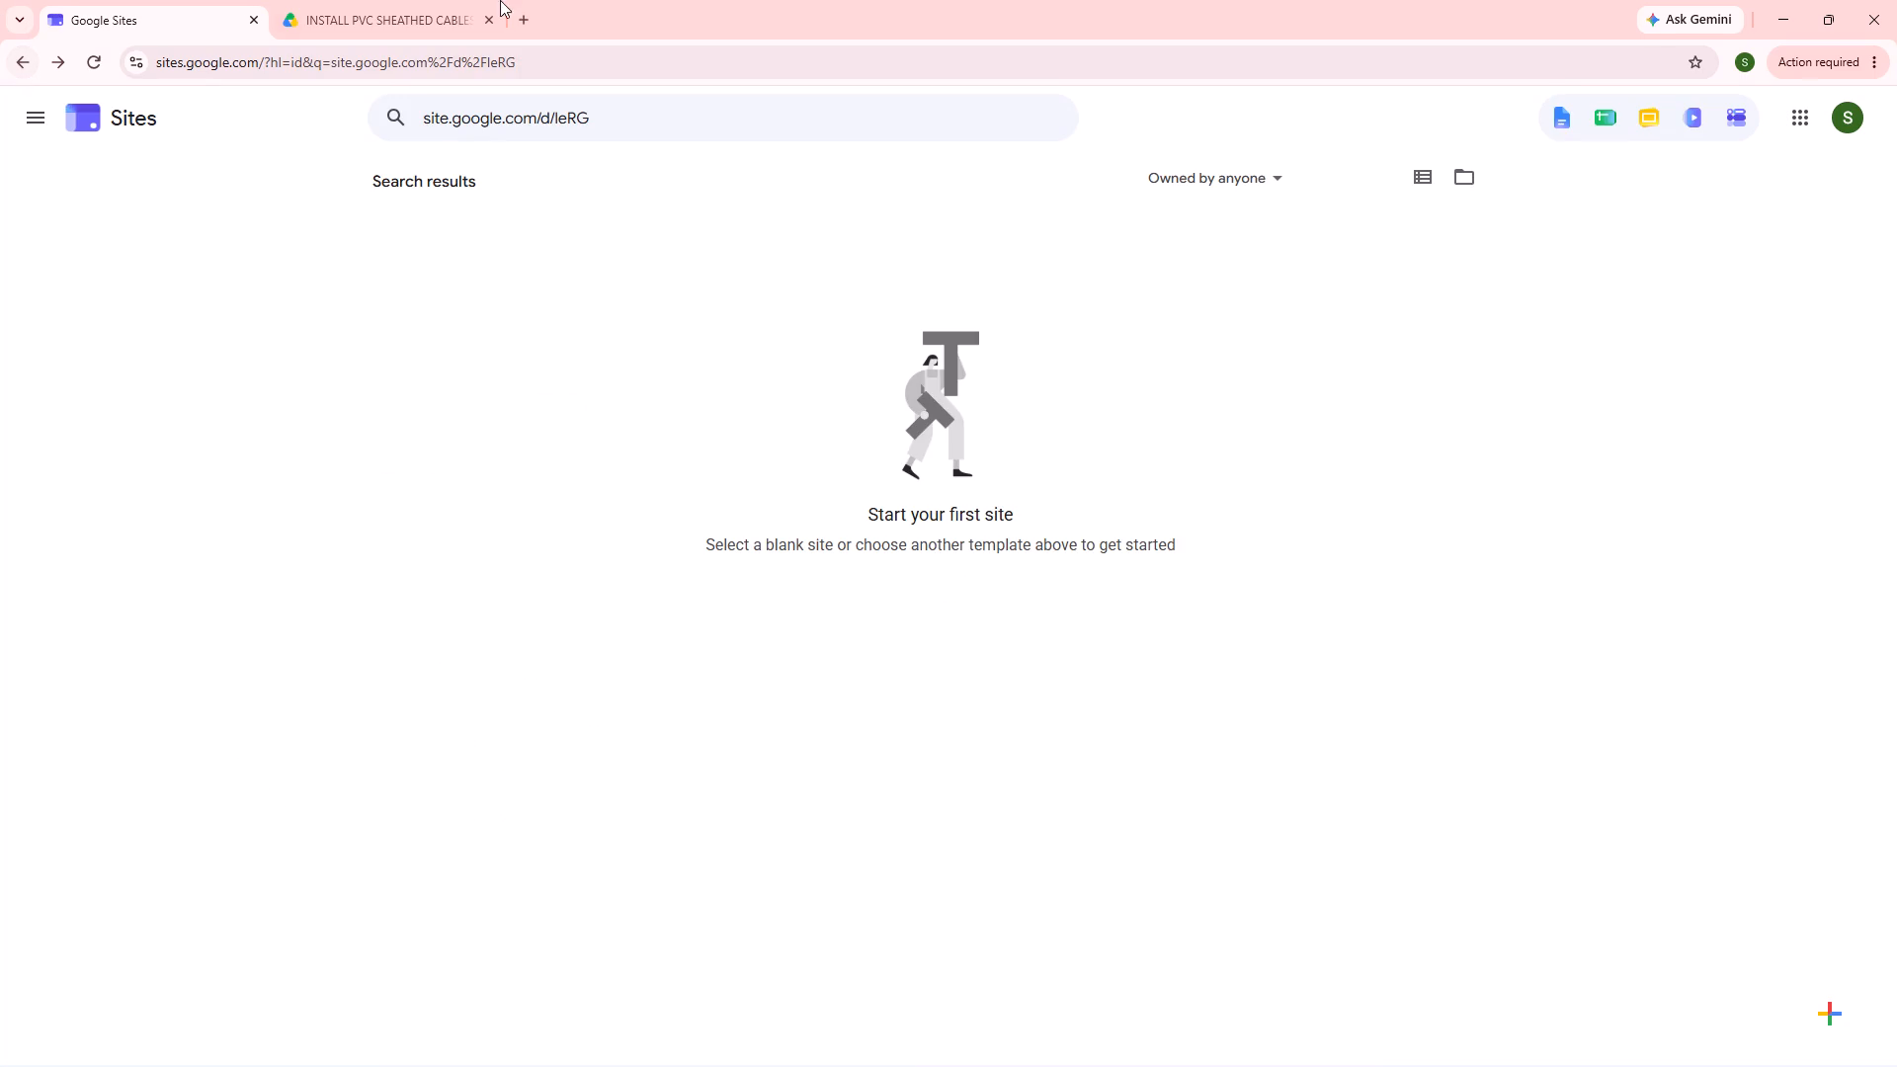
{"action": "left_click_drag", "start_coordinate": [1301, 0], "coordinate": [1398, 0]}
{"action": "left_click", "coordinate": [1857, 109]}
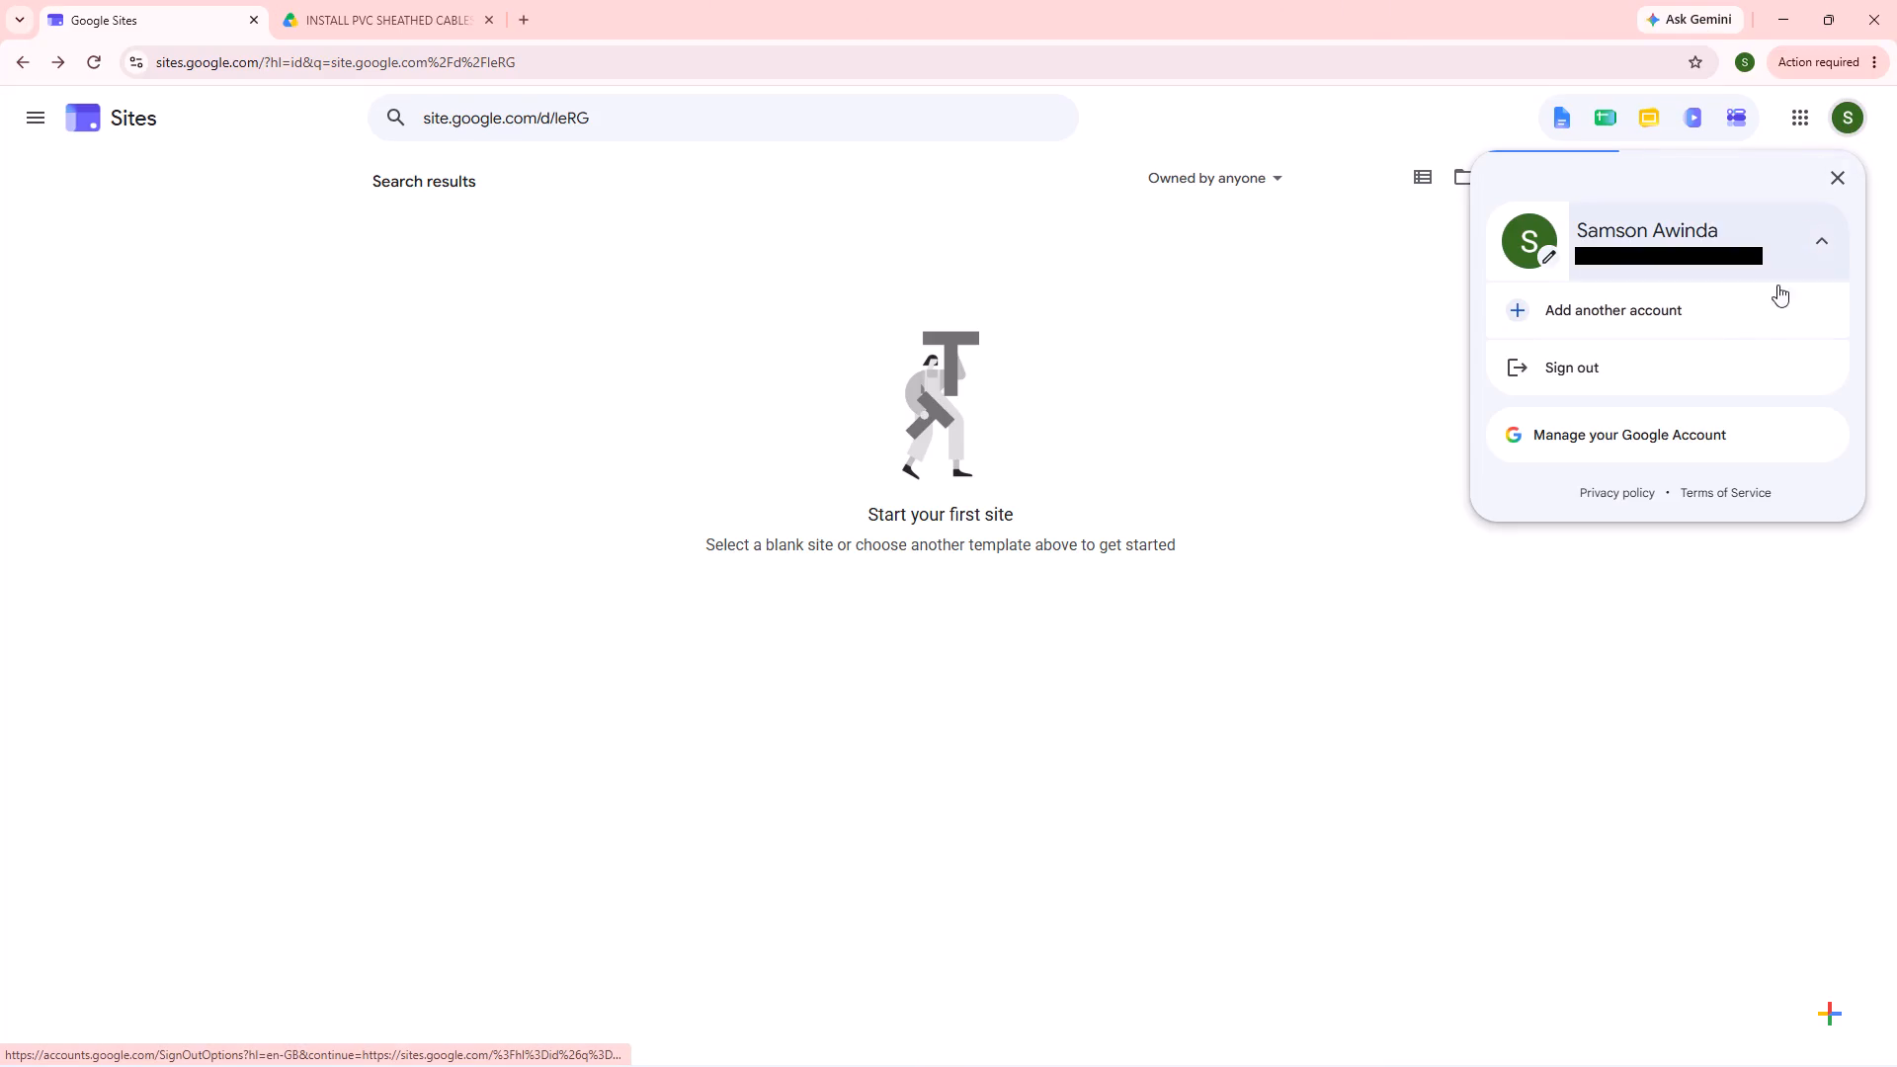
{"action": "left_click", "coordinate": [1694, 354]}
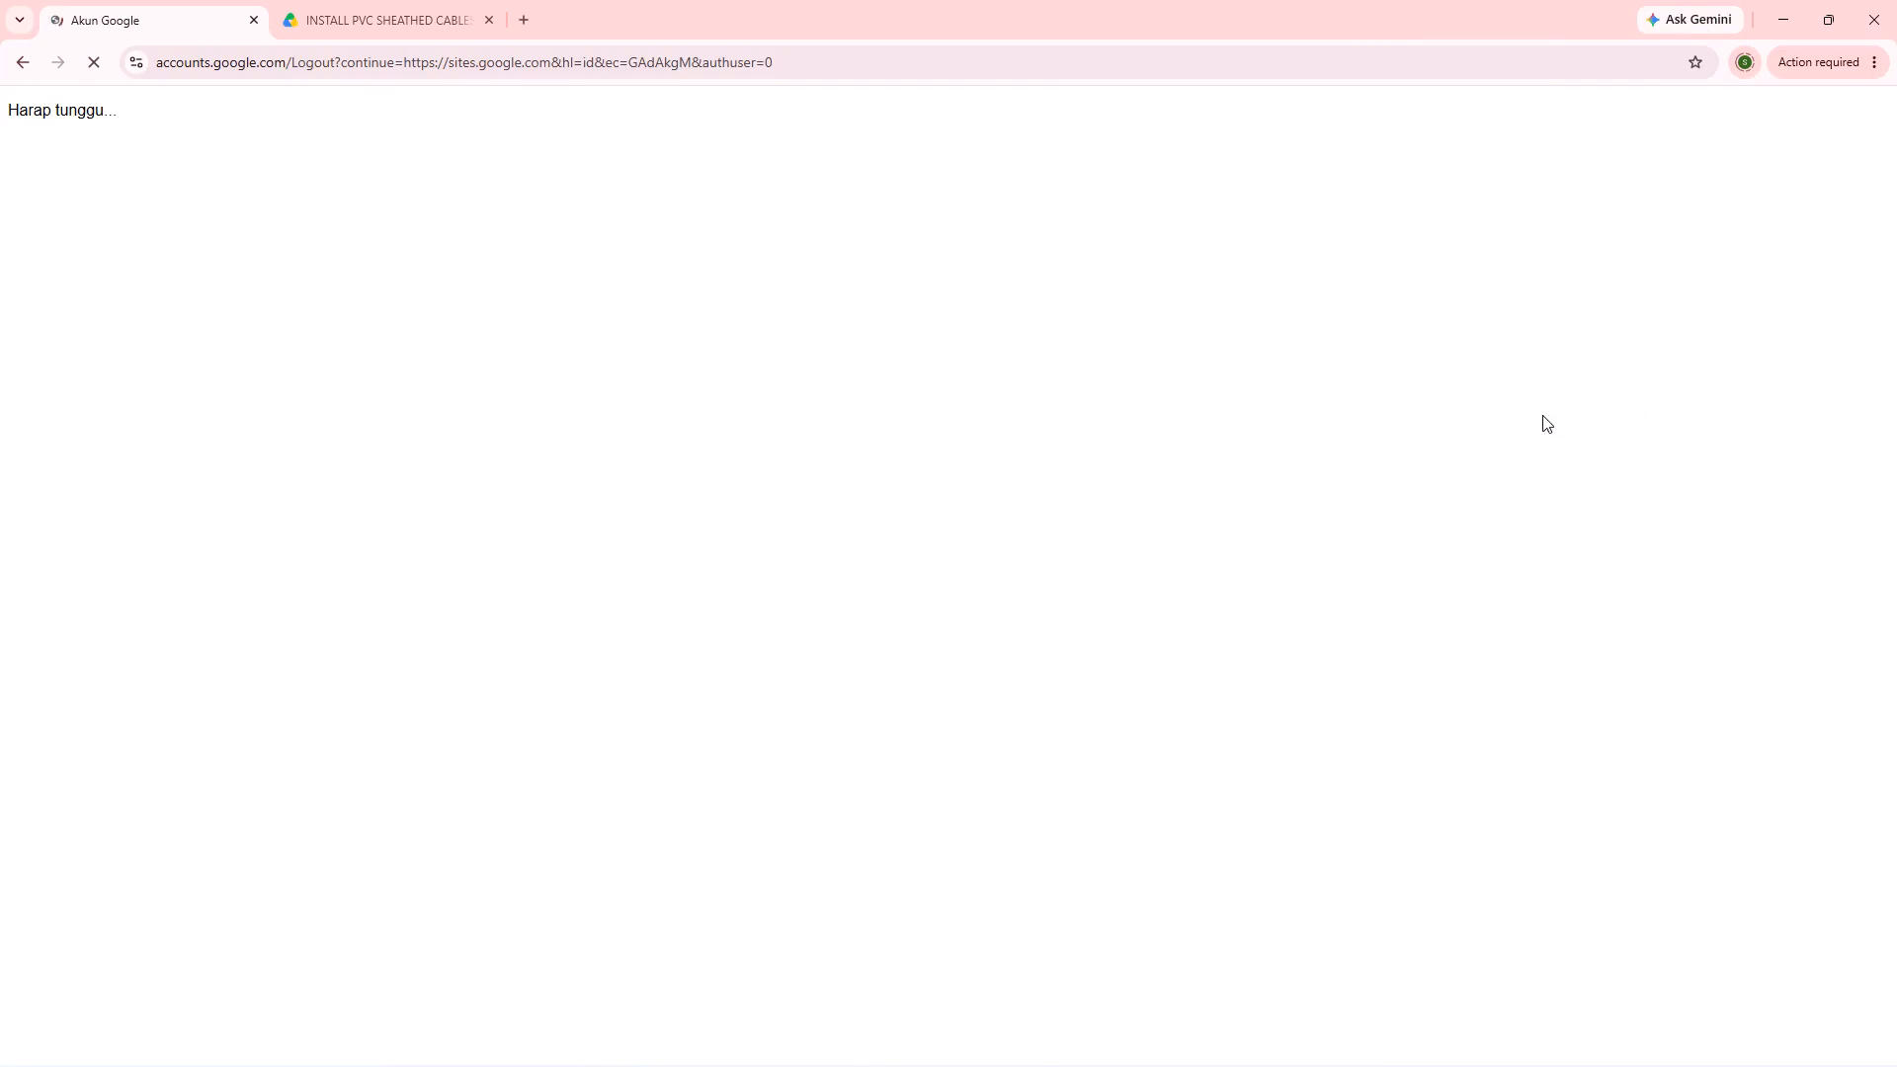